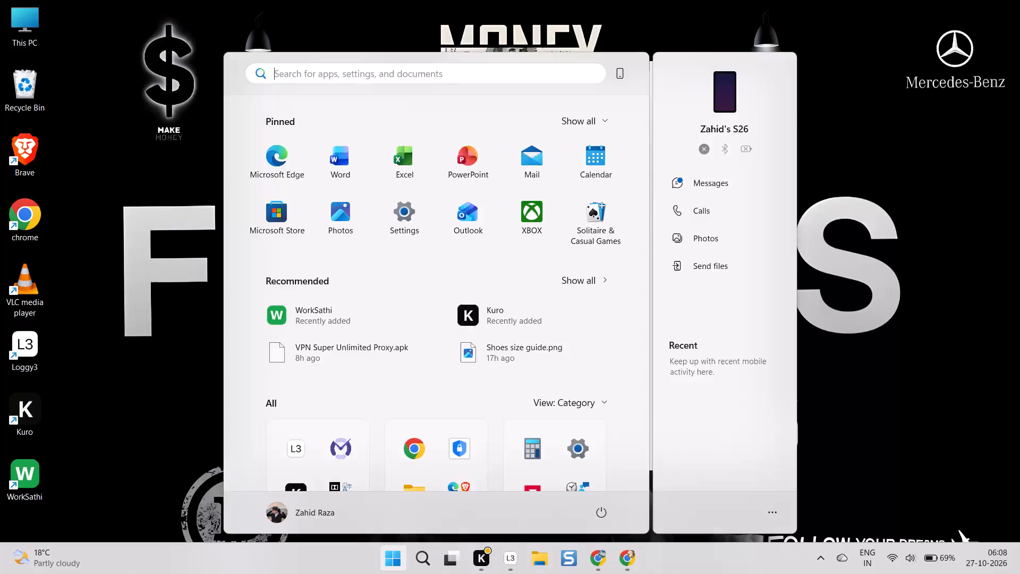
Find and launch the MeraMonitor time tracker.
{"action": "type", "text": "era"}
{"action": "key", "text": "Return"}
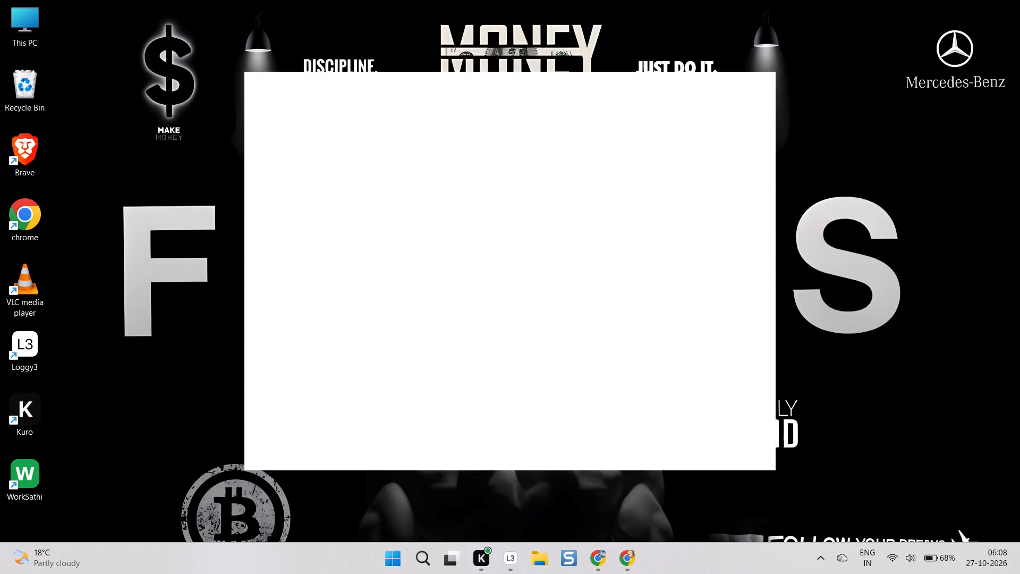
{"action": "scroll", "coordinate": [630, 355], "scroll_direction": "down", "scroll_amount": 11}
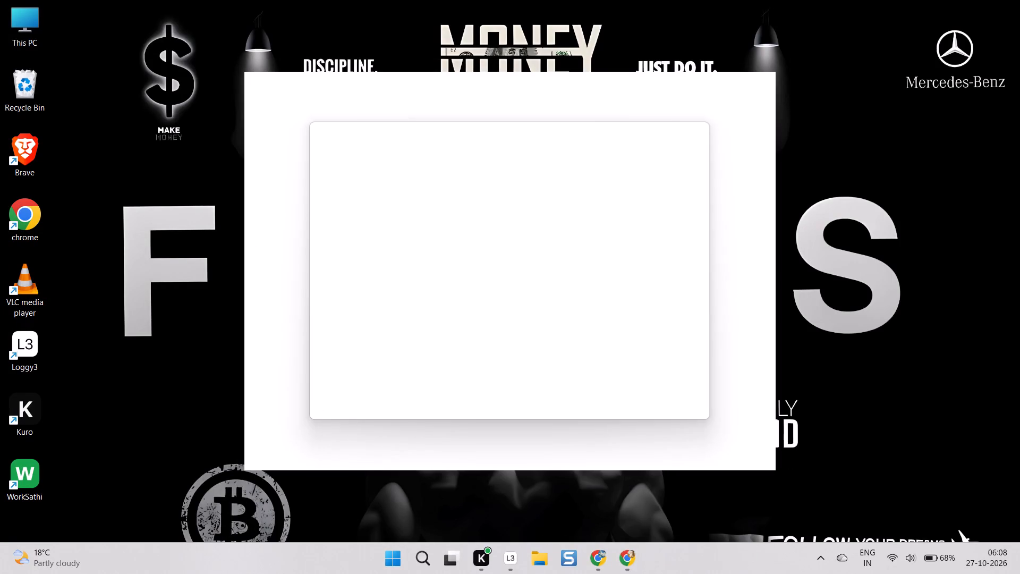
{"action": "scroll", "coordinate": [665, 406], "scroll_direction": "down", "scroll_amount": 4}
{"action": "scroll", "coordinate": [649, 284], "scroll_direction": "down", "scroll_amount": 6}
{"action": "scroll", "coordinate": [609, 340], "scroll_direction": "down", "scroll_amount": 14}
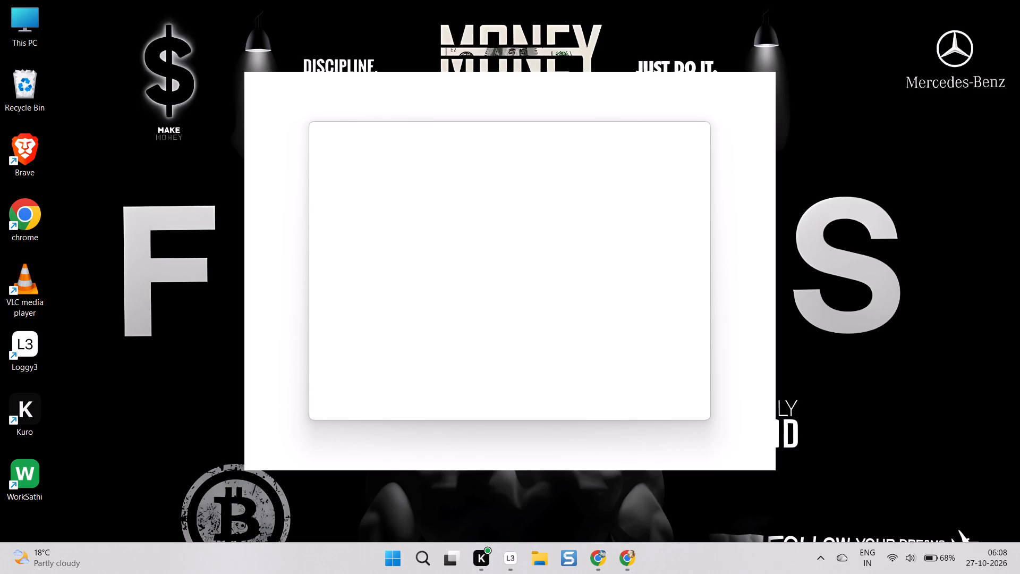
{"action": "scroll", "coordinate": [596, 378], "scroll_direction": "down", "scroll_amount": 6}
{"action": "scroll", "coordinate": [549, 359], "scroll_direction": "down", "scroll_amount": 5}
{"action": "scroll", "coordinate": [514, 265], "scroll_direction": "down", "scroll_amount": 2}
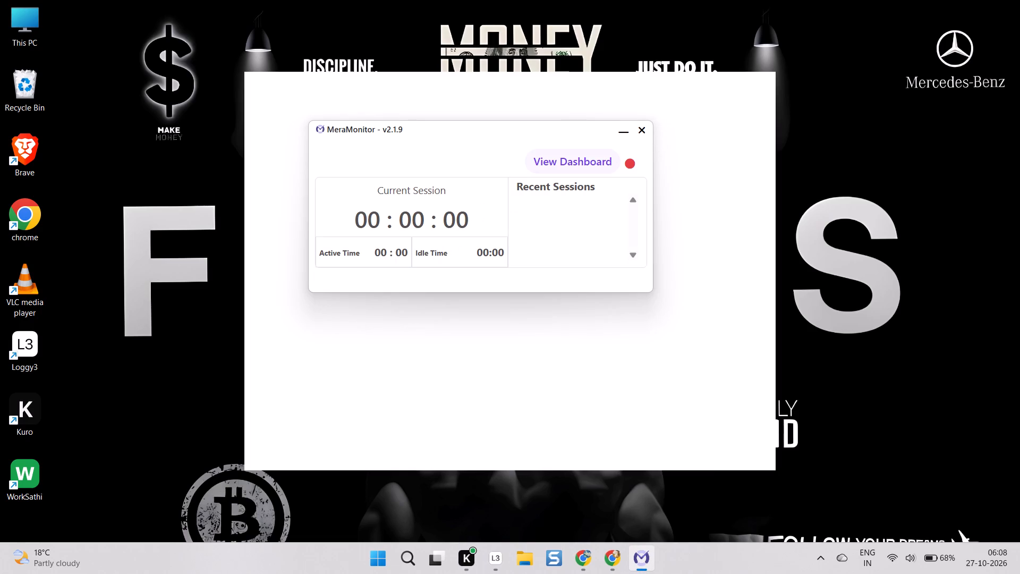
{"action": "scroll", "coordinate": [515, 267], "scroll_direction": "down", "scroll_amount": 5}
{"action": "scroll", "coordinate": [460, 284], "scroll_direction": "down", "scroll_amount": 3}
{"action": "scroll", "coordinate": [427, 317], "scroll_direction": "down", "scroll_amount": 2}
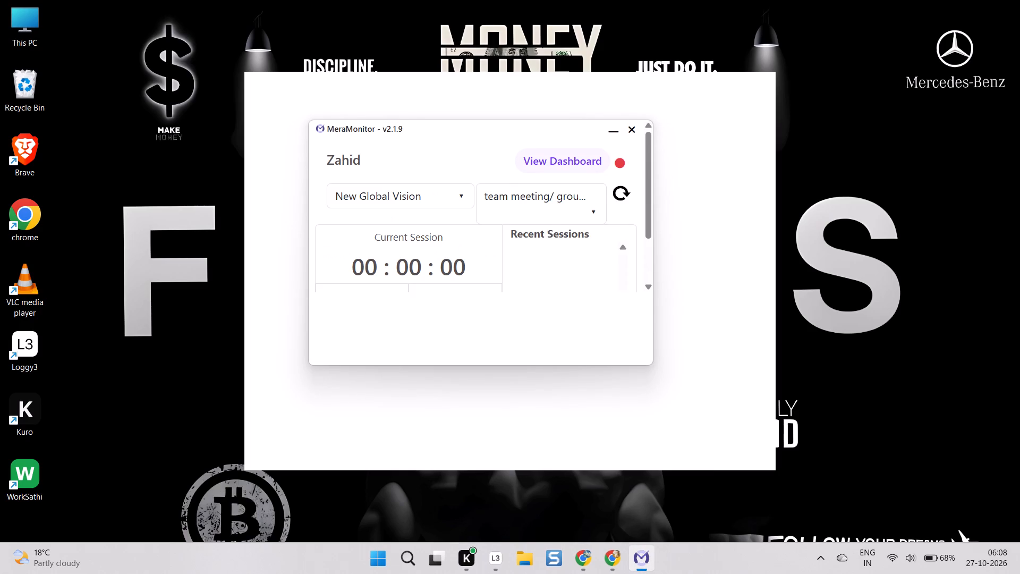
Turn on Work Mode for the New Global Vision project with the team meeting task to start the session timer.
{"action": "left_click", "coordinate": [422, 326]}
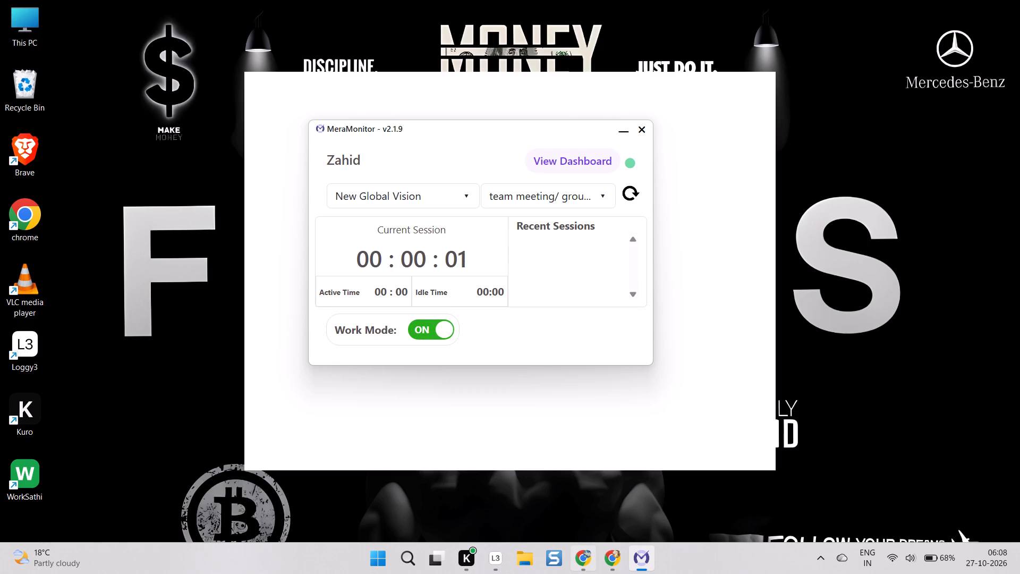
Switch to Google Chrome and bring up the windows of both browser profiles.
{"action": "left_click", "coordinate": [583, 553]}
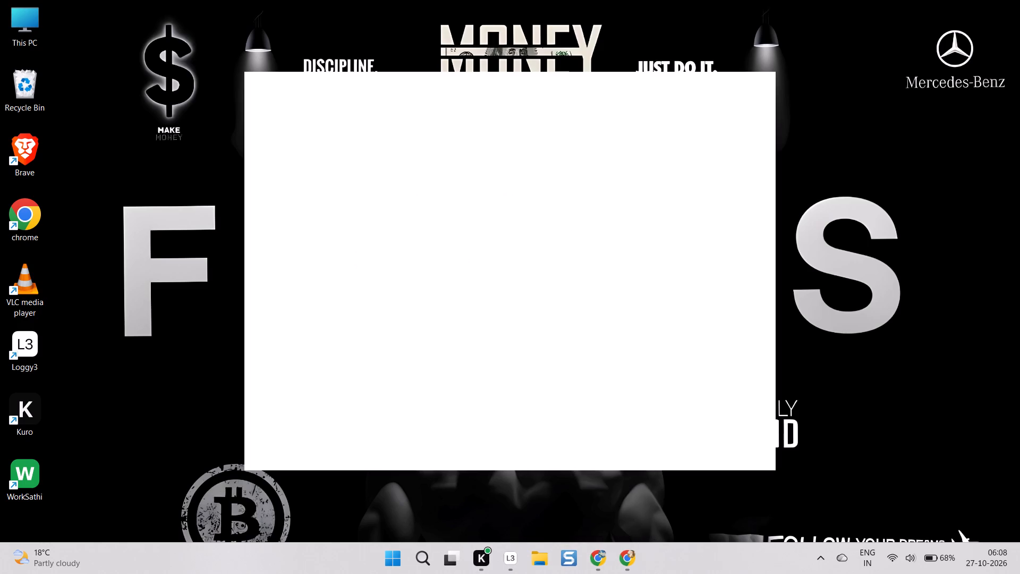
{"action": "left_click", "coordinate": [598, 554]}
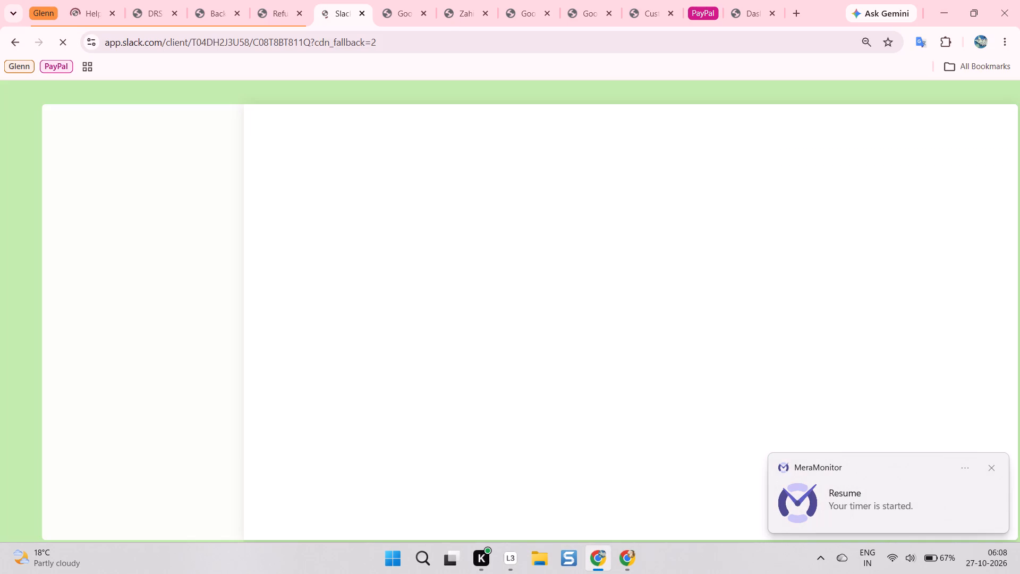
{"action": "left_click", "coordinate": [633, 562]}
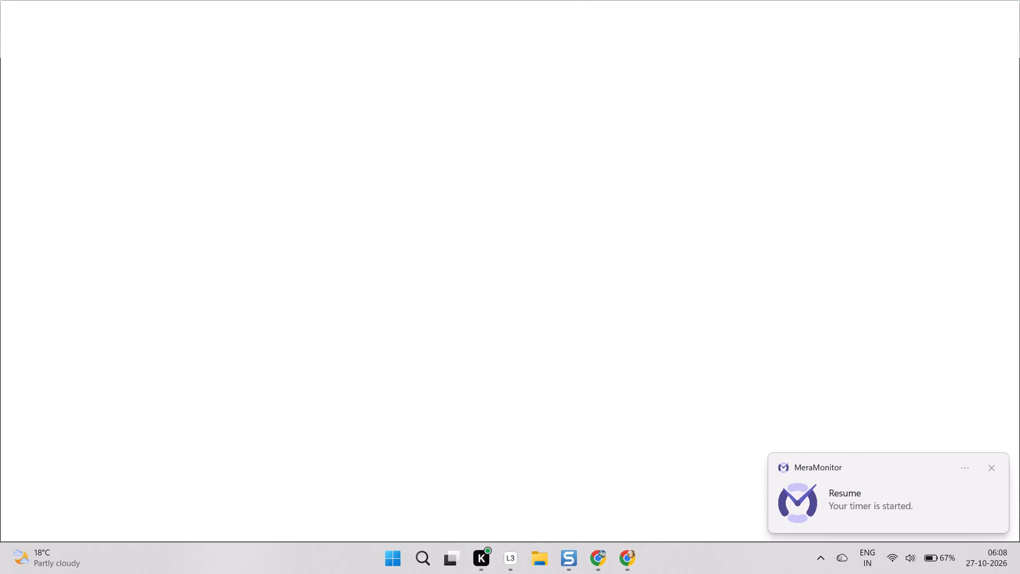
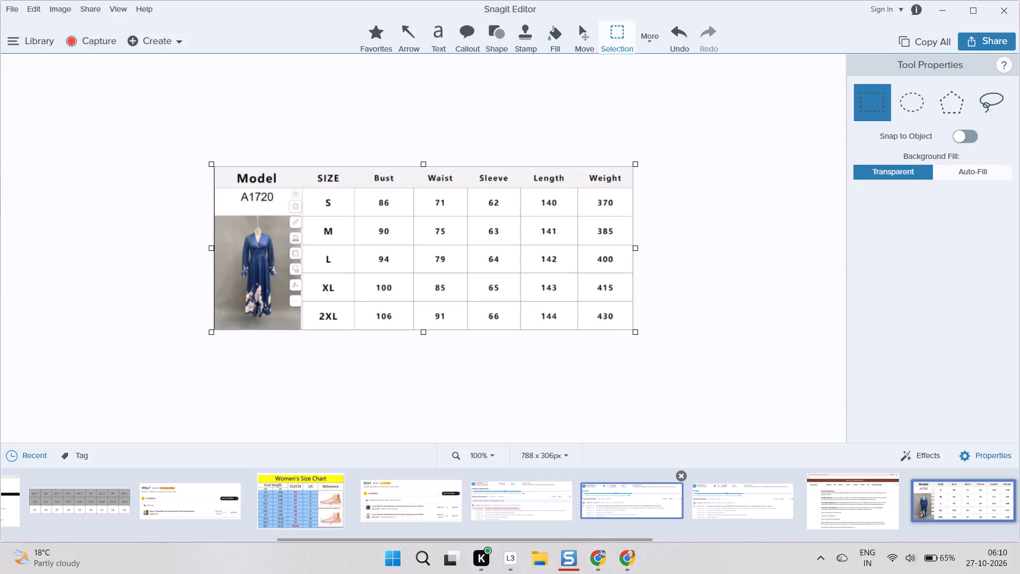
In the DRS- October 2026 spreadsheet in Google Chrome, copy header row 1 of the Oct 26 sheet into row 1 of a new sheet.
{"action": "left_click", "coordinate": [603, 566]}
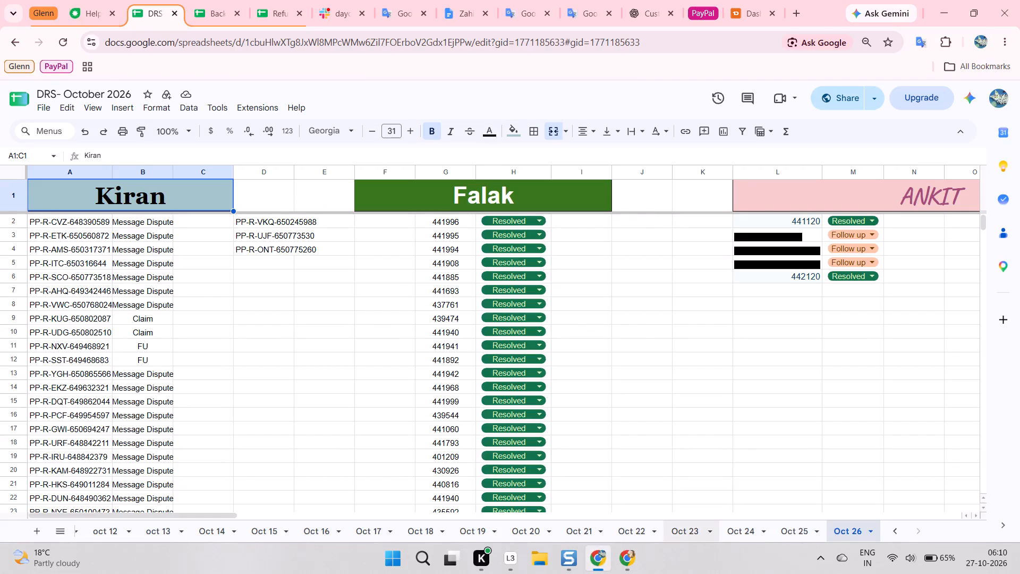
{"action": "scroll", "coordinate": [685, 527], "scroll_direction": "left", "scroll_amount": 4}
{"action": "left_click", "coordinate": [12, 199]}
{"action": "key", "text": "ctrl+c"}
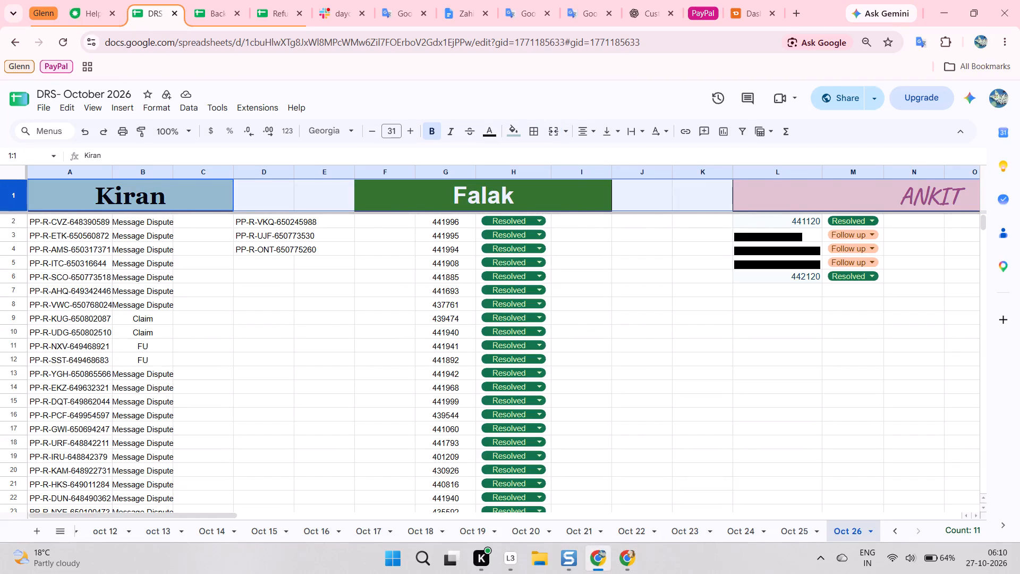
{"action": "key", "text": "ctrl+c"}
{"action": "key", "text": "ctrl+c"}
{"action": "key", "text": "ctrl+c"}
{"action": "key", "text": "ctrl+c"}
{"action": "key", "text": "ctrl+c"}
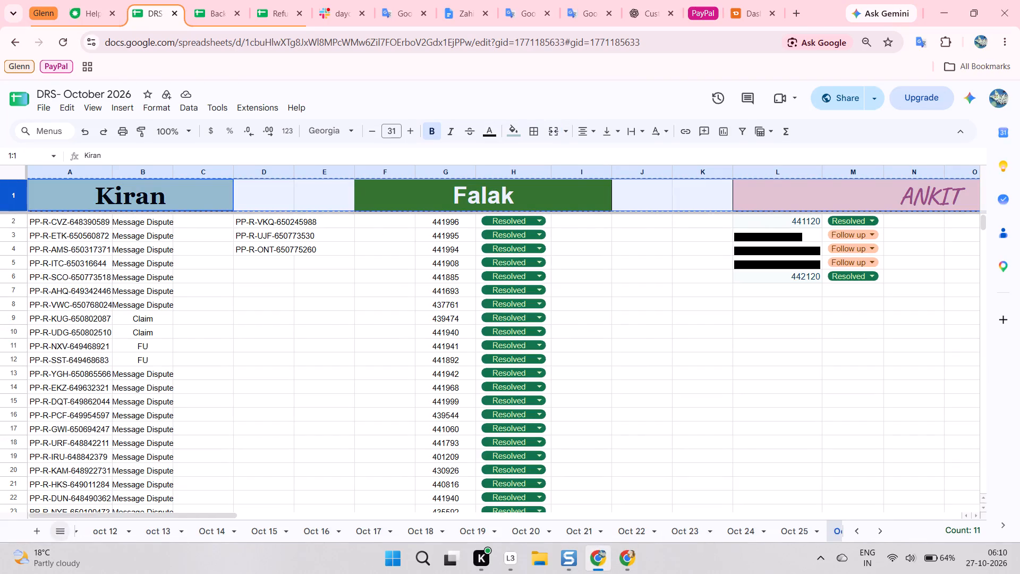
{"action": "left_click", "coordinate": [36, 533]}
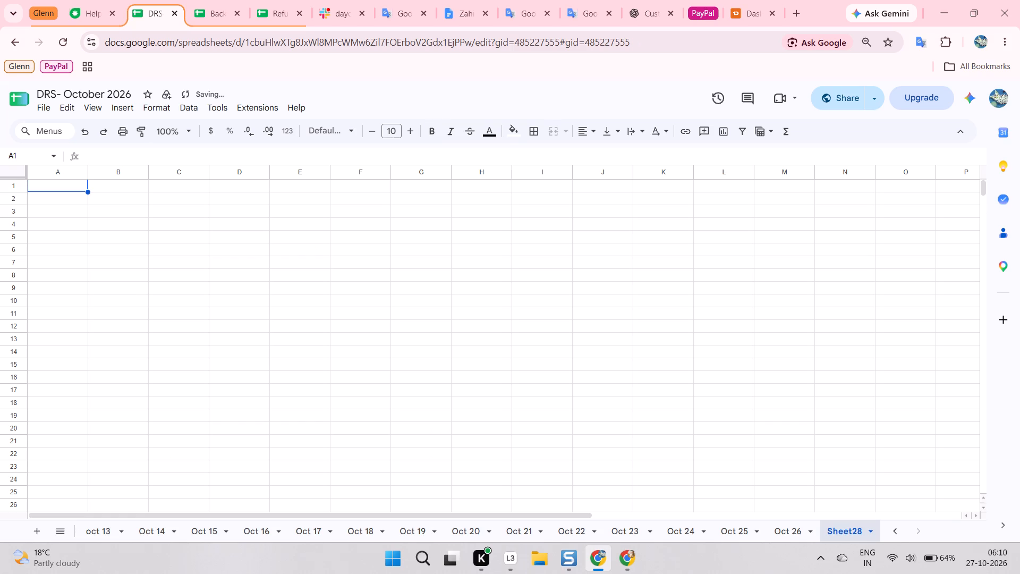
{"action": "left_click", "coordinate": [16, 184]}
{"action": "key", "text": "ctrl+v"}
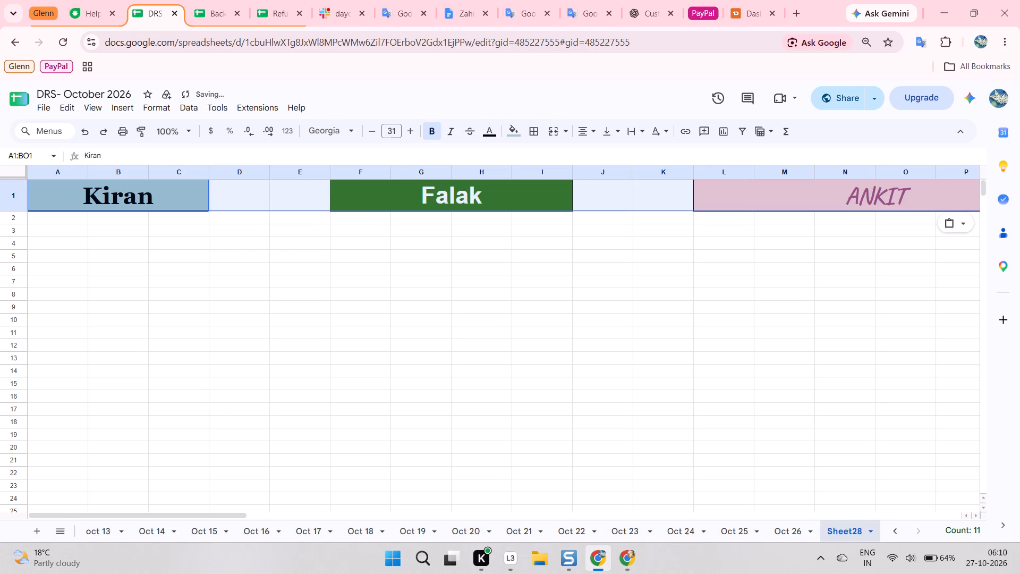
Rename the new sheet as Oct 27.
{"action": "scroll", "coordinate": [764, 522], "scroll_direction": "left", "scroll_amount": 6}
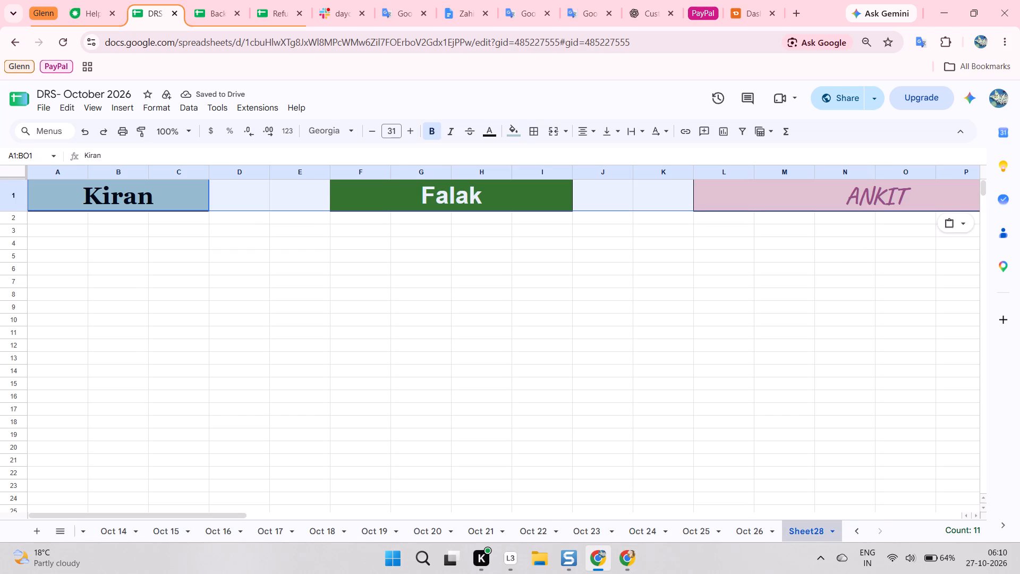
{"action": "double_click", "coordinate": [799, 530]}
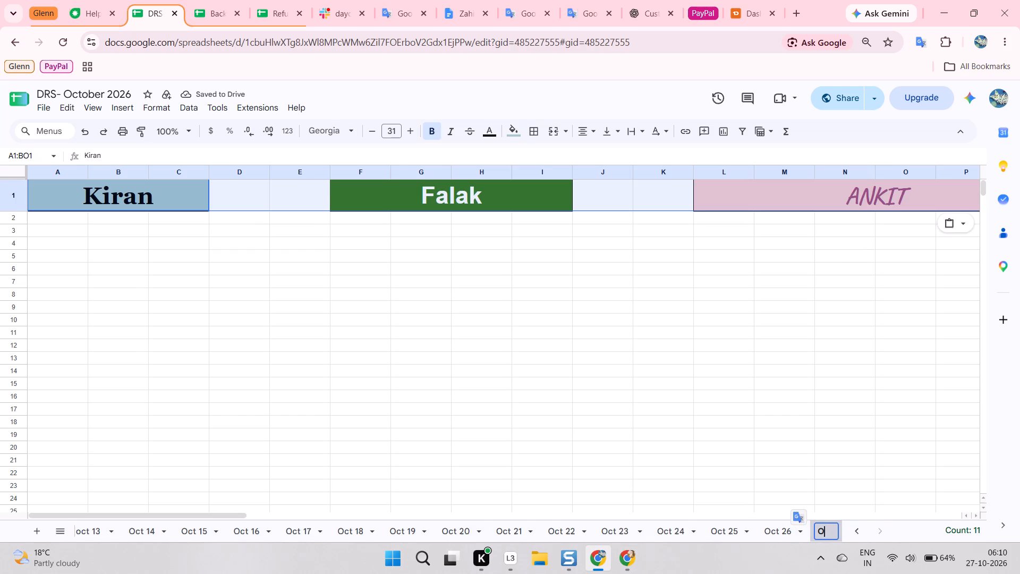
{"action": "type", "text": "ct"}
{"action": "key", "text": "space"}
{"action": "type", "text": "27"}
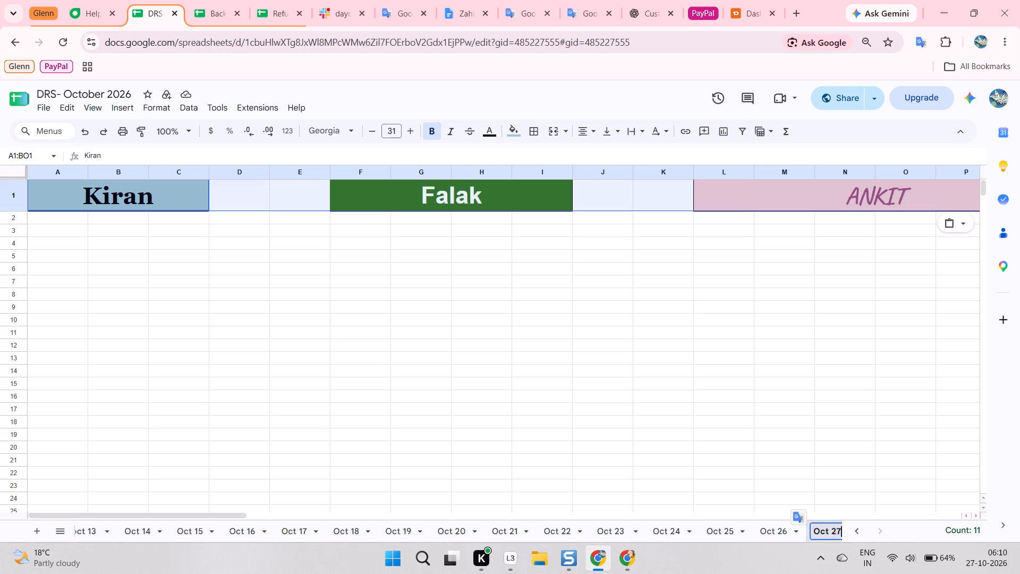
{"action": "left_click", "coordinate": [710, 413]}
Look across the name headers on the Oct 27 sheet and go to cell AN2 under the ZAHID header.
{"action": "scroll", "coordinate": [716, 455], "scroll_direction": "left", "scroll_amount": 3}
{"action": "scroll", "coordinate": [788, 531], "scroll_direction": "left", "scroll_amount": 1}
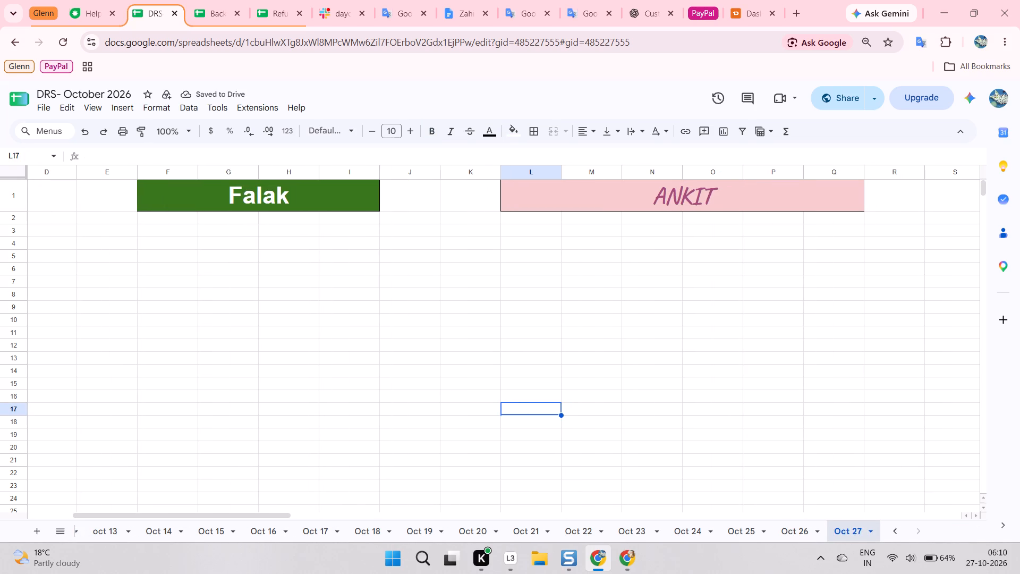
{"action": "scroll", "coordinate": [649, 350], "scroll_direction": "left", "scroll_amount": 3}
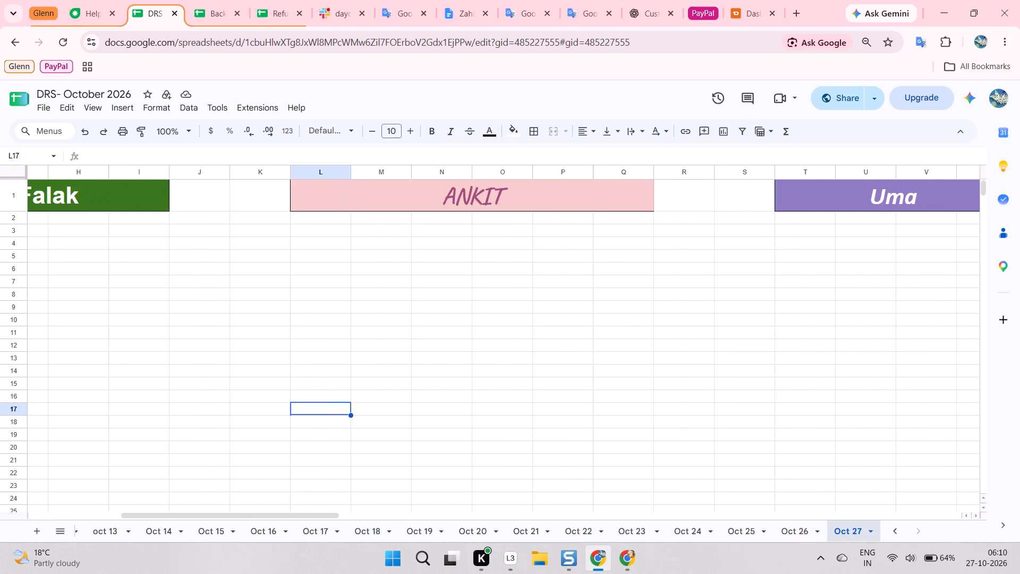
{"action": "scroll", "coordinate": [646, 332], "scroll_direction": "left", "scroll_amount": 3}
{"action": "scroll", "coordinate": [619, 280], "scroll_direction": "left", "scroll_amount": 2}
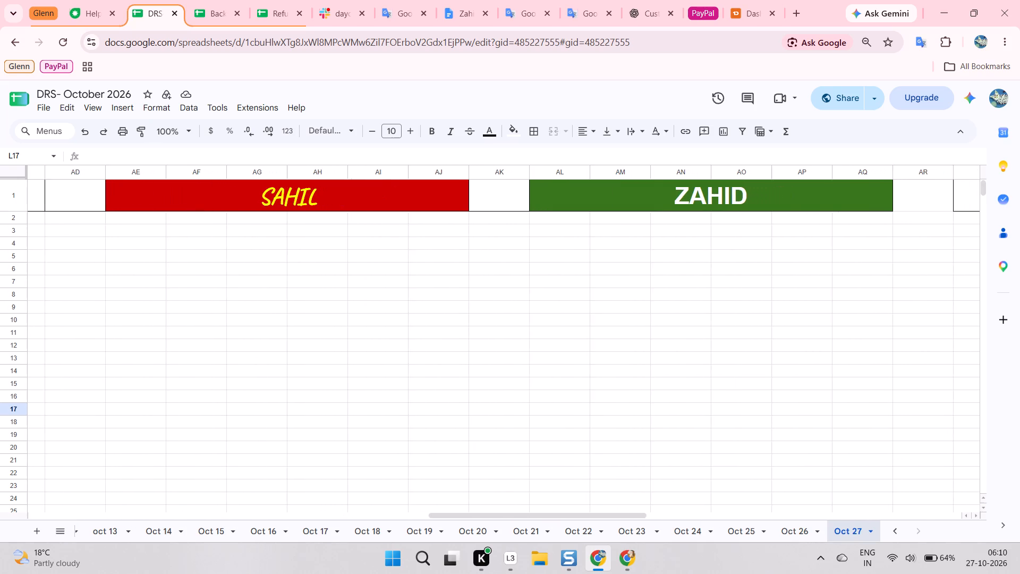
{"action": "scroll", "coordinate": [588, 258], "scroll_direction": "left", "scroll_amount": 1}
{"action": "left_click", "coordinate": [608, 218]}
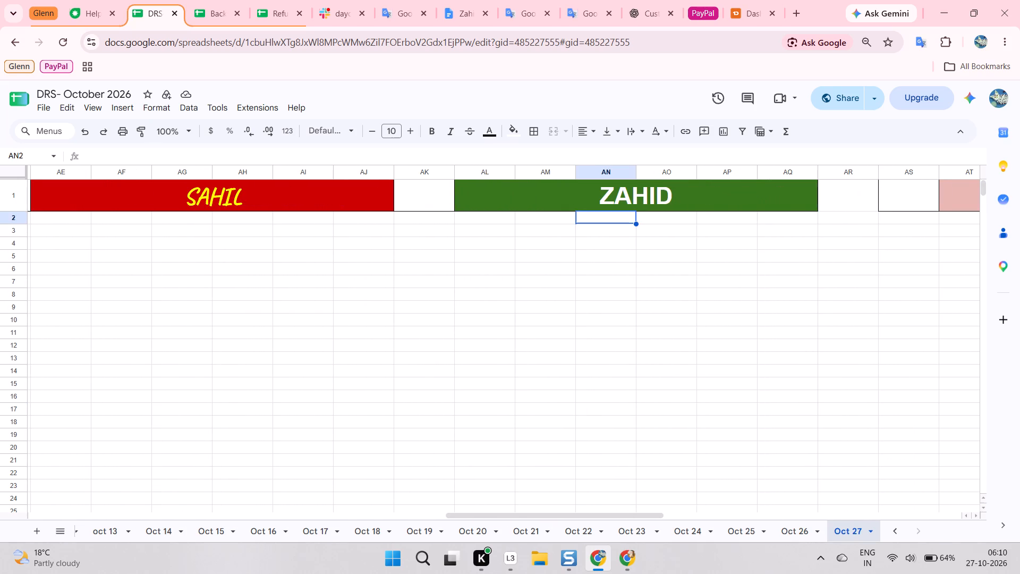
{"action": "scroll", "coordinate": [610, 218], "scroll_direction": "left", "scroll_amount": 2}
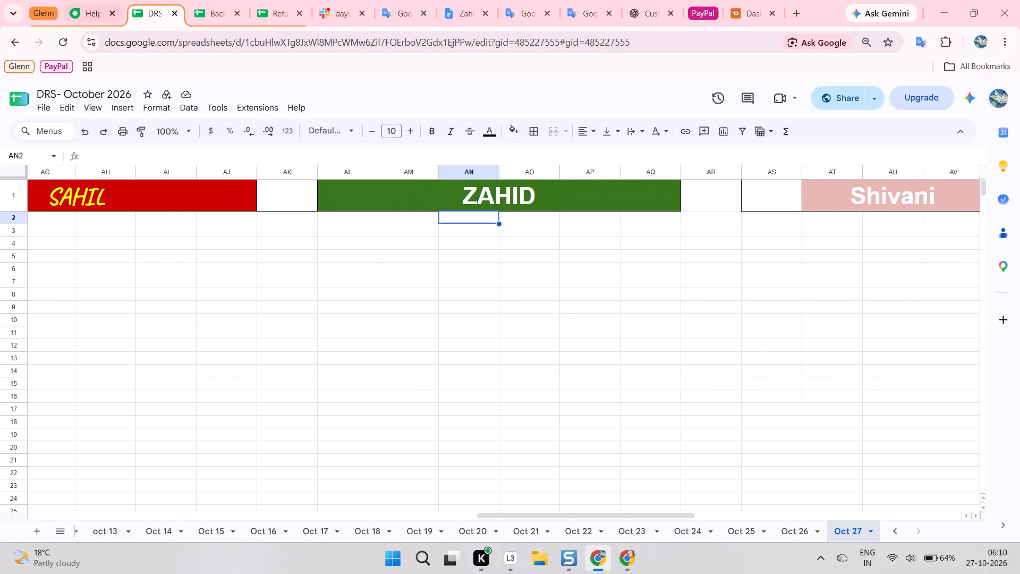
In the Freshdesk helpdesk, list the unresolved tickets and clear the agent filter to include any agent.
{"action": "left_click", "coordinate": [91, 0]}
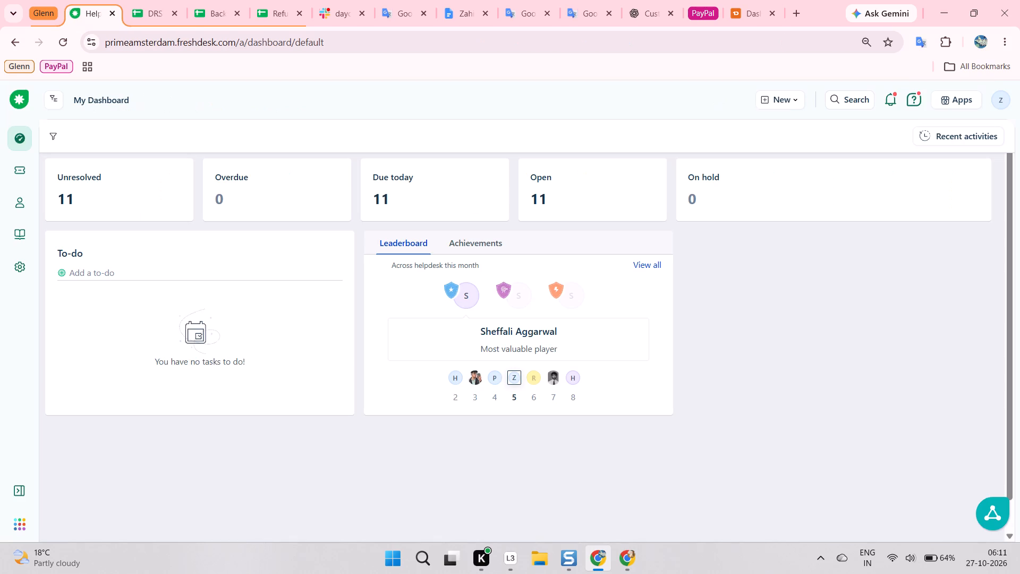
{"action": "left_click", "coordinate": [101, 184]}
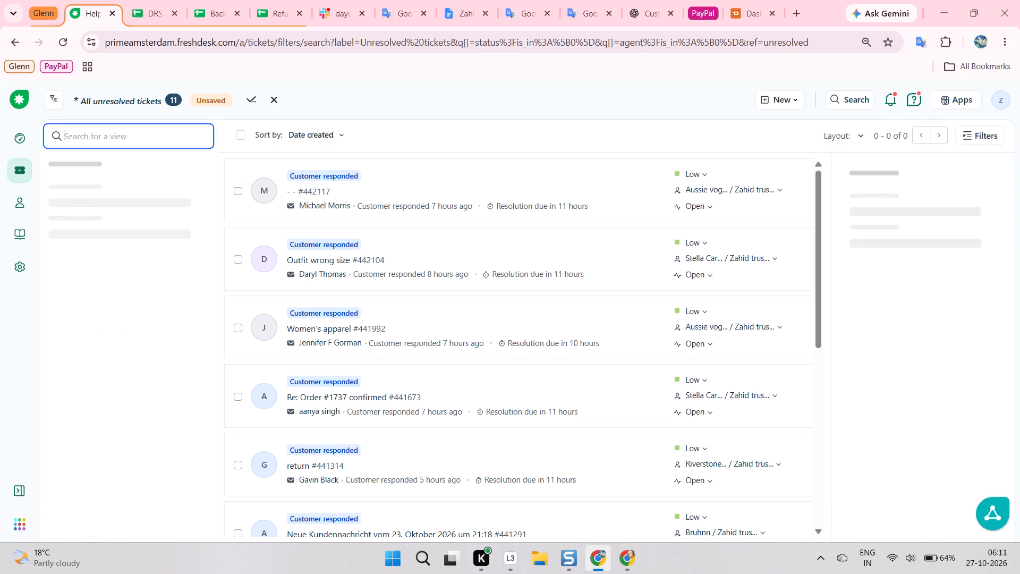
{"action": "left_click", "coordinate": [879, 244]}
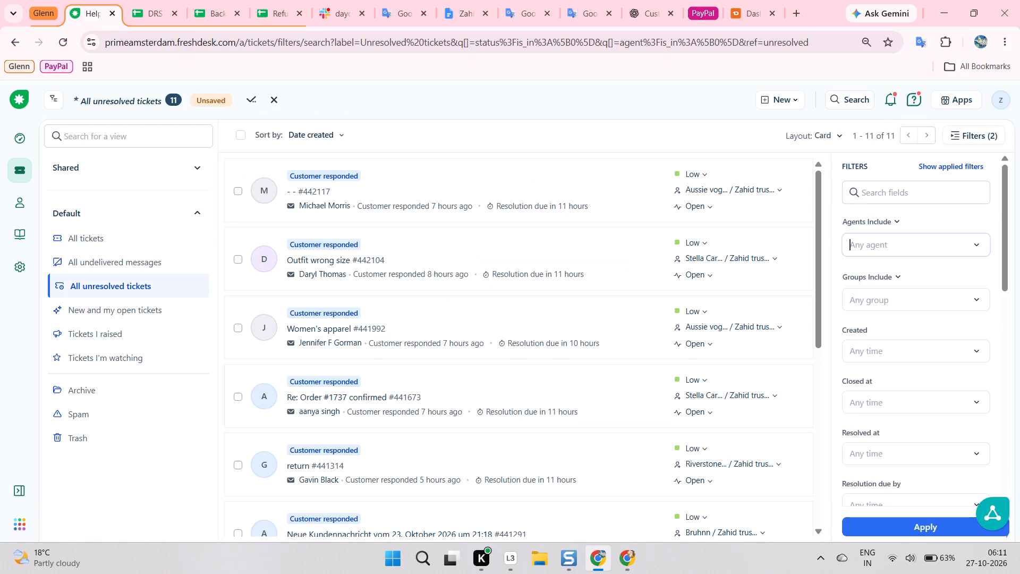
{"action": "left_click", "coordinate": [922, 530]}
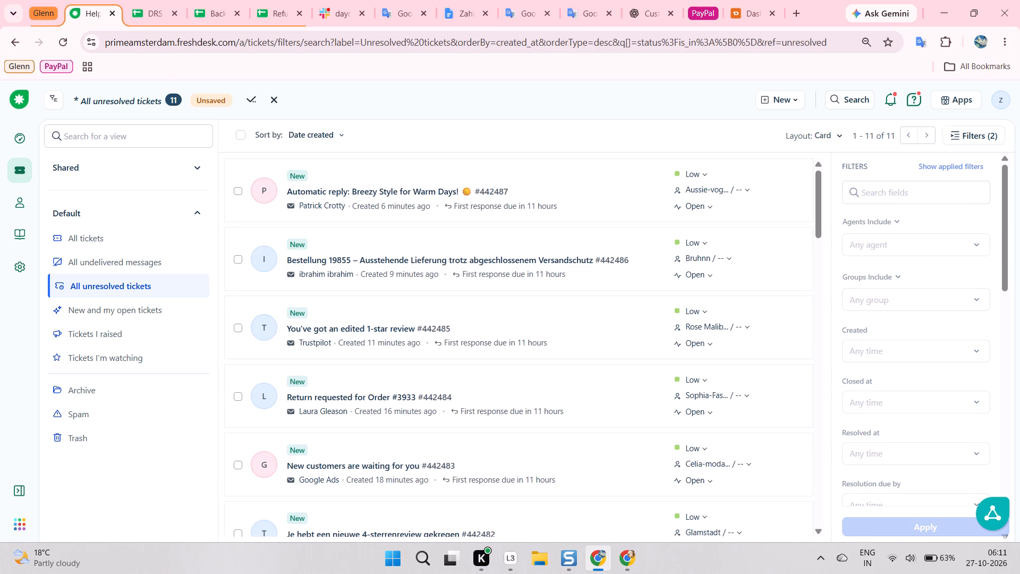
Browse the unresolved ticket list, including pages 3 and 4, for a ticket to handle.
{"action": "scroll", "coordinate": [649, 307], "scroll_direction": "up", "scroll_amount": 7}
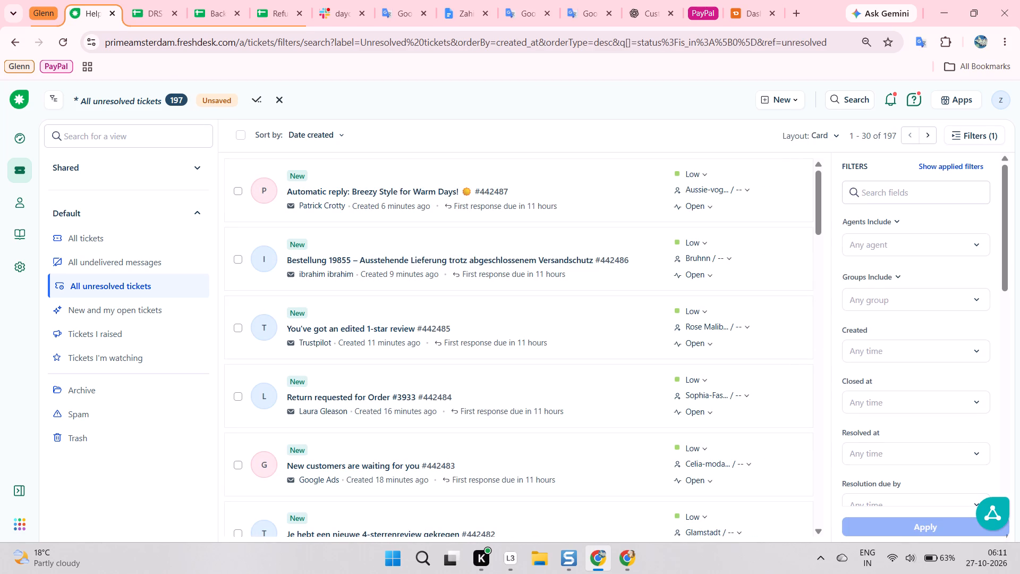
{"action": "scroll", "coordinate": [586, 234], "scroll_direction": "up", "scroll_amount": 7}
{"action": "double_click", "coordinate": [476, 118]}
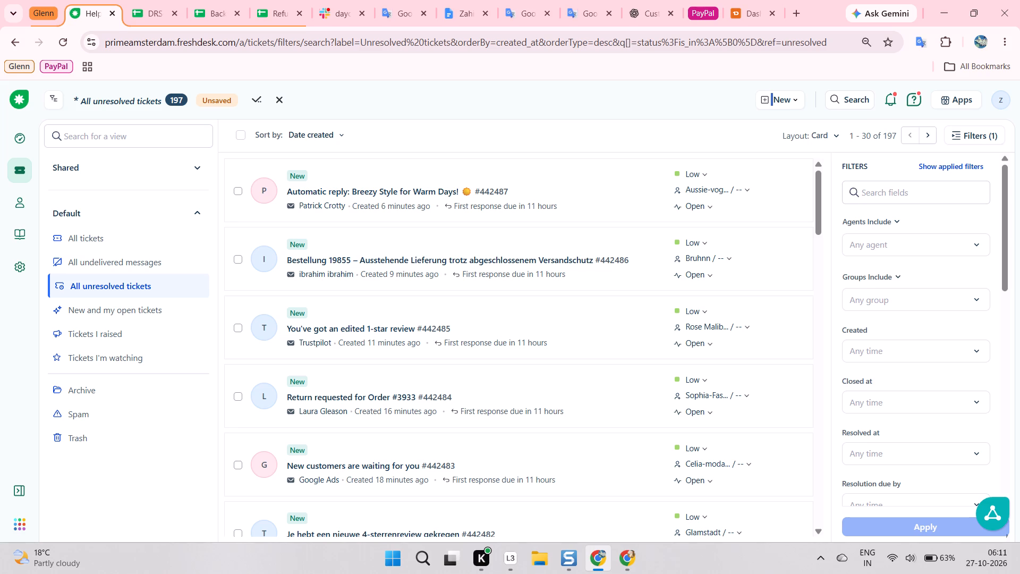
{"action": "scroll", "coordinate": [392, 230], "scroll_direction": "down", "scroll_amount": 15}
{"action": "scroll", "coordinate": [451, 265], "scroll_direction": "down", "scroll_amount": 3}
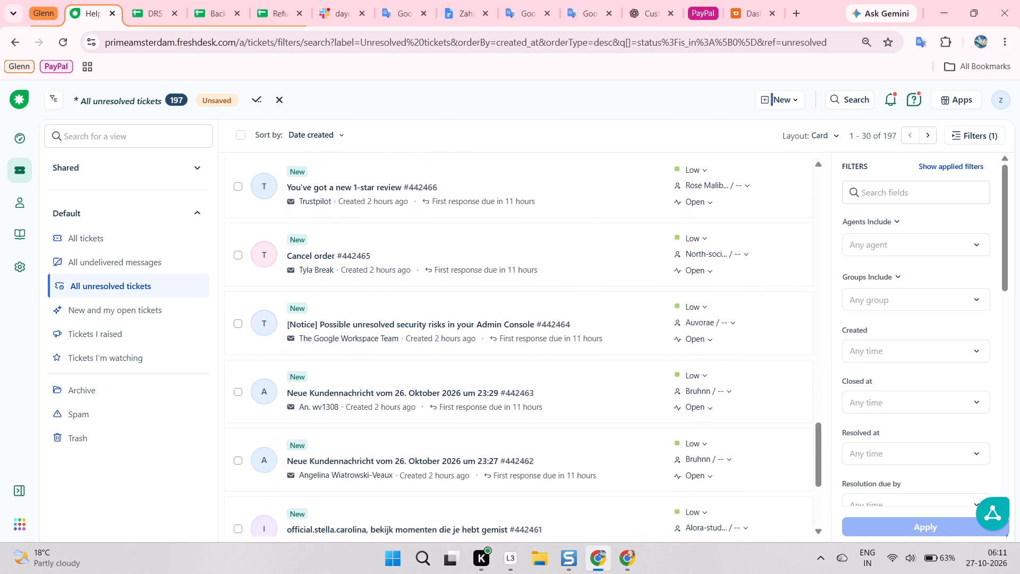
{"action": "scroll", "coordinate": [450, 267], "scroll_direction": "down", "scroll_amount": 6}
{"action": "left_click", "coordinate": [394, 514]}
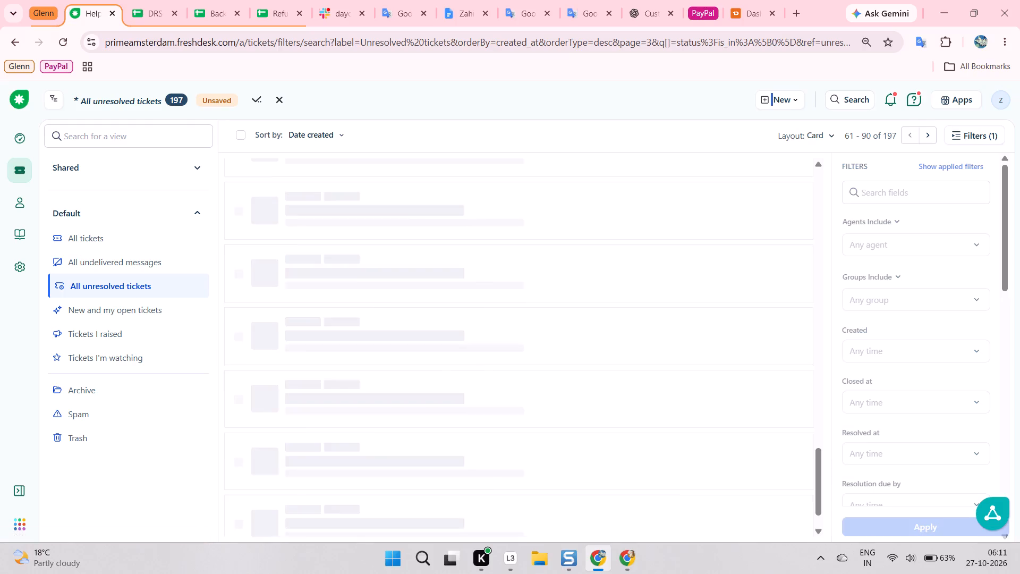
{"action": "scroll", "coordinate": [448, 404], "scroll_direction": "down", "scroll_amount": 5}
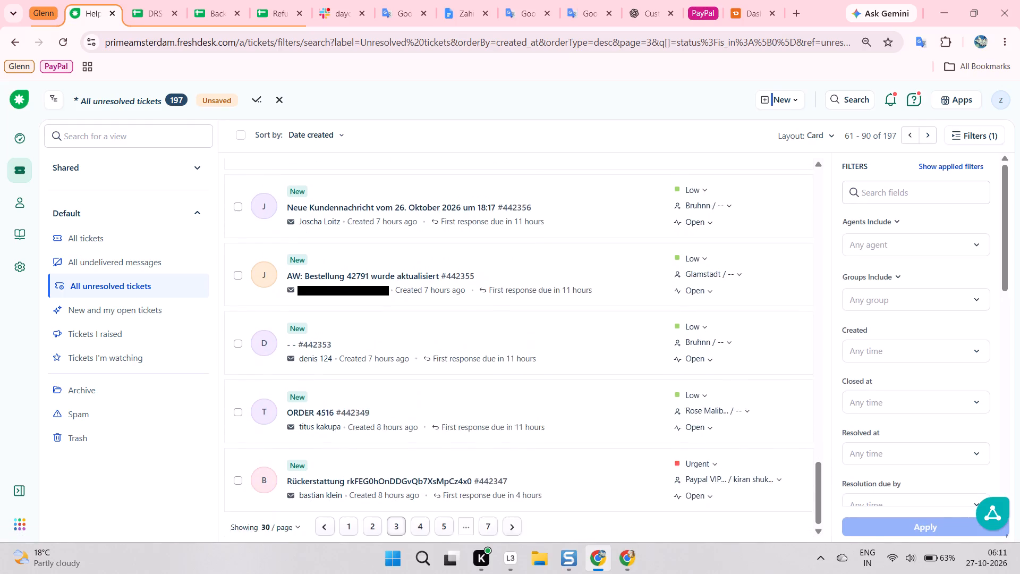
{"action": "scroll", "coordinate": [448, 375], "scroll_direction": "down", "scroll_amount": 6}
{"action": "left_click", "coordinate": [422, 519]}
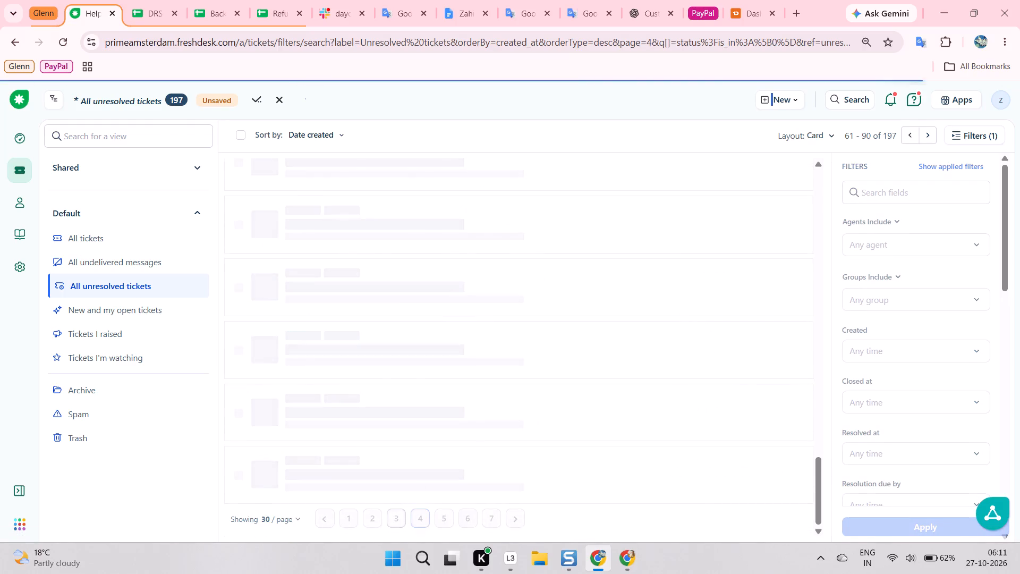
{"action": "scroll", "coordinate": [407, 359], "scroll_direction": "up", "scroll_amount": 6}
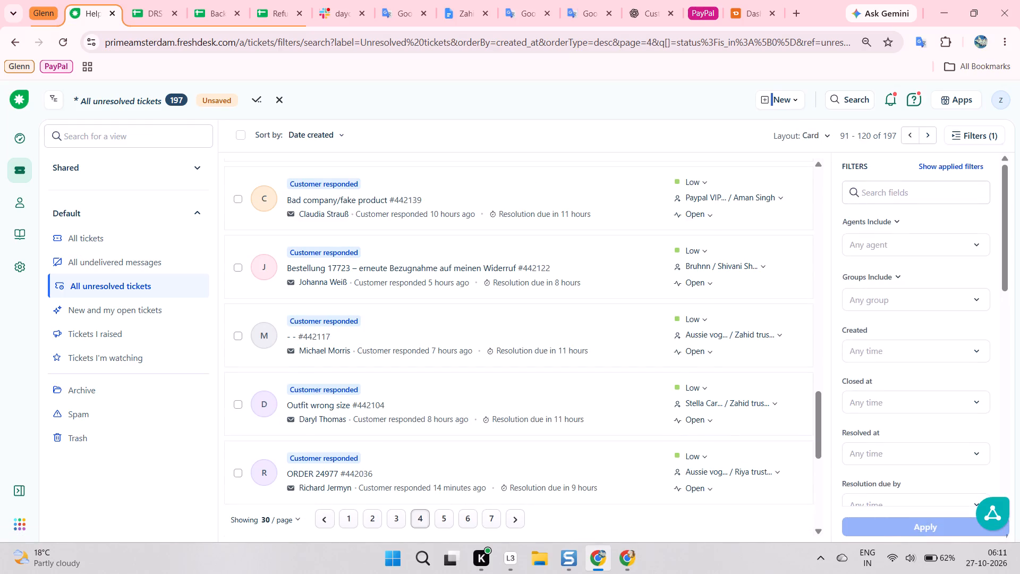
{"action": "scroll", "coordinate": [411, 347], "scroll_direction": "up", "scroll_amount": 2}
{"action": "scroll", "coordinate": [413, 350], "scroll_direction": "down", "scroll_amount": 6}
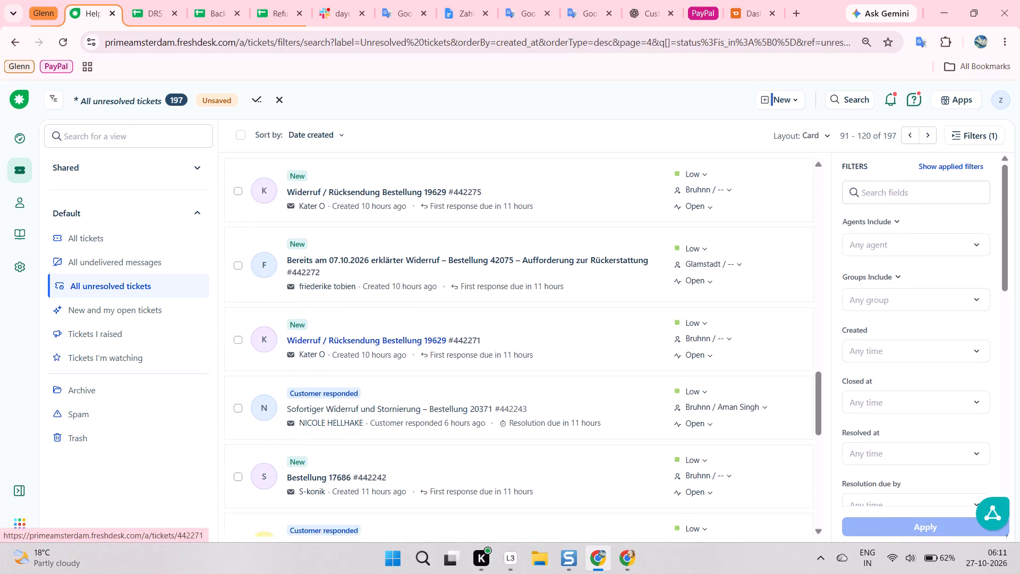
{"action": "scroll", "coordinate": [412, 342], "scroll_direction": "down", "scroll_amount": 1}
{"action": "scroll", "coordinate": [412, 342], "scroll_direction": "up", "scroll_amount": 2}
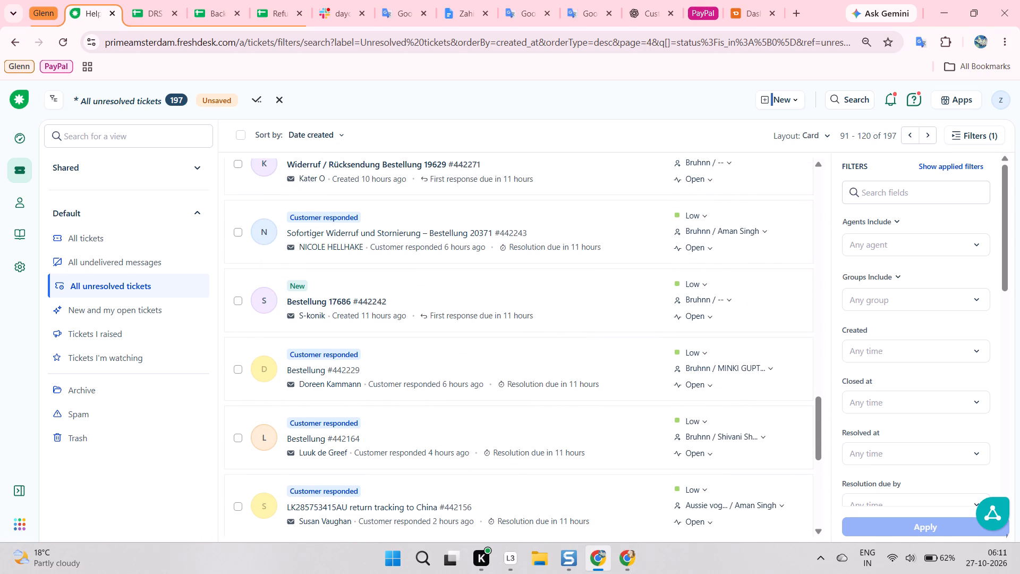
{"action": "scroll", "coordinate": [337, 337], "scroll_direction": "up", "scroll_amount": 2}
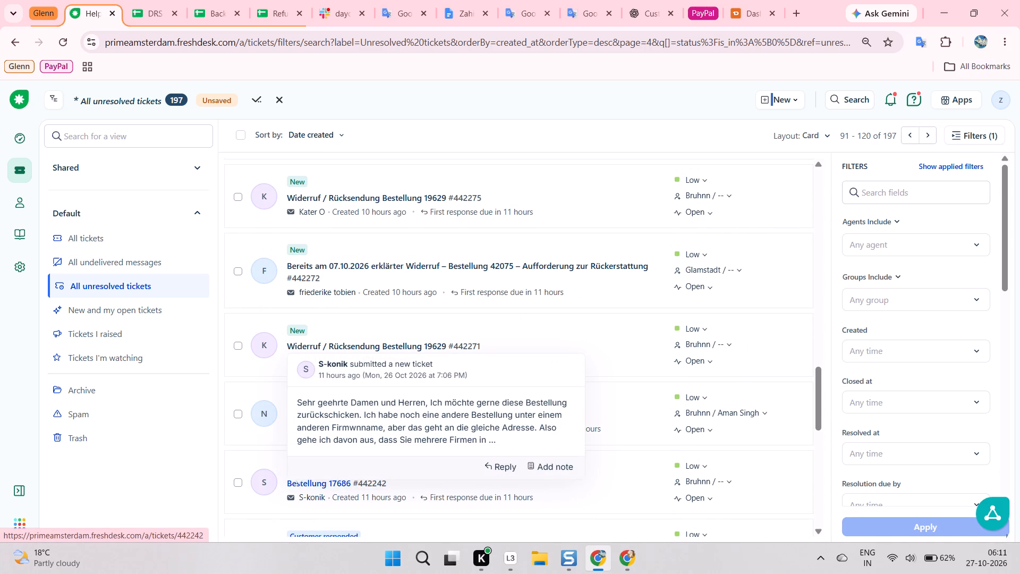
{"action": "left_click", "coordinate": [328, 486]}
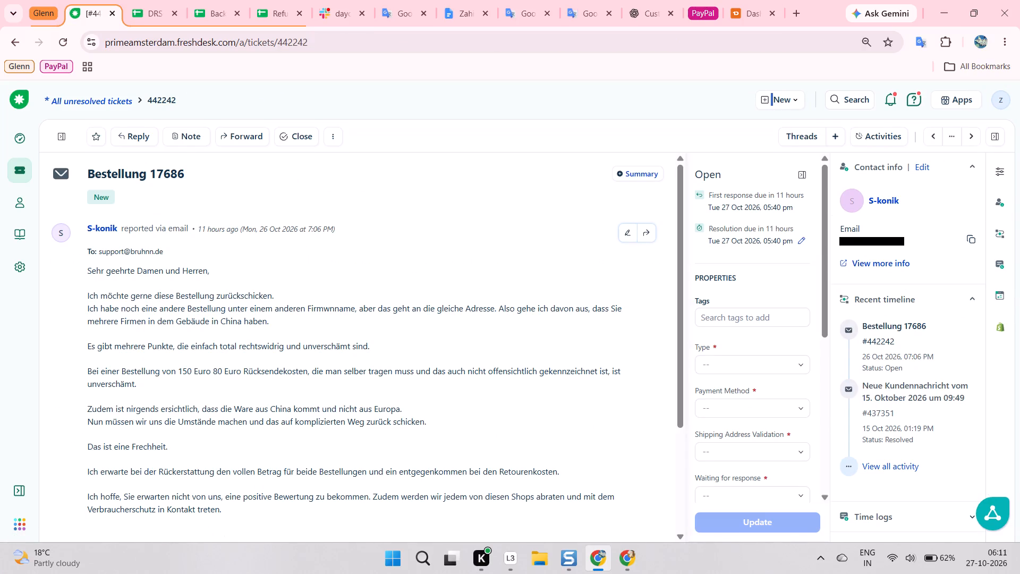
{"action": "scroll", "coordinate": [472, 383], "scroll_direction": "down", "scroll_amount": 2}
{"action": "scroll", "coordinate": [411, 327], "scroll_direction": "down", "scroll_amount": 6}
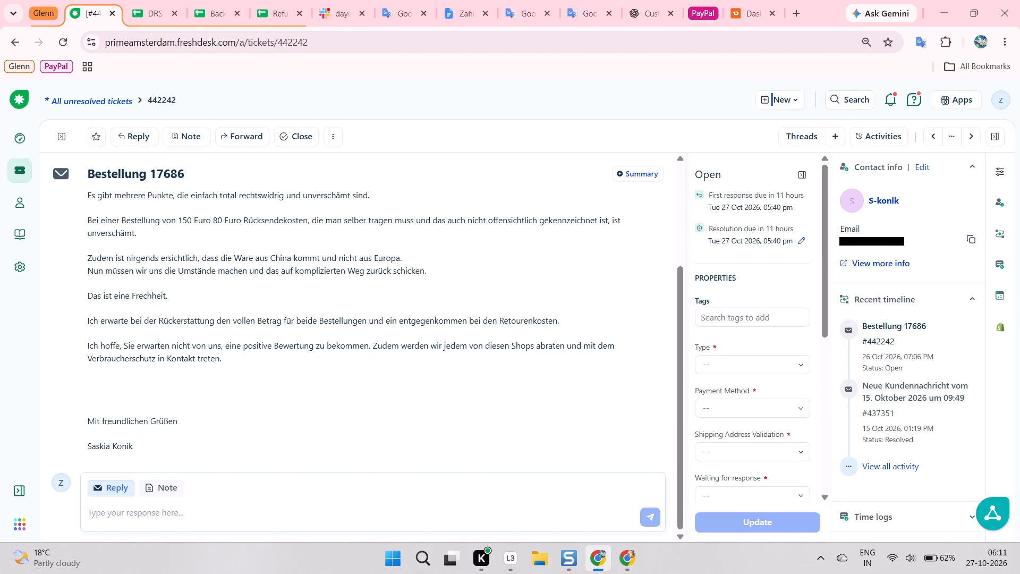
{"action": "scroll", "coordinate": [407, 326], "scroll_direction": "up", "scroll_amount": 8}
{"action": "left_click", "coordinate": [415, 315]}
{"action": "key", "text": "k"}
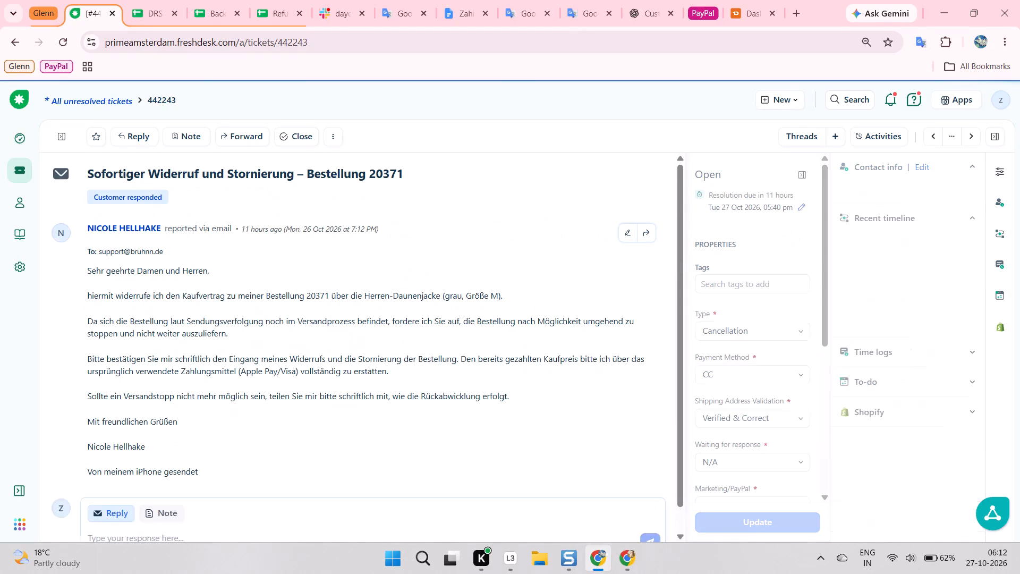
{"action": "scroll", "coordinate": [411, 319], "scroll_direction": "down", "scroll_amount": 6}
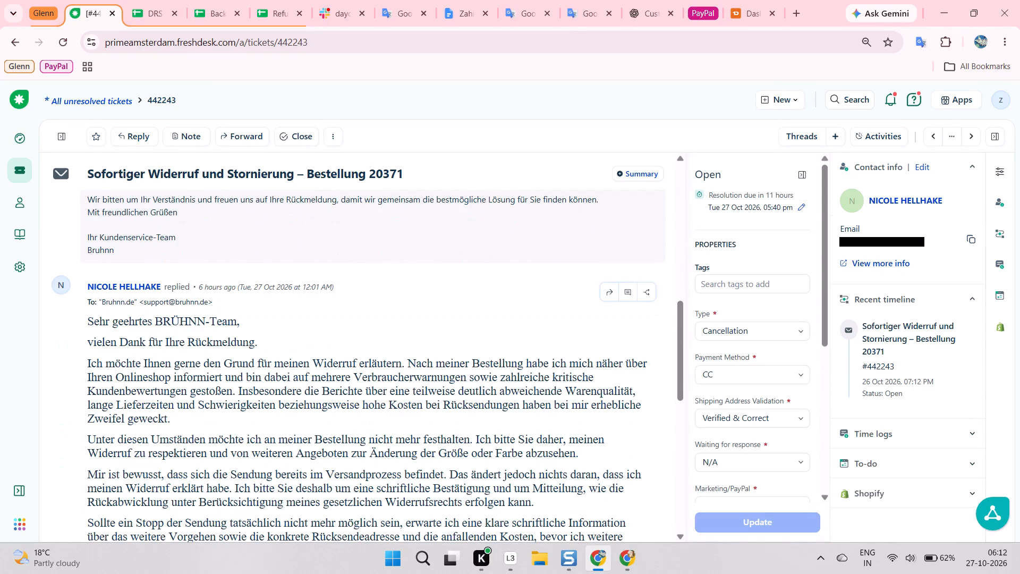
{"action": "left_click", "coordinate": [381, 324]}
{"action": "key", "text": "k"}
{"action": "scroll", "coordinate": [374, 319], "scroll_direction": "down", "scroll_amount": 7}
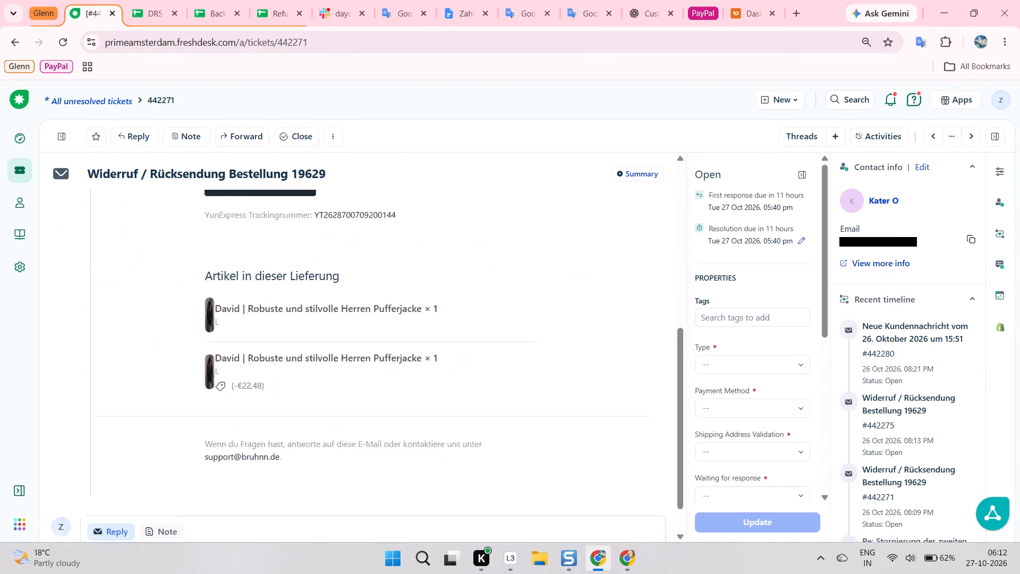
{"action": "scroll", "coordinate": [385, 326], "scroll_direction": "down", "scroll_amount": 6}
{"action": "scroll", "coordinate": [381, 324], "scroll_direction": "up", "scroll_amount": 10}
{"action": "left_click", "coordinate": [403, 296]}
{"action": "key", "text": "k"}
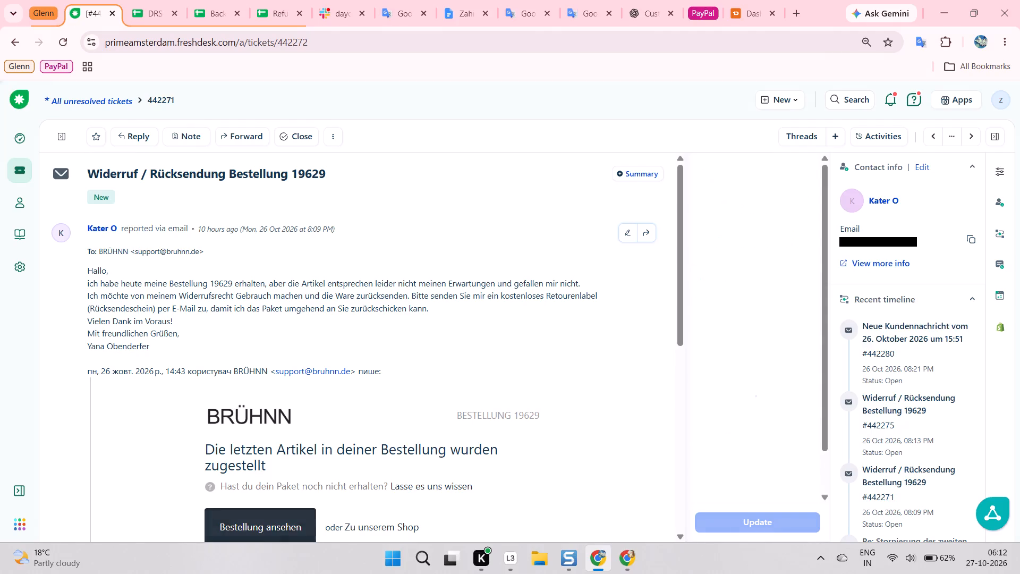
{"action": "scroll", "coordinate": [402, 297], "scroll_direction": "up", "scroll_amount": 2}
{"action": "scroll", "coordinate": [401, 297], "scroll_direction": "down", "scroll_amount": 7}
{"action": "scroll", "coordinate": [401, 297], "scroll_direction": "up", "scroll_amount": 6}
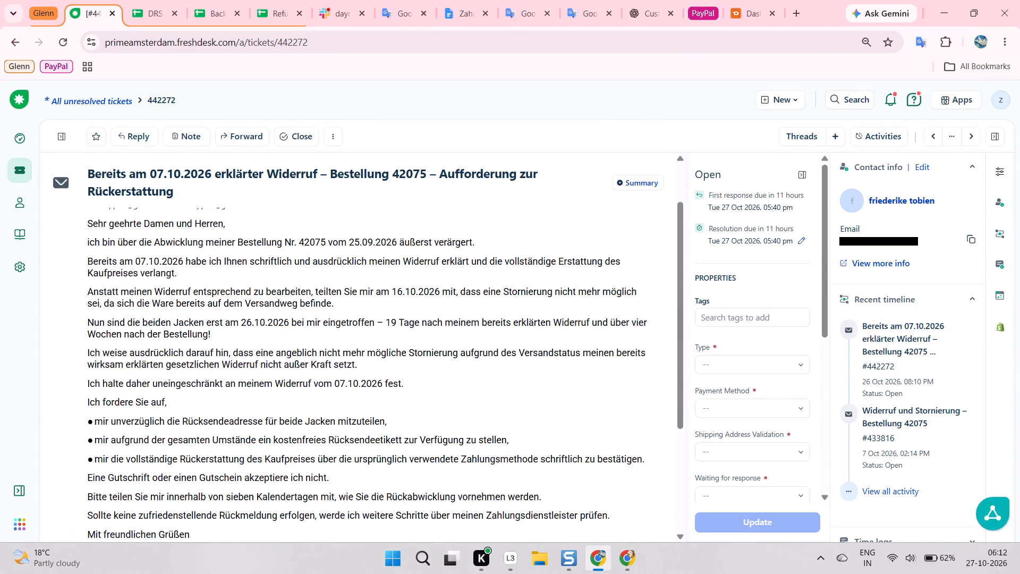
Continue through unresolved tickets #442275, #442280, #442283 and #442284, reading each customer's message.
{"action": "left_click", "coordinate": [401, 297]}
{"action": "key", "text": "k"}
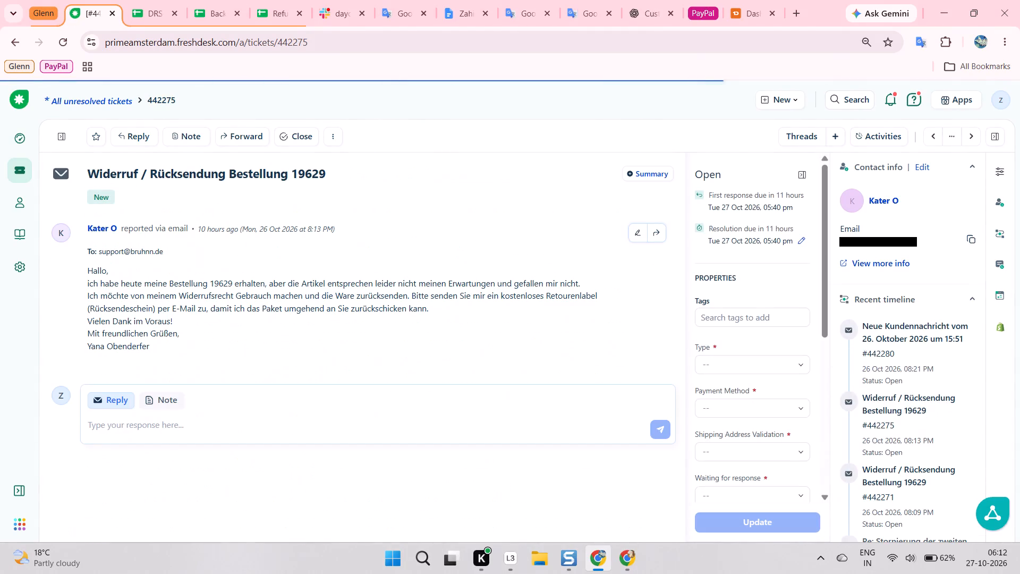
{"action": "scroll", "coordinate": [406, 294], "scroll_direction": "down", "scroll_amount": 4}
{"action": "left_click", "coordinate": [411, 300]}
{"action": "key", "text": "k"}
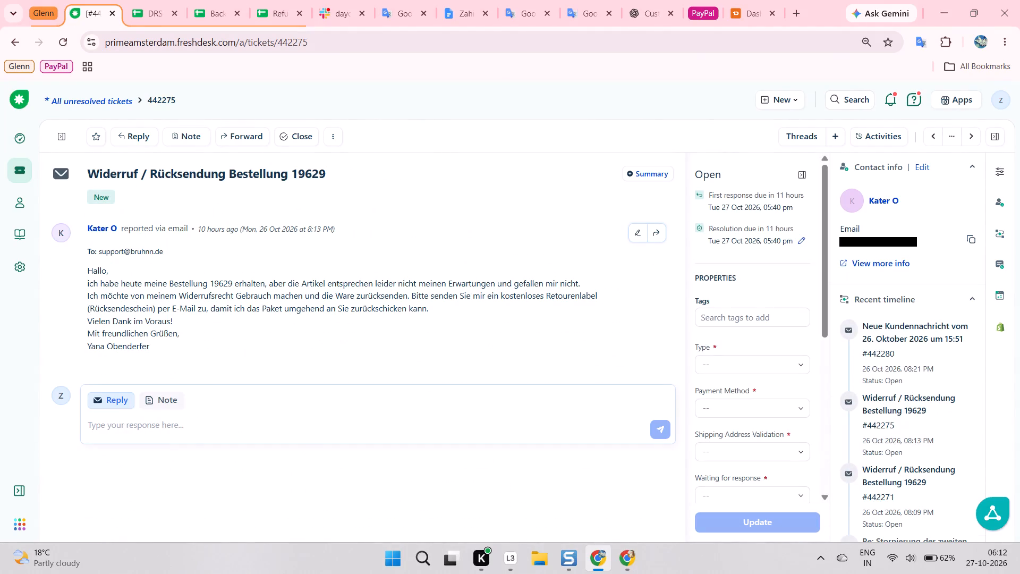
{"action": "scroll", "coordinate": [407, 311], "scroll_direction": "down", "scroll_amount": 3}
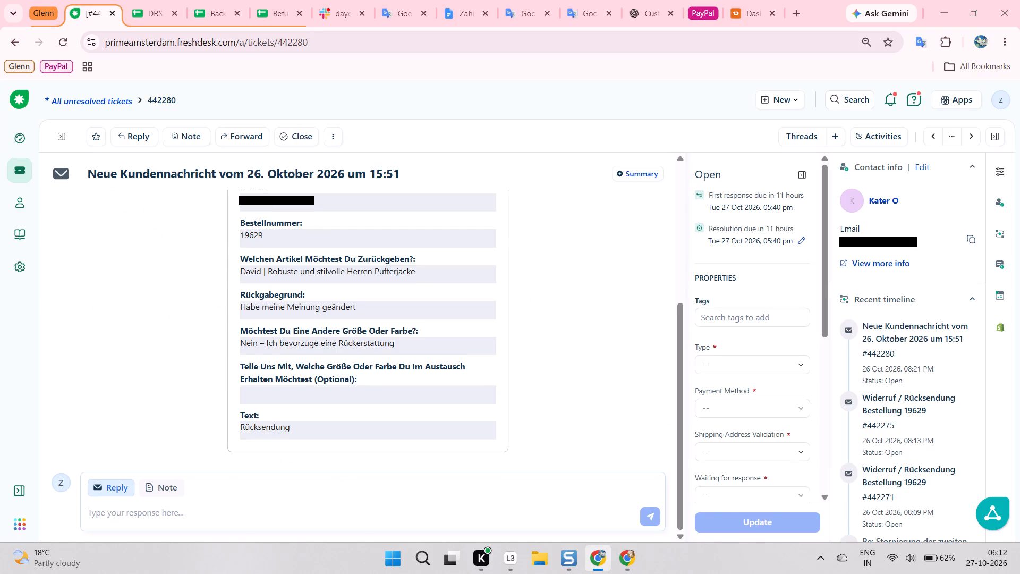
{"action": "scroll", "coordinate": [465, 313], "scroll_direction": "up", "scroll_amount": 4}
{"action": "left_click", "coordinate": [436, 327]}
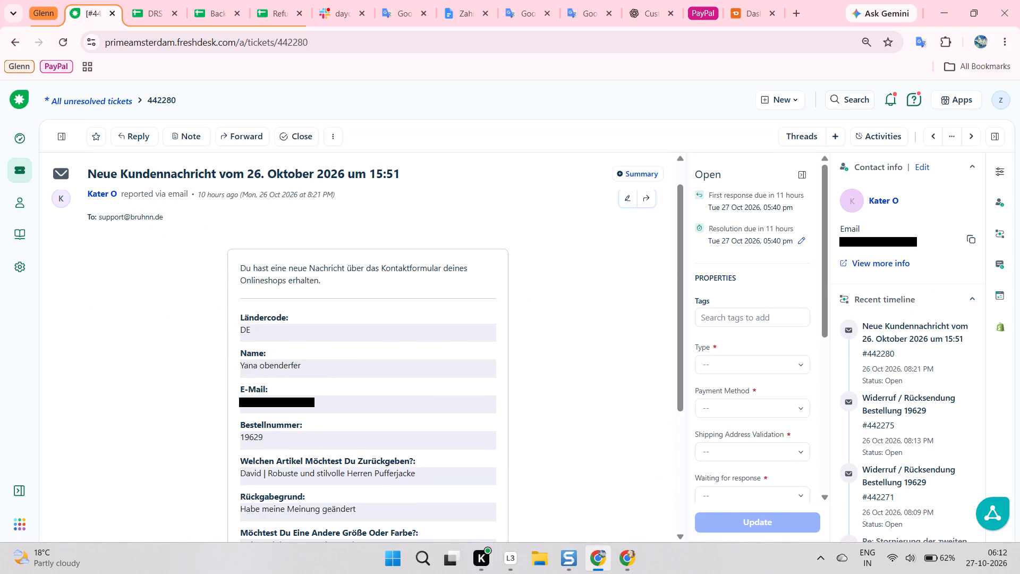
{"action": "key", "text": "k"}
{"action": "scroll", "coordinate": [436, 327], "scroll_direction": "up", "scroll_amount": 3}
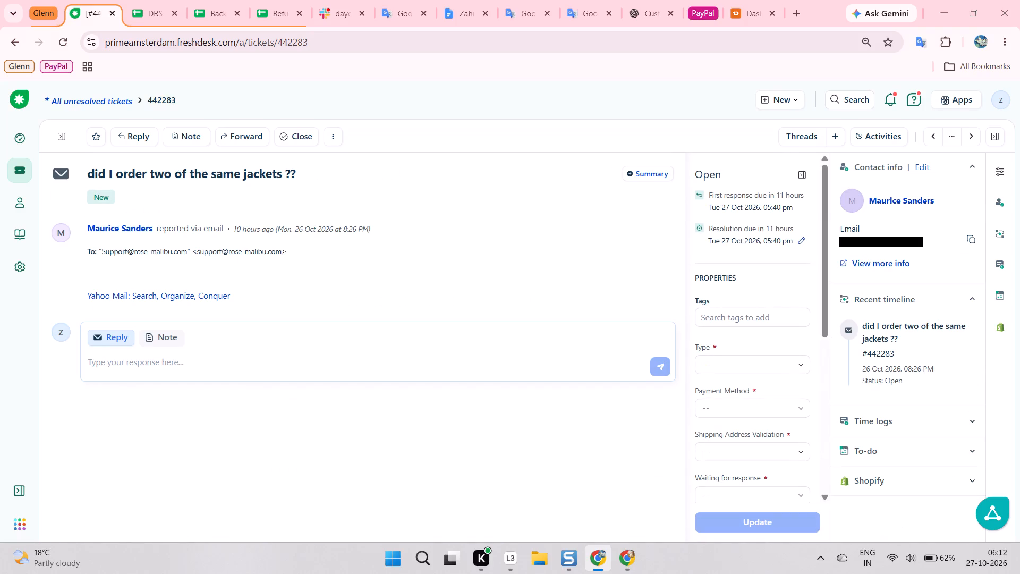
{"action": "left_click", "coordinate": [423, 288]}
{"action": "key", "text": "k"}
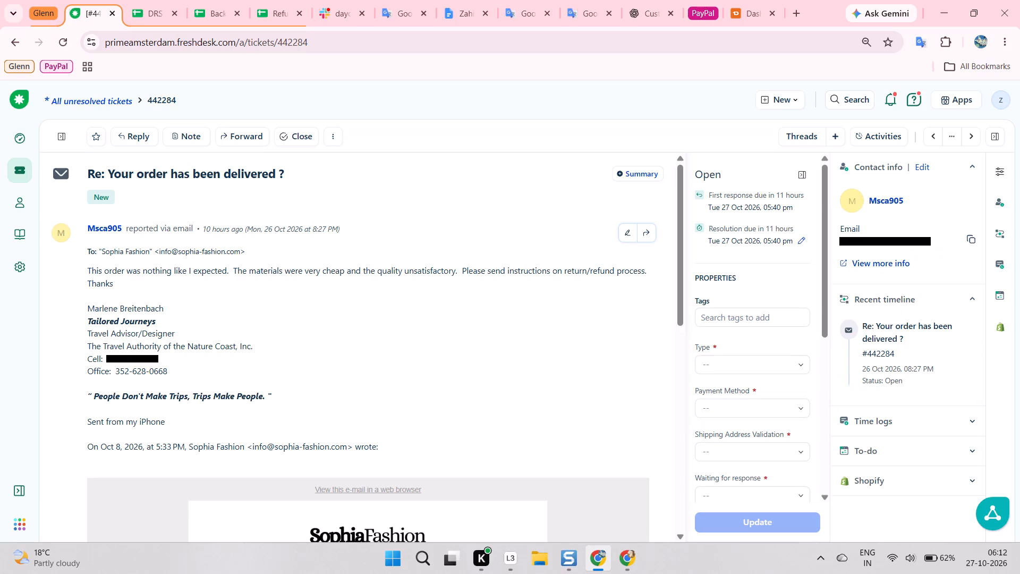
{"action": "key", "text": "j"}
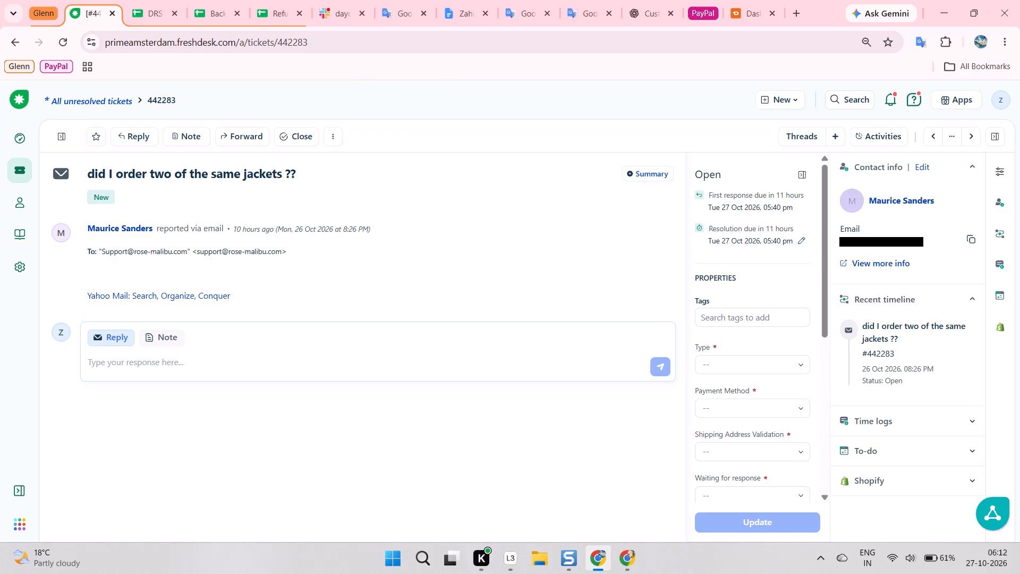
{"action": "left_click", "coordinate": [65, 47]}
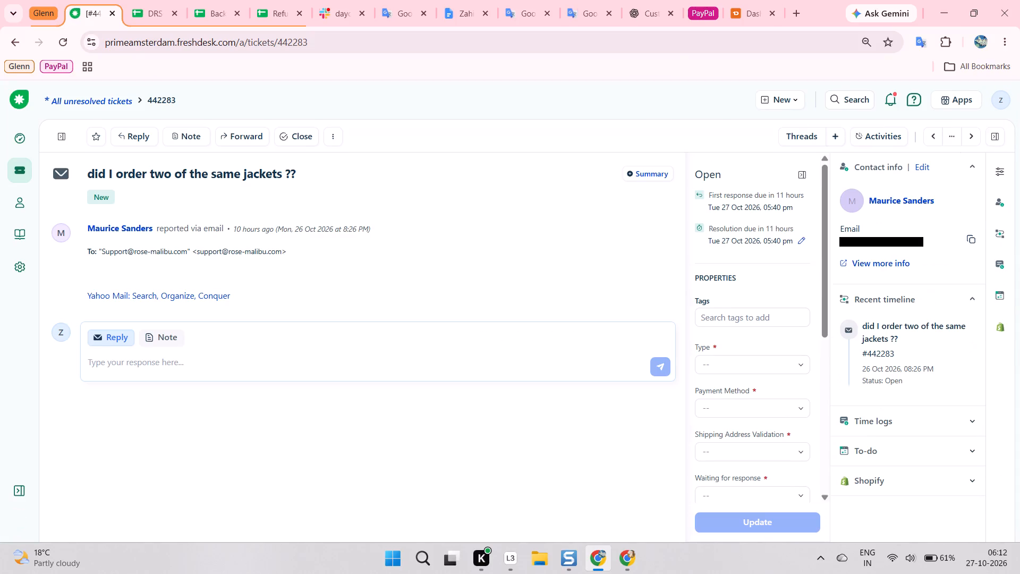
{"action": "left_click", "coordinate": [973, 242]}
{"action": "left_click", "coordinate": [433, 268]}
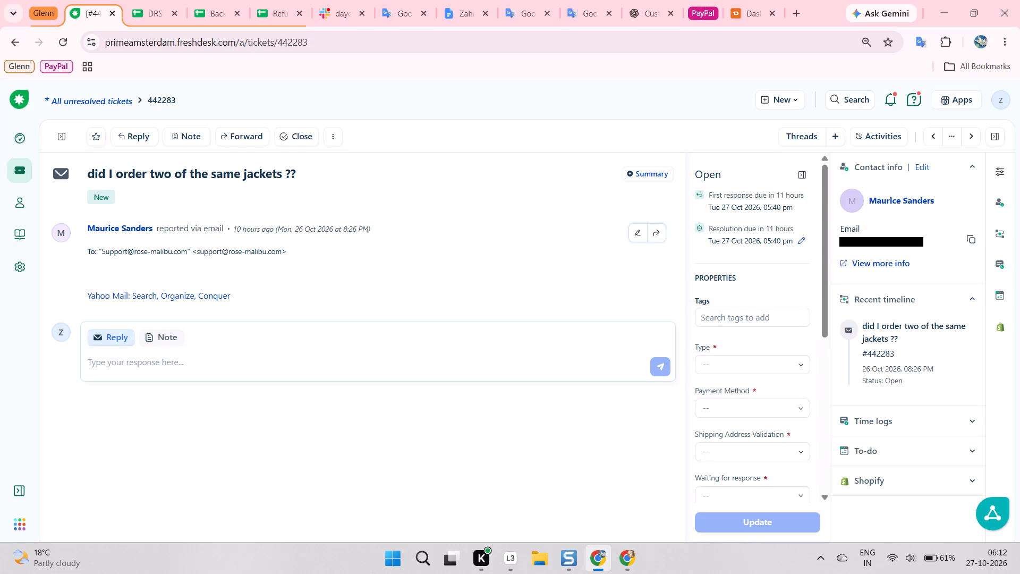
{"action": "key", "text": "alt+Tab"}
{"action": "key", "text": "alt+Tab"}
{"action": "left_click", "coordinate": [620, 560]}
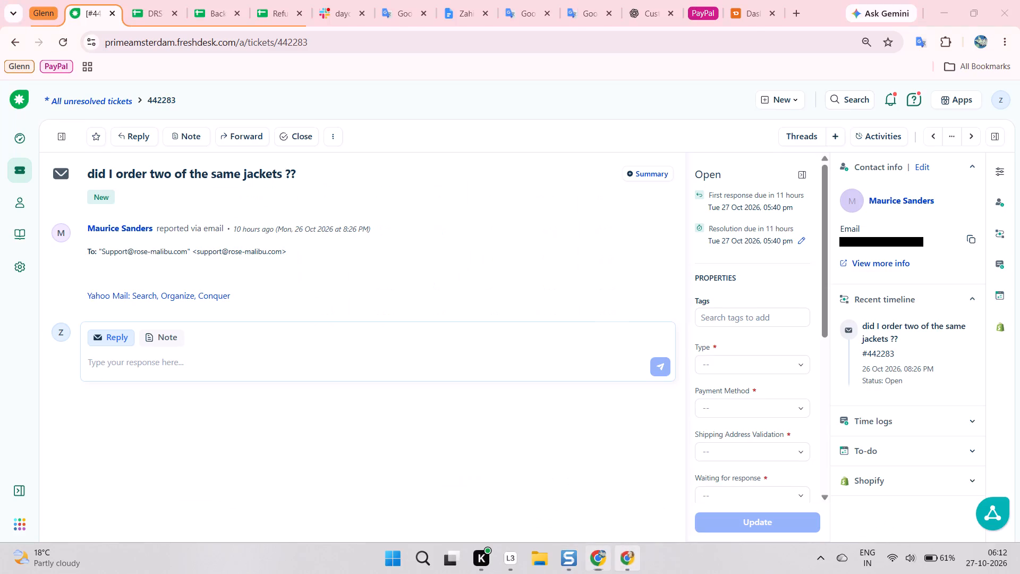
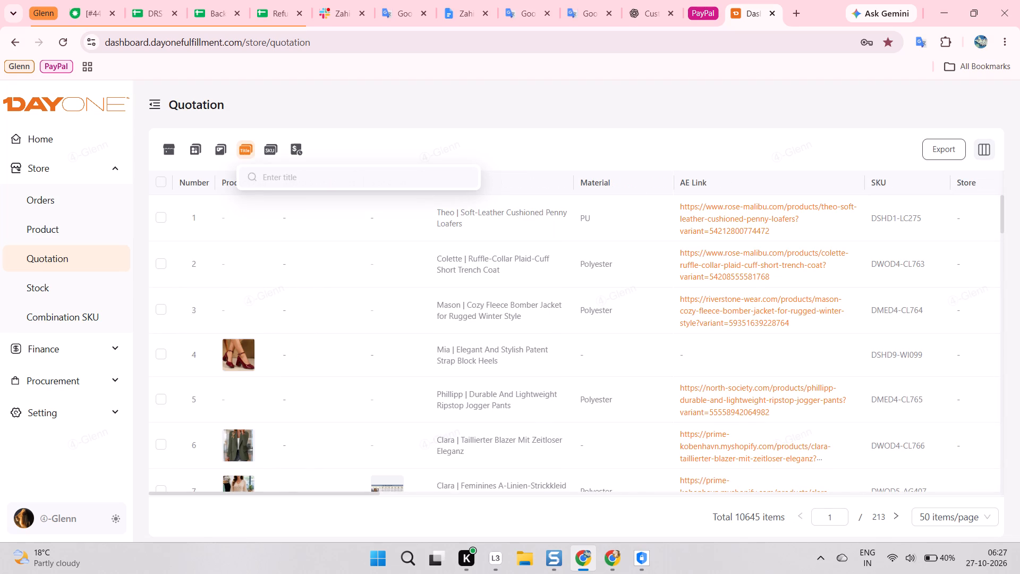
{"action": "key", "text": "ctrl+v"}
{"action": "key", "text": "ctrl+v"}
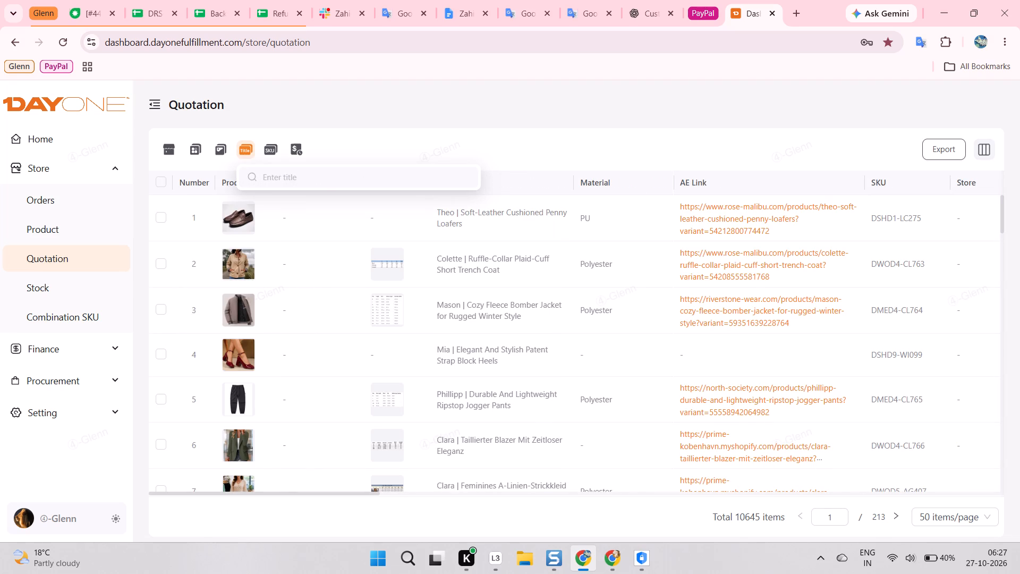
{"action": "left_click", "coordinate": [274, 175]}
{"action": "key", "text": "ctrl+v"}
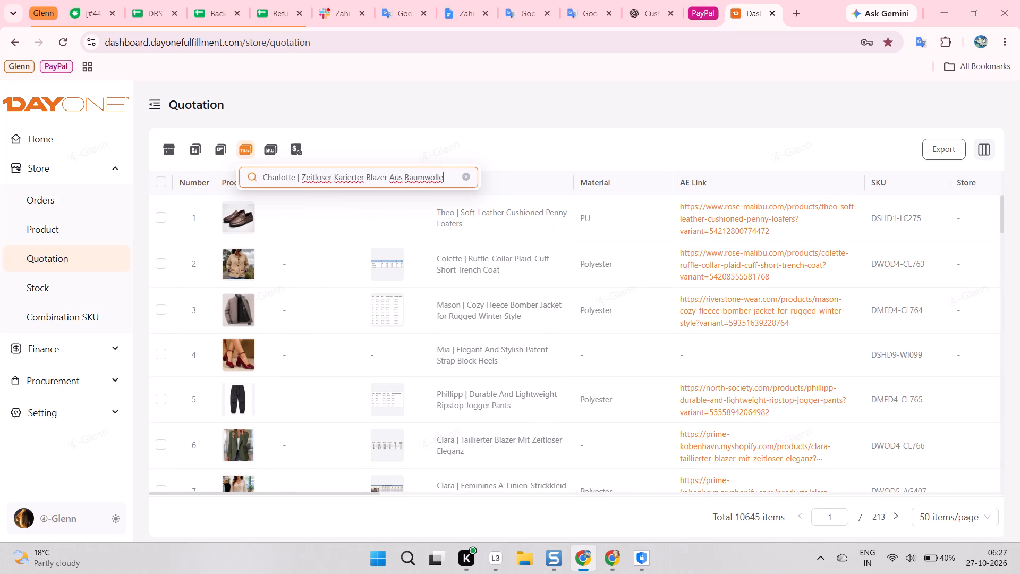
{"action": "key", "text": "Return"}
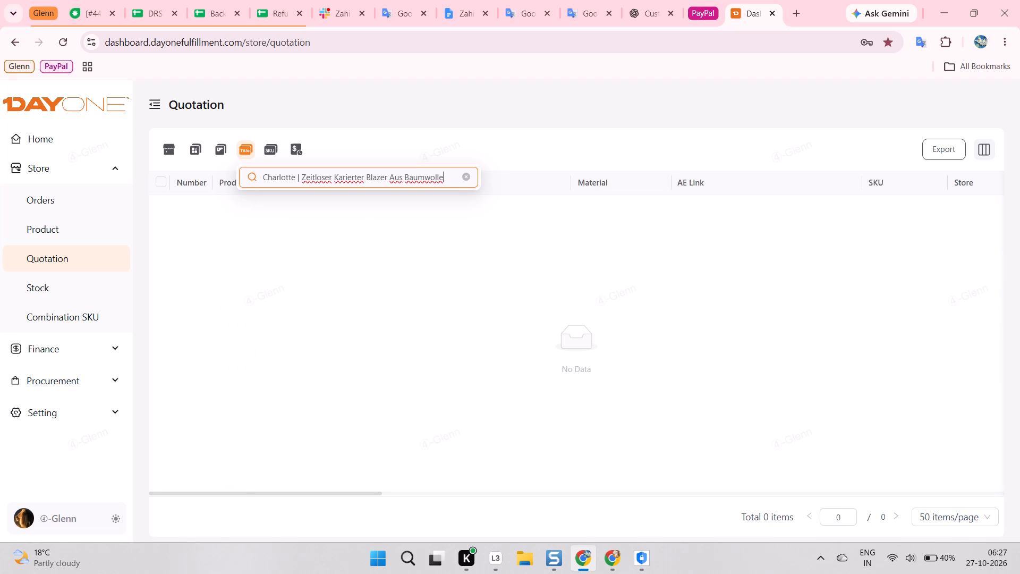
{"action": "left_click", "coordinate": [382, 149]}
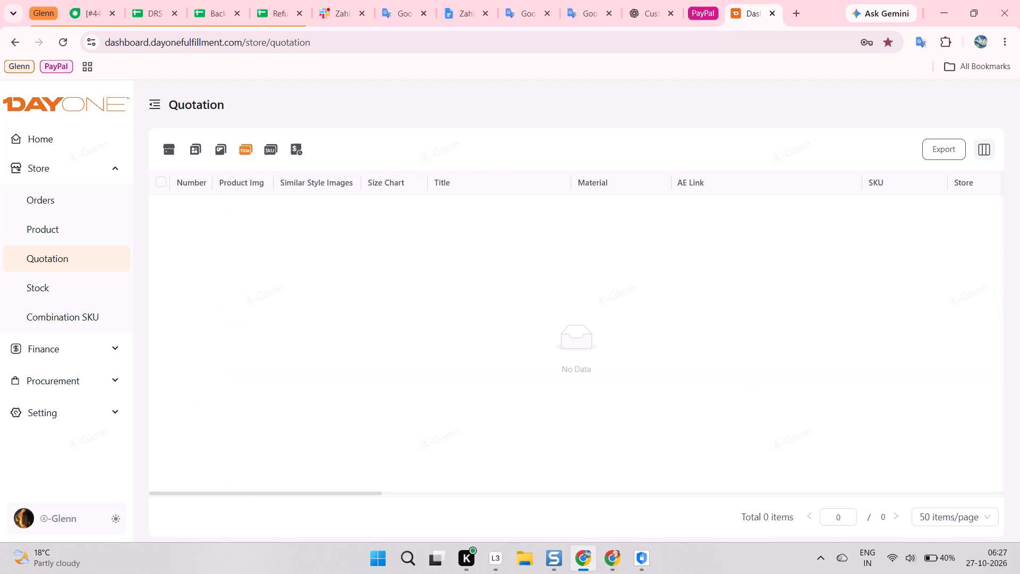
{"action": "left_click", "coordinate": [97, 2]}
{"action": "key", "text": "alt+Tab"}
{"action": "scroll", "coordinate": [288, 216], "scroll_direction": "up", "scroll_amount": 13}
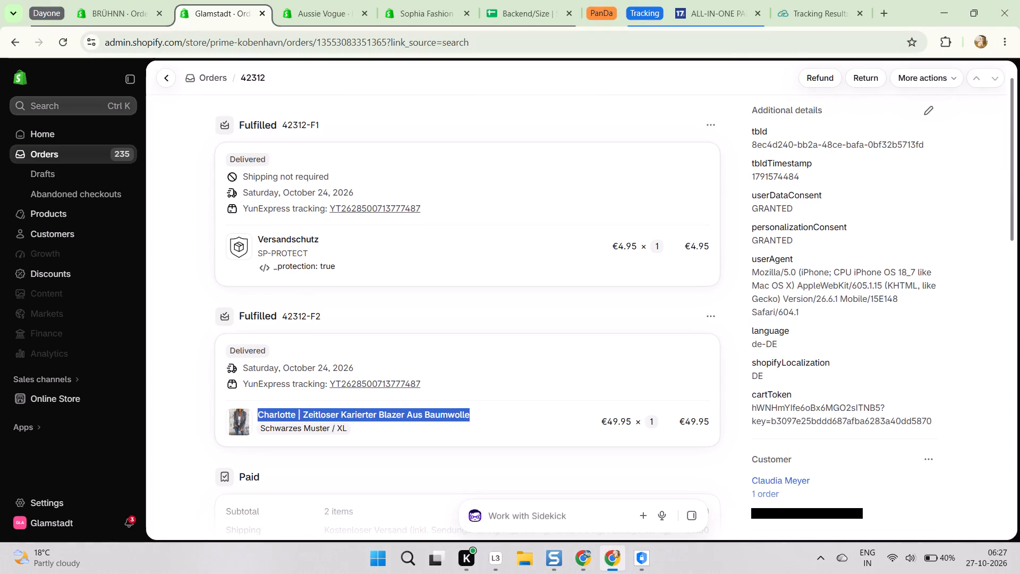
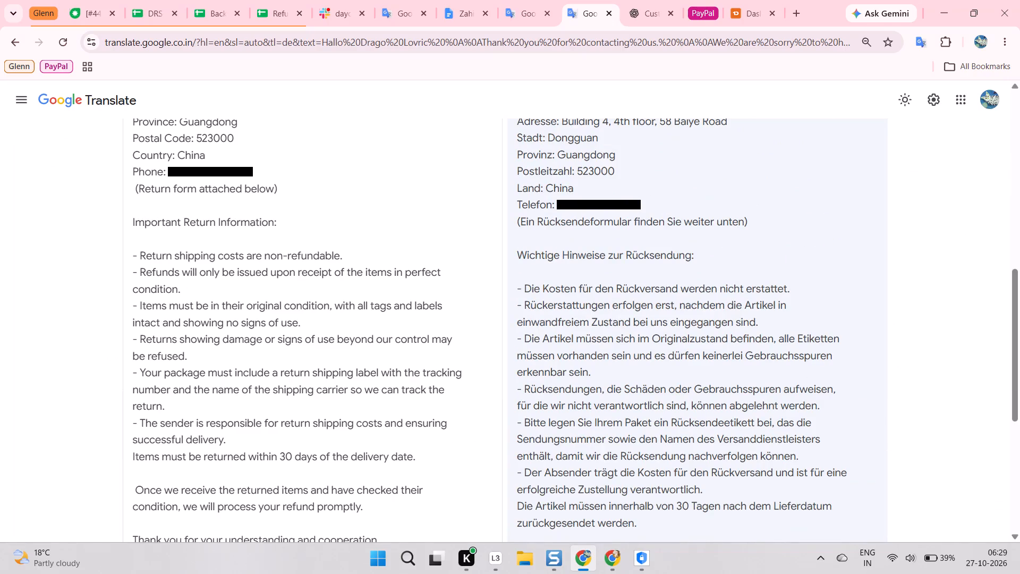
Read through the return-options draft in Google Translate and the details of Glamstadt order 42312 in Shopify.
{"action": "scroll", "coordinate": [231, 211], "scroll_direction": "up", "scroll_amount": 6}
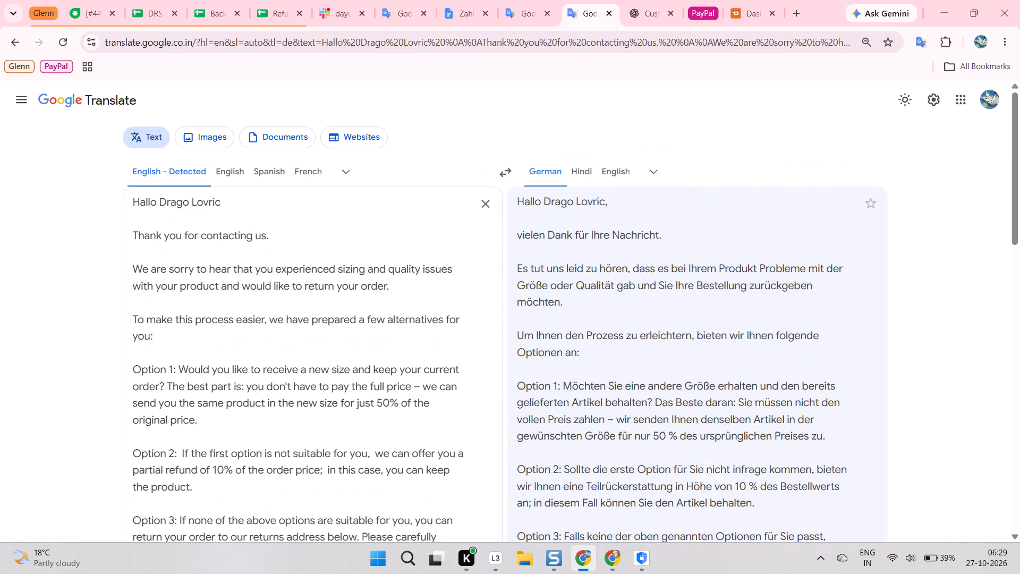
{"action": "scroll", "coordinate": [219, 224], "scroll_direction": "down", "scroll_amount": 4}
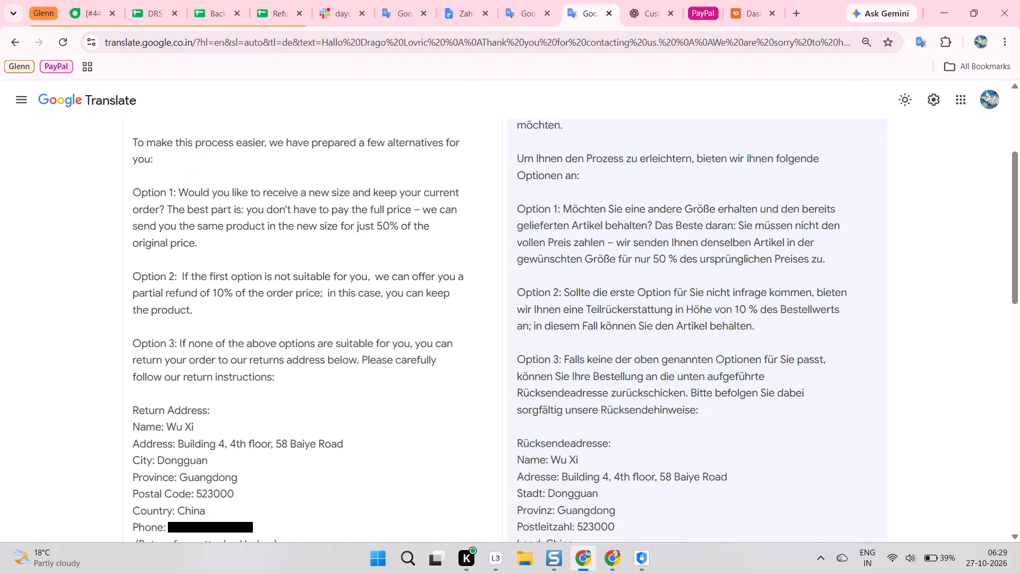
{"action": "scroll", "coordinate": [232, 239], "scroll_direction": "down", "scroll_amount": 4}
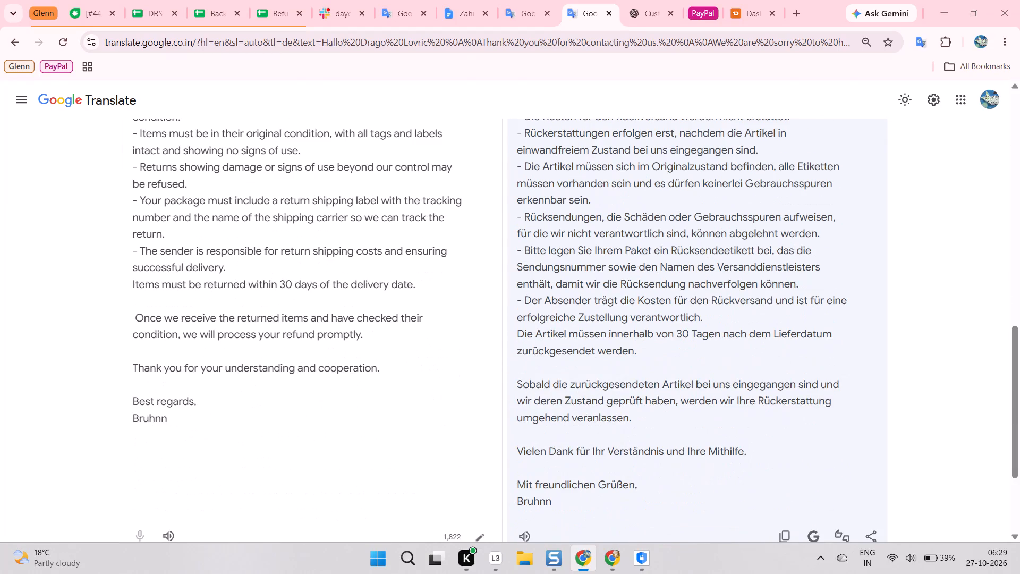
{"action": "key", "text": "alt+Tab"}
{"action": "scroll", "coordinate": [443, 264], "scroll_direction": "up", "scroll_amount": 3}
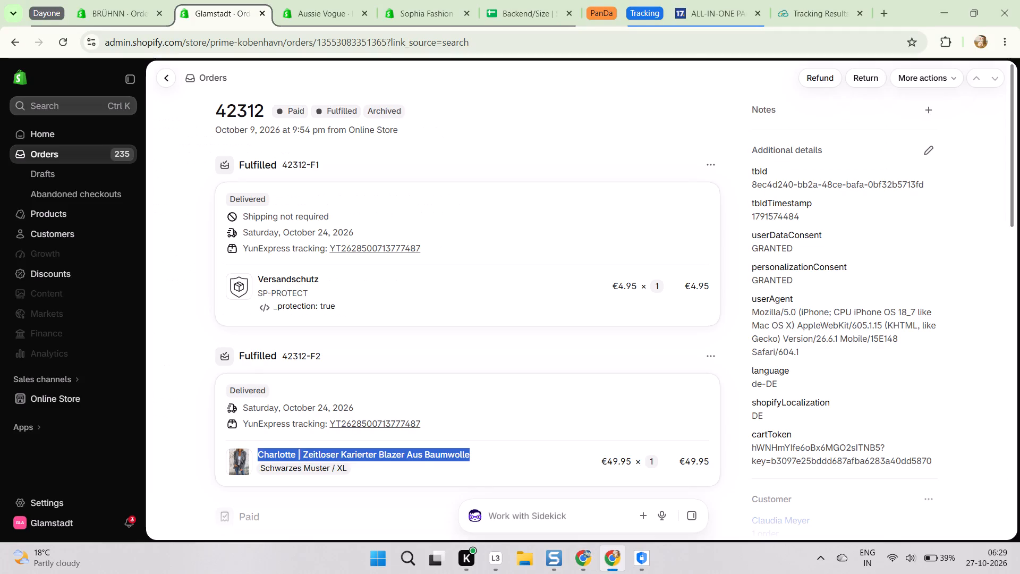
{"action": "scroll", "coordinate": [627, 273], "scroll_direction": "down", "scroll_amount": 4}
{"action": "scroll", "coordinate": [814, 313], "scroll_direction": "down", "scroll_amount": 2}
{"action": "scroll", "coordinate": [770, 273], "scroll_direction": "up", "scroll_amount": 2}
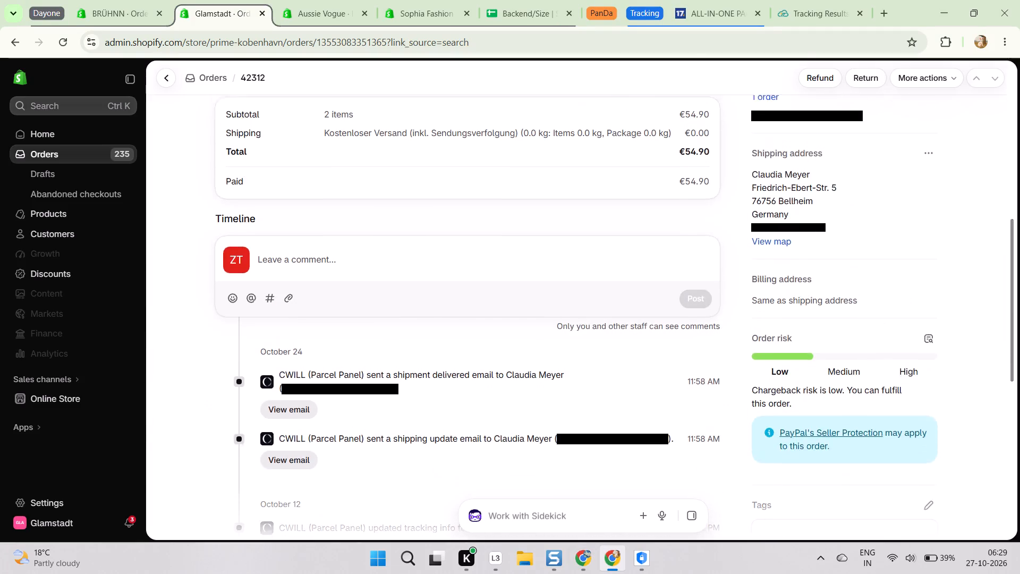
{"action": "scroll", "coordinate": [763, 265], "scroll_direction": "up", "scroll_amount": 1}
{"action": "triple_click", "coordinate": [742, 249]}
{"action": "key", "text": "ctrl+c"}
{"action": "key", "text": "ctrl+c"}
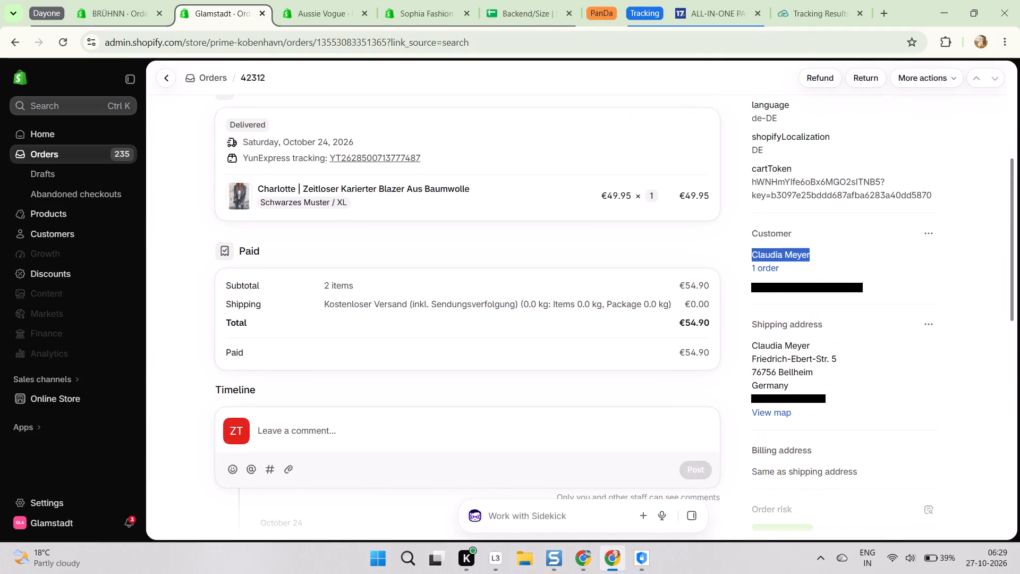
{"action": "key", "text": "alt+Tab"}
{"action": "scroll", "coordinate": [295, 231], "scroll_direction": "up", "scroll_amount": 7}
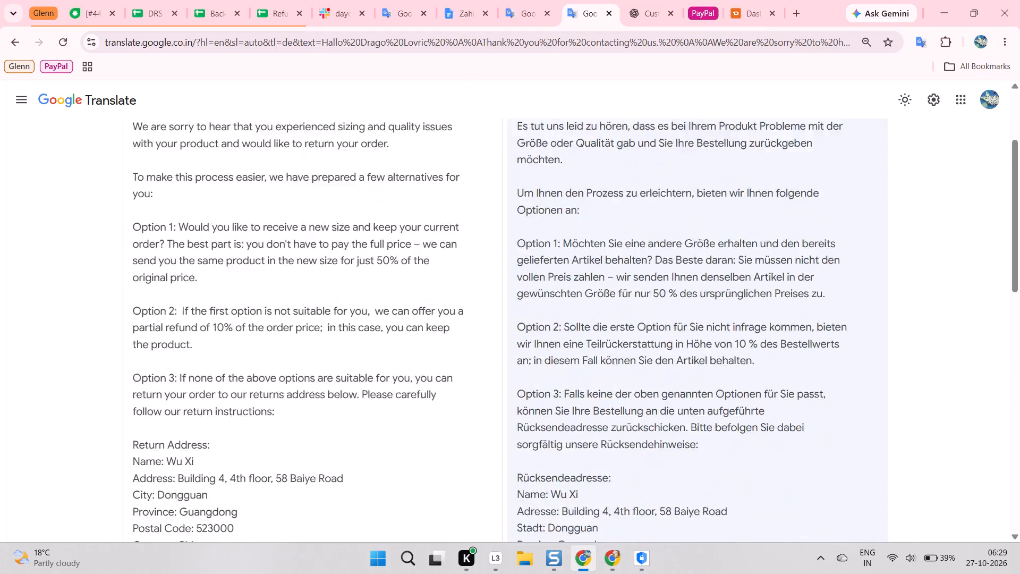
{"action": "scroll", "coordinate": [171, 199], "scroll_direction": "up", "scroll_amount": 4}
{"action": "left_click_drag", "start_coordinate": [162, 204], "coordinate": [254, 212]}
{"action": "key", "text": "ctrl+v"}
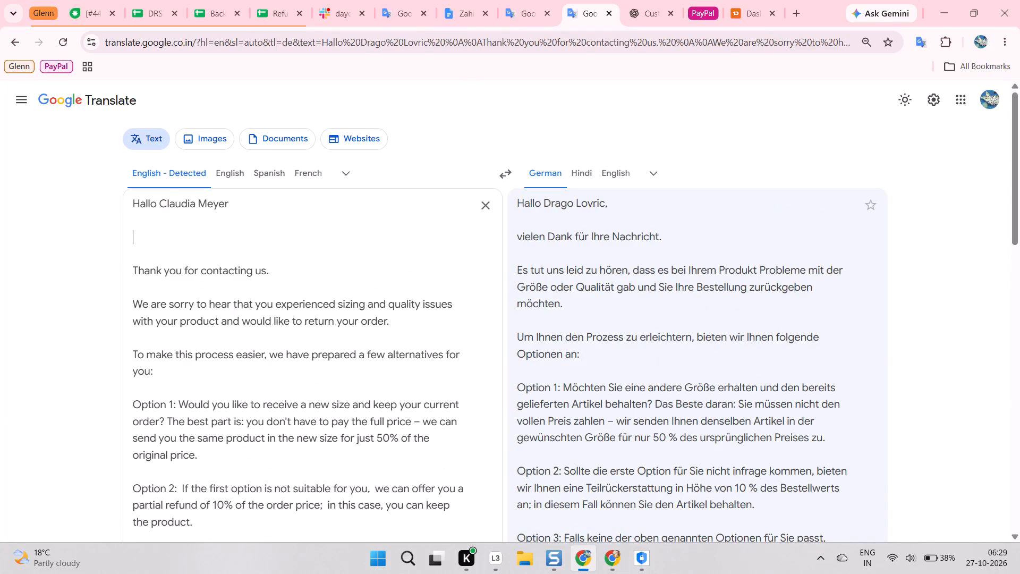
{"action": "key", "text": "BackSpace"}
{"action": "key", "text": "BackSpace"}
Replace the draft's closing signature with the store name Glamstadt, copied from Shopify.
{"action": "key", "text": "alt+Tab"}
{"action": "scroll", "coordinate": [261, 303], "scroll_direction": "down", "scroll_amount": 4}
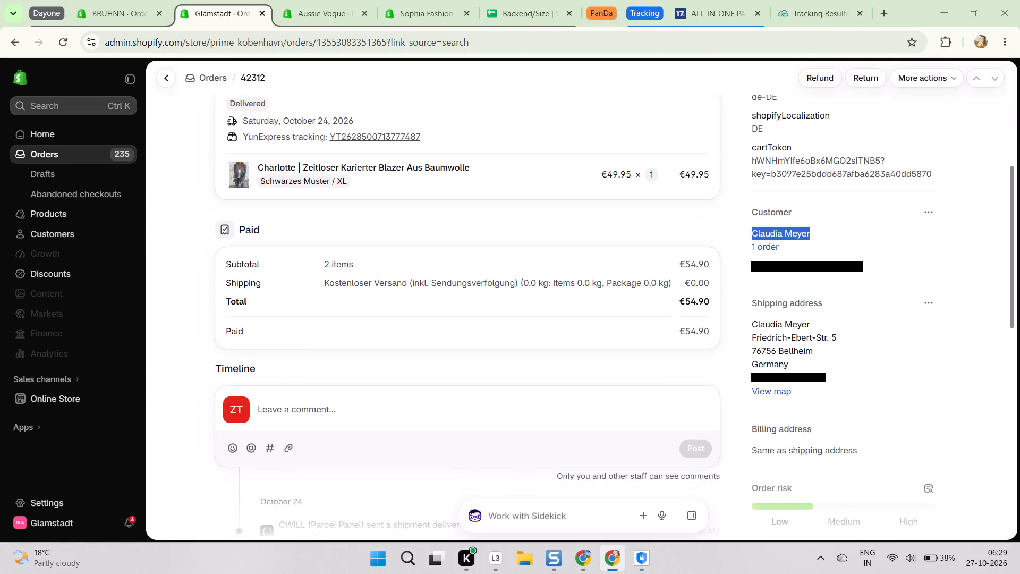
{"action": "left_click", "coordinate": [58, 528]}
{"action": "triple_click", "coordinate": [92, 296]}
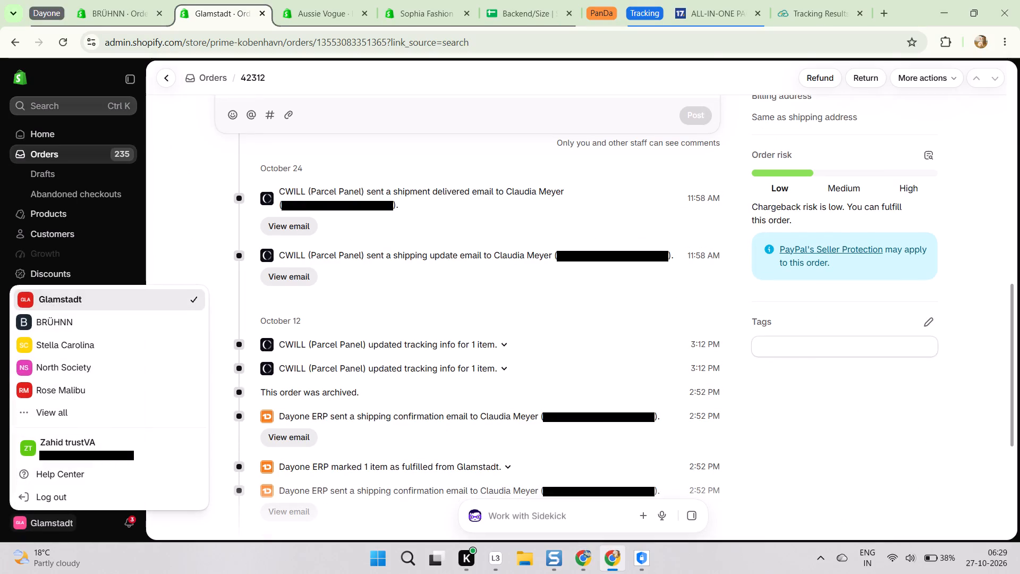
{"action": "key", "text": "ctrl+c"}
{"action": "key", "text": "ctrl+c"}
{"action": "left_click", "coordinate": [192, 237]}
{"action": "key", "text": "alt+Tab"}
{"action": "scroll", "coordinate": [188, 340], "scroll_direction": "down", "scroll_amount": 9}
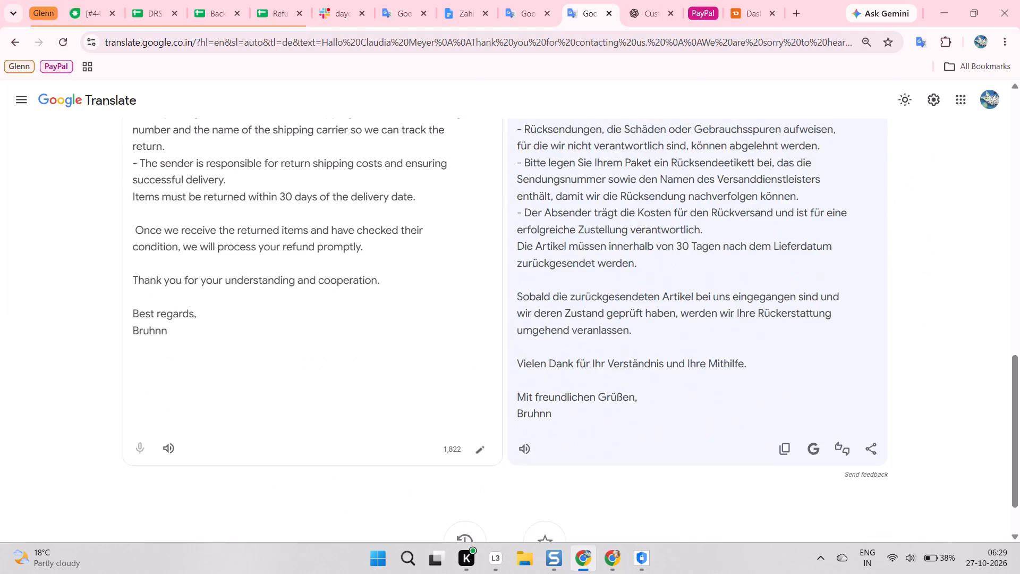
{"action": "scroll", "coordinate": [198, 401], "scroll_direction": "down", "scroll_amount": 2}
{"action": "triple_click", "coordinate": [175, 266]}
{"action": "key", "text": "ctrl+v"}
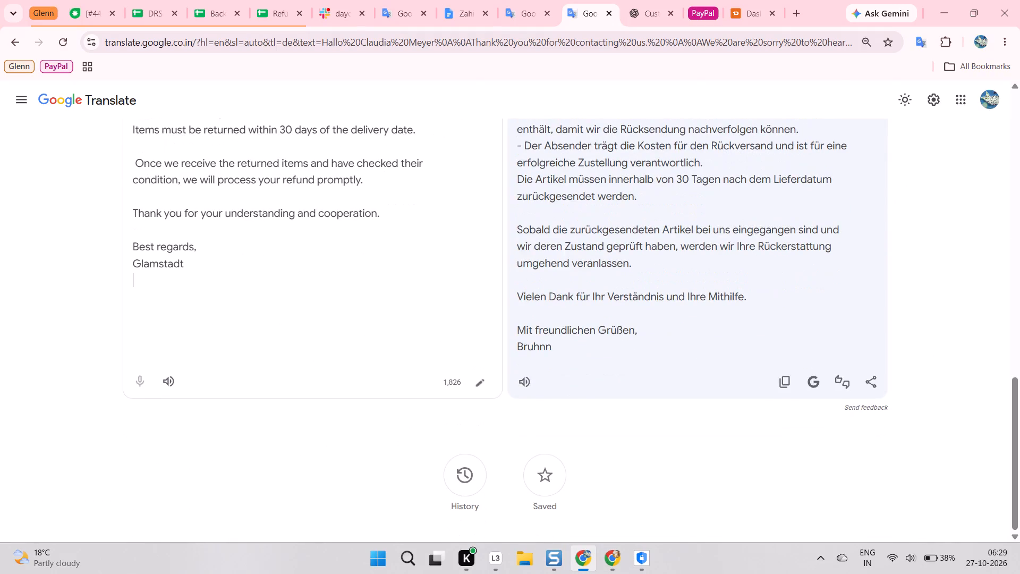
{"action": "key", "text": "BackSpace"}
{"action": "scroll", "coordinate": [325, 239], "scroll_direction": "up", "scroll_amount": 11}
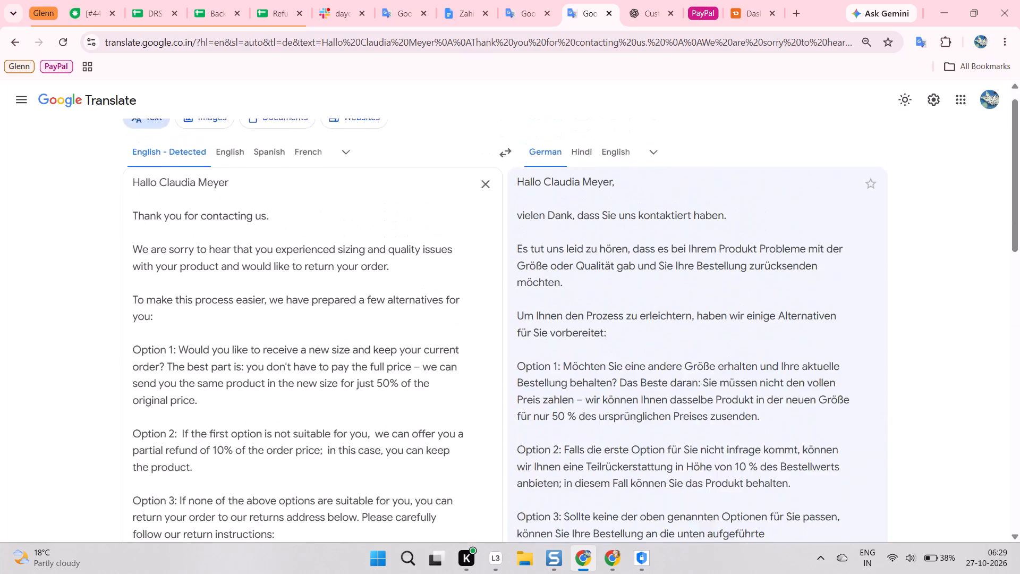
{"action": "scroll", "coordinate": [323, 238], "scroll_direction": "up", "scroll_amount": 9}
{"action": "key", "text": "alt+Tab"}
{"action": "scroll", "coordinate": [759, 206], "scroll_direction": "down", "scroll_amount": 4}
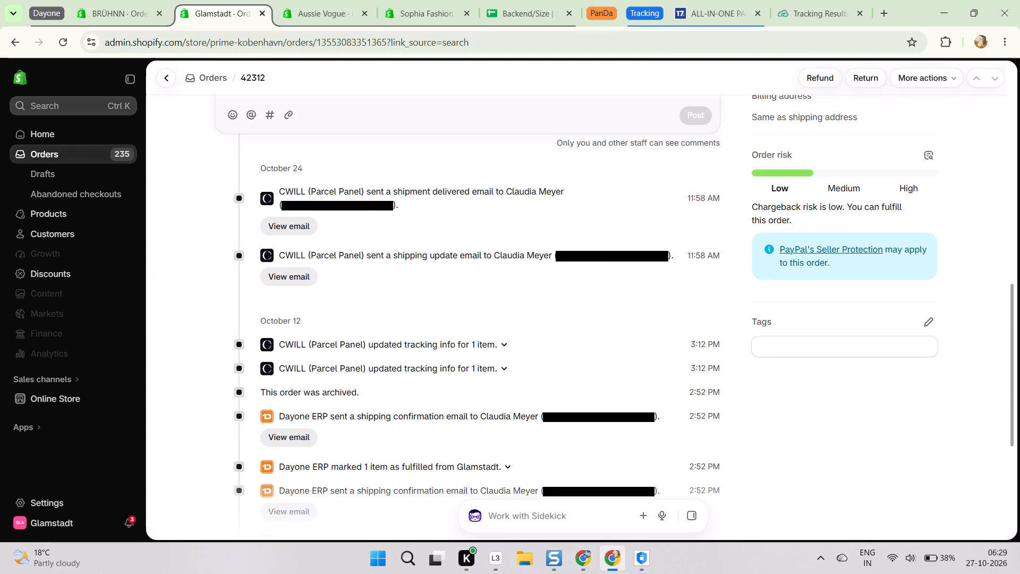
{"action": "scroll", "coordinate": [747, 214], "scroll_direction": "up", "scroll_amount": 16}
{"action": "key", "text": "alt+Tab"}
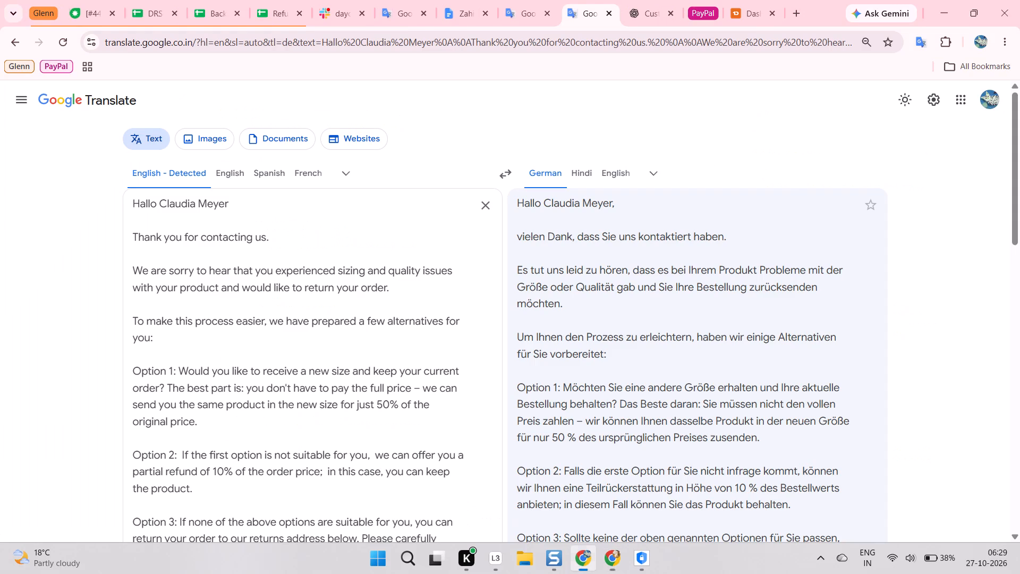
{"action": "key", "text": "alt+Tab"}
{"action": "key", "text": "alt+Tab"}
{"action": "scroll", "coordinate": [598, 226], "scroll_direction": "up", "scroll_amount": 3}
{"action": "scroll", "coordinate": [603, 207], "scroll_direction": "down", "scroll_amount": 4}
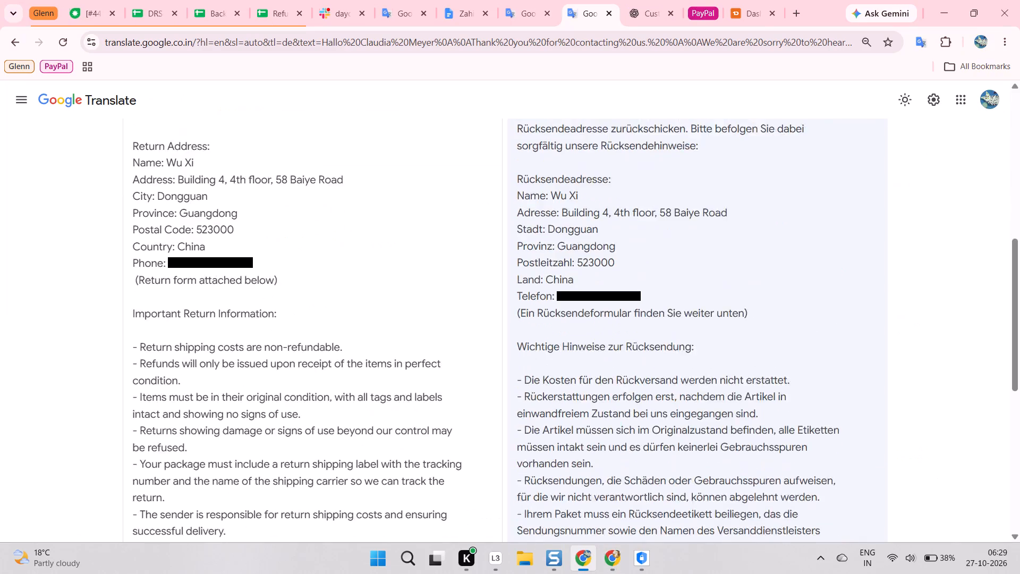
{"action": "scroll", "coordinate": [604, 226], "scroll_direction": "down", "scroll_amount": 9}
{"action": "left_click", "coordinate": [788, 387]}
Start a reply on Freshdesk ticket 442301 and replace its default greeting with the canned response "Glamstadt Return form D1".
{"action": "left_click", "coordinate": [82, 0]}
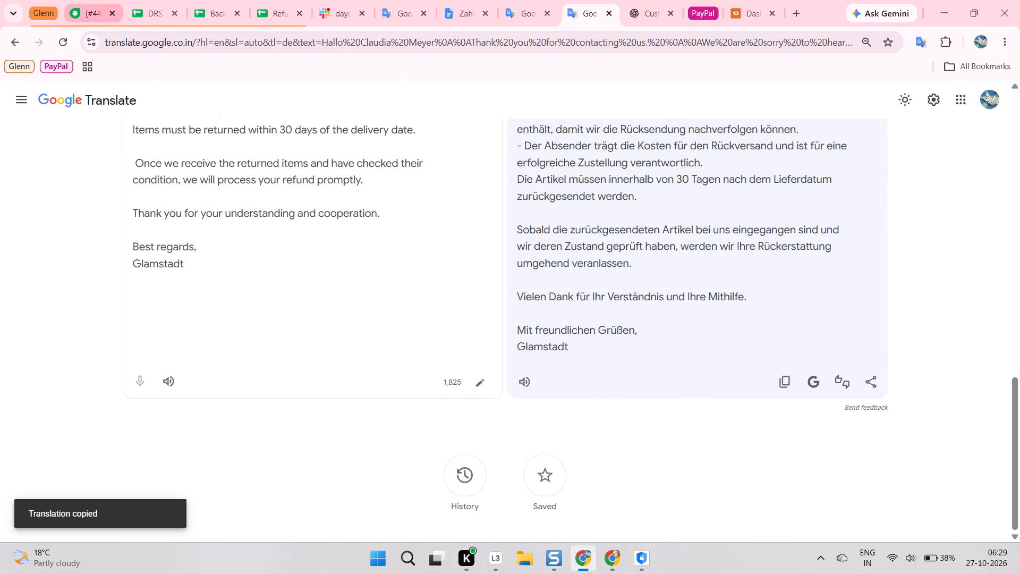
{"action": "left_click", "coordinate": [301, 284]}
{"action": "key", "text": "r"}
{"action": "scroll", "coordinate": [111, 345], "scroll_direction": "down", "scroll_amount": 6}
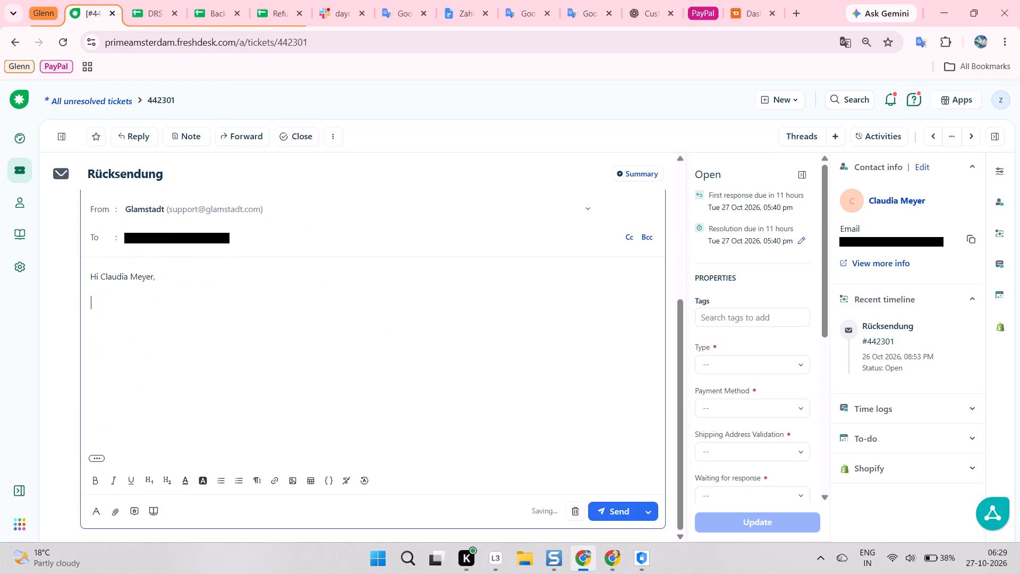
{"action": "left_click", "coordinate": [112, 457]}
{"action": "left_click_drag", "start_coordinate": [116, 452], "coordinate": [122, 448], "text": "ctrl"}
{"action": "key", "text": "ctrl+a"}
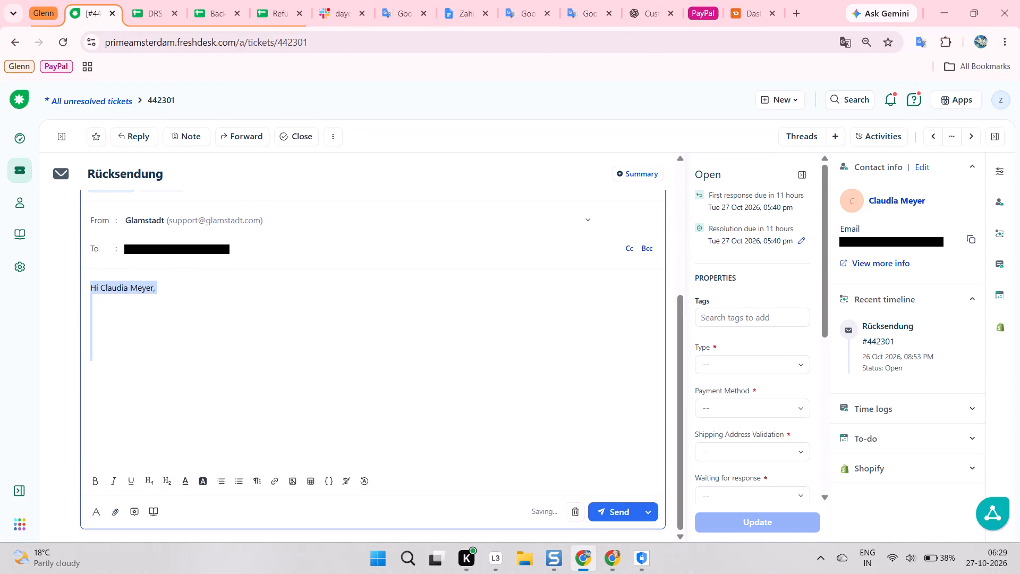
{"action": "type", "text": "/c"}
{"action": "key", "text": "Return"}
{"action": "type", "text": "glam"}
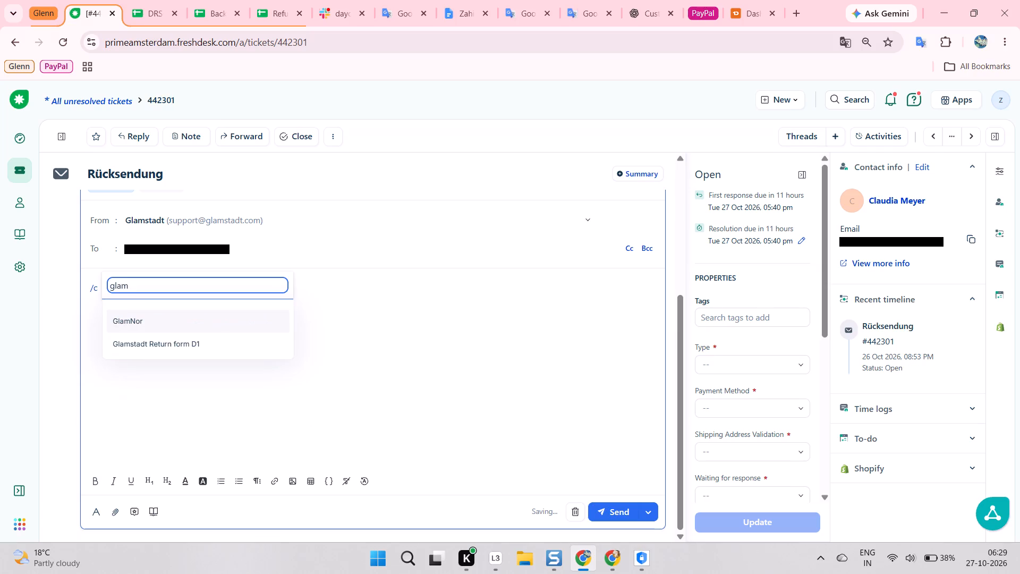
{"action": "left_click", "coordinate": [176, 343]}
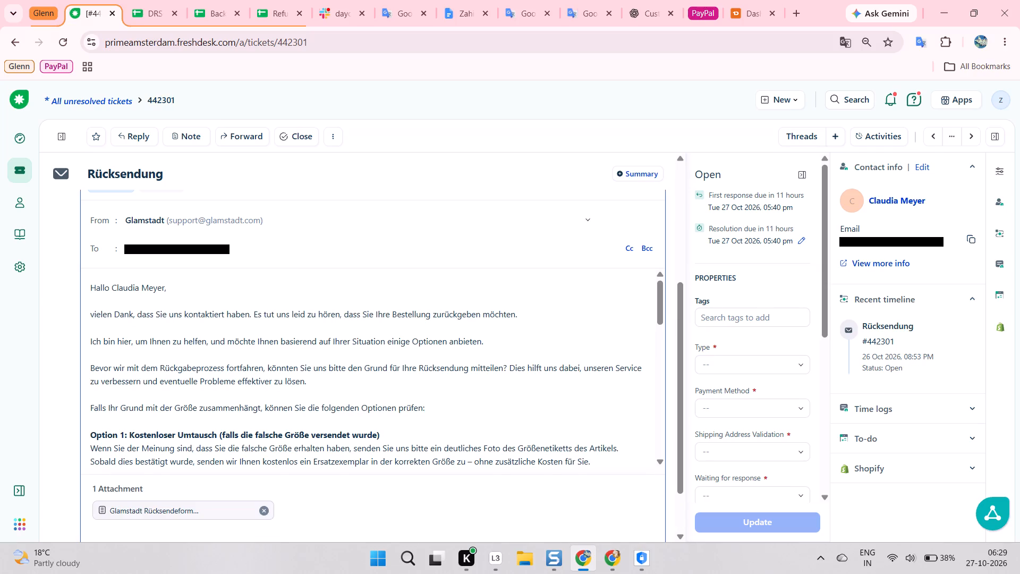
Replace the canned response text with the copied German translation, keeping the attached return form.
{"action": "left_click", "coordinate": [172, 343]}
{"action": "key", "text": "ctrl+a"}
{"action": "key", "text": "ctrl+v"}
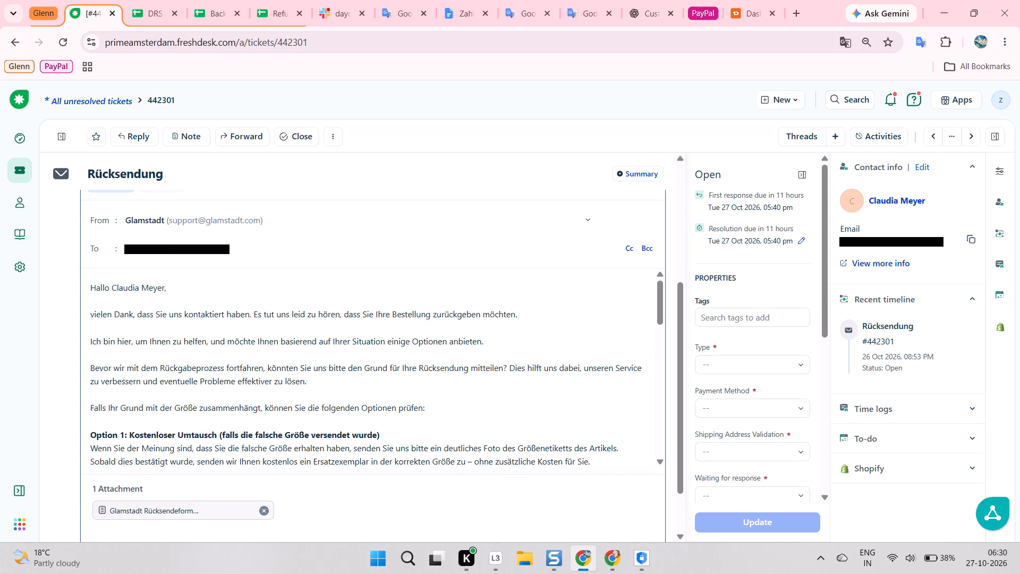
{"action": "scroll", "coordinate": [172, 343], "scroll_direction": "down", "scroll_amount": 10}
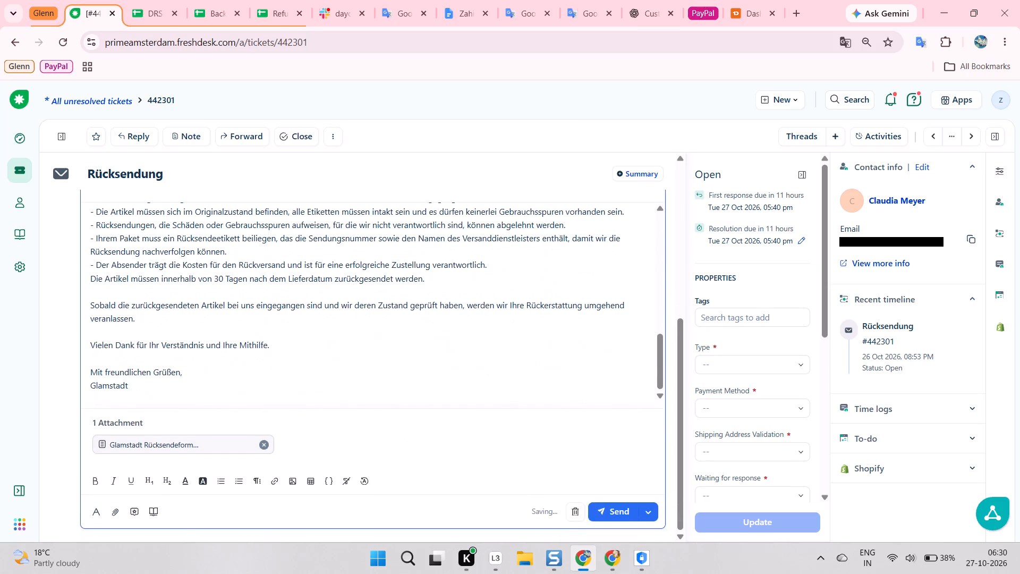
Bold the "Rücksendeadresse:" heading and the labels "Option 3:", "Option 2:" and "Option 1:" in the reply.
{"action": "scroll", "coordinate": [191, 311], "scroll_direction": "up", "scroll_amount": 4}
{"action": "triple_click", "coordinate": [130, 374]}
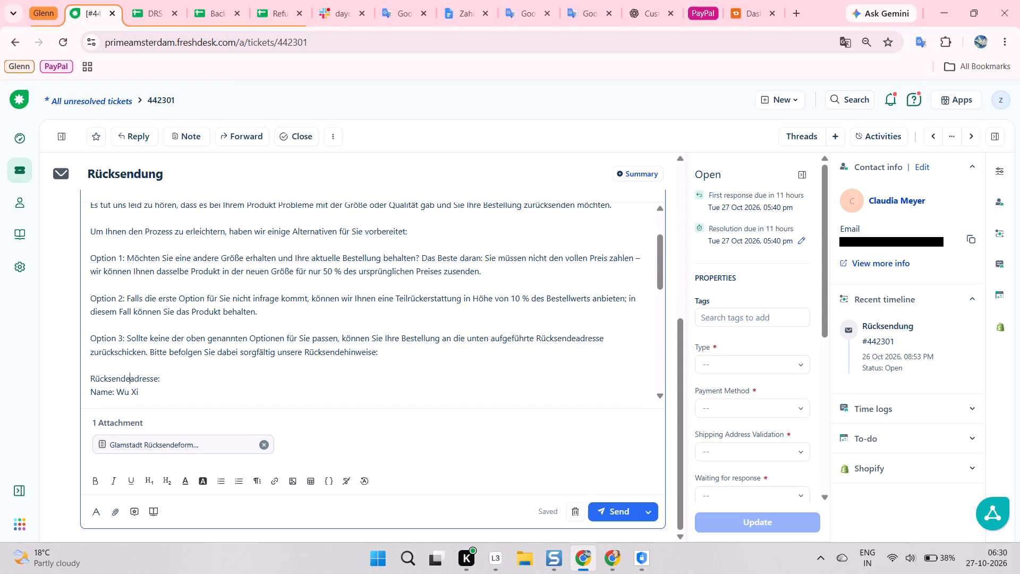
{"action": "key", "text": "ctrl+b"}
{"action": "left_click_drag", "start_coordinate": [126, 338], "coordinate": [92, 341]}
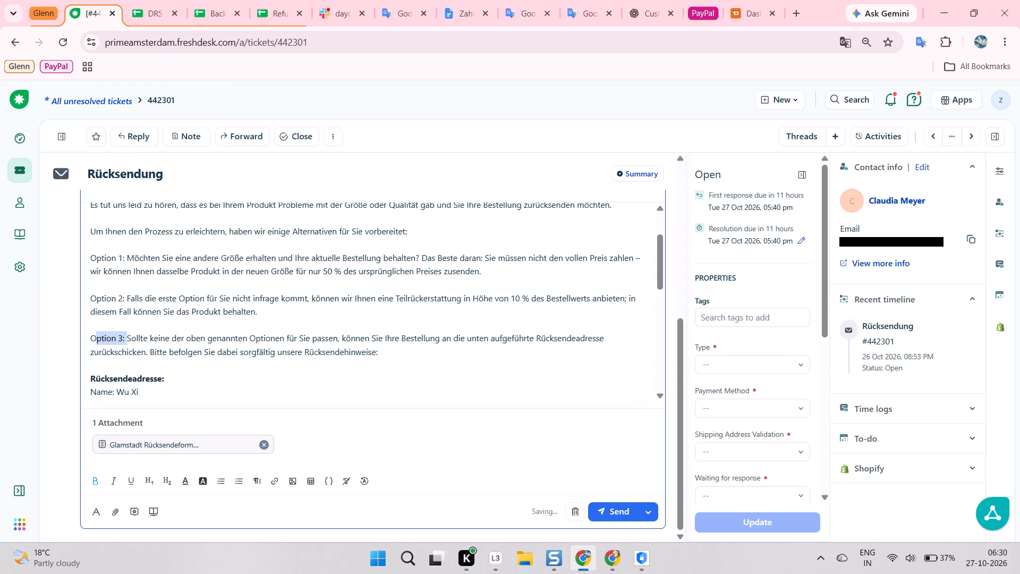
{"action": "left_click_drag", "start_coordinate": [92, 341], "coordinate": [90, 341]}
{"action": "key", "text": "ctrl+b"}
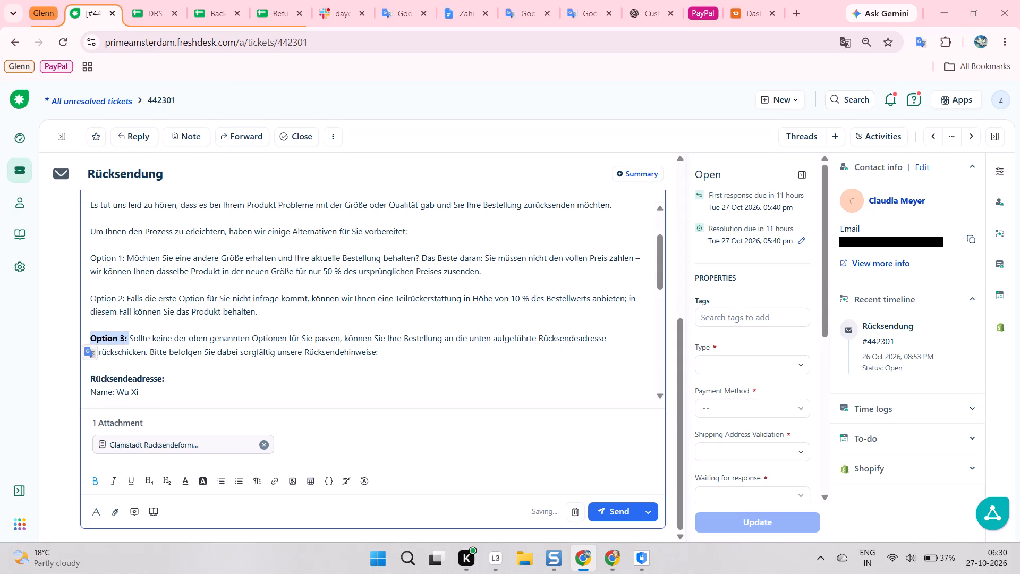
{"action": "left_click_drag", "start_coordinate": [125, 297], "coordinate": [63, 297]}
{"action": "key", "text": "ctrl+b"}
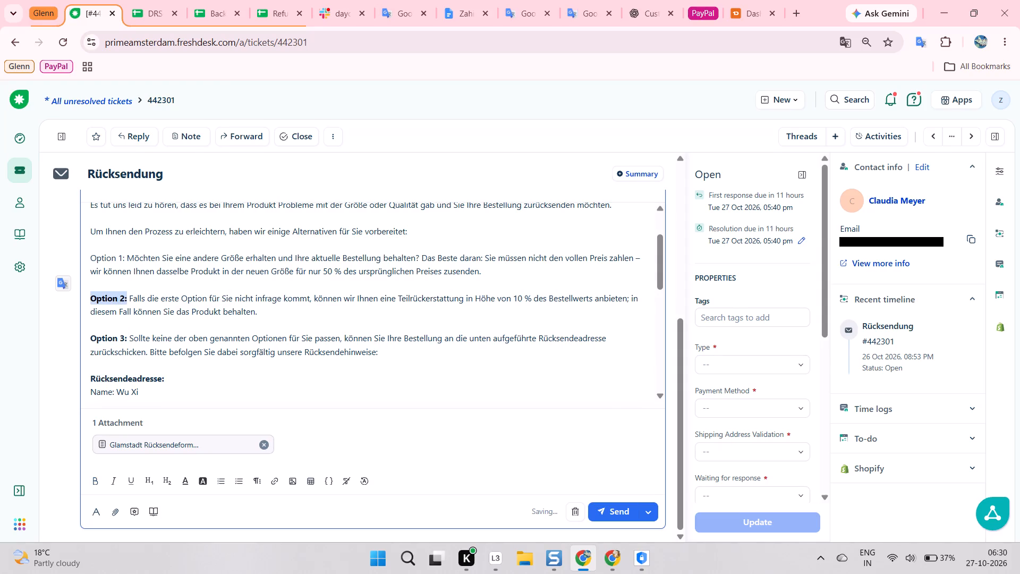
{"action": "left_click_drag", "start_coordinate": [125, 257], "coordinate": [48, 259]}
{"action": "key", "text": "ctrl+b"}
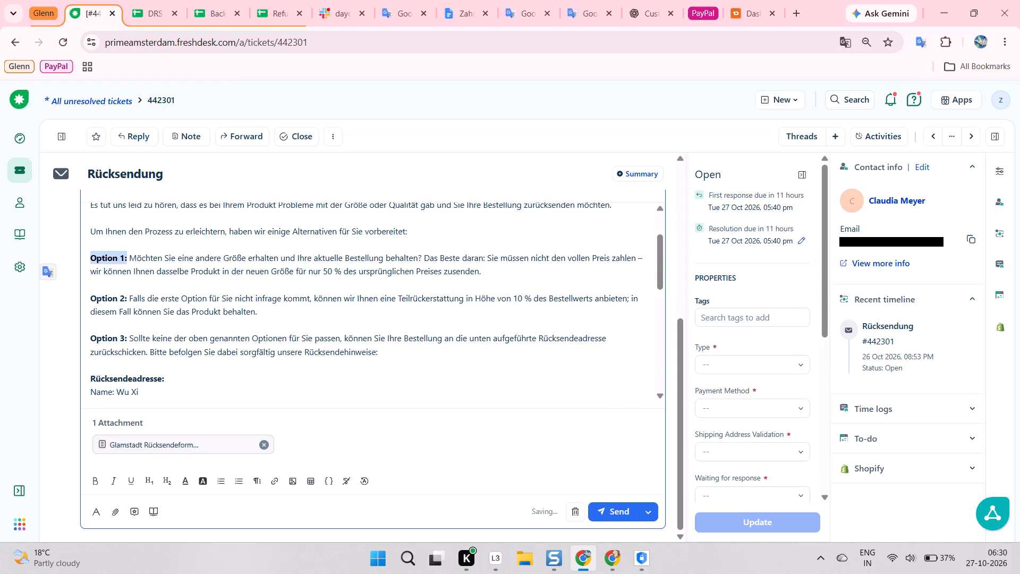
Check the rest of the reply and send it to the customer.
{"action": "scroll", "coordinate": [467, 317], "scroll_direction": "down", "scroll_amount": 3}
{"action": "scroll", "coordinate": [520, 553], "scroll_direction": "down", "scroll_amount": 1}
{"action": "left_click", "coordinate": [605, 517]}
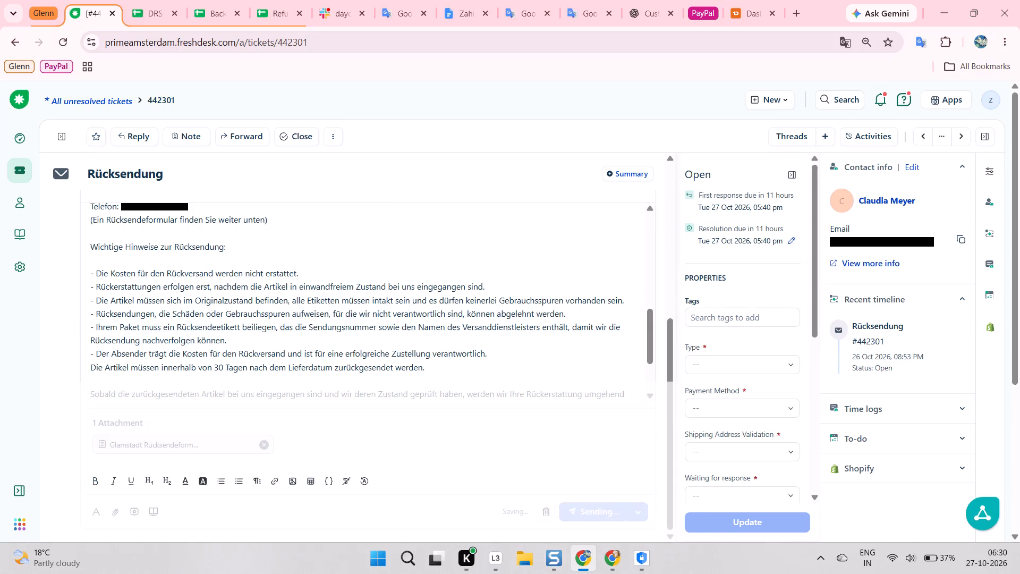
Set the ticket's type to Quality issue + Return and, after checking the order in Shopify, its payment method to PayPal.
{"action": "left_click", "coordinate": [734, 361]}
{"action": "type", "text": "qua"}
{"action": "left_click", "coordinate": [745, 411]}
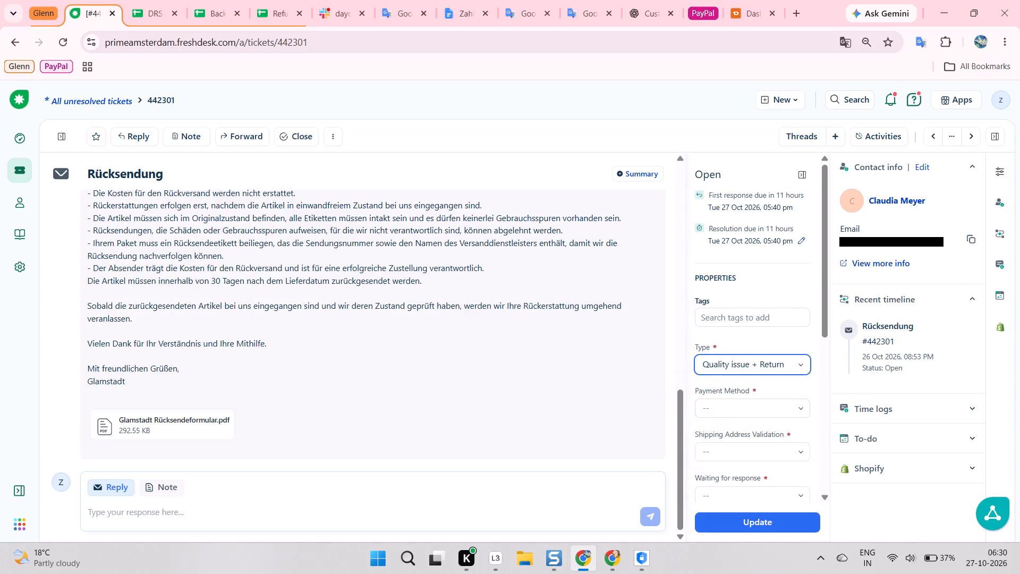
{"action": "left_click", "coordinate": [739, 418]}
{"action": "left_click", "coordinate": [744, 407]}
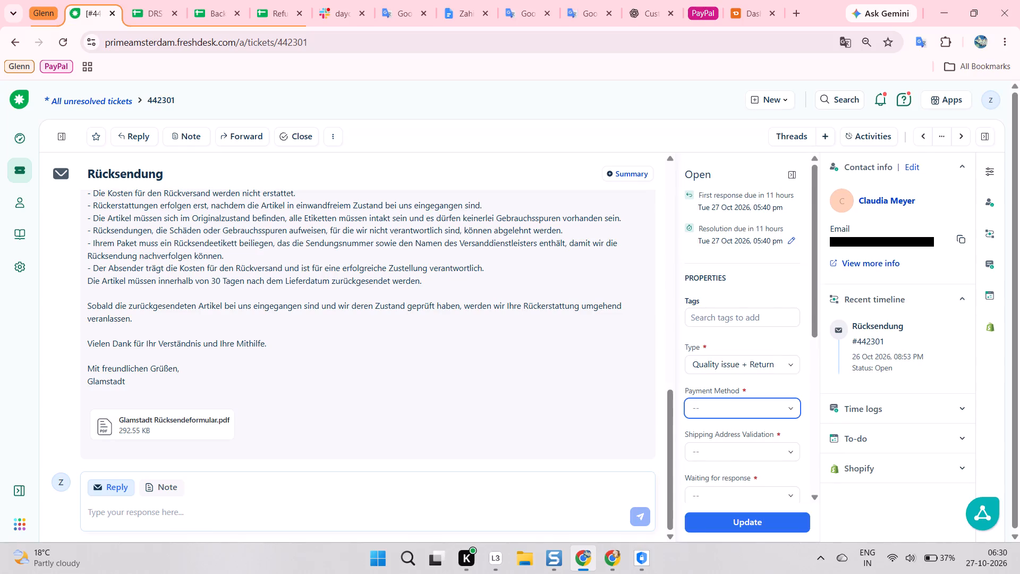
{"action": "key", "text": "alt+Tab"}
{"action": "scroll", "coordinate": [681, 273], "scroll_direction": "down", "scroll_amount": 8}
{"action": "key", "text": "alt+Tab"}
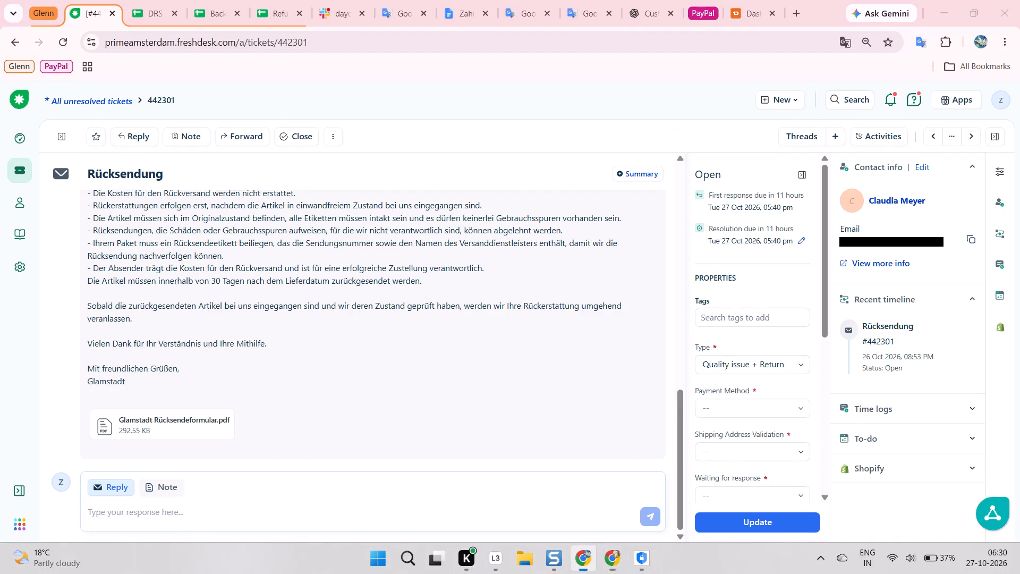
{"action": "left_click", "coordinate": [728, 401]}
{"action": "left_click", "coordinate": [727, 460]}
Set address validation to Verified & Correct, waiting to N/A, Marketing/PayPal to No, status to Resolved and Zahid as agent; update ticket 442301.
{"action": "key", "text": "Tab"}
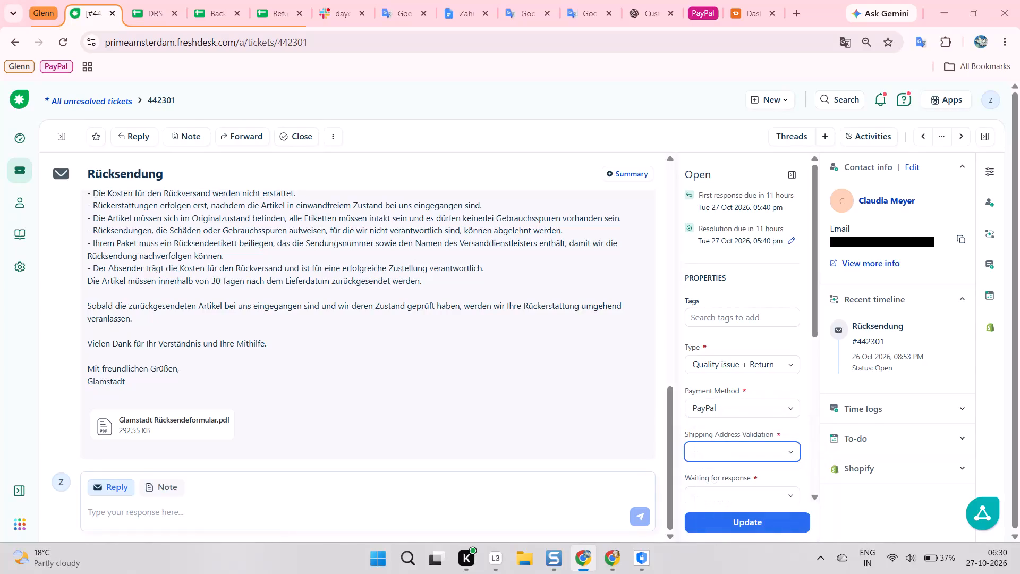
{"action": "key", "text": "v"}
{"action": "key", "text": "Tab"}
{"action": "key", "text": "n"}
{"action": "key", "text": "Tab"}
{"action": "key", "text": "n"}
{"action": "key", "text": "Tab"}
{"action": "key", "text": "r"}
{"action": "key", "text": "Tab"}
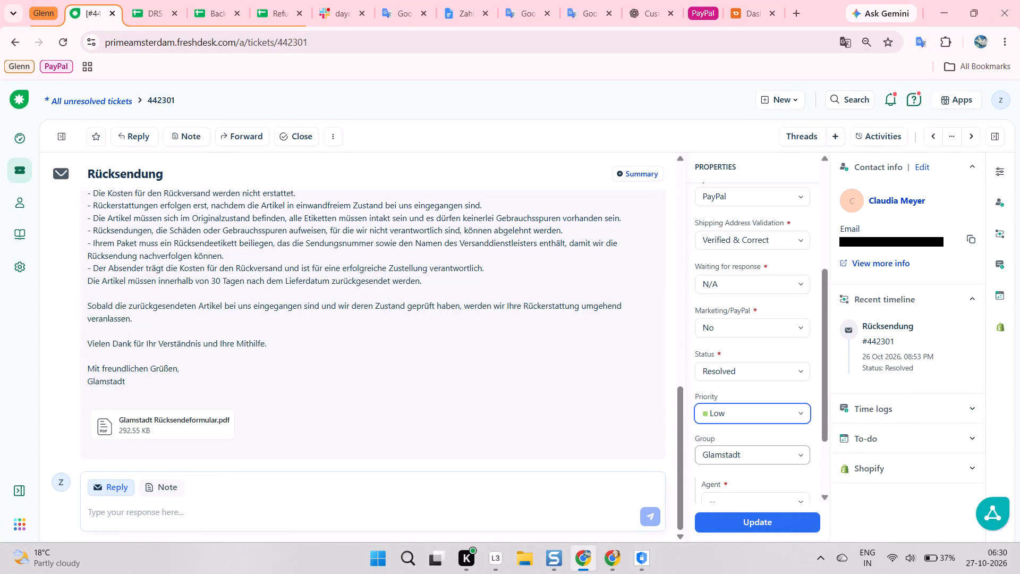
{"action": "key", "text": "Tab"}
{"action": "key", "text": "Tab"}
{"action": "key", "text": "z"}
{"action": "left_click", "coordinate": [741, 525]}
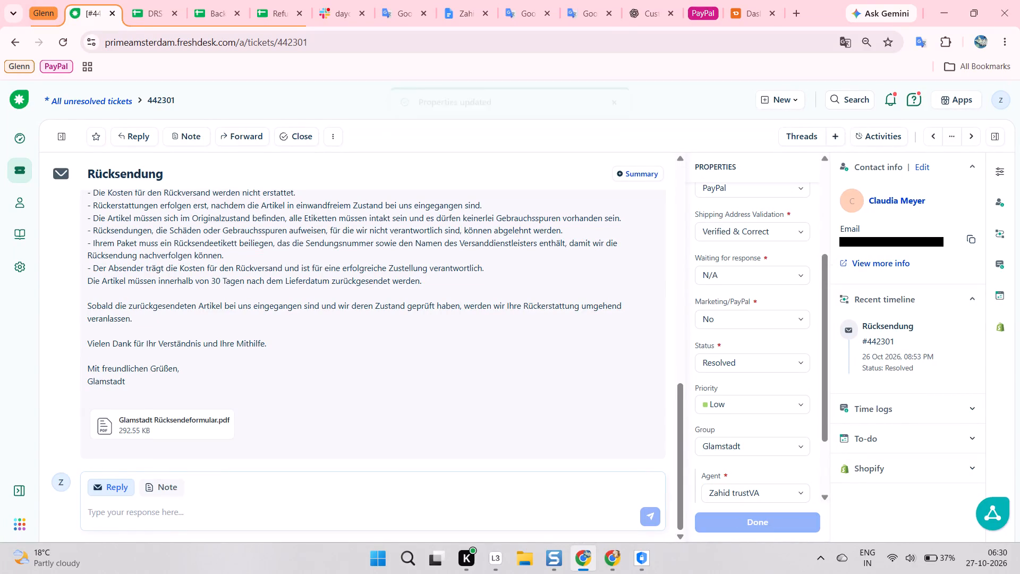
Copy ticket number 442301 into the DRS sheet and return to the Freshdesk ticket.
{"action": "double_click", "coordinate": [167, 94]}
{"action": "key", "text": "ctrl+c"}
{"action": "key", "text": "ctrl+c"}
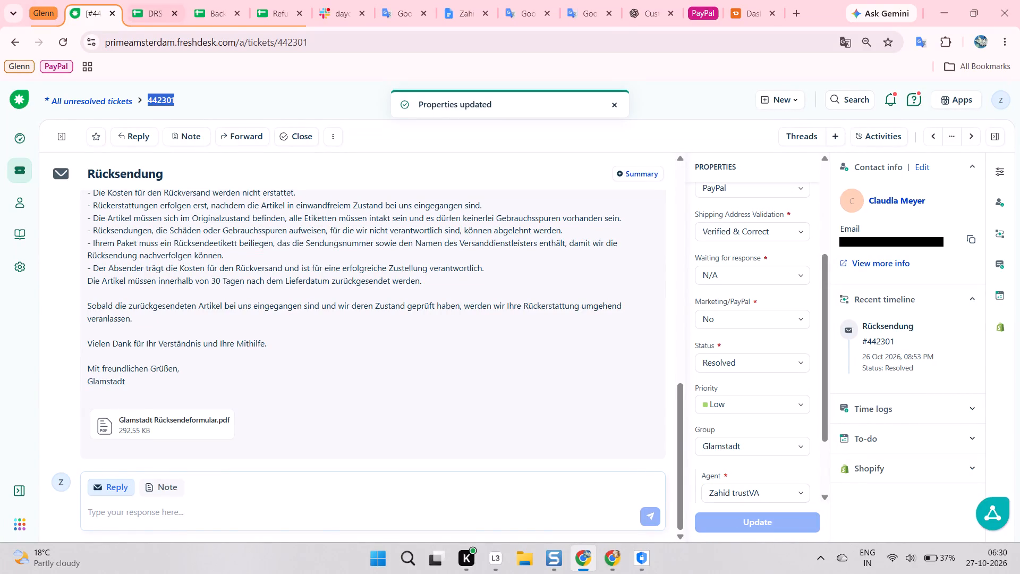
{"action": "left_click", "coordinate": [141, 0]}
{"action": "key", "text": "ctrl+v"}
{"action": "left_click", "coordinate": [355, 260]}
{"action": "left_click", "coordinate": [75, 0]}
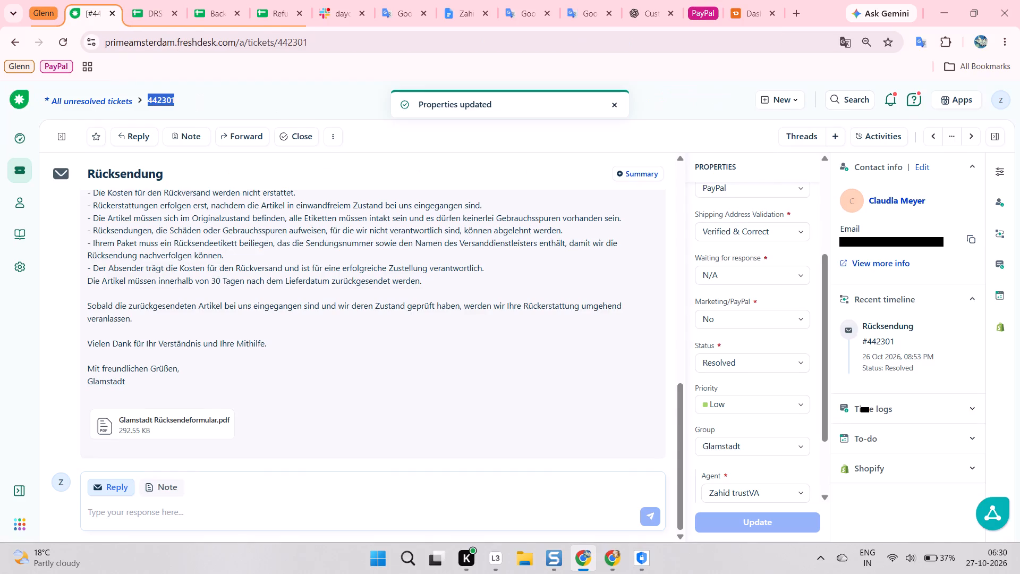
{"action": "left_click", "coordinate": [373, 301]}
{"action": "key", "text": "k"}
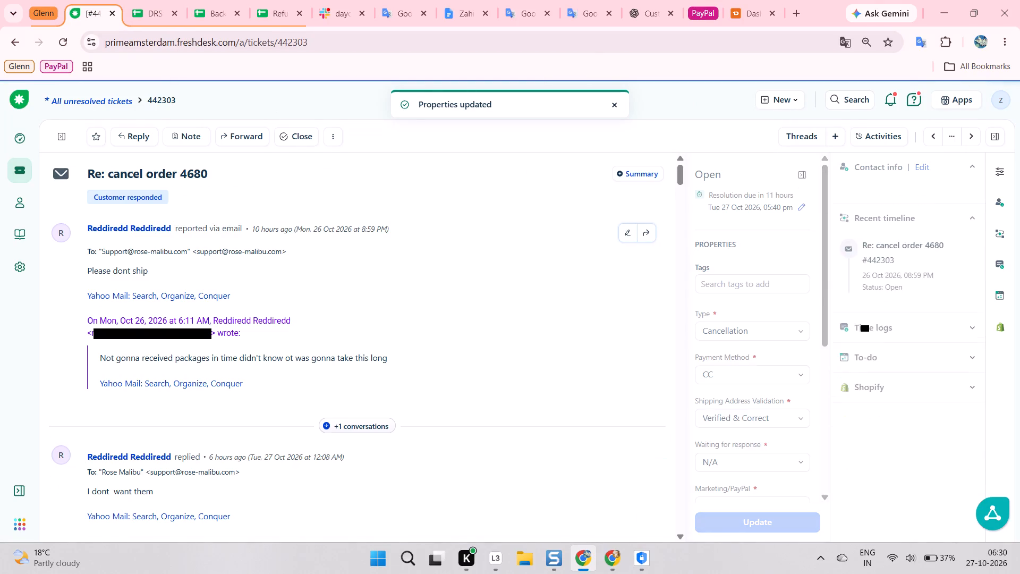
{"action": "scroll", "coordinate": [373, 301], "scroll_direction": "down", "scroll_amount": 3}
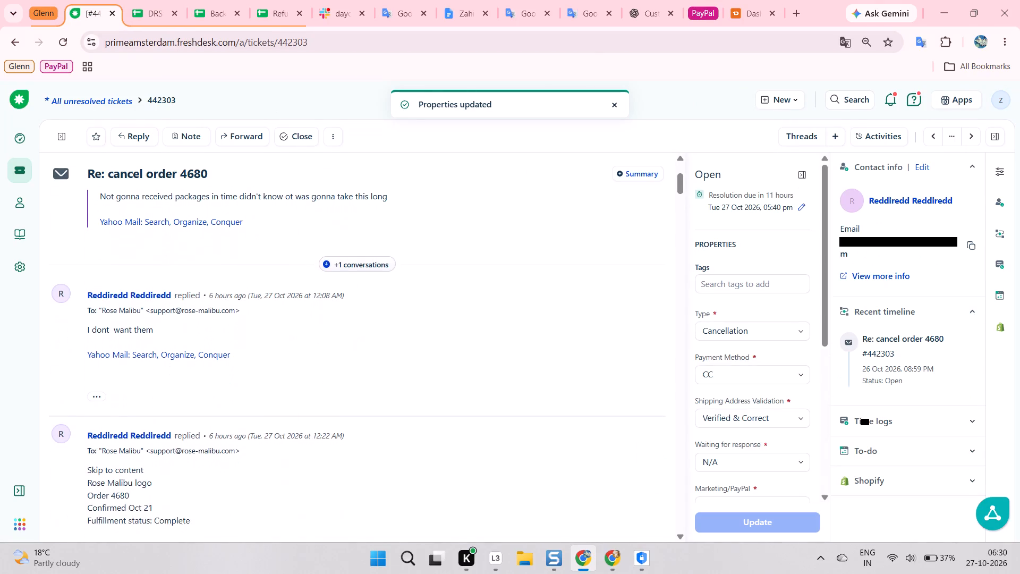
{"action": "scroll", "coordinate": [373, 301], "scroll_direction": "down", "scroll_amount": 2}
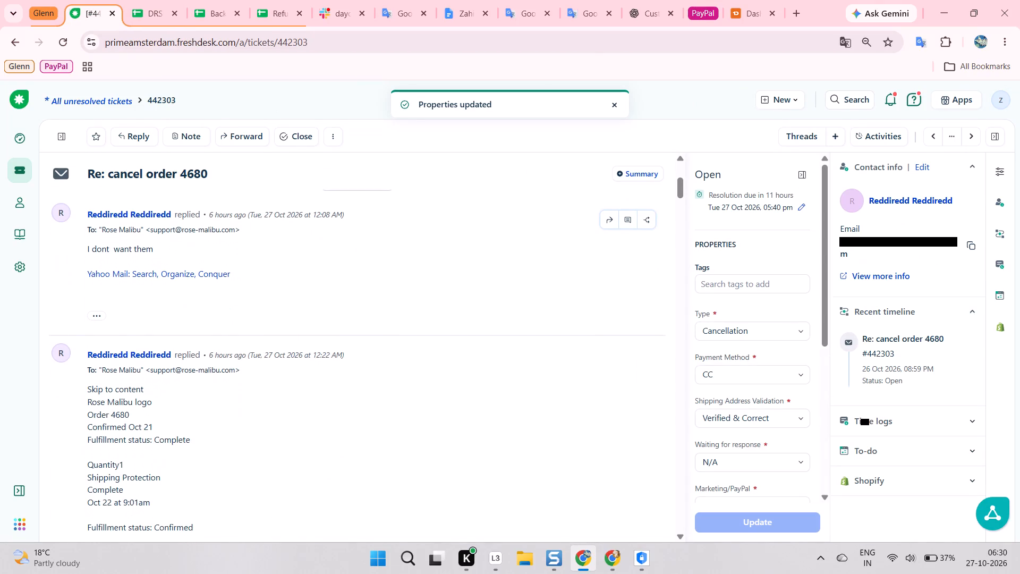
{"action": "scroll", "coordinate": [373, 301], "scroll_direction": "down", "scroll_amount": 1}
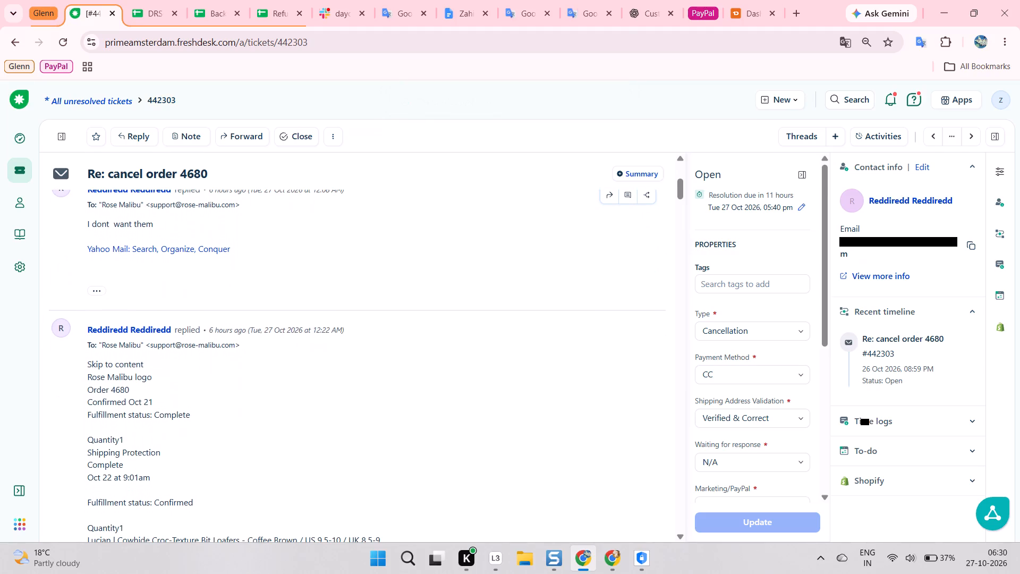
{"action": "scroll", "coordinate": [373, 301], "scroll_direction": "down", "scroll_amount": 6}
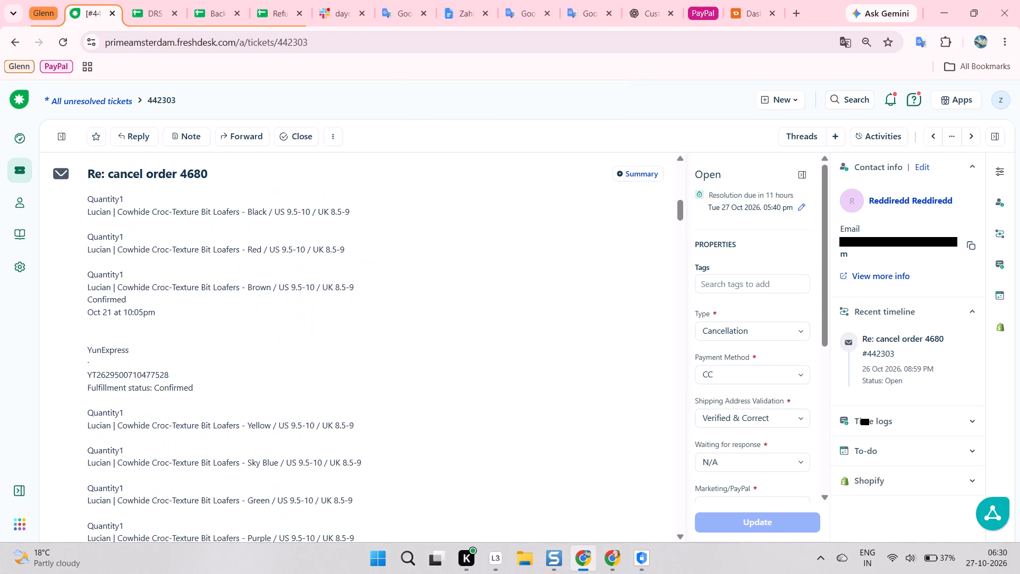
{"action": "scroll", "coordinate": [373, 301], "scroll_direction": "down", "scroll_amount": 2}
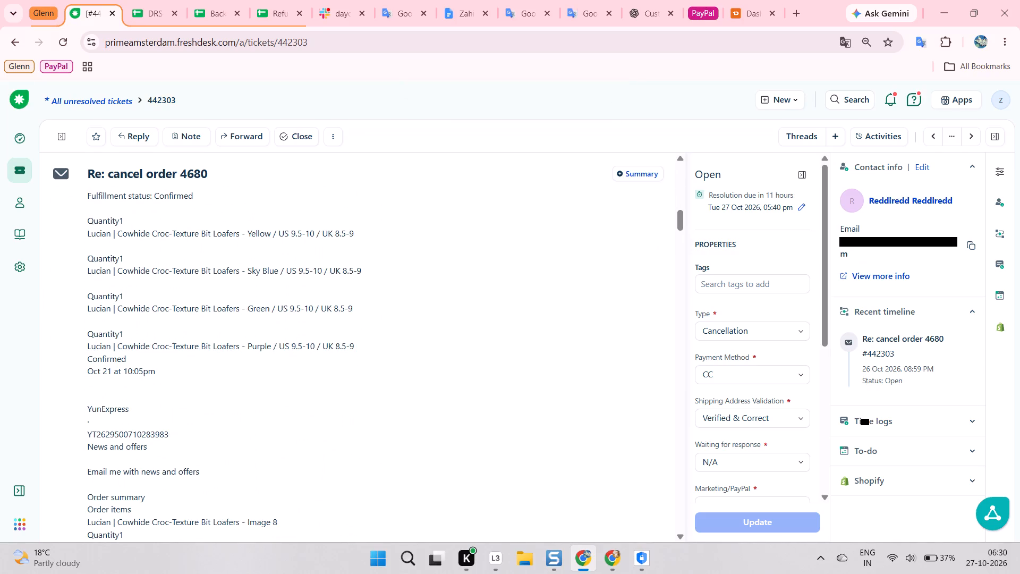
{"action": "scroll", "coordinate": [373, 301], "scroll_direction": "down", "scroll_amount": 4}
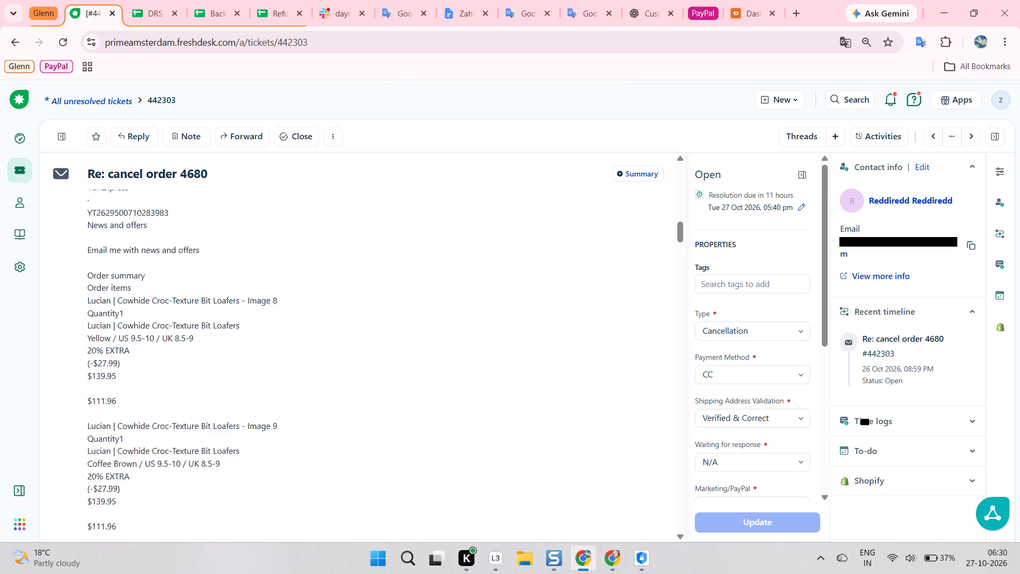
{"action": "scroll", "coordinate": [373, 301], "scroll_direction": "down", "scroll_amount": 5}
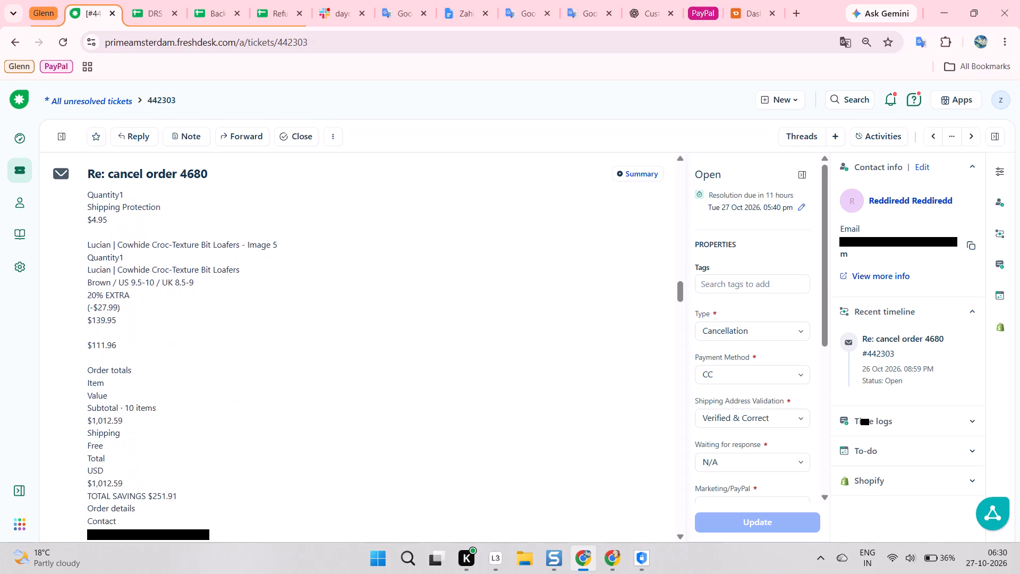
{"action": "scroll", "coordinate": [375, 301], "scroll_direction": "down", "scroll_amount": 8}
{"action": "left_click", "coordinate": [405, 326]}
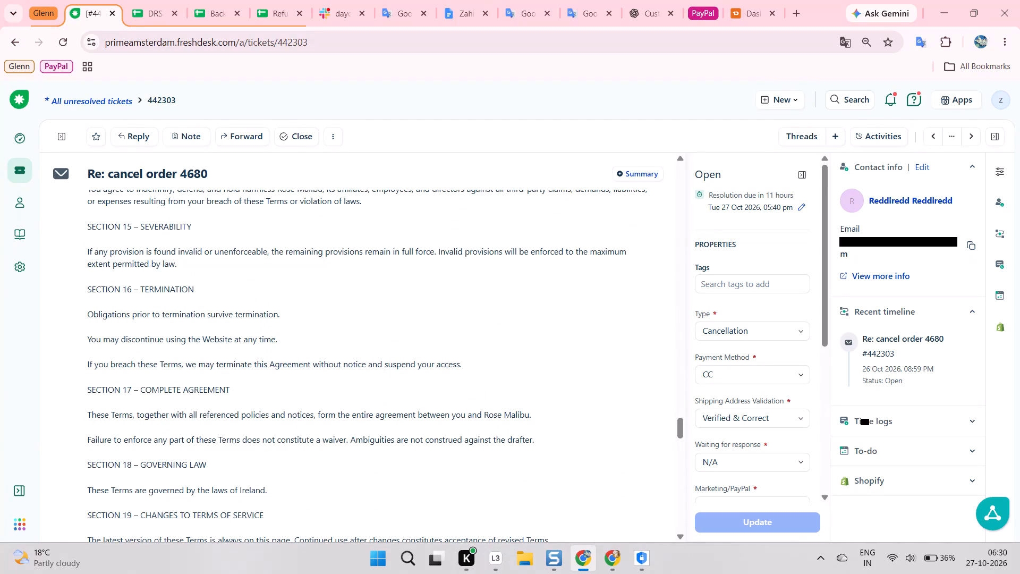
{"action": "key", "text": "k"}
{"action": "scroll", "coordinate": [362, 320], "scroll_direction": "down", "scroll_amount": 7}
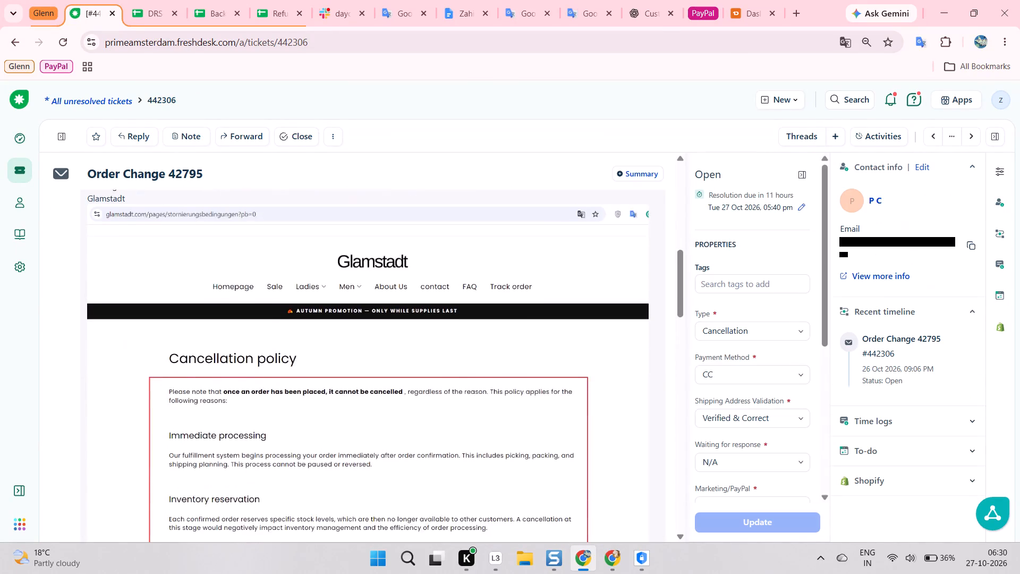
{"action": "scroll", "coordinate": [280, 293], "scroll_direction": "down", "scroll_amount": 5}
{"action": "scroll", "coordinate": [326, 302], "scroll_direction": "down", "scroll_amount": 1}
{"action": "scroll", "coordinate": [340, 298], "scroll_direction": "up", "scroll_amount": 6}
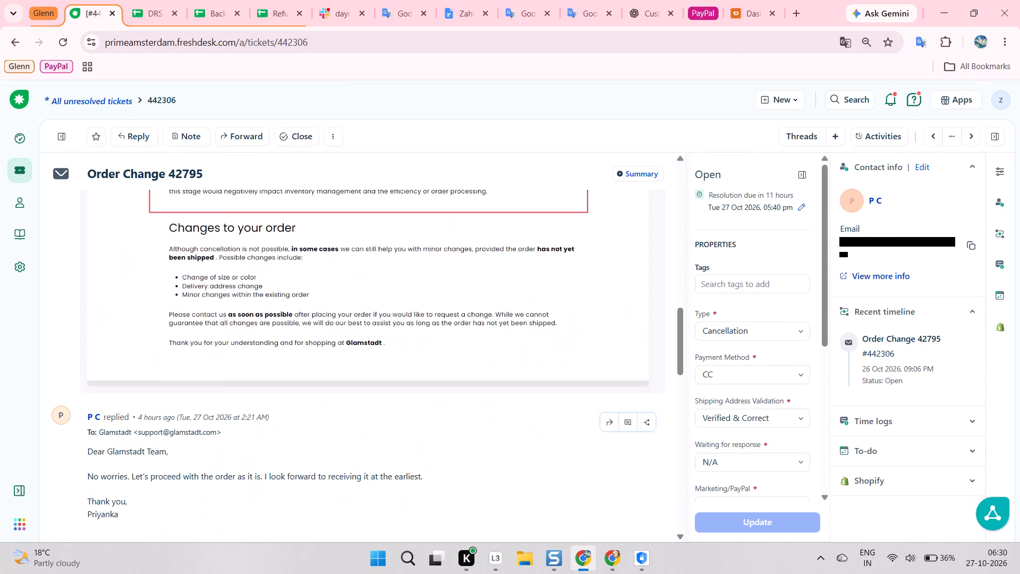
{"action": "scroll", "coordinate": [353, 308], "scroll_direction": "up", "scroll_amount": 1}
{"action": "scroll", "coordinate": [351, 308], "scroll_direction": "down", "scroll_amount": 1}
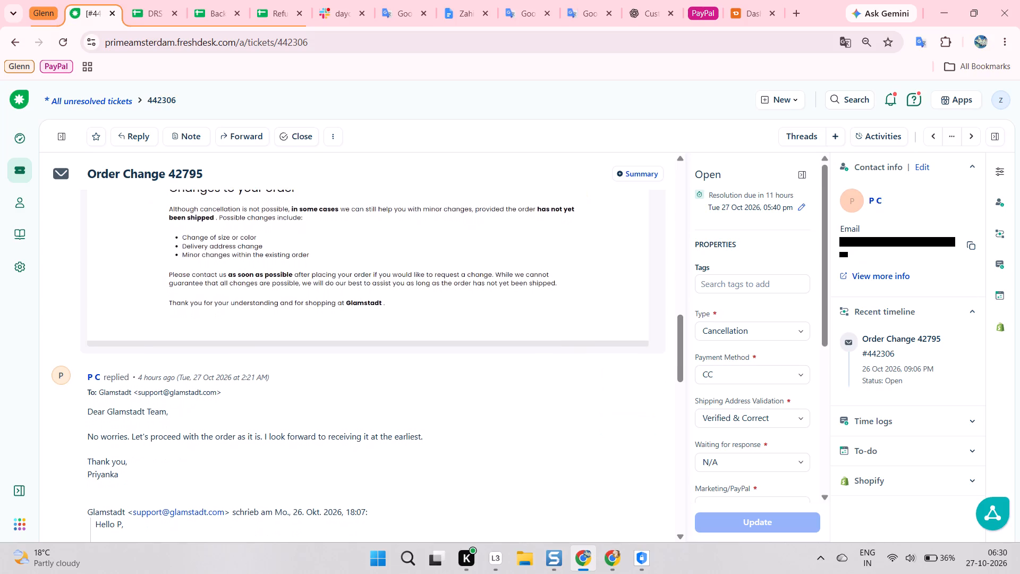
{"action": "scroll", "coordinate": [351, 308], "scroll_direction": "down", "scroll_amount": 2}
{"action": "left_click", "coordinate": [448, 364]}
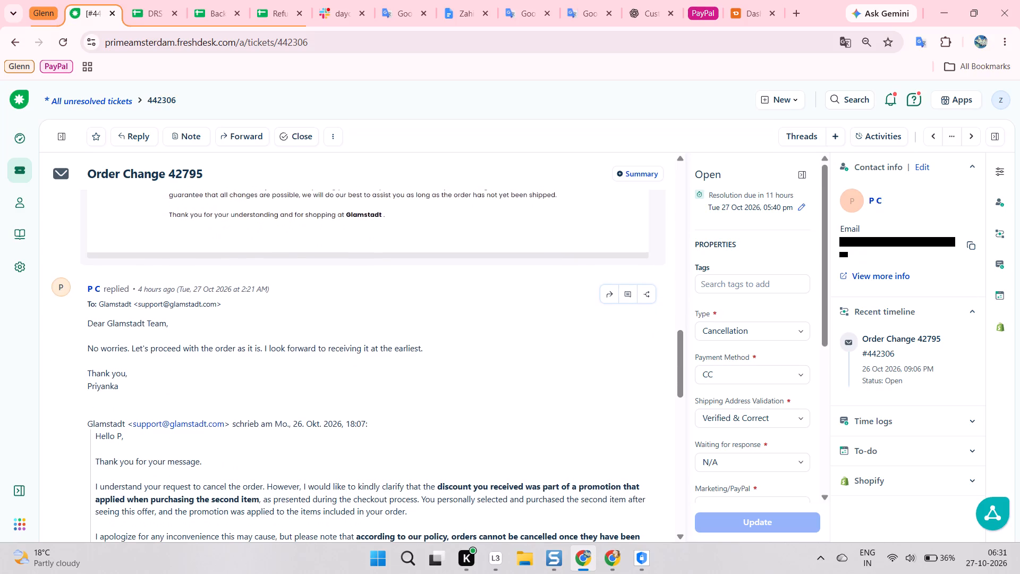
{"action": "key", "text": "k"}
{"action": "scroll", "coordinate": [393, 356], "scroll_direction": "down", "scroll_amount": 6}
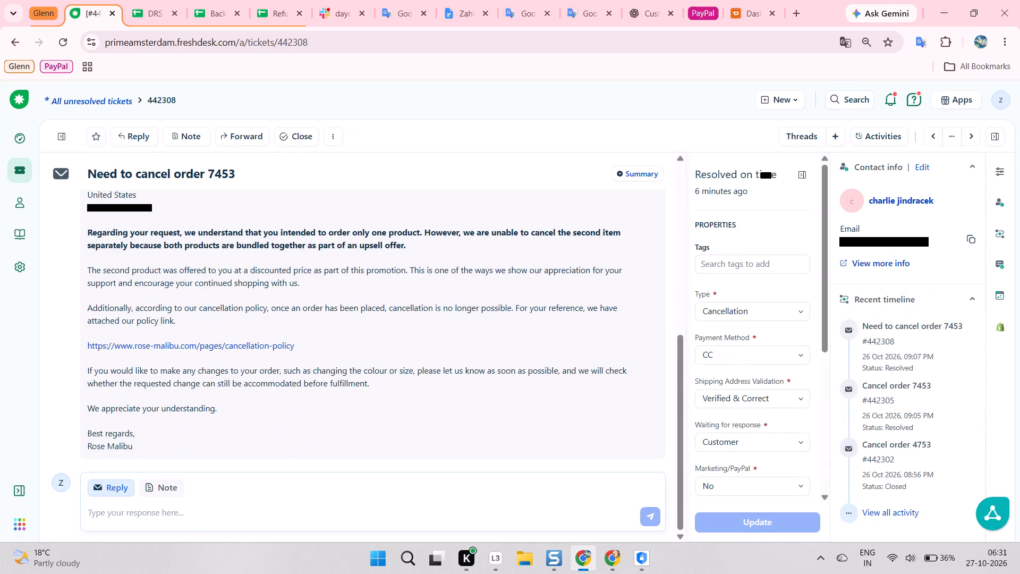
{"action": "scroll", "coordinate": [388, 343], "scroll_direction": "down", "scroll_amount": 1}
{"action": "left_click", "coordinate": [430, 358]}
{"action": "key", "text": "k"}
{"action": "scroll", "coordinate": [414, 340], "scroll_direction": "down", "scroll_amount": 3}
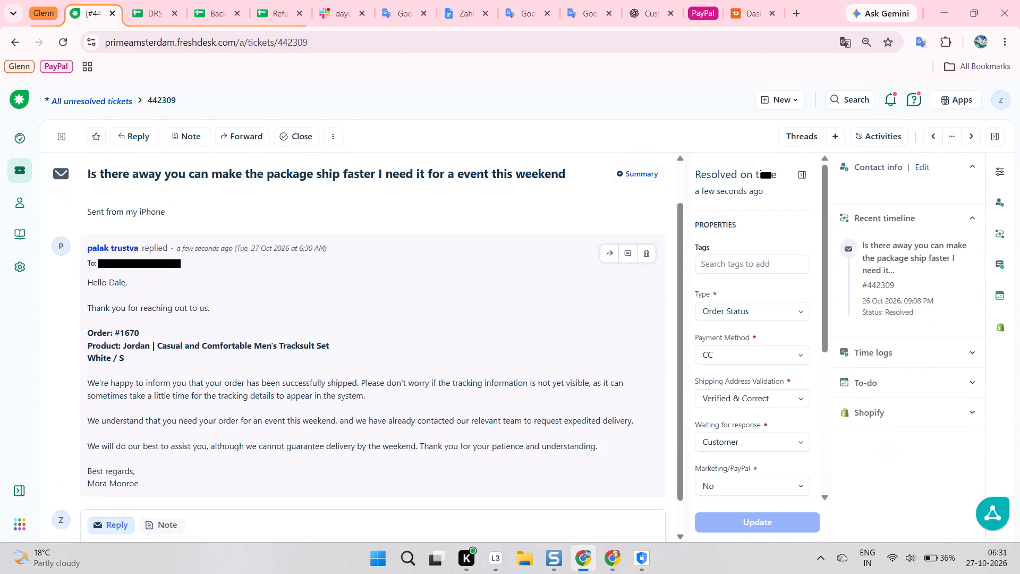
{"action": "scroll", "coordinate": [380, 314], "scroll_direction": "down", "scroll_amount": 8}
{"action": "left_click", "coordinate": [421, 327]}
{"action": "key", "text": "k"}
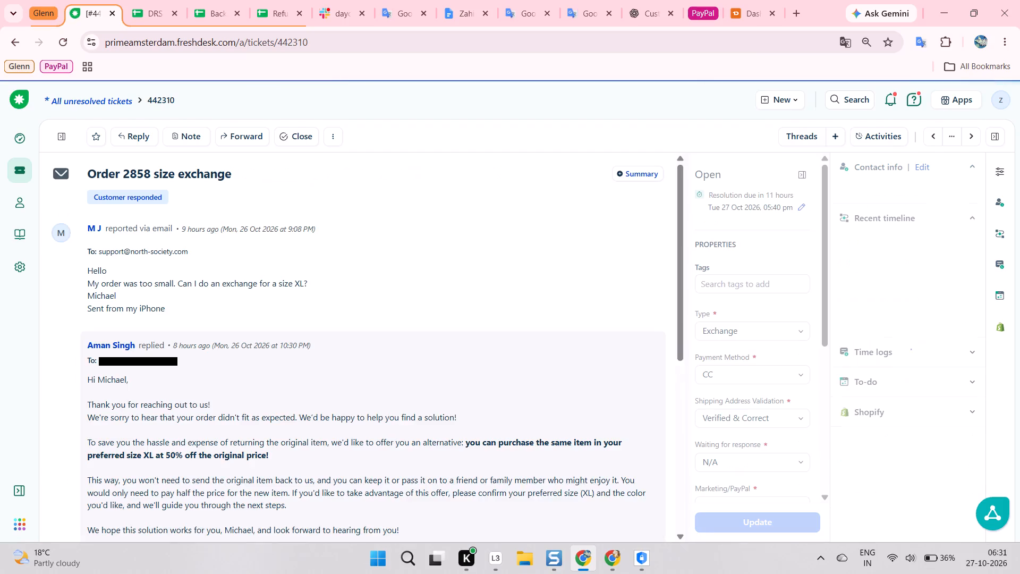
{"action": "scroll", "coordinate": [420, 336], "scroll_direction": "down", "scroll_amount": 5}
{"action": "left_click", "coordinate": [423, 323]}
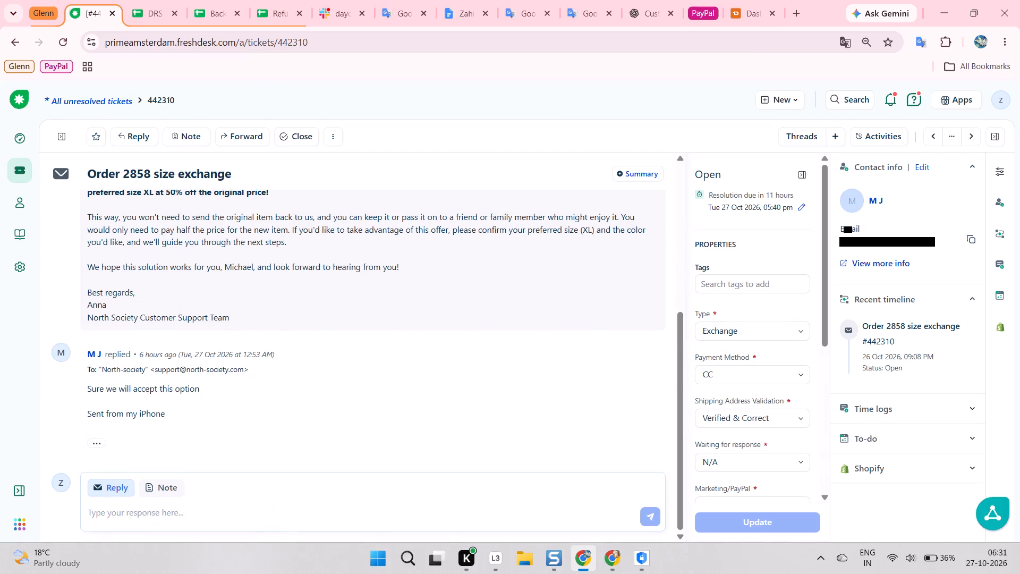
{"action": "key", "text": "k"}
{"action": "scroll", "coordinate": [392, 309], "scroll_direction": "down", "scroll_amount": 14}
{"action": "left_click", "coordinate": [384, 311]}
{"action": "scroll", "coordinate": [371, 314], "scroll_direction": "up", "scroll_amount": 1}
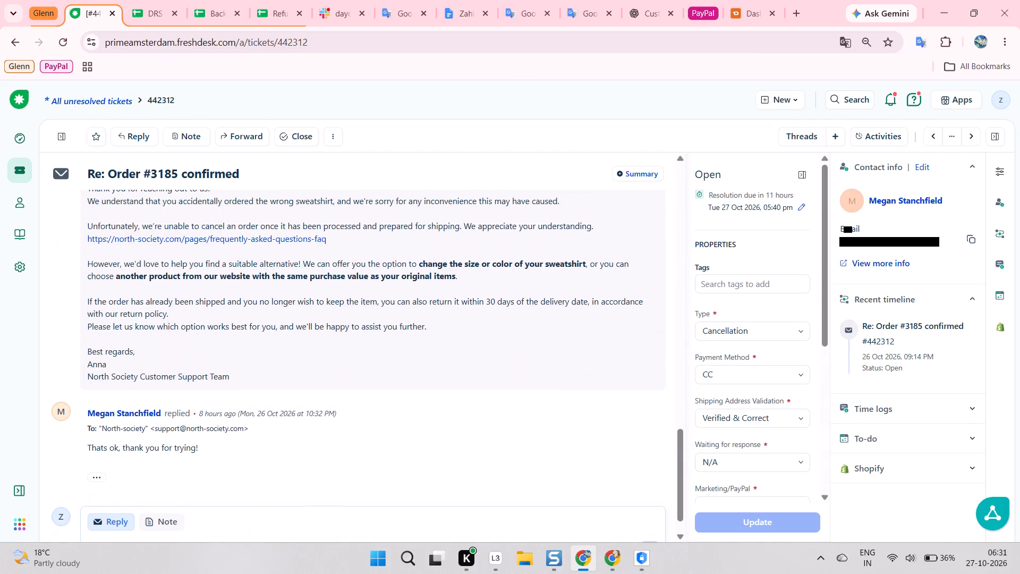
{"action": "scroll", "coordinate": [377, 313], "scroll_direction": "up", "scroll_amount": 7}
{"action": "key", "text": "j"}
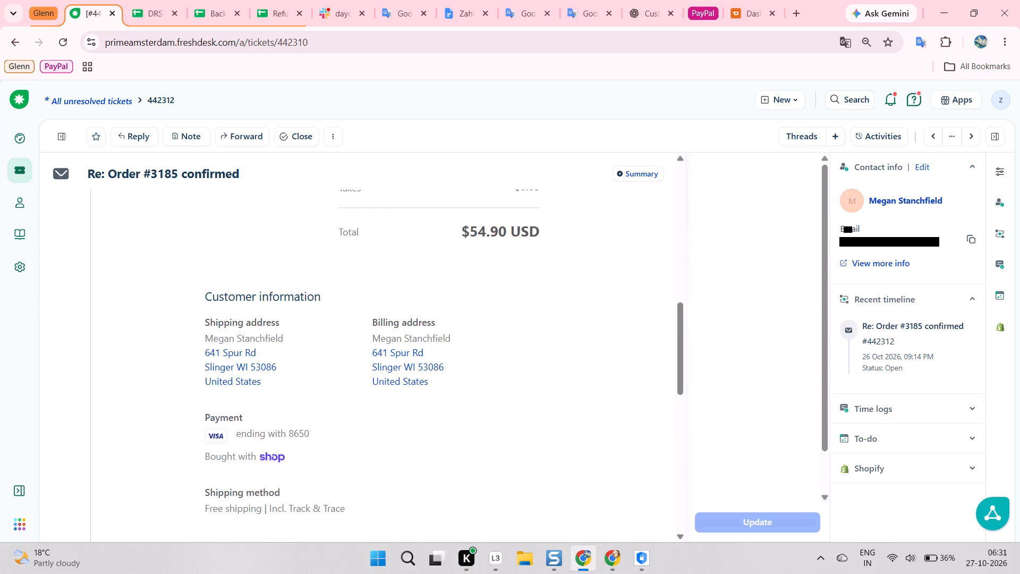
{"action": "scroll", "coordinate": [386, 308], "scroll_direction": "down", "scroll_amount": 6}
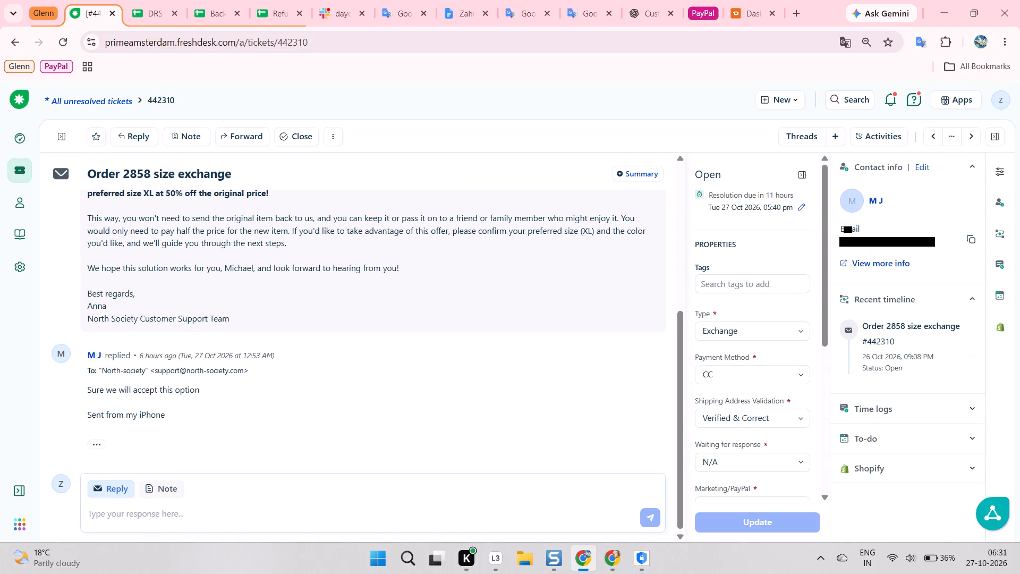
{"action": "scroll", "coordinate": [387, 311], "scroll_direction": "down", "scroll_amount": 1}
{"action": "scroll", "coordinate": [387, 311], "scroll_direction": "up", "scroll_amount": 4}
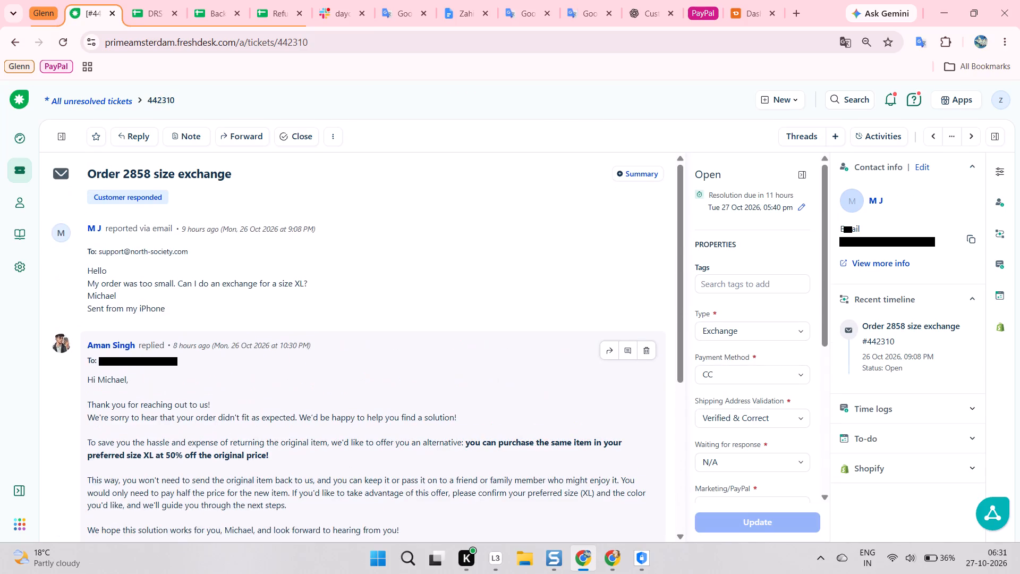
{"action": "scroll", "coordinate": [388, 311], "scroll_direction": "down", "scroll_amount": 2}
{"action": "left_click", "coordinate": [388, 311]}
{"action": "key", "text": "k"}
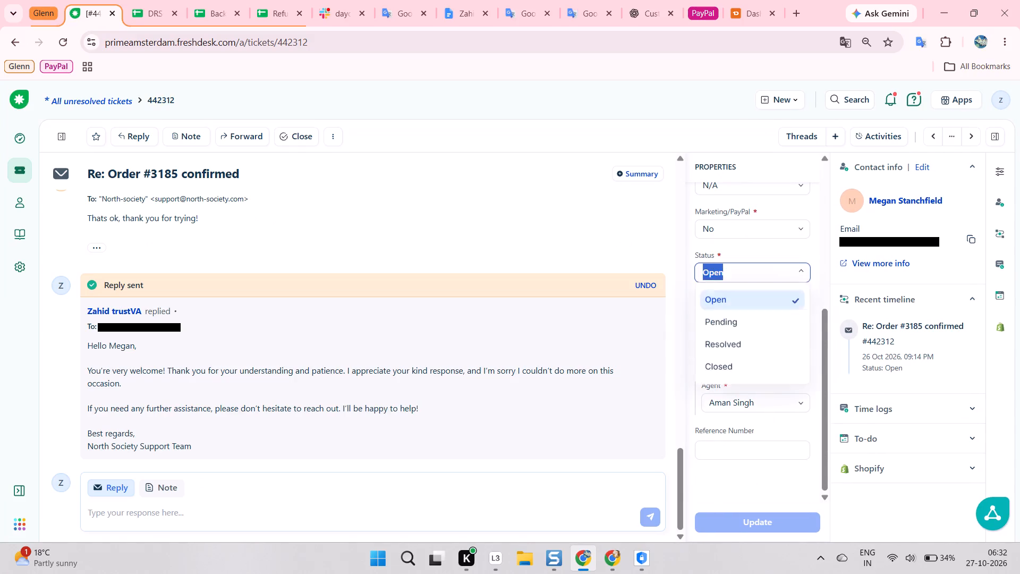
{"action": "left_click", "coordinate": [743, 339]}
{"action": "key", "text": "Tab"}
{"action": "key", "text": "Tab"}
{"action": "key", "text": "Tab"}
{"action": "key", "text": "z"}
{"action": "scroll", "coordinate": [747, 419], "scroll_direction": "down", "scroll_amount": 4}
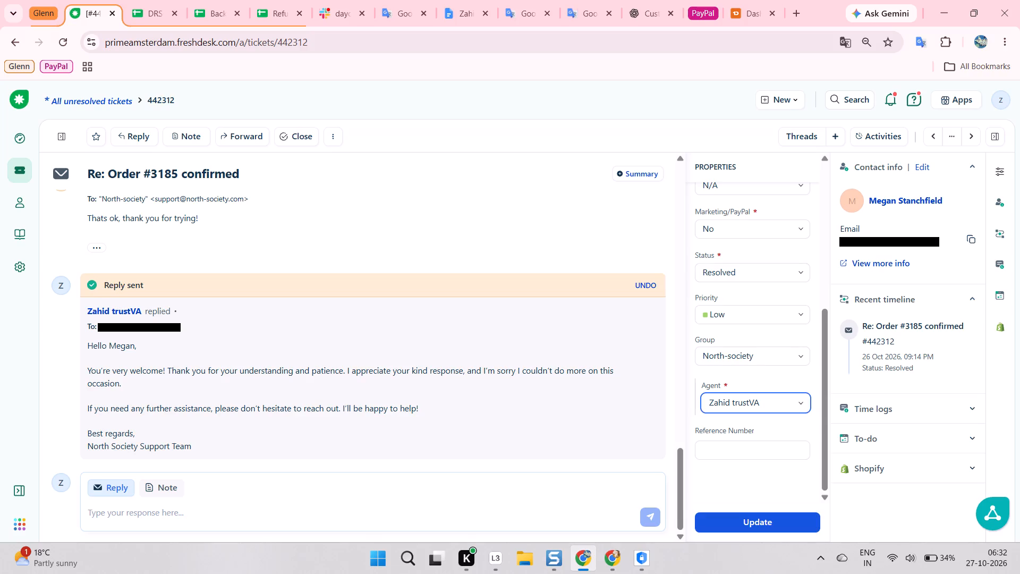
{"action": "left_click", "coordinate": [766, 520]}
{"action": "double_click", "coordinate": [162, 102]}
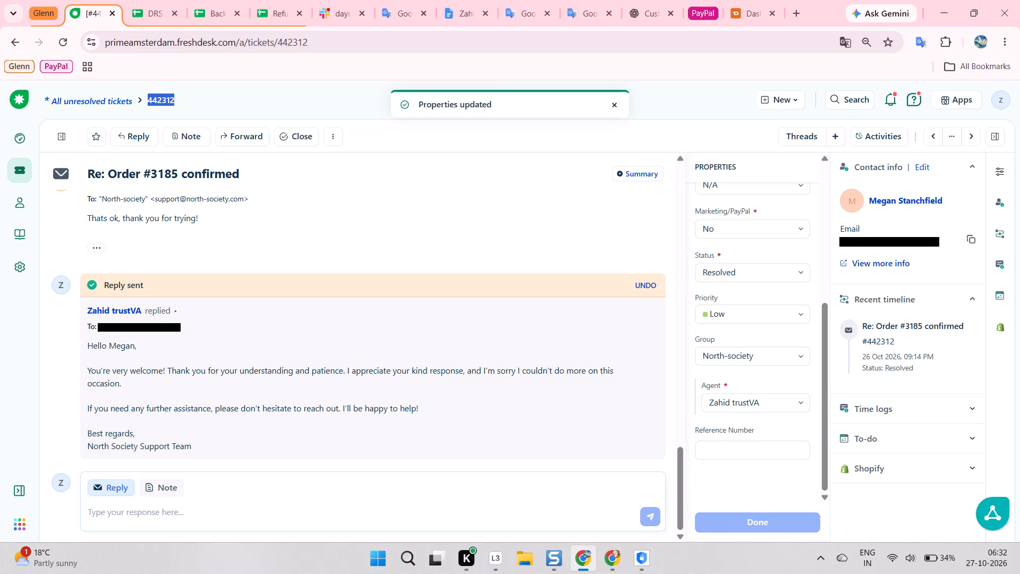
{"action": "key", "text": "ctrl+c"}
{"action": "key", "text": "ctrl+c"}
{"action": "left_click", "coordinate": [143, 19]}
{"action": "key", "text": "ctrl+v"}
{"action": "left_click", "coordinate": [352, 273]}
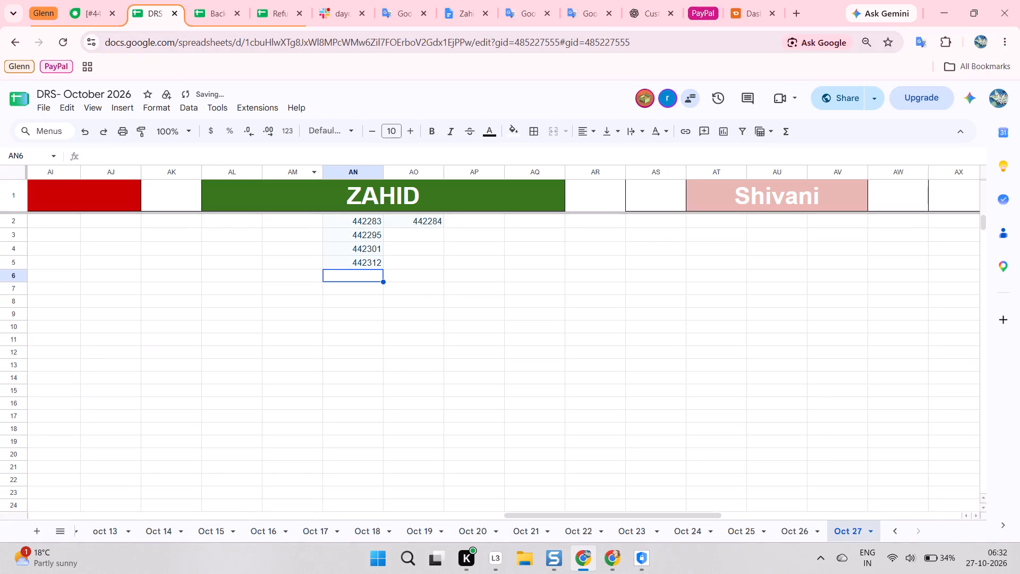
{"action": "scroll", "coordinate": [354, 273], "scroll_direction": "down", "scroll_amount": 1}
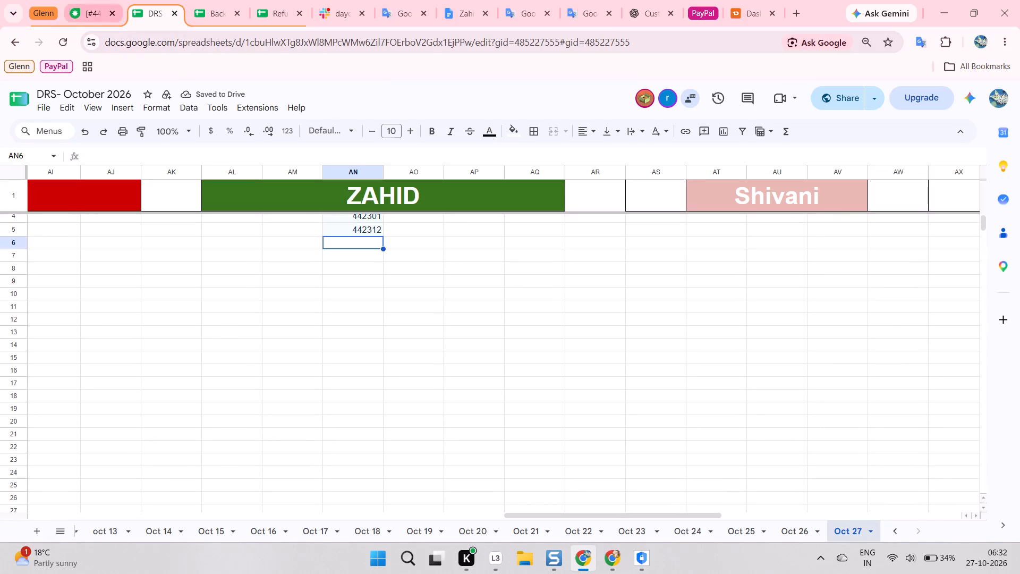
{"action": "left_click", "coordinate": [87, 0]}
{"action": "left_click", "coordinate": [380, 322]}
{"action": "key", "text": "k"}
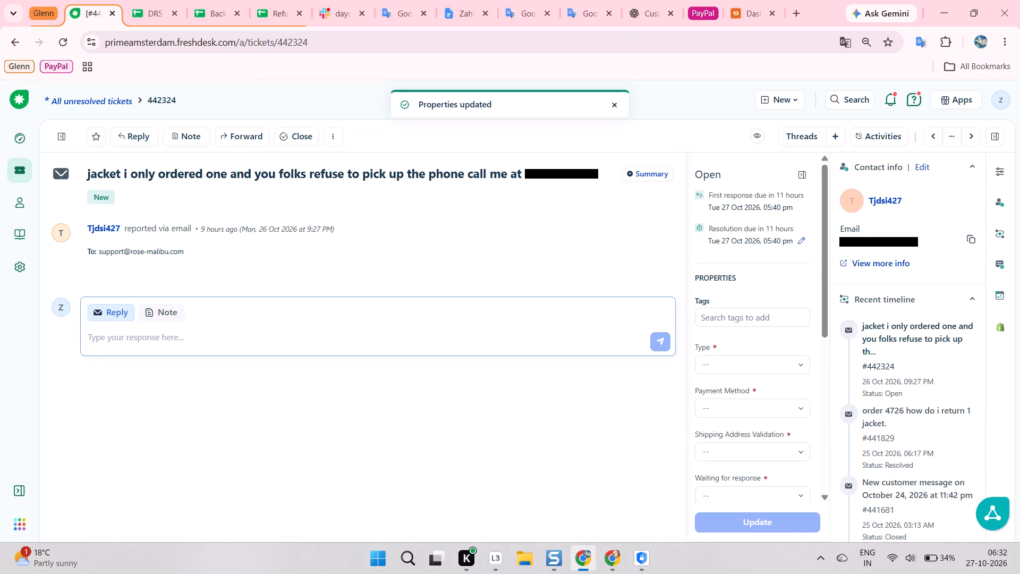
{"action": "left_click", "coordinate": [416, 259]}
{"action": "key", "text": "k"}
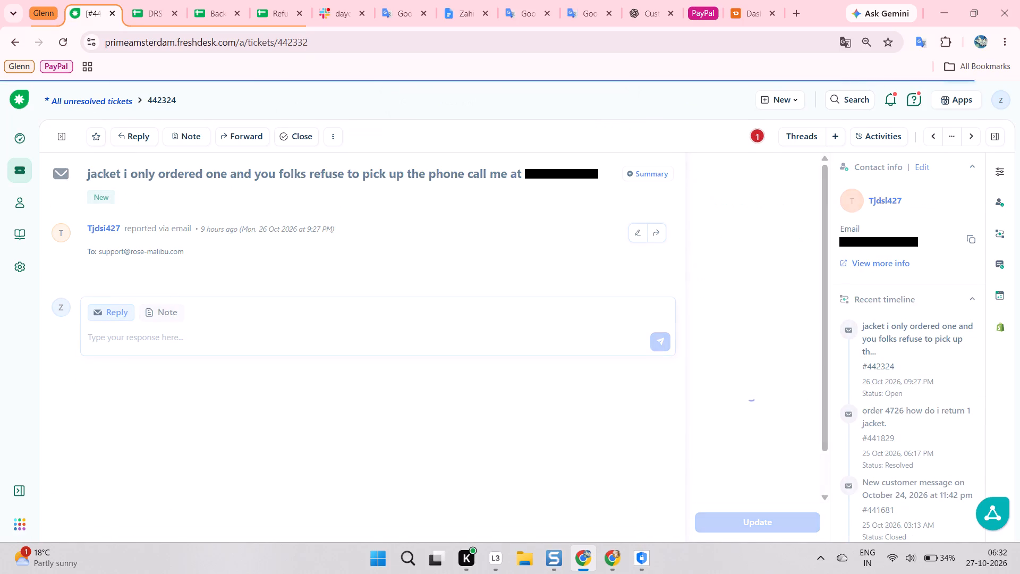
{"action": "scroll", "coordinate": [399, 281], "scroll_direction": "down", "scroll_amount": 6}
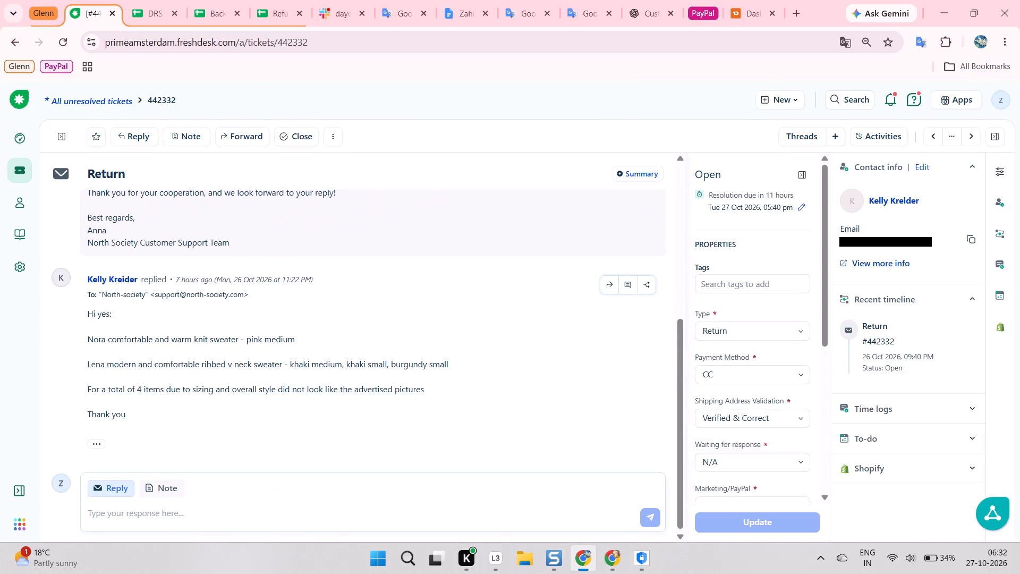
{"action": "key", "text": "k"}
{"action": "scroll", "coordinate": [405, 318], "scroll_direction": "down", "scroll_amount": 12}
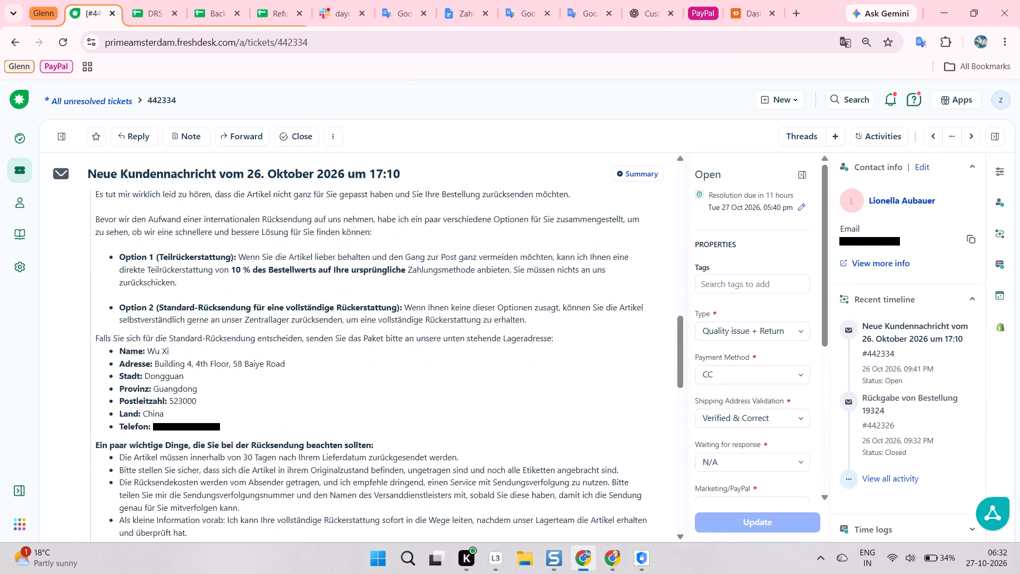
{"action": "scroll", "coordinate": [399, 314], "scroll_direction": "down", "scroll_amount": 1}
Return to the All unresolved tickets list and scan page 4 for tickets to handle.
{"action": "left_click", "coordinate": [21, 172]}
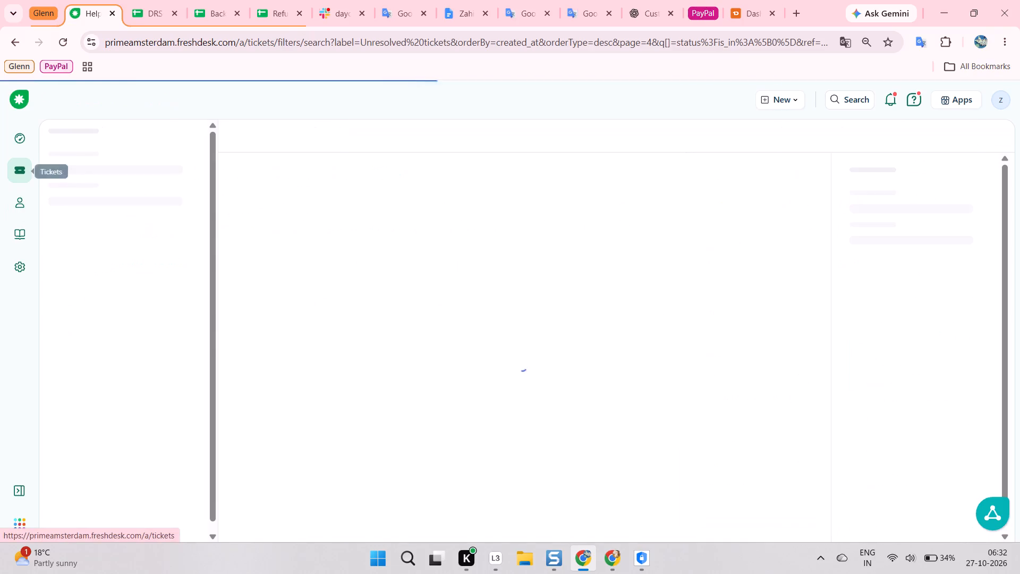
{"action": "scroll", "coordinate": [430, 289], "scroll_direction": "down", "scroll_amount": 5}
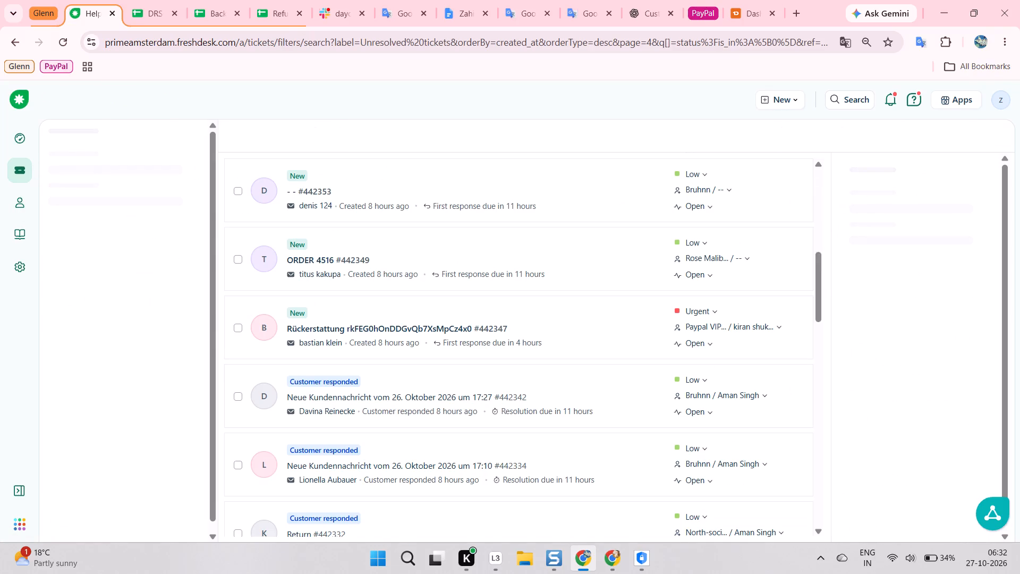
{"action": "scroll", "coordinate": [407, 319], "scroll_direction": "down", "scroll_amount": 17}
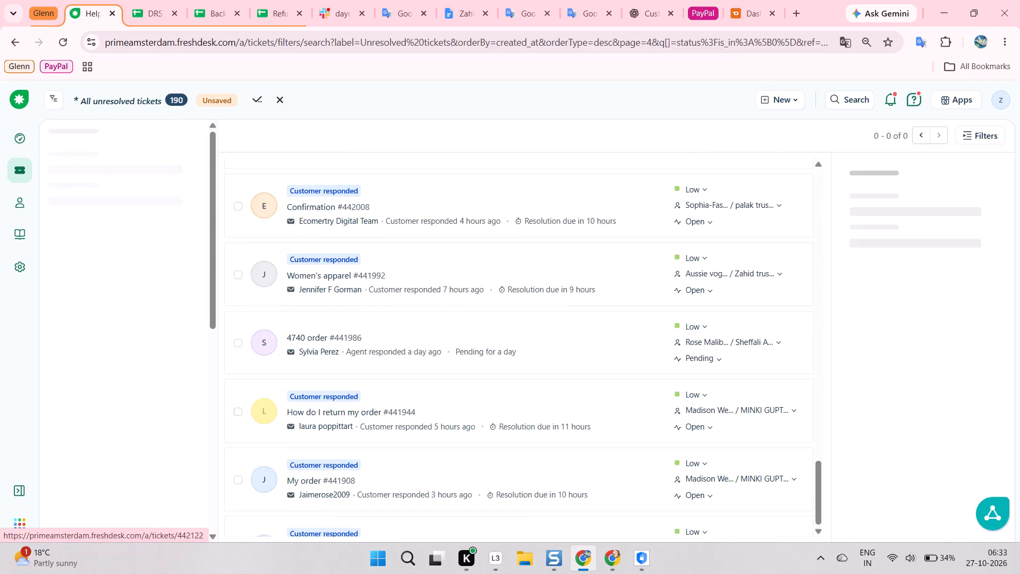
{"action": "scroll", "coordinate": [414, 316], "scroll_direction": "down", "scroll_amount": 6}
{"action": "scroll", "coordinate": [419, 444], "scroll_direction": "down", "scroll_amount": 1}
{"action": "scroll", "coordinate": [414, 494], "scroll_direction": "down", "scroll_amount": 1}
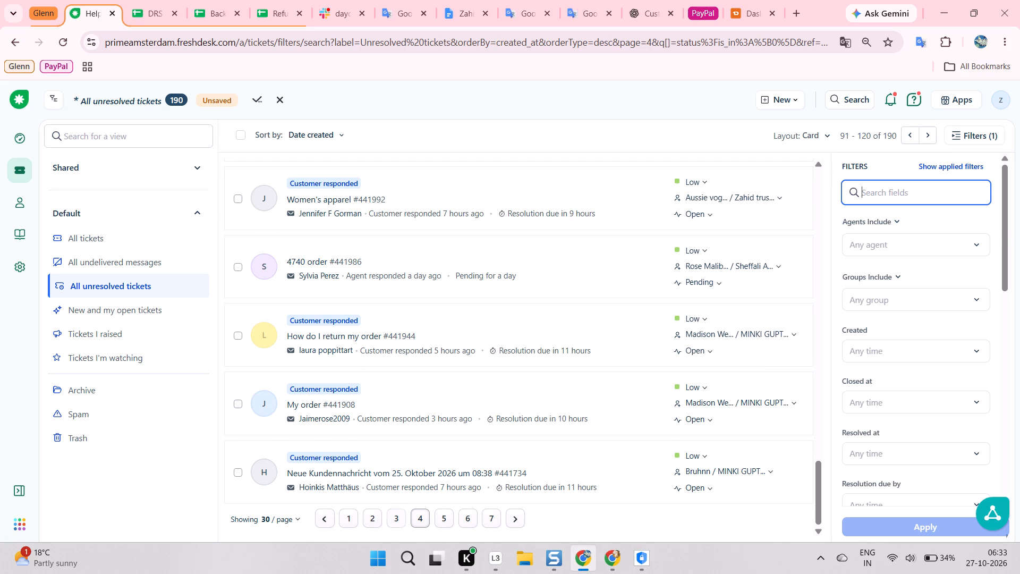
{"action": "scroll", "coordinate": [398, 354], "scroll_direction": "up", "scroll_amount": 8}
{"action": "scroll", "coordinate": [402, 310], "scroll_direction": "up", "scroll_amount": 11}
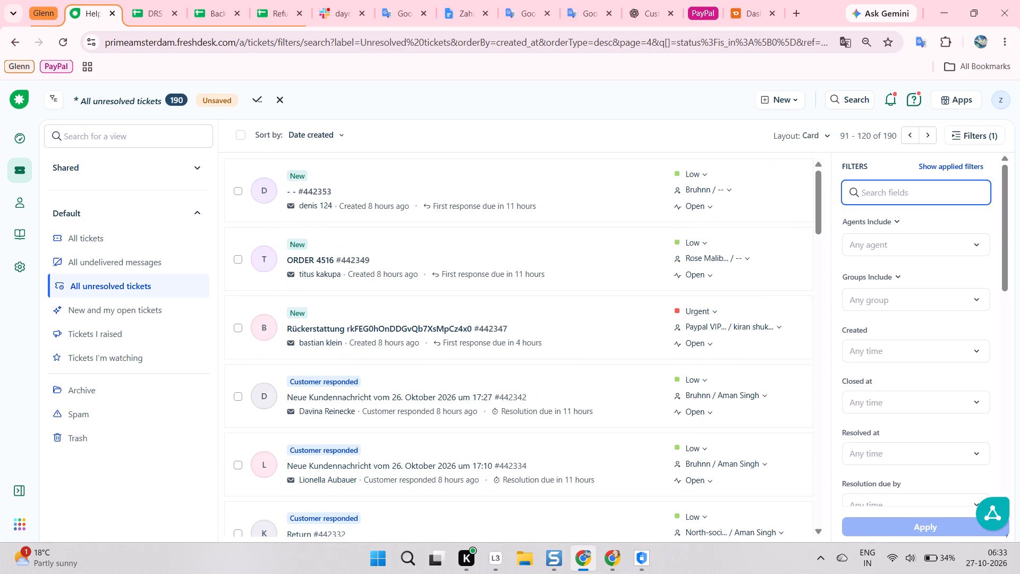
{"action": "scroll", "coordinate": [398, 322], "scroll_direction": "up", "scroll_amount": 1}
{"action": "scroll", "coordinate": [417, 474], "scroll_direction": "down", "scroll_amount": 14}
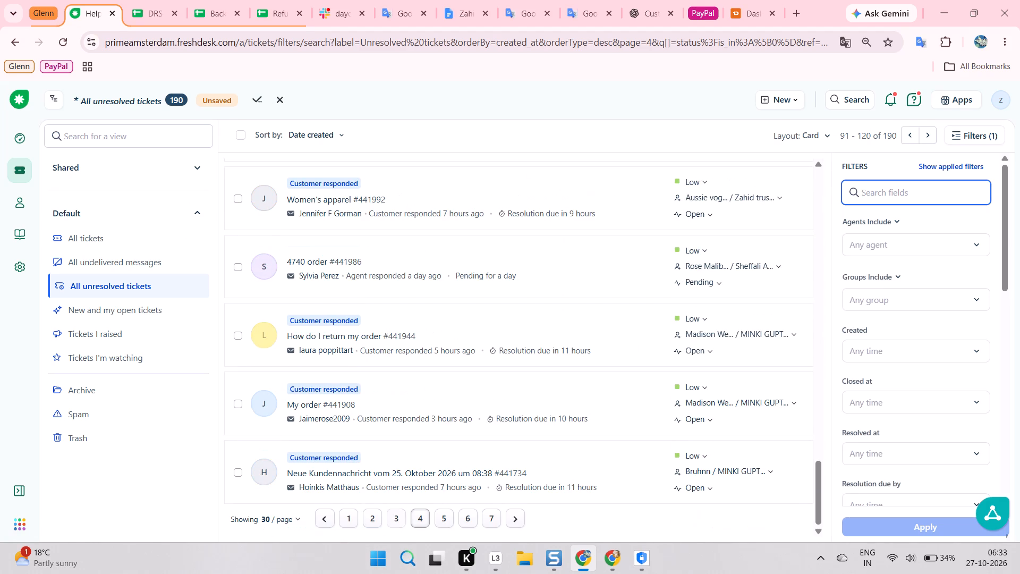
Switch the unresolved tickets list to page 3 and examine the tickets near its end.
{"action": "left_click", "coordinate": [399, 518]}
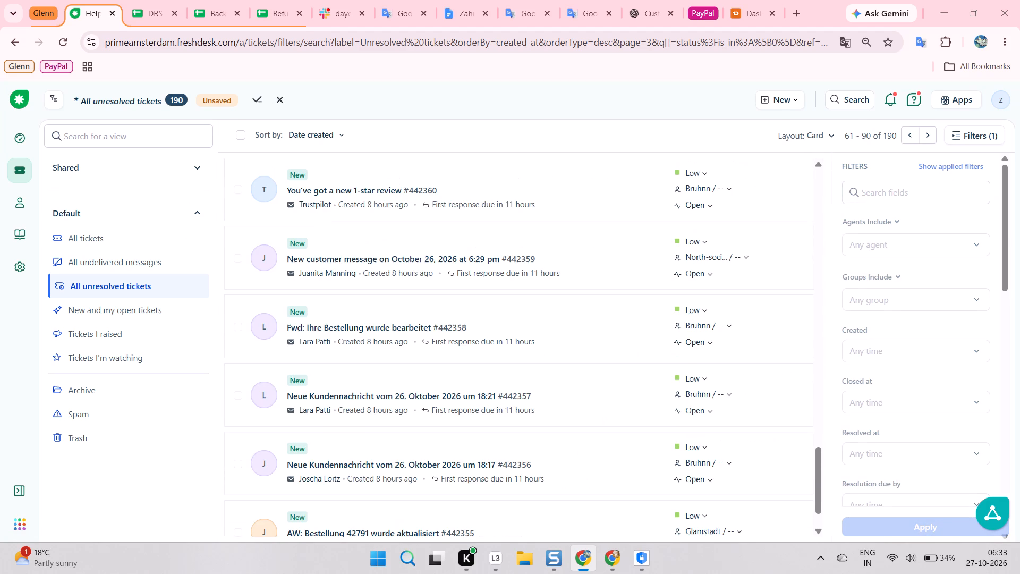
{"action": "scroll", "coordinate": [414, 432], "scroll_direction": "down", "scroll_amount": 20}
{"action": "scroll", "coordinate": [414, 432], "scroll_direction": "down", "scroll_amount": 2}
{"action": "right_click_drag", "start_coordinate": [424, 412], "coordinate": [427, 404]}
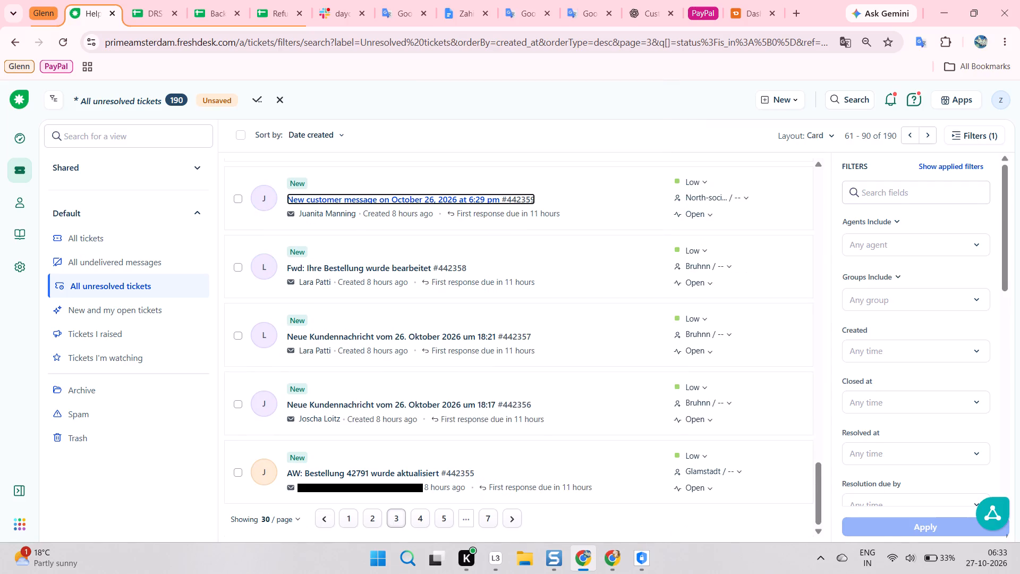
{"action": "scroll", "coordinate": [358, 276], "scroll_direction": "down", "scroll_amount": 4}
{"action": "scroll", "coordinate": [355, 279], "scroll_direction": "up", "scroll_amount": 4}
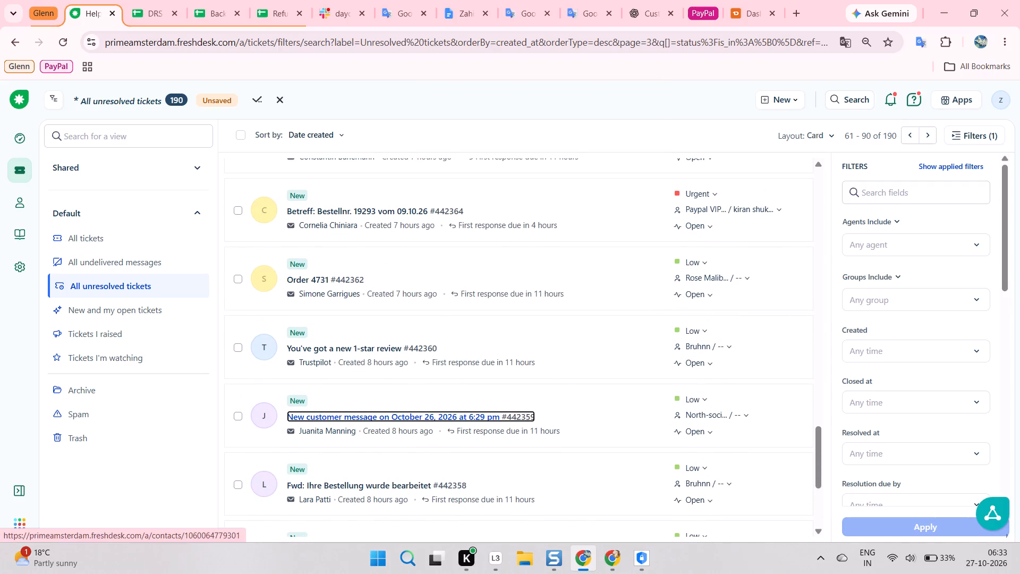
{"action": "left_click", "coordinate": [411, 103]}
{"action": "scroll", "coordinate": [398, 356], "scroll_direction": "down", "scroll_amount": 4}
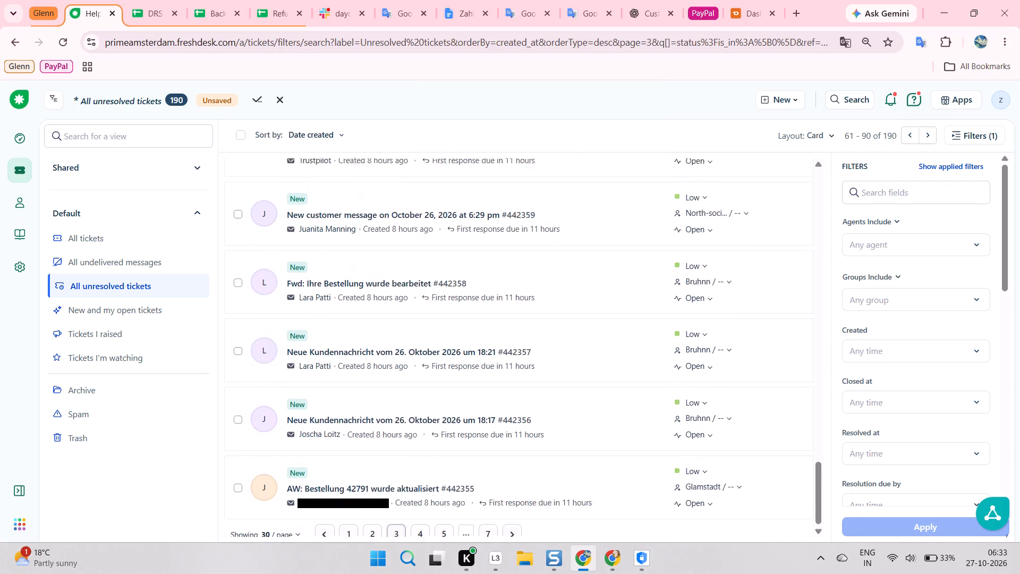
{"action": "scroll", "coordinate": [401, 359], "scroll_direction": "down", "scroll_amount": 4}
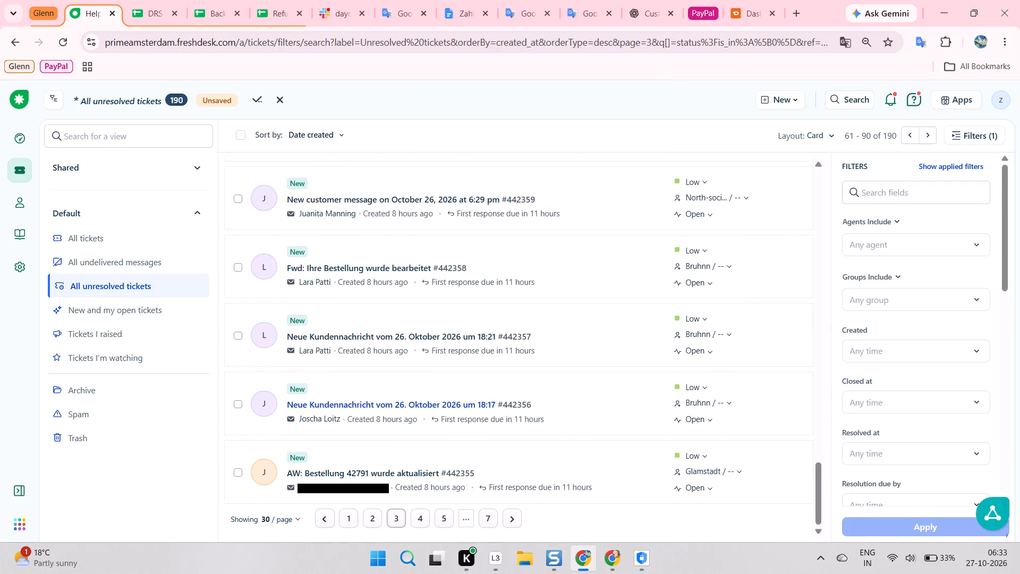
Open ticket 442358 from the unresolved list and move on to ticket 442359, reading each customer's request.
{"action": "scroll", "coordinate": [365, 391], "scroll_direction": "up", "scroll_amount": 2}
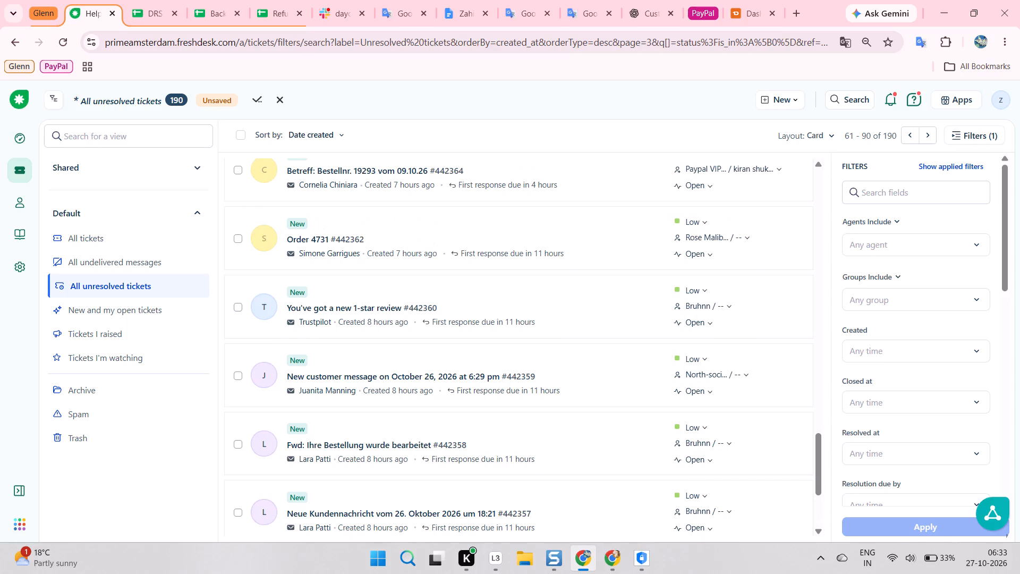
{"action": "left_click", "coordinate": [352, 444]}
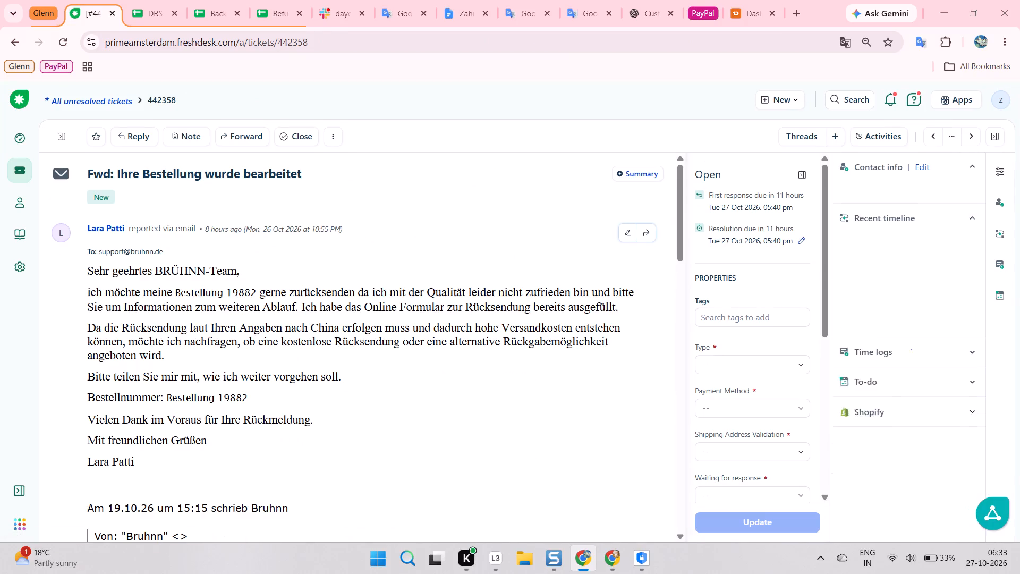
{"action": "scroll", "coordinate": [356, 387], "scroll_direction": "down", "scroll_amount": 20}
{"action": "scroll", "coordinate": [409, 351], "scroll_direction": "up", "scroll_amount": 14}
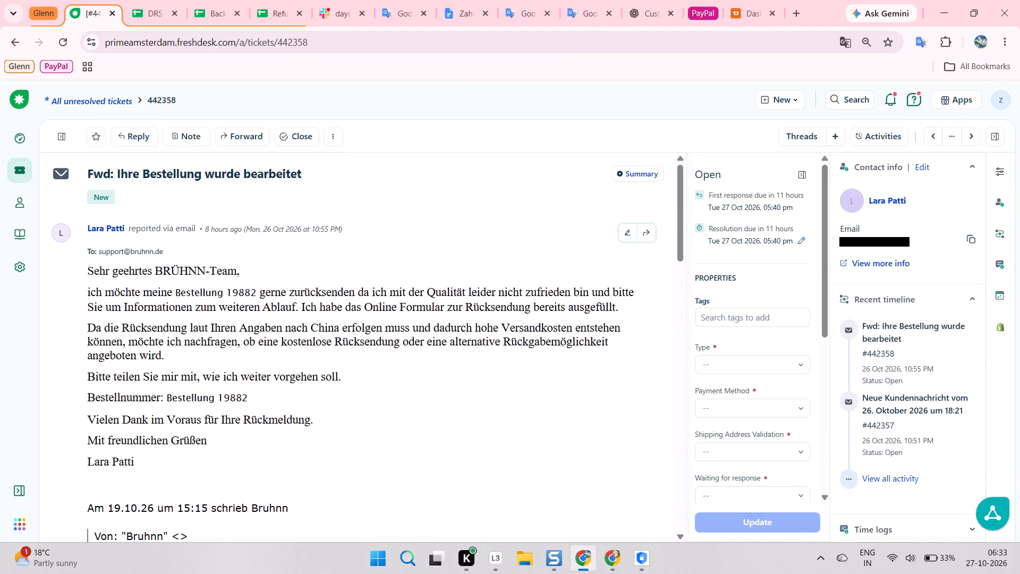
{"action": "left_click", "coordinate": [419, 316]}
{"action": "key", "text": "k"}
{"action": "scroll", "coordinate": [393, 296], "scroll_direction": "down", "scroll_amount": 3}
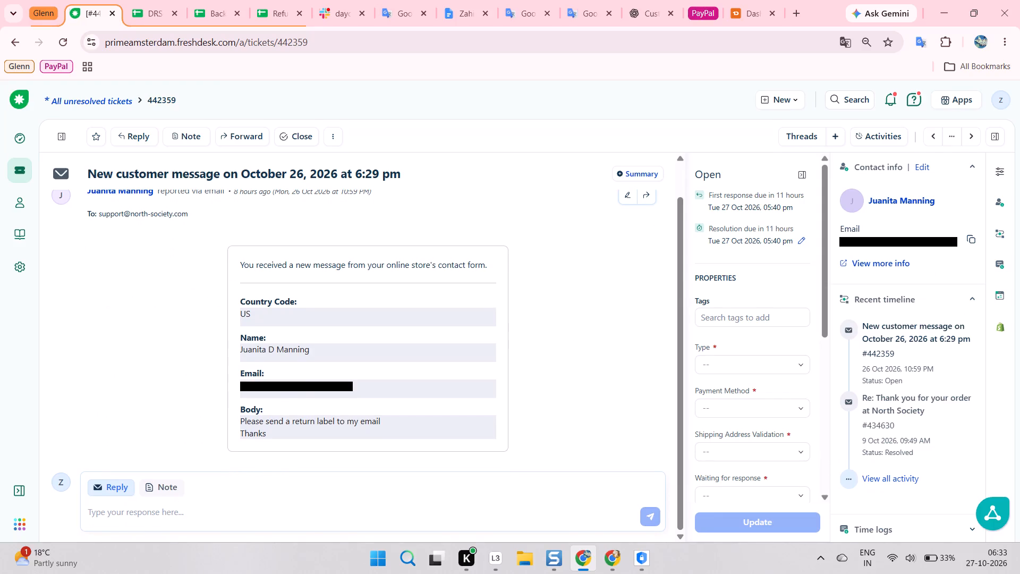
{"action": "left_click", "coordinate": [972, 238]}
{"action": "scroll", "coordinate": [233, 309], "scroll_direction": "up", "scroll_amount": 7}
{"action": "scroll", "coordinate": [227, 292], "scroll_direction": "down", "scroll_amount": 5}
{"action": "key", "text": "alt+Tab"}
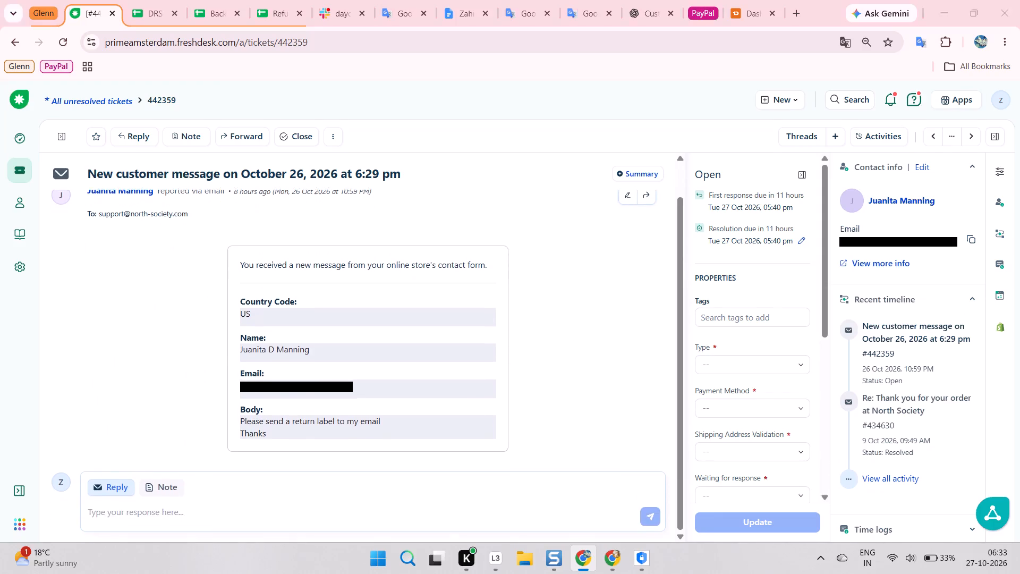
{"action": "left_click", "coordinate": [344, 0]}
{"action": "left_click", "coordinate": [418, 0]}
{"action": "scroll", "coordinate": [333, 69], "scroll_direction": "up", "scroll_amount": 3}
{"action": "left_click", "coordinate": [351, 47]}
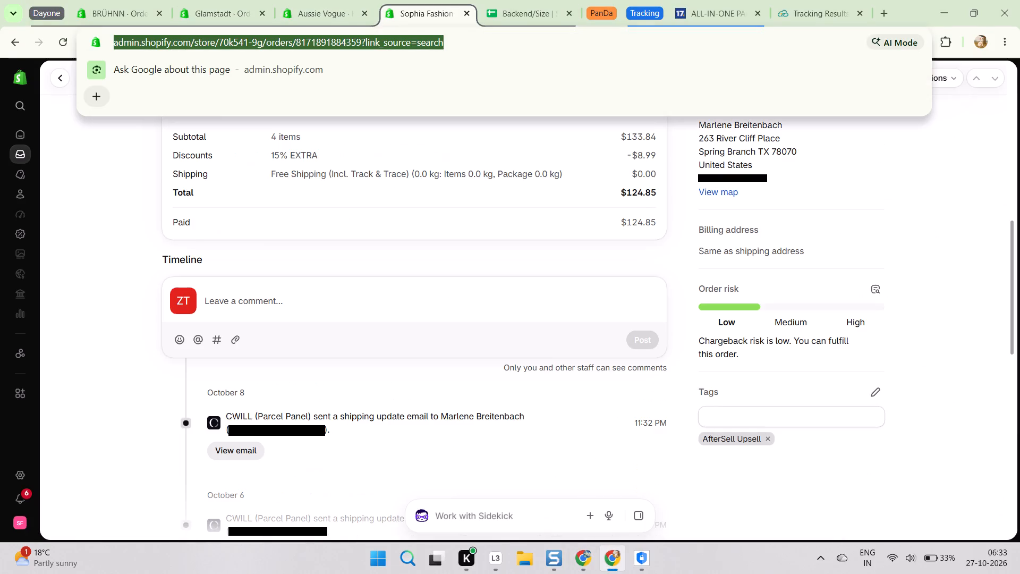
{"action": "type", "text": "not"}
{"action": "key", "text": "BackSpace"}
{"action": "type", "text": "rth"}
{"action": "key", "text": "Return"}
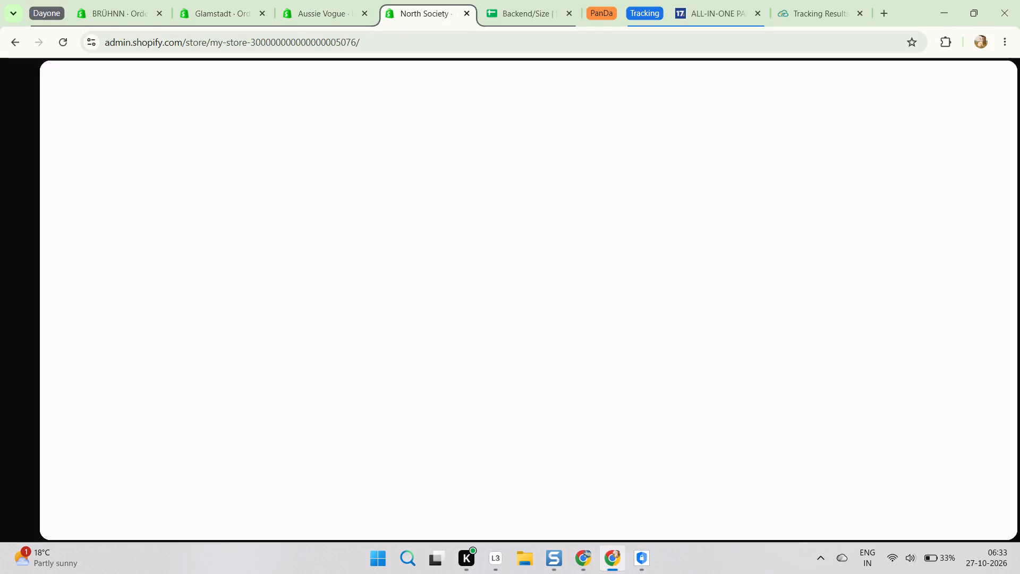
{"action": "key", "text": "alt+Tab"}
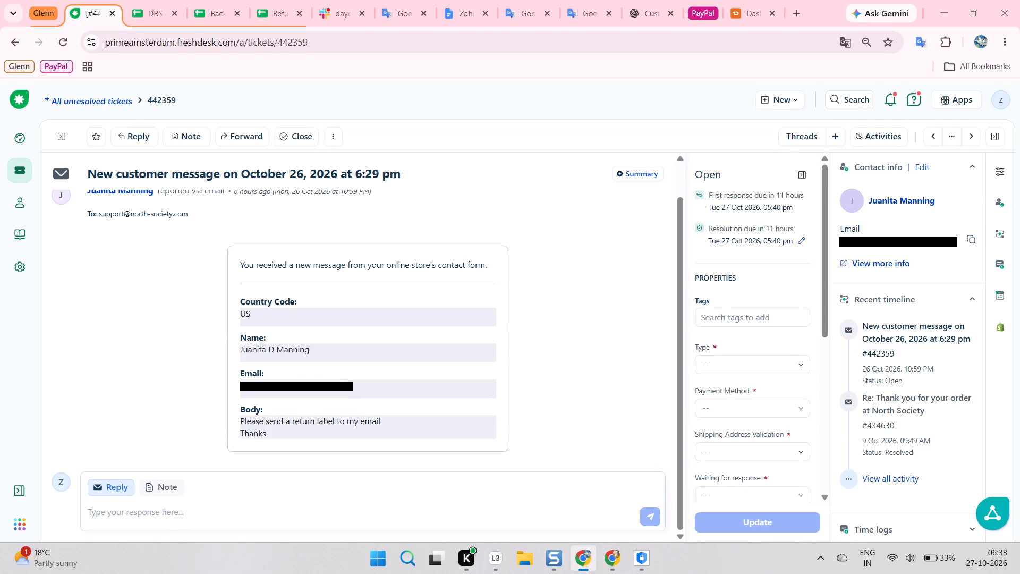
{"action": "left_click", "coordinate": [972, 241]}
{"action": "key", "text": "alt+Tab"}
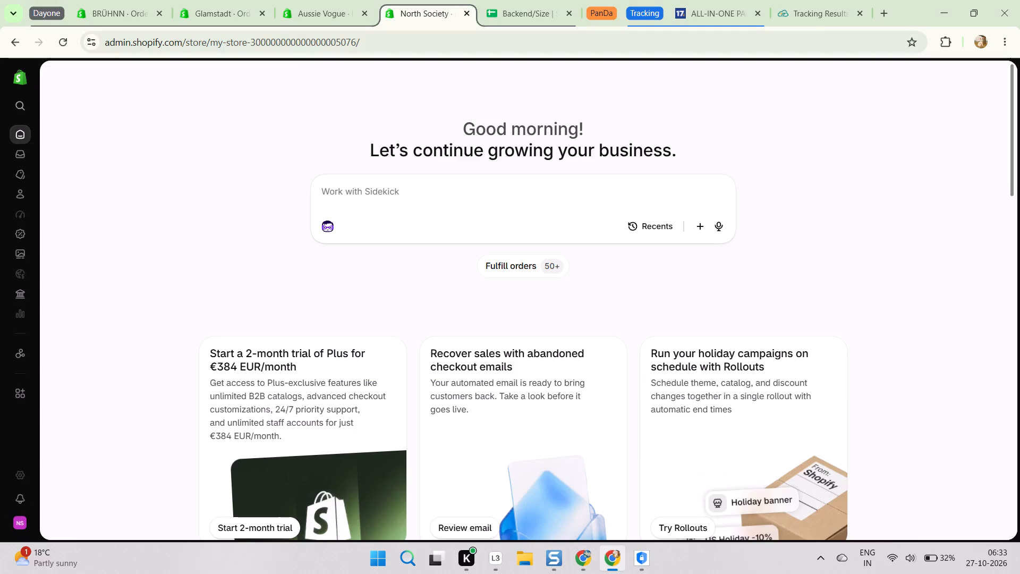
{"action": "left_click", "coordinate": [18, 110]}
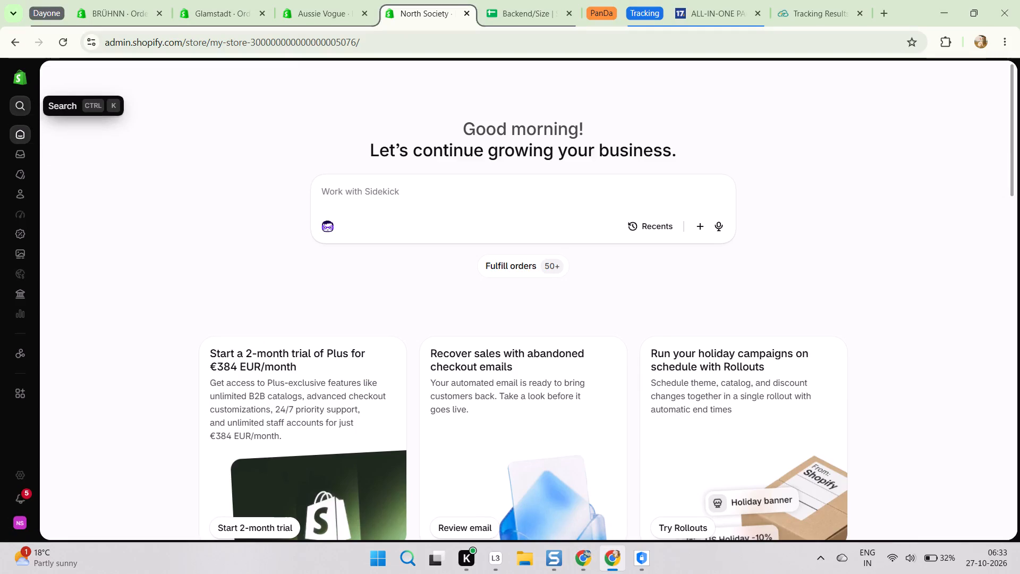
{"action": "key", "text": "ctrl+v"}
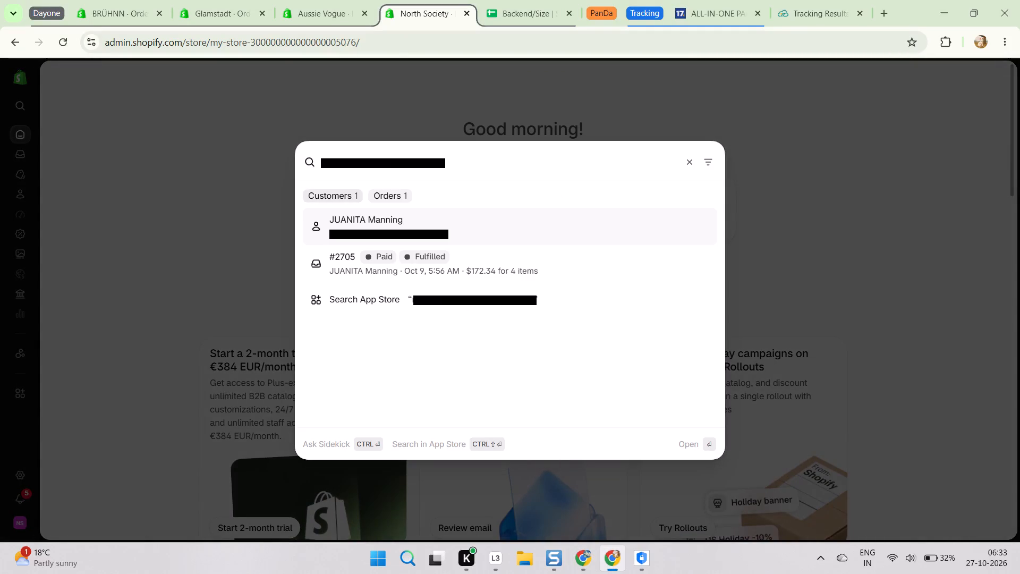
{"action": "left_click", "coordinate": [346, 258]}
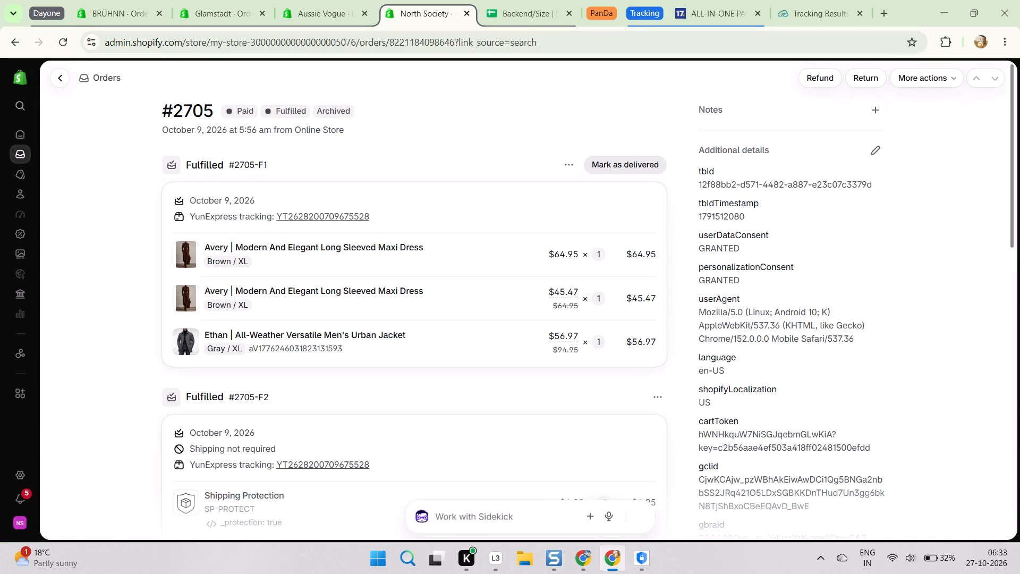
{"action": "scroll", "coordinate": [390, 254], "scroll_direction": "down", "scroll_amount": 5}
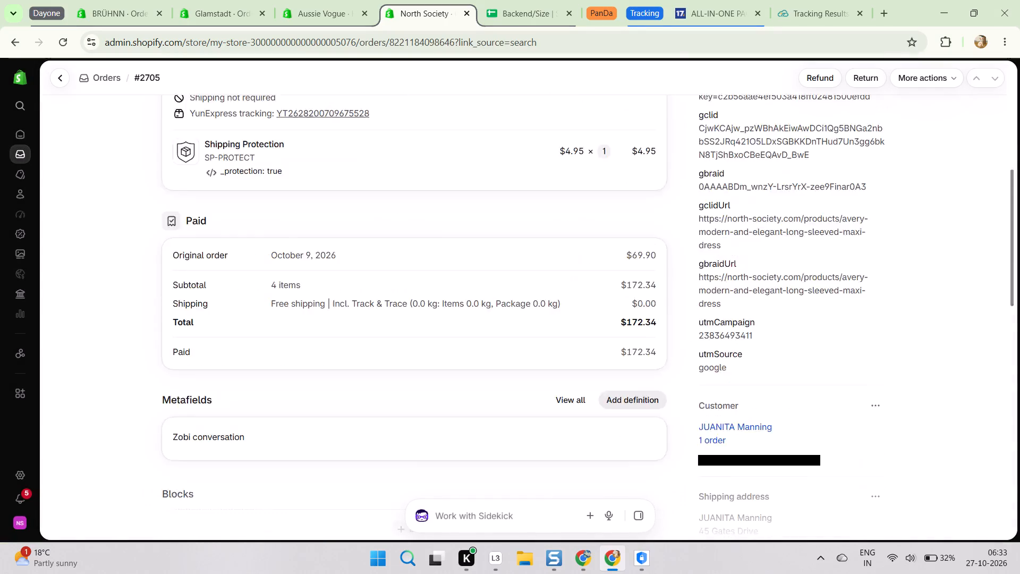
{"action": "scroll", "coordinate": [502, 255], "scroll_direction": "down", "scroll_amount": 9}
{"action": "scroll", "coordinate": [525, 256], "scroll_direction": "up", "scroll_amount": 3}
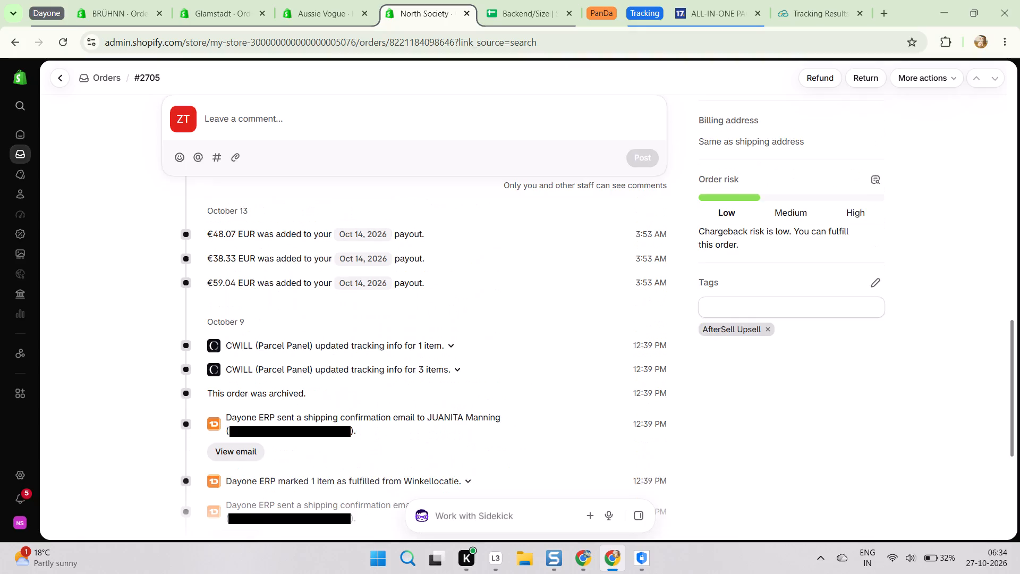
{"action": "scroll", "coordinate": [525, 256], "scroll_direction": "down", "scroll_amount": 4}
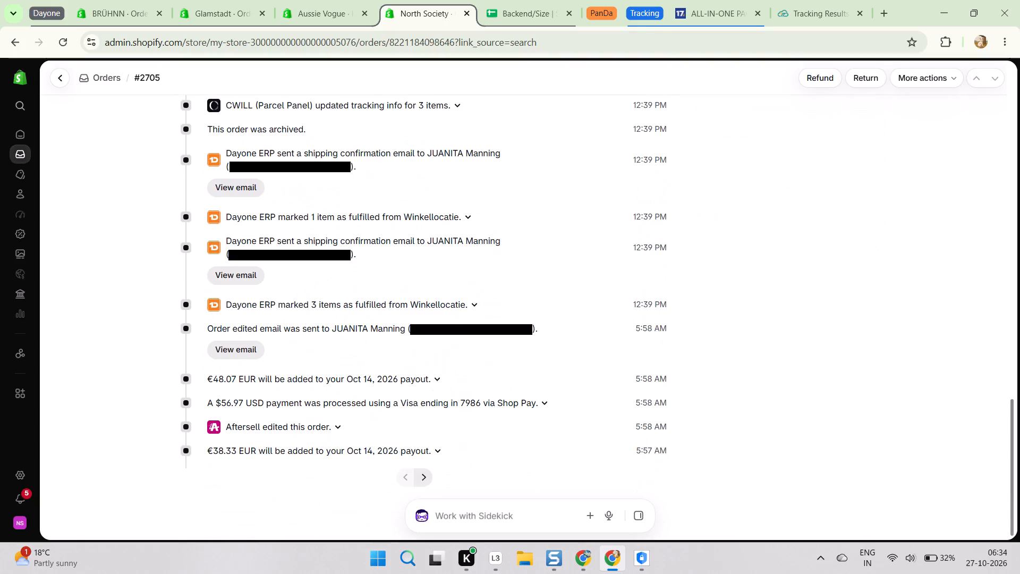
{"action": "scroll", "coordinate": [523, 257], "scroll_direction": "up", "scroll_amount": 5}
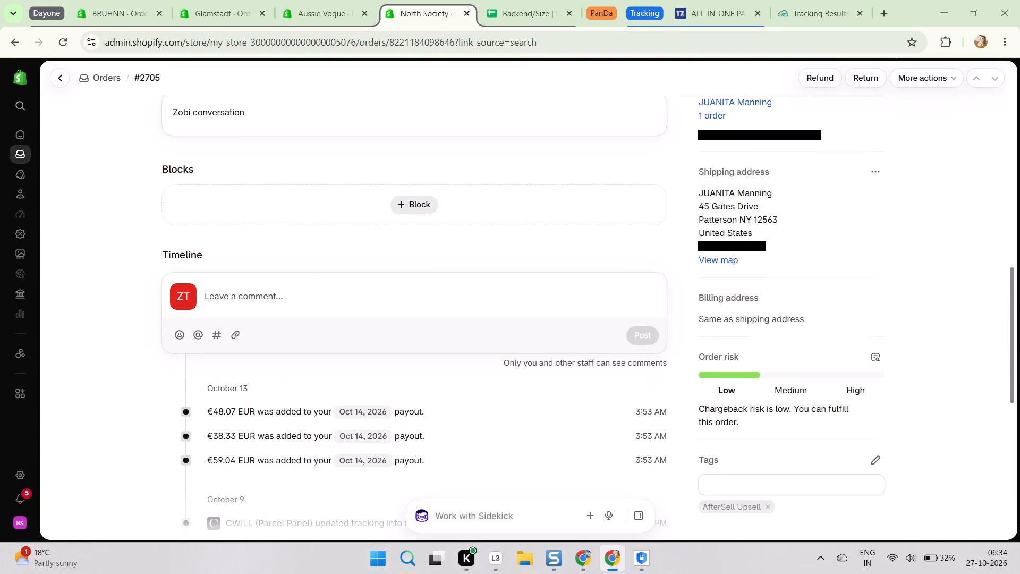
{"action": "scroll", "coordinate": [523, 256], "scroll_direction": "up", "scroll_amount": 16}
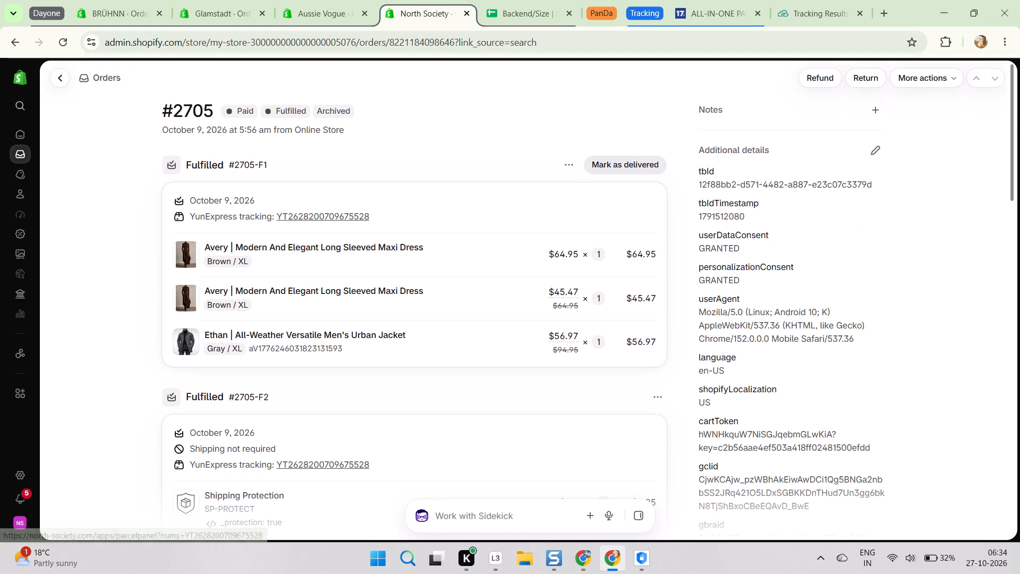
{"action": "double_click", "coordinate": [307, 226]}
{"action": "key", "text": "ctrl+c"}
{"action": "key", "text": "ctrl+c"}
{"action": "key", "text": "ctrl+c"}
{"action": "left_click", "coordinate": [779, 0]}
{"action": "scroll", "coordinate": [613, 112], "scroll_direction": "up", "scroll_amount": 2}
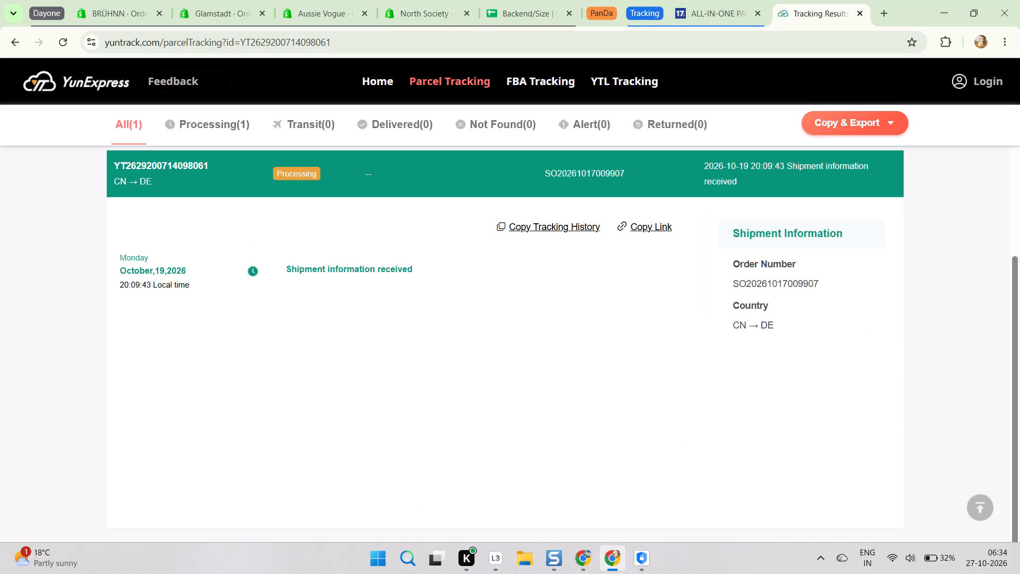
{"action": "scroll", "coordinate": [536, 179], "scroll_direction": "up", "scroll_amount": 9}
{"action": "left_click_drag", "start_coordinate": [460, 173], "coordinate": [460, 181]}
{"action": "scroll", "coordinate": [556, 192], "scroll_direction": "up", "scroll_amount": 4}
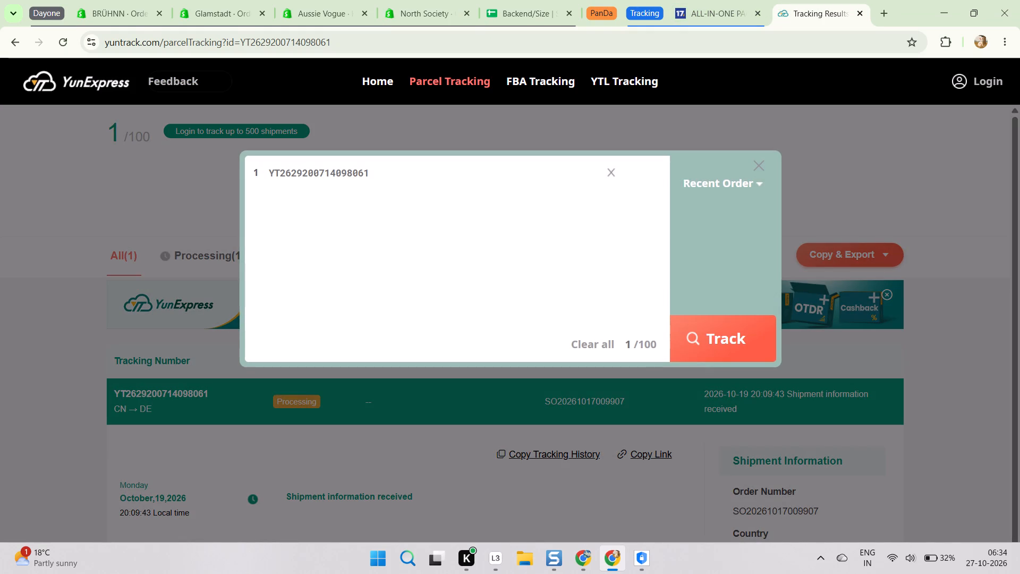
{"action": "left_click", "coordinate": [611, 172]}
{"action": "key", "text": "ctrl+v"}
{"action": "left_click", "coordinate": [719, 355]}
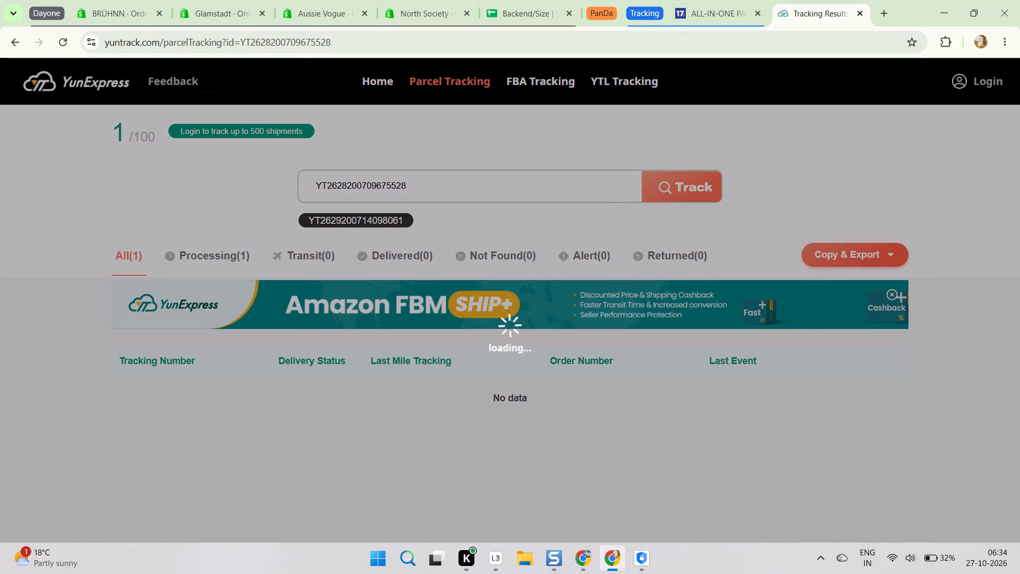
{"action": "scroll", "coordinate": [494, 271], "scroll_direction": "down", "scroll_amount": 2}
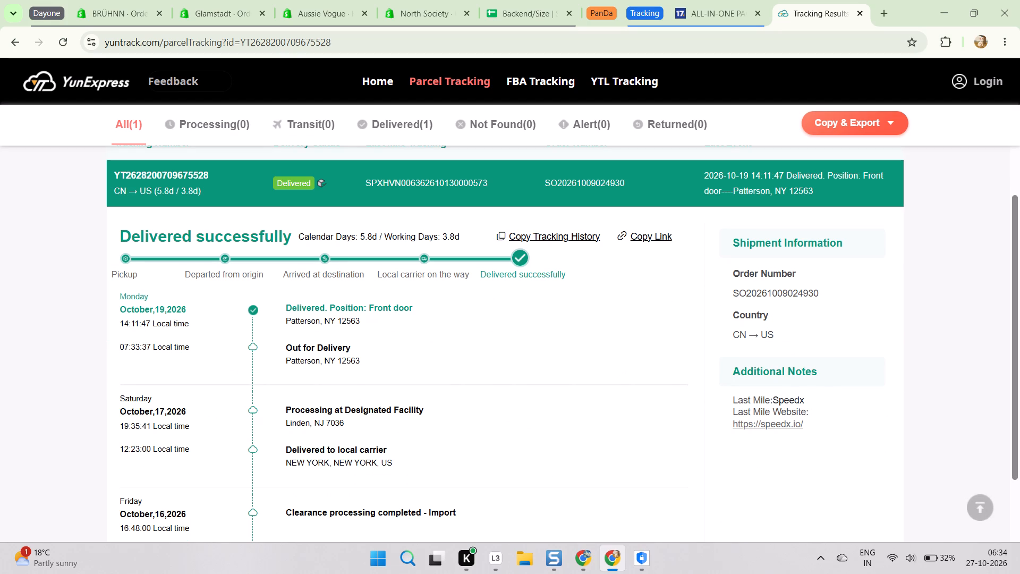
Return to ticket 442359 in Freshdesk and open the page options over the customer's message.
{"action": "key", "text": "alt+Tab"}
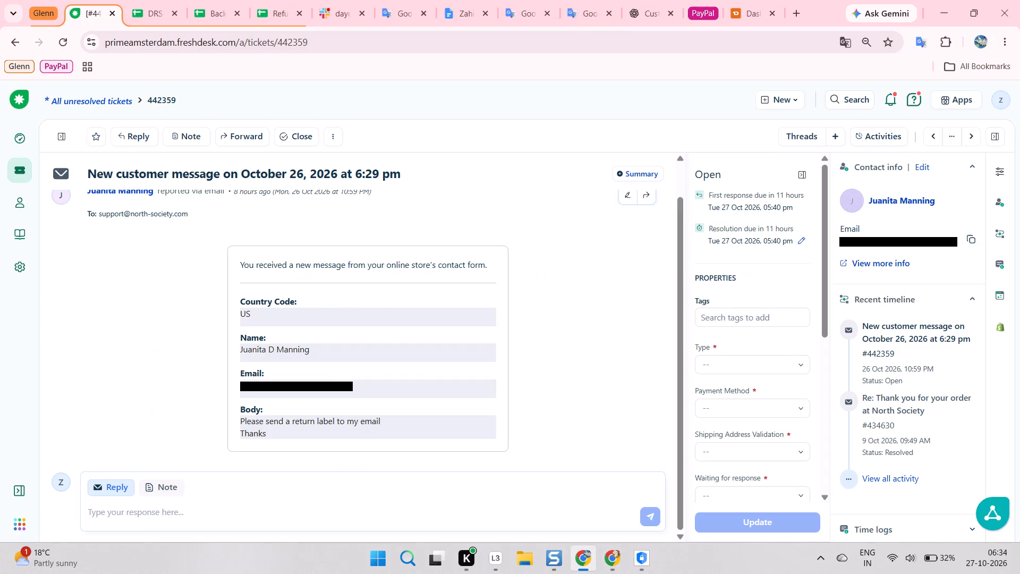
{"action": "right_click", "coordinate": [382, 244]}
{"action": "scroll", "coordinate": [392, 335], "scroll_direction": "down", "scroll_amount": 3}
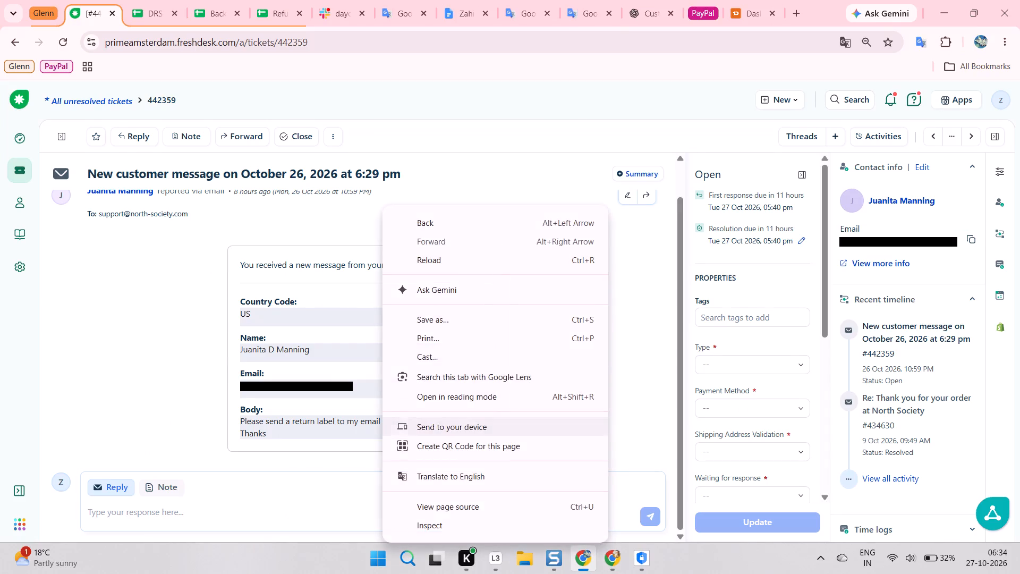
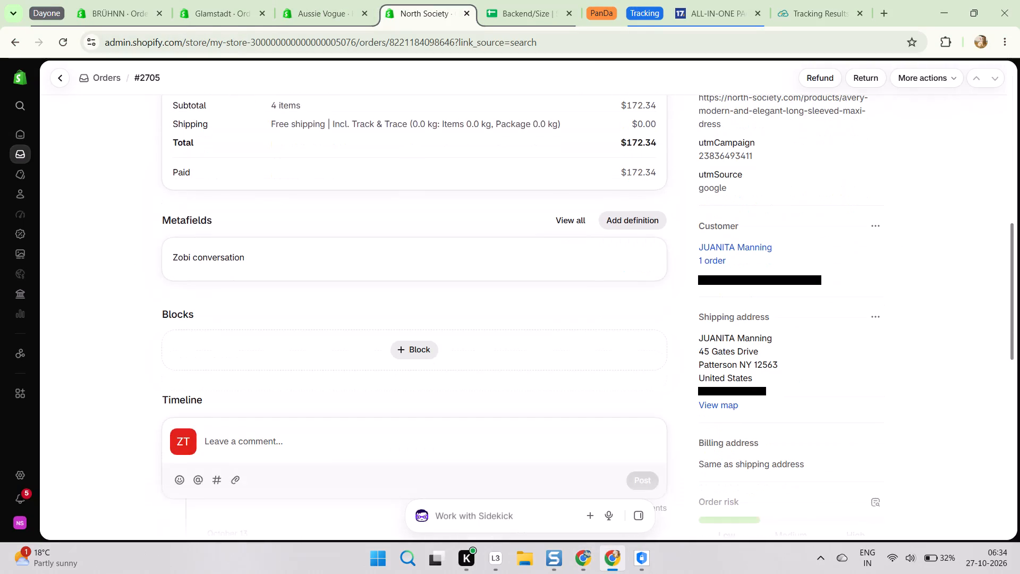
Replace the Google Translate source text with the copied reply asking for return products and reason, and separate its paragraphs with blank lines.
{"action": "scroll", "coordinate": [682, 280], "scroll_direction": "down", "scroll_amount": 5}
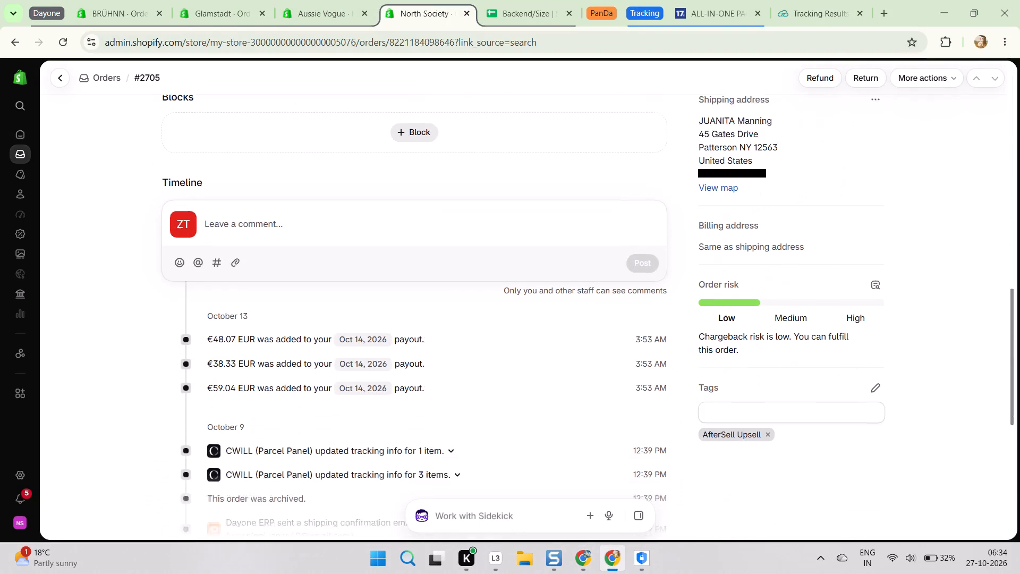
{"action": "key", "text": "alt+Tab"}
{"action": "scroll", "coordinate": [583, 266], "scroll_direction": "up", "scroll_amount": 11}
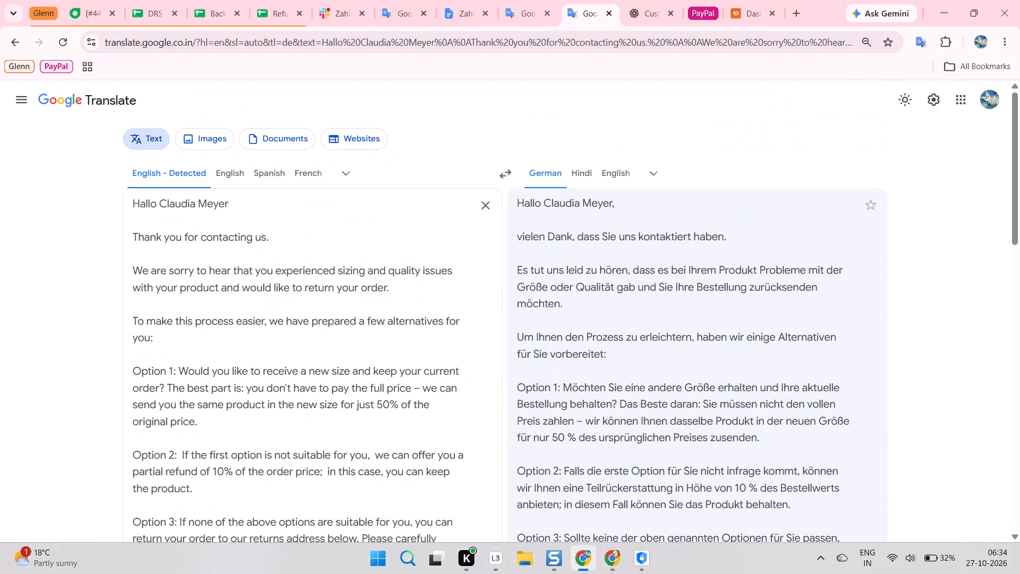
{"action": "left_click", "coordinate": [491, 214]}
{"action": "key", "text": "ctrl+v"}
{"action": "left_click", "coordinate": [295, 202]}
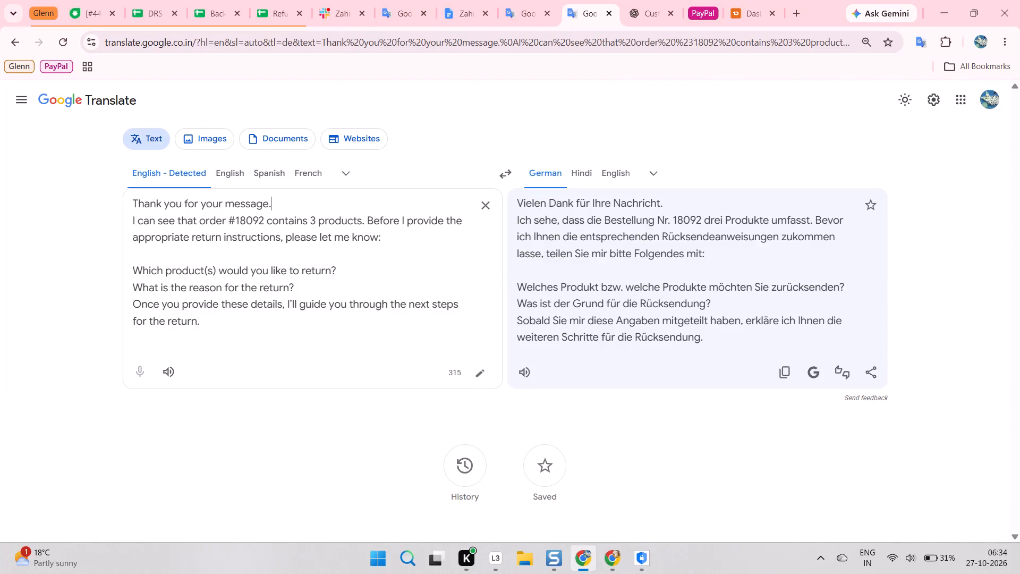
{"action": "key", "text": "Return"}
{"action": "left_click", "coordinate": [320, 306]}
{"action": "key", "text": "Return"}
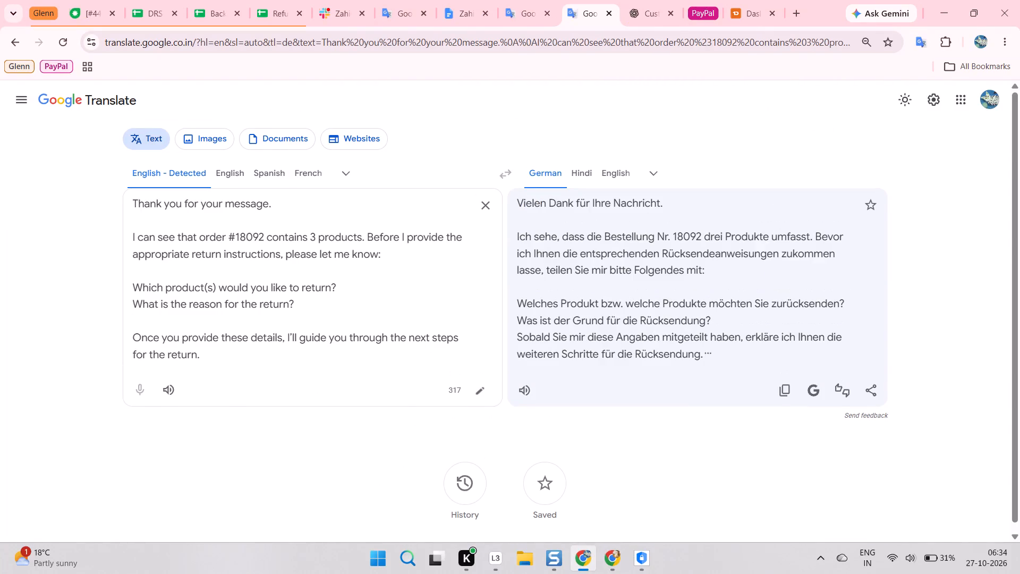
{"action": "key", "text": "alt+Tab"}
{"action": "scroll", "coordinate": [241, 243], "scroll_direction": "up", "scroll_amount": 16}
{"action": "double_click", "coordinate": [191, 111]}
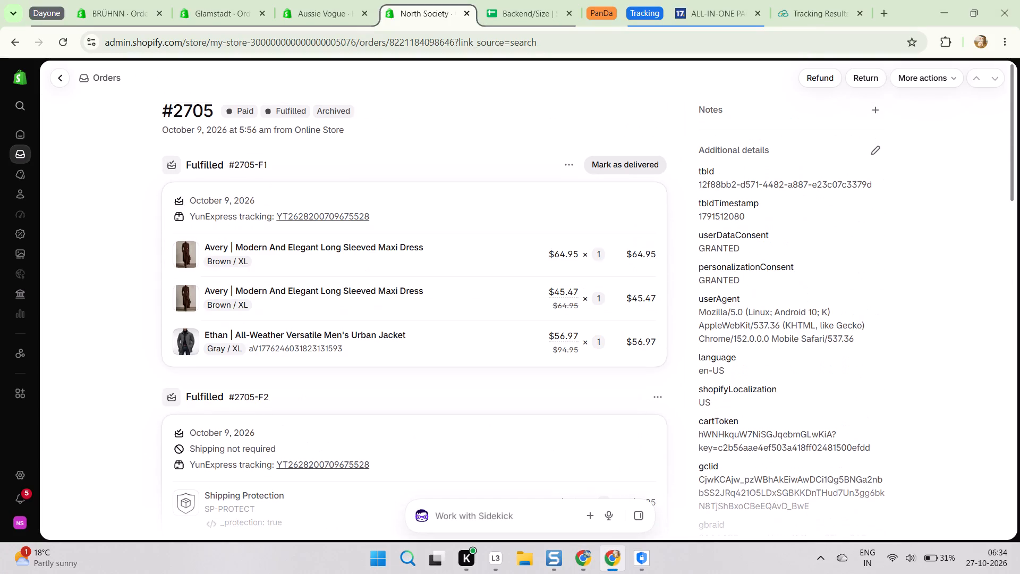
{"action": "key", "text": "ctrl+c"}
{"action": "key", "text": "ctrl+c"}
{"action": "key", "text": "alt+Tab"}
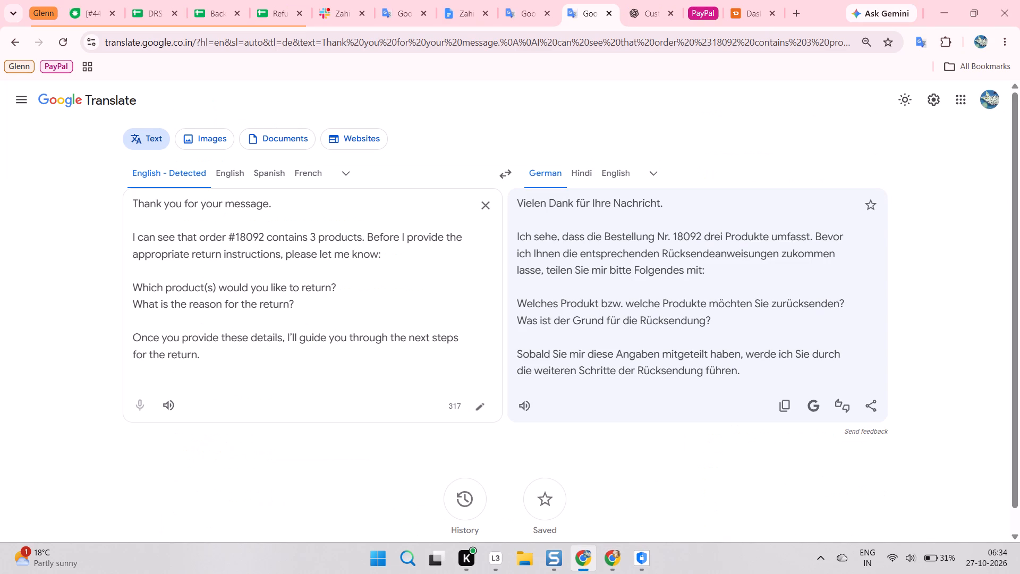
{"action": "double_click", "coordinate": [245, 235]}
{"action": "key", "text": "ctrl+v"}
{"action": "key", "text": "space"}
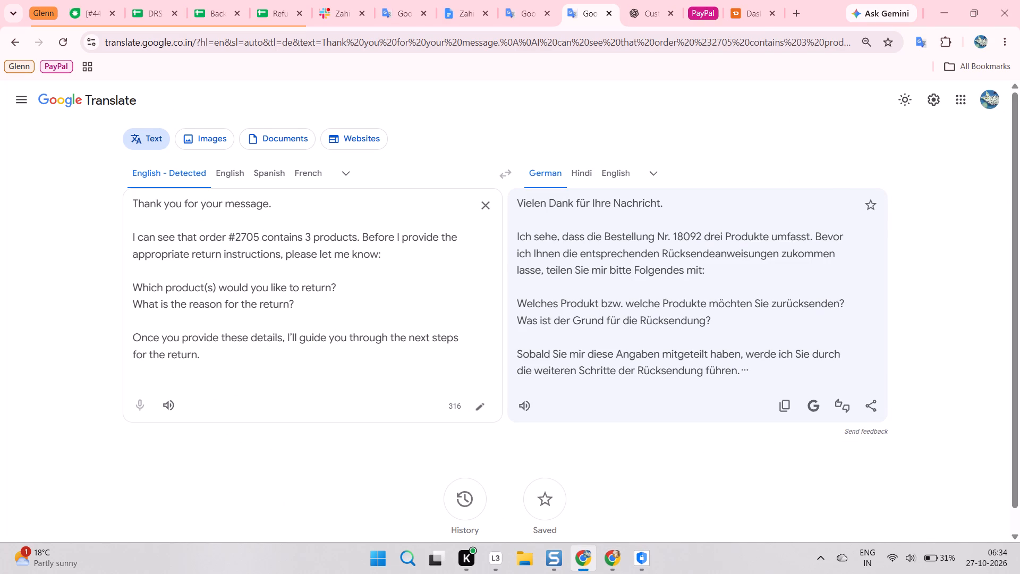
{"action": "key", "text": "ctrl+a"}
{"action": "key", "text": "ctrl+c"}
{"action": "key", "text": "ctrl+c"}
{"action": "key", "text": "ctrl+c"}
{"action": "left_click", "coordinate": [79, 0]}
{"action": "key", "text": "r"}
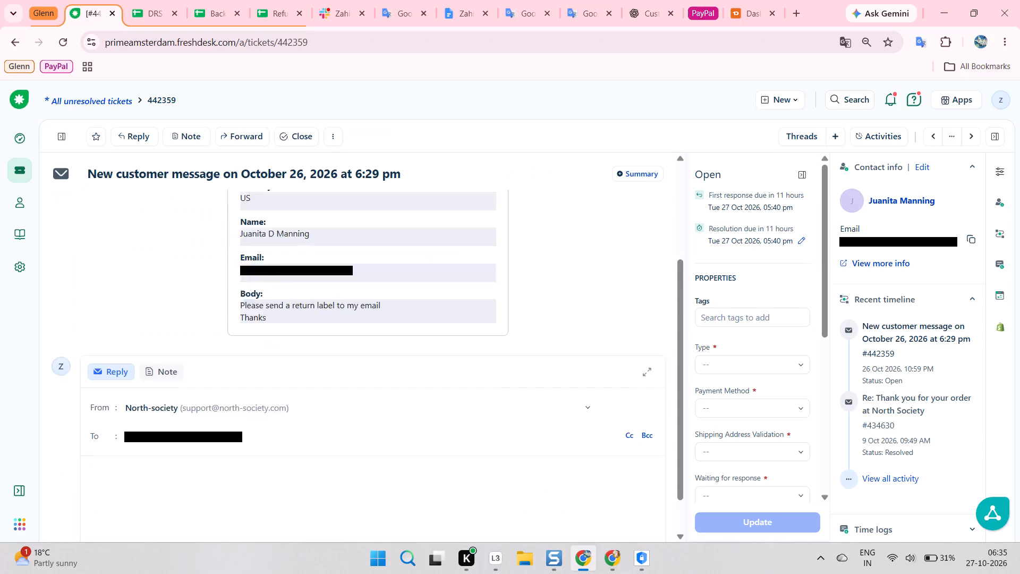
{"action": "scroll", "coordinate": [171, 323], "scroll_direction": "down", "scroll_amount": 8}
{"action": "left_click", "coordinate": [113, 458]}
{"action": "left_click_drag", "start_coordinate": [116, 456], "coordinate": [121, 451], "text": "ctrl"}
{"action": "key", "text": "ctrl+a"}
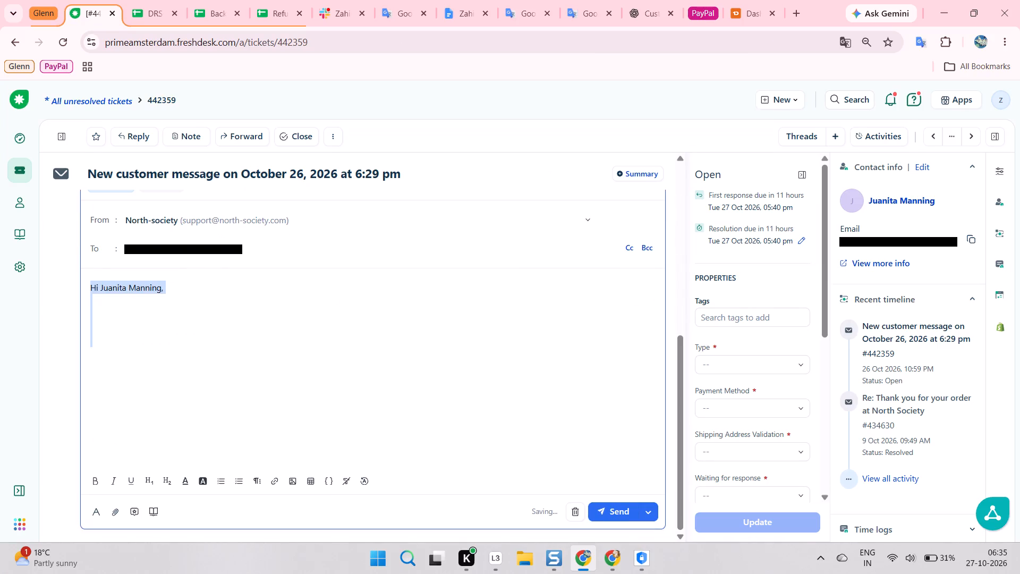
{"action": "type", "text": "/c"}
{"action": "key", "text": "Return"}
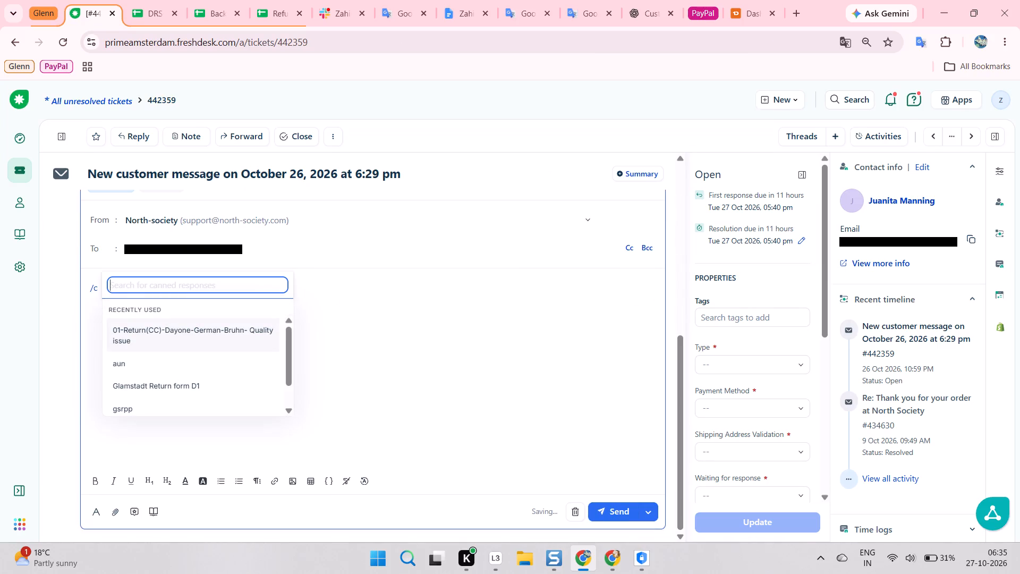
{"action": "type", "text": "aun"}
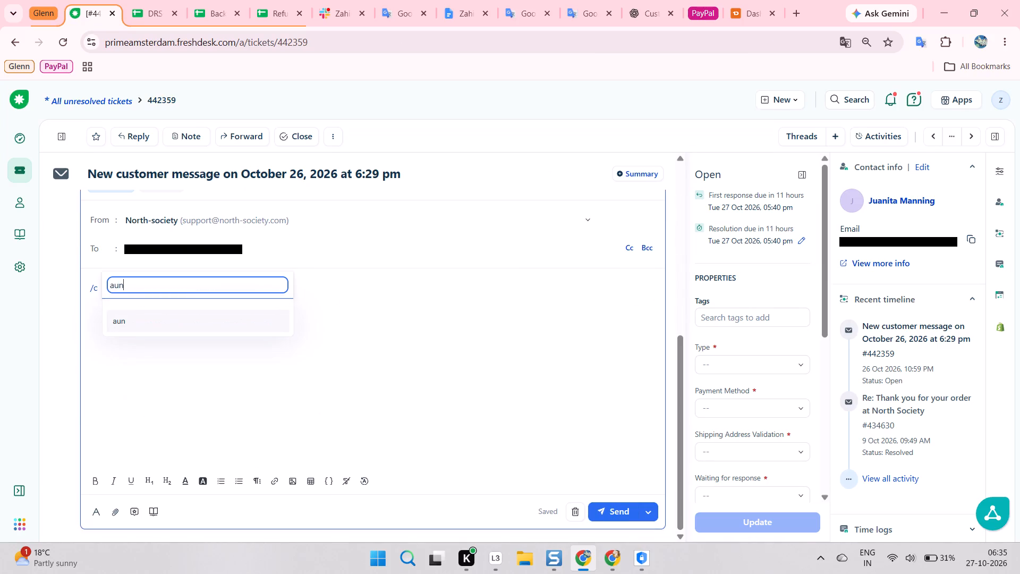
{"action": "left_click", "coordinate": [150, 324]}
{"action": "left_click", "coordinate": [112, 316]}
{"action": "key", "text": "ctrl+v"}
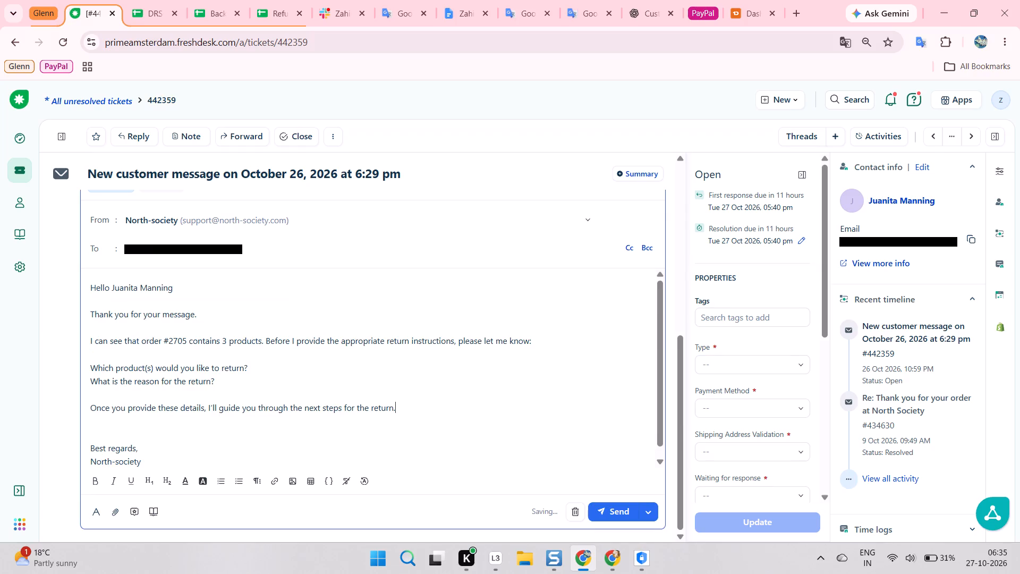
Remove the extra blank line above the sign-off and send the reply to the customer.
{"action": "scroll", "coordinate": [113, 318], "scroll_direction": "down", "scroll_amount": 3}
{"action": "left_click", "coordinate": [109, 412]}
{"action": "key", "text": "BackSpace"}
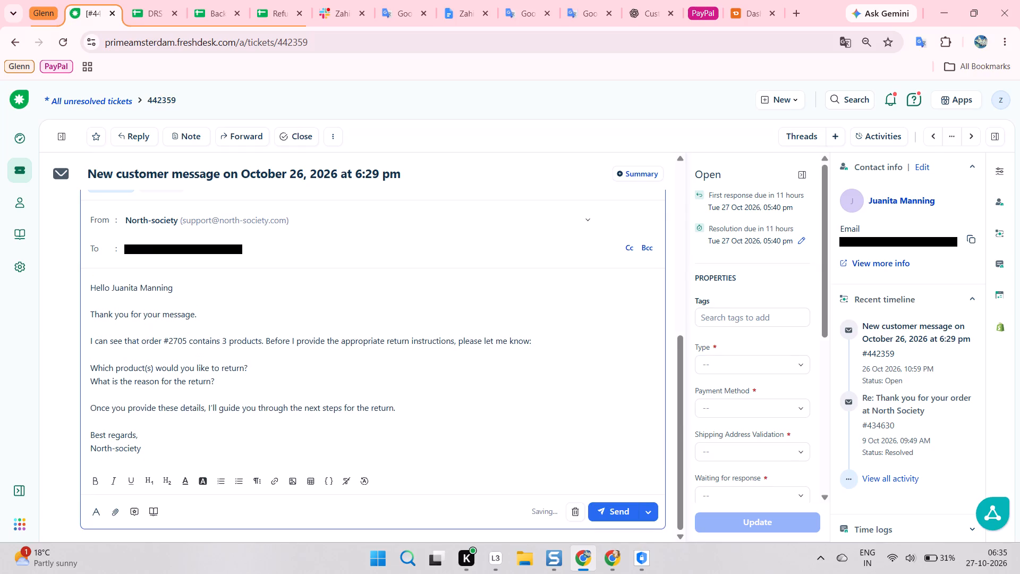
{"action": "scroll", "coordinate": [249, 378], "scroll_direction": "down", "scroll_amount": 3}
{"action": "scroll", "coordinate": [523, 468], "scroll_direction": "down", "scroll_amount": 2}
{"action": "left_click", "coordinate": [609, 518]}
{"action": "scroll", "coordinate": [288, 395], "scroll_direction": "down", "scroll_amount": 4}
{"action": "scroll", "coordinate": [725, 346], "scroll_direction": "down", "scroll_amount": 4}
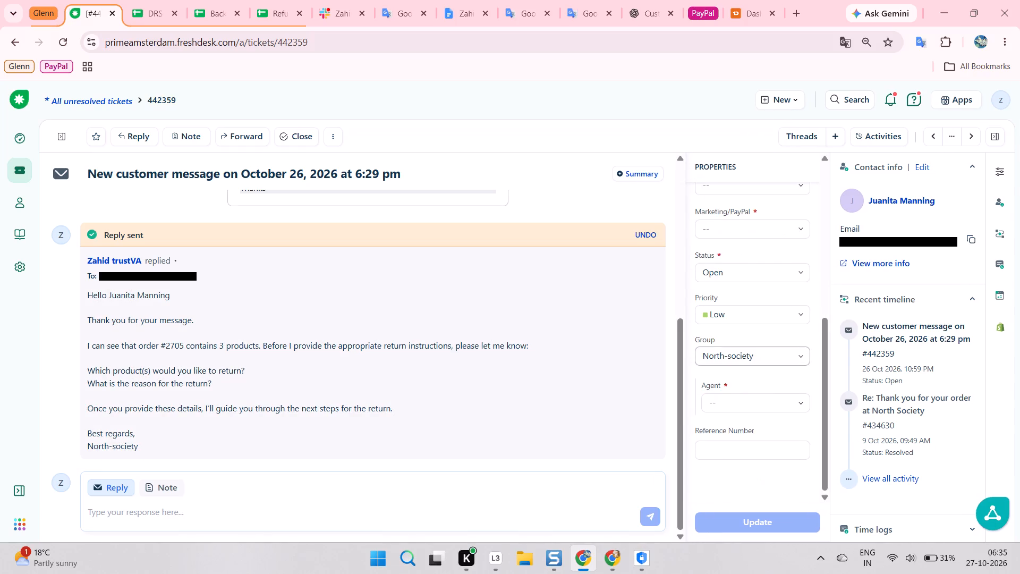
{"action": "scroll", "coordinate": [728, 359], "scroll_direction": "up", "scroll_amount": 8}
{"action": "left_click", "coordinate": [741, 367]}
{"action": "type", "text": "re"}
{"action": "left_click", "coordinate": [717, 396]}
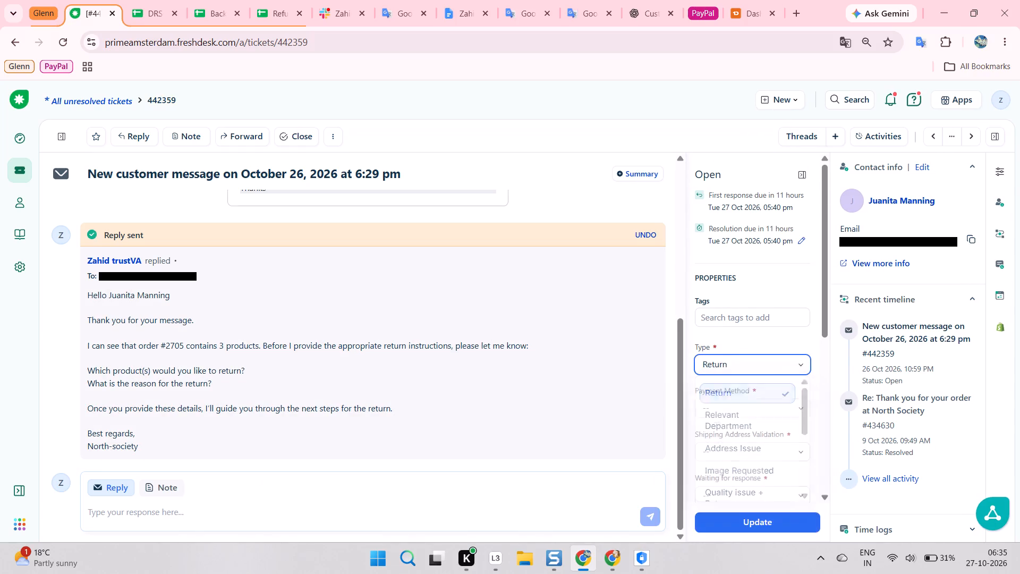
{"action": "key", "text": "Tab"}
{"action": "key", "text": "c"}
{"action": "key", "text": "Tab"}
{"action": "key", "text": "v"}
{"action": "key", "text": "Tab"}
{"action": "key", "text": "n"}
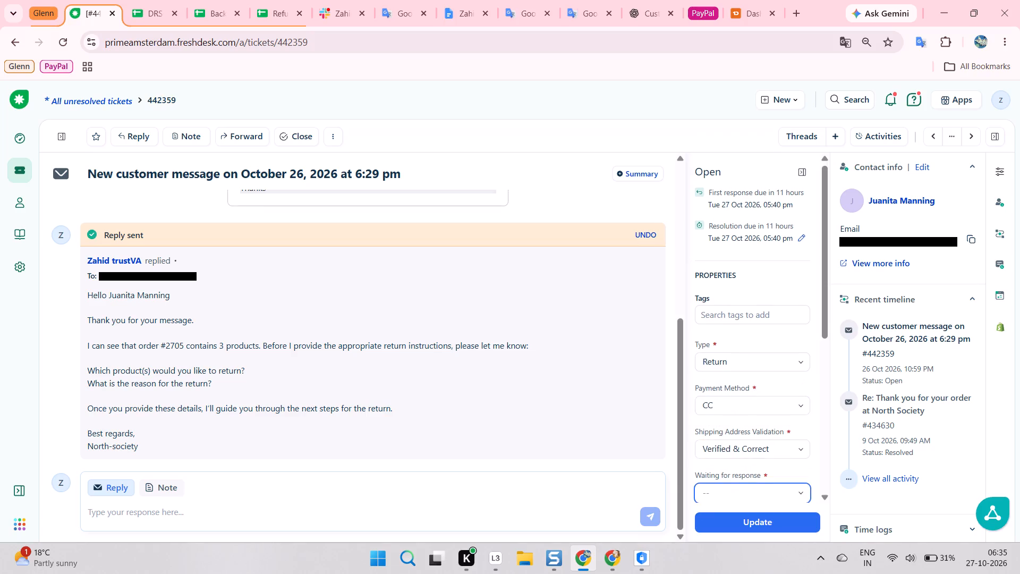
{"action": "key", "text": "Tab"}
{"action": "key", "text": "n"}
Set ticket 442359's status to Resolved, assign it to your own agent account, and update its properties.
{"action": "key", "text": "Tab"}
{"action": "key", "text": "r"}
{"action": "key", "text": "Tab"}
{"action": "key", "text": "Tab"}
{"action": "key", "text": "Tab"}
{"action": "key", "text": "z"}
{"action": "scroll", "coordinate": [738, 444], "scroll_direction": "down", "scroll_amount": 2}
{"action": "left_click", "coordinate": [753, 514]}
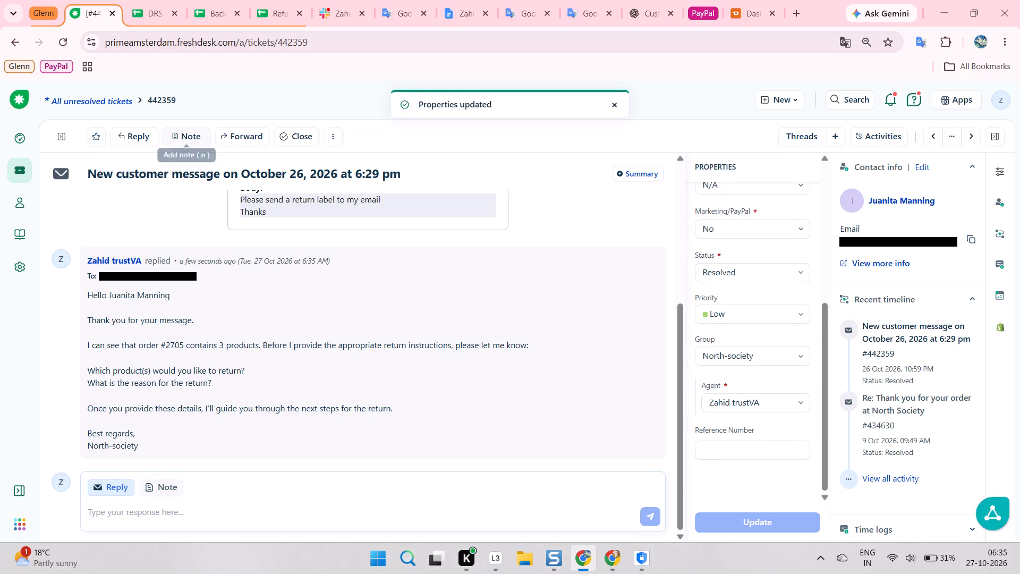
Log ticket number 442359 in cell AN6 of the DRS- October 2026 sheet's Oct 27 tab.
{"action": "double_click", "coordinate": [156, 99]}
{"action": "key", "text": "ctrl+c"}
{"action": "key", "text": "ctrl+c"}
{"action": "left_click", "coordinate": [134, 5]}
{"action": "key", "text": "ctrl+v"}
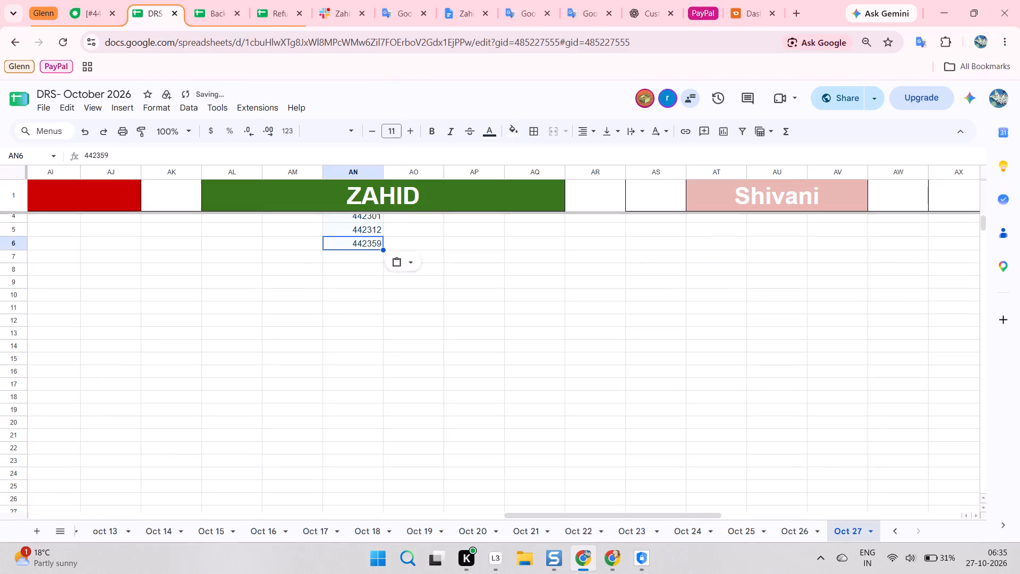
{"action": "left_click", "coordinate": [350, 255]}
{"action": "scroll", "coordinate": [350, 255], "scroll_direction": "down", "scroll_amount": 1}
{"action": "left_click", "coordinate": [96, 0]}
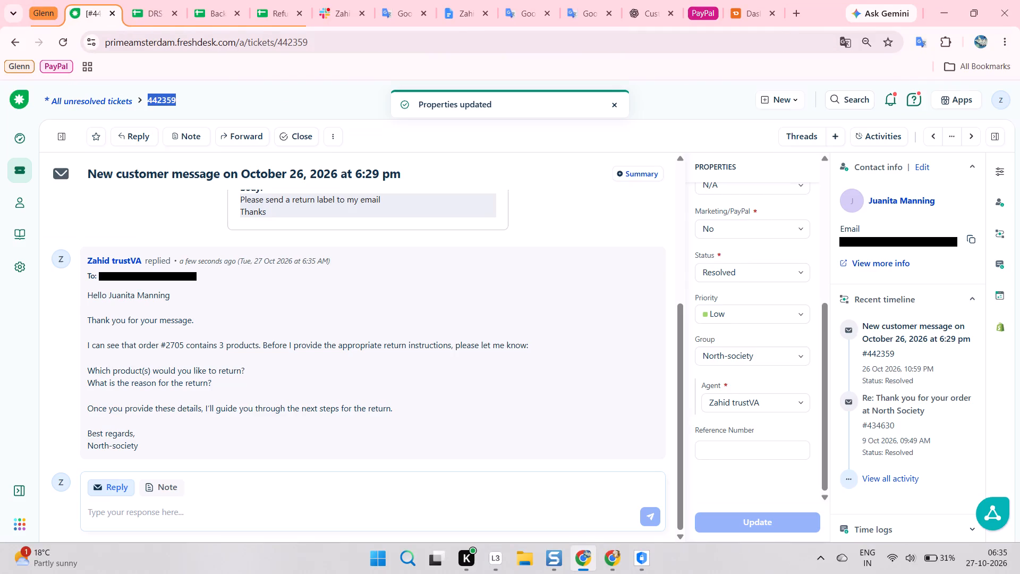
{"action": "left_click", "coordinate": [375, 283]}
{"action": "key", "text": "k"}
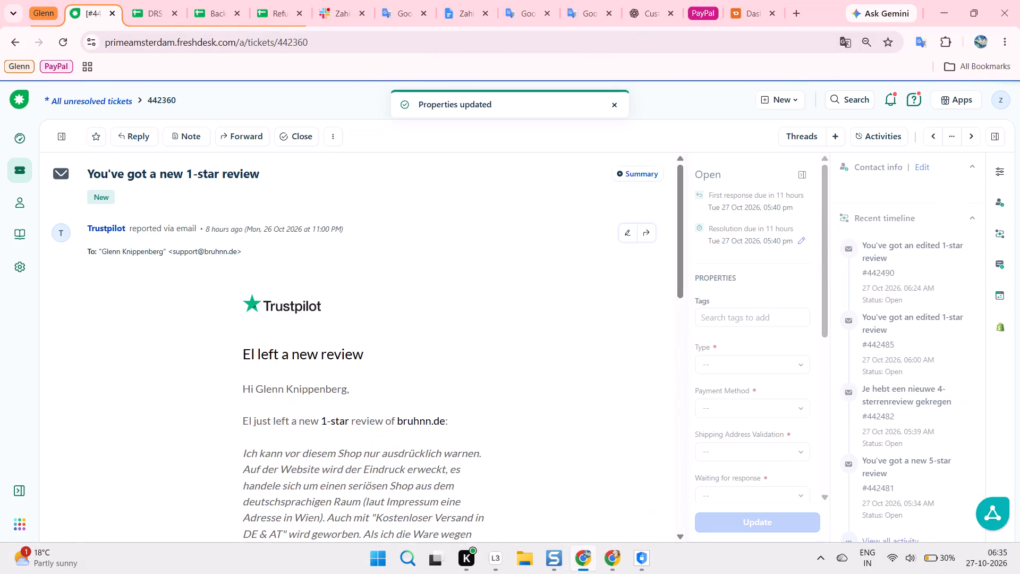
{"action": "scroll", "coordinate": [363, 298], "scroll_direction": "down", "scroll_amount": 4}
{"action": "scroll", "coordinate": [726, 372], "scroll_direction": "up", "scroll_amount": 1}
{"action": "left_click", "coordinate": [727, 363]}
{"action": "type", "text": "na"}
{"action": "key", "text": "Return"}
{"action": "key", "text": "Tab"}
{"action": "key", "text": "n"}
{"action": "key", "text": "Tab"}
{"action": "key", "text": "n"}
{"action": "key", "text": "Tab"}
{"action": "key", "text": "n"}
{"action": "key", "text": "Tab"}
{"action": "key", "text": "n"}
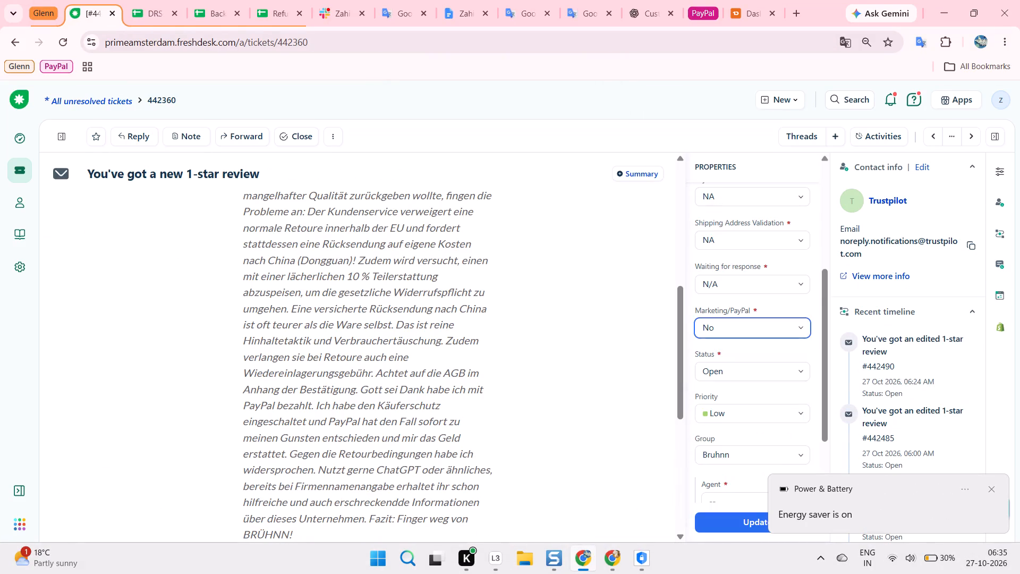
Set ticket 442360's status to Resolved, assign it to your own agent account, and update its properties.
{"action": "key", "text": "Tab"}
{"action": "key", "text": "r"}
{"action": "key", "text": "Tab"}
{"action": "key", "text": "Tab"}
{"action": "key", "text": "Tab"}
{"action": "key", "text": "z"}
{"action": "scroll", "coordinate": [793, 478], "scroll_direction": "down", "scroll_amount": 3}
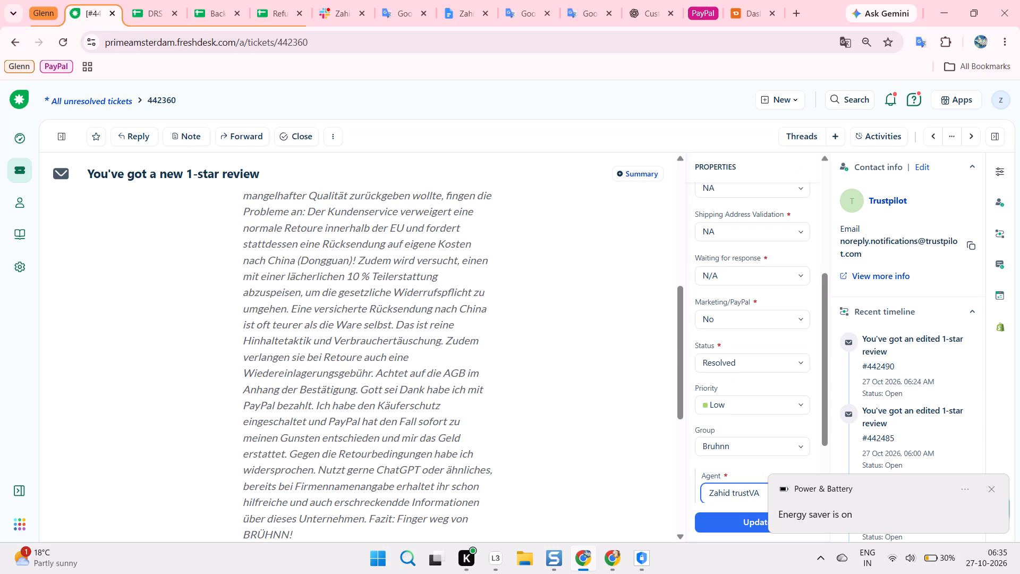
{"action": "left_click", "coordinate": [741, 524]}
{"action": "left_click", "coordinate": [994, 487]}
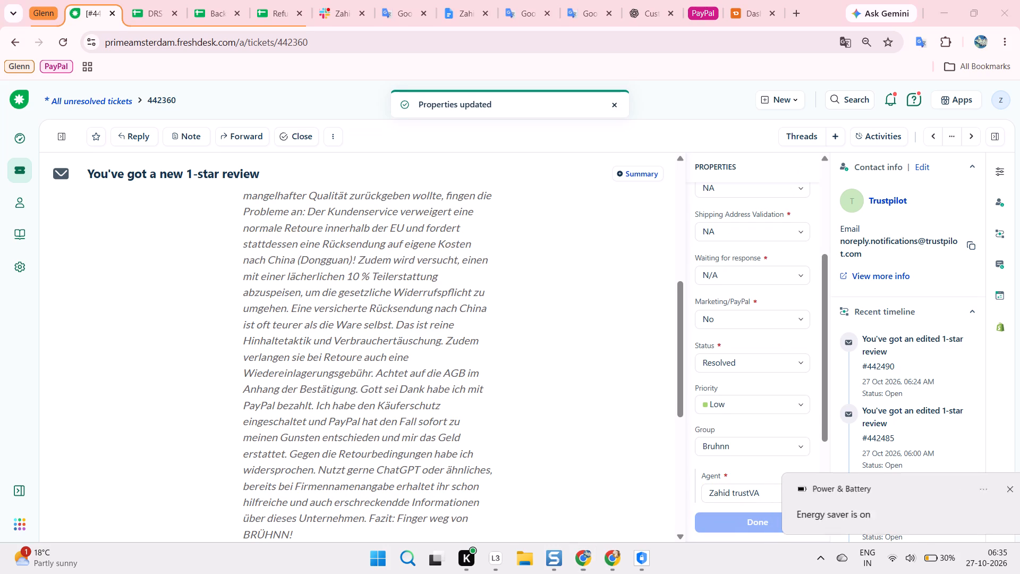
{"action": "scroll", "coordinate": [781, 421], "scroll_direction": "down", "scroll_amount": 9}
{"action": "scroll", "coordinate": [432, 307], "scroll_direction": "up", "scroll_amount": 10}
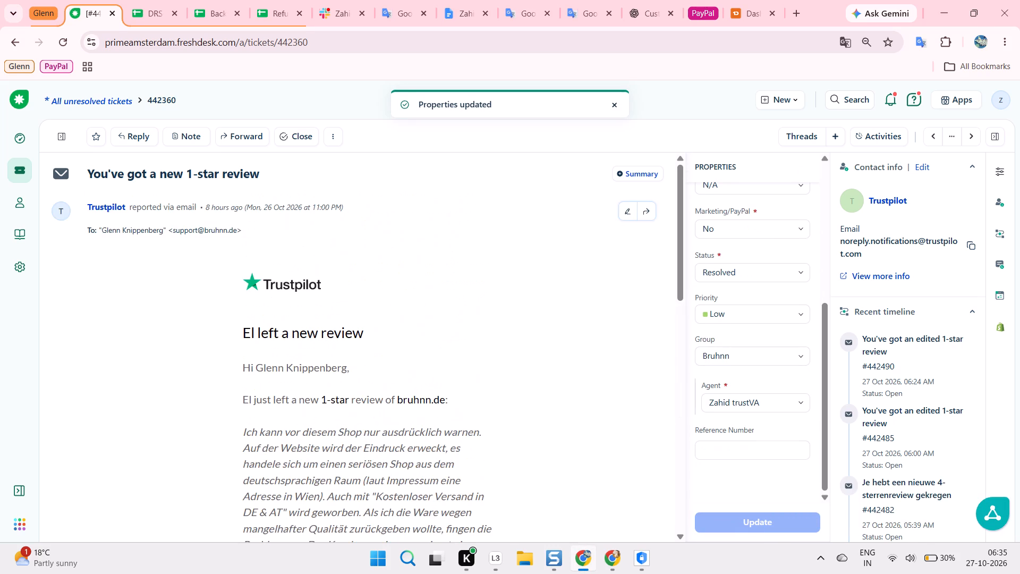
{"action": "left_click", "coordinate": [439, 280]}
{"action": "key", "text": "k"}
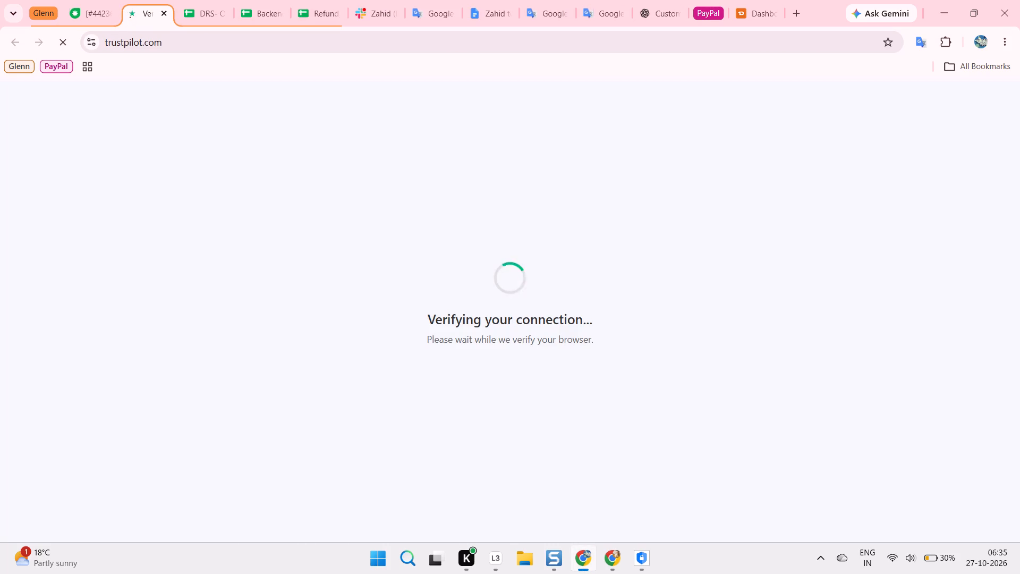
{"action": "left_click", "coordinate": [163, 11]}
{"action": "left_click", "coordinate": [475, 237]}
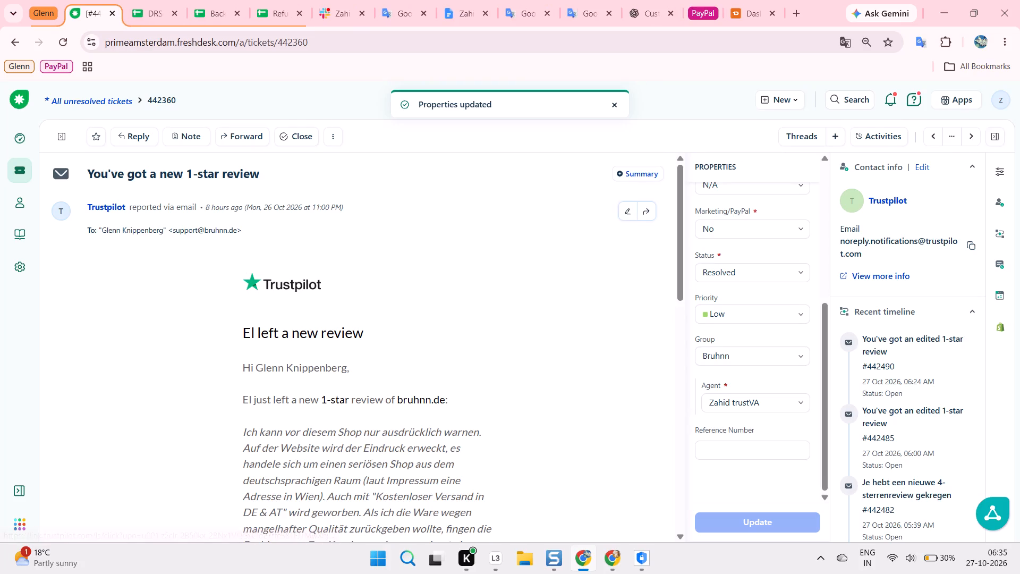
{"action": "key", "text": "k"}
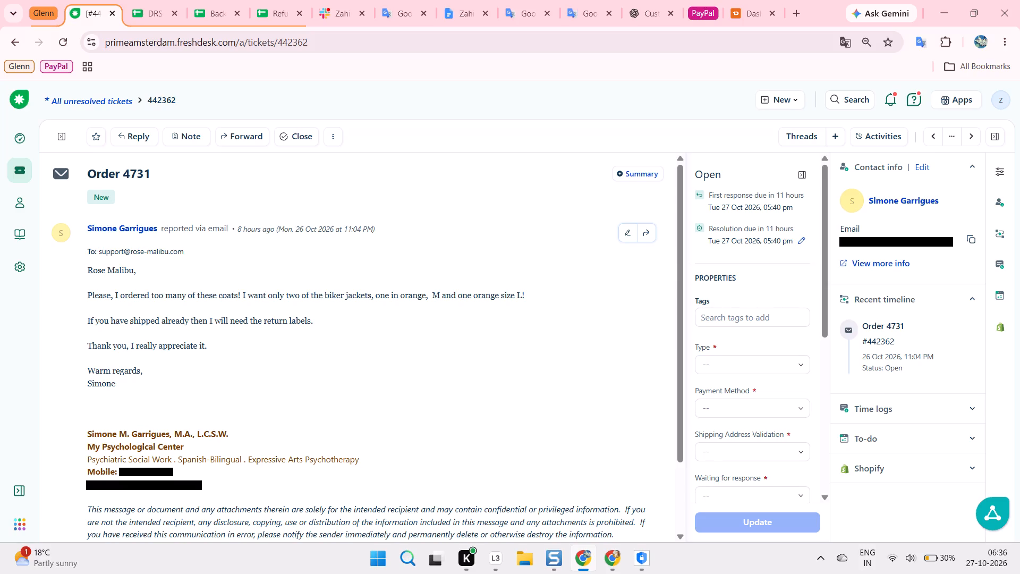
{"action": "left_click", "coordinate": [975, 239]}
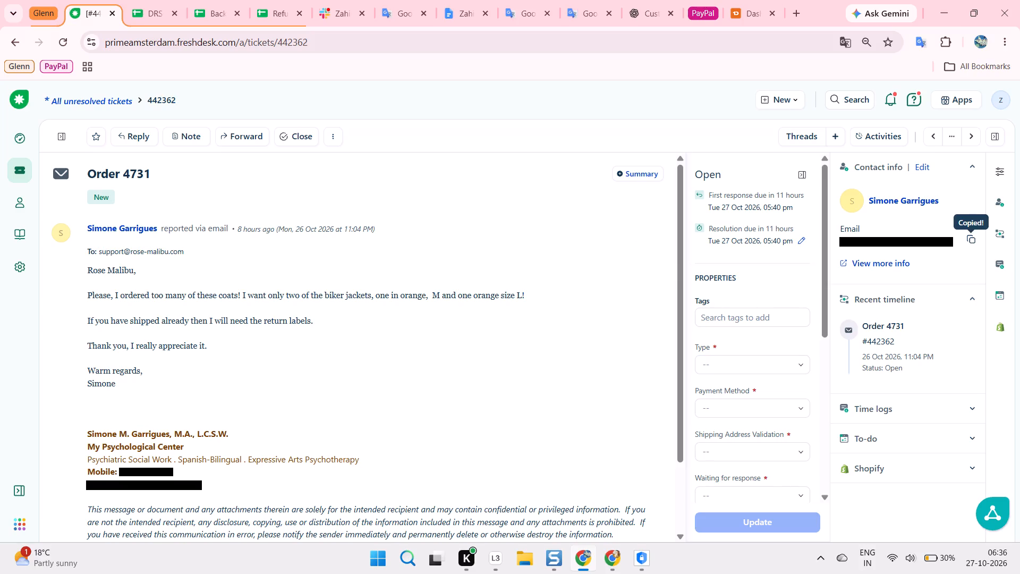
{"action": "scroll", "coordinate": [304, 248], "scroll_direction": "up", "scroll_amount": 2}
{"action": "key", "text": "alt+Tab"}
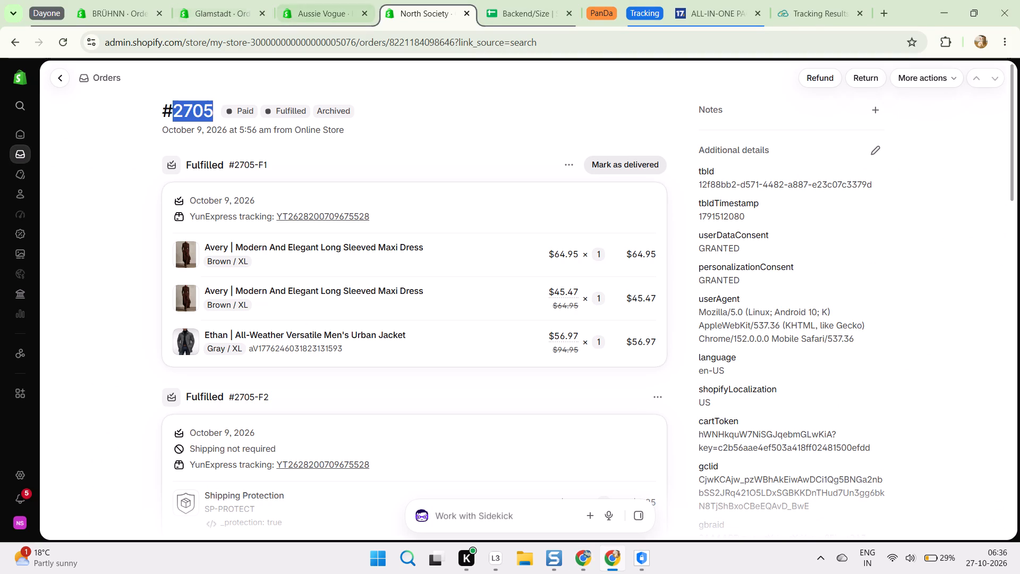
{"action": "left_click", "coordinate": [375, 33]}
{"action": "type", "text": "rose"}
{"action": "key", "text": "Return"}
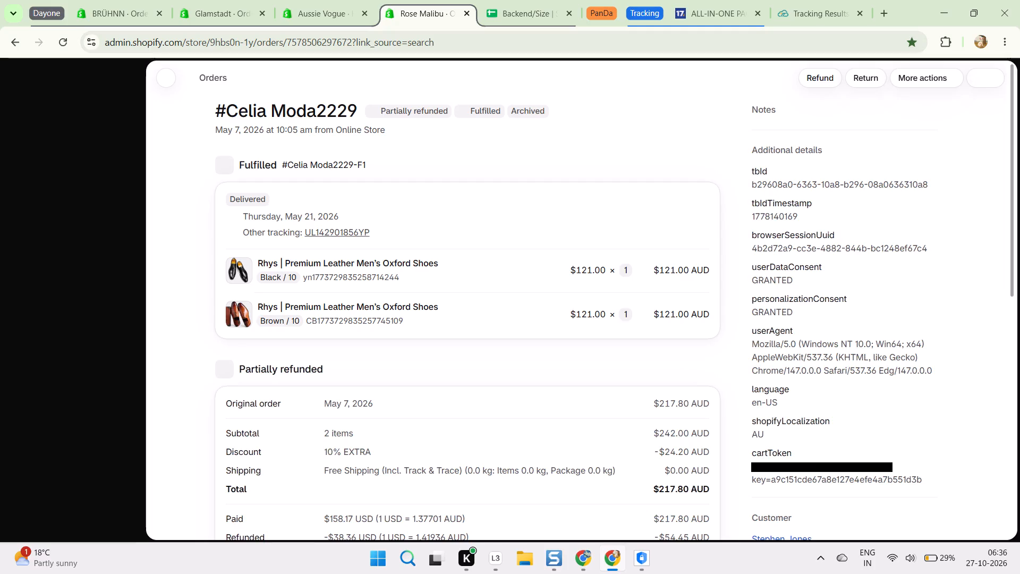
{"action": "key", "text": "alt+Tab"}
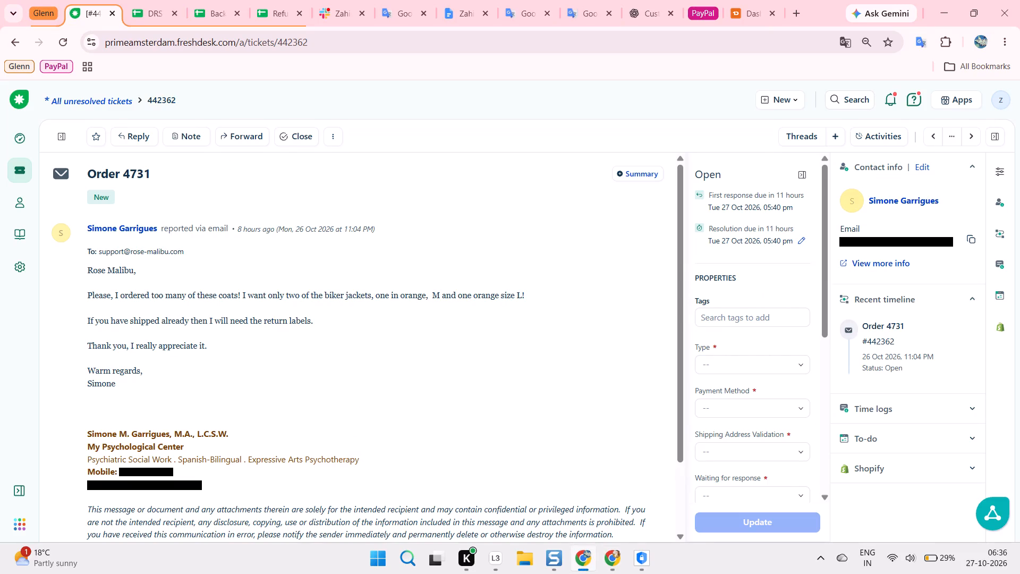
{"action": "left_click", "coordinate": [968, 238]}
{"action": "key", "text": "alt+Tab"}
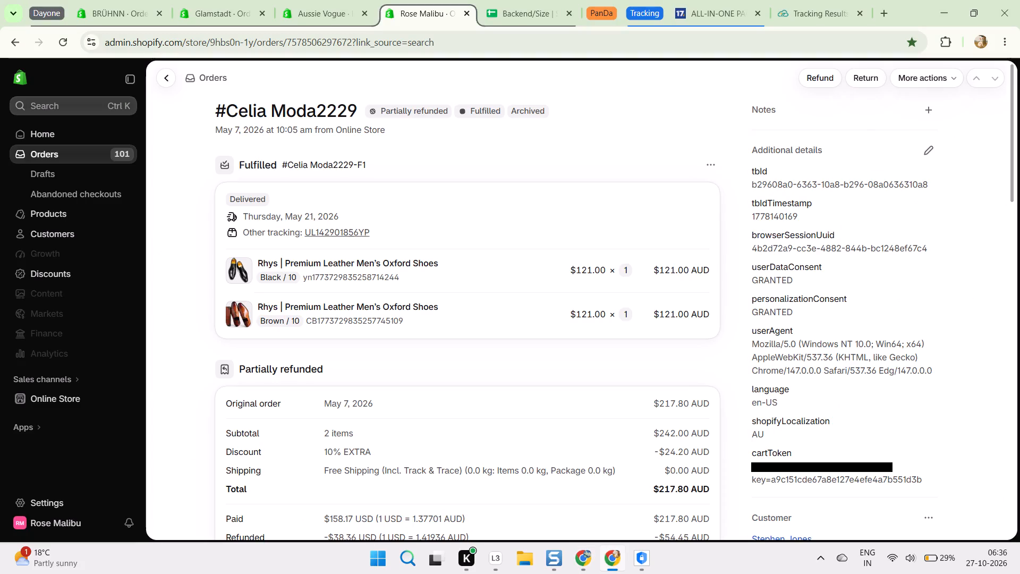
{"action": "scroll", "coordinate": [93, 202], "scroll_direction": "up", "scroll_amount": 1}
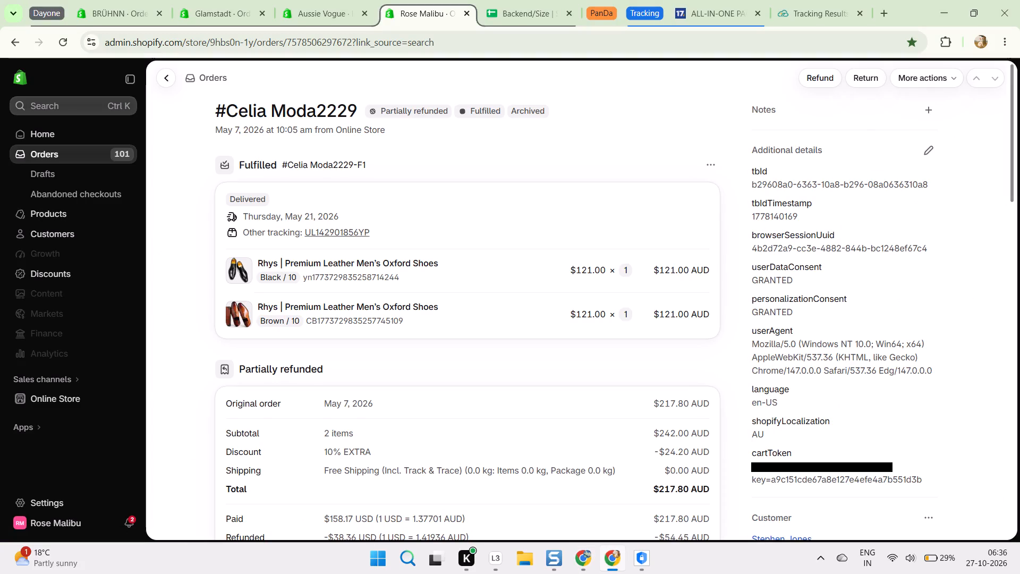
{"action": "left_click", "coordinate": [63, 109]}
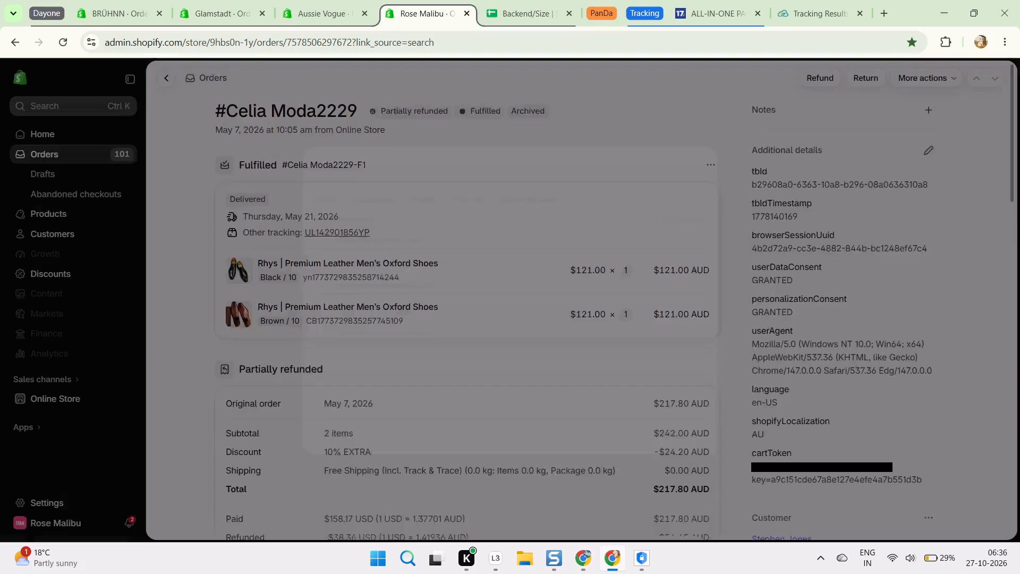
{"action": "key", "text": "ctrl+v"}
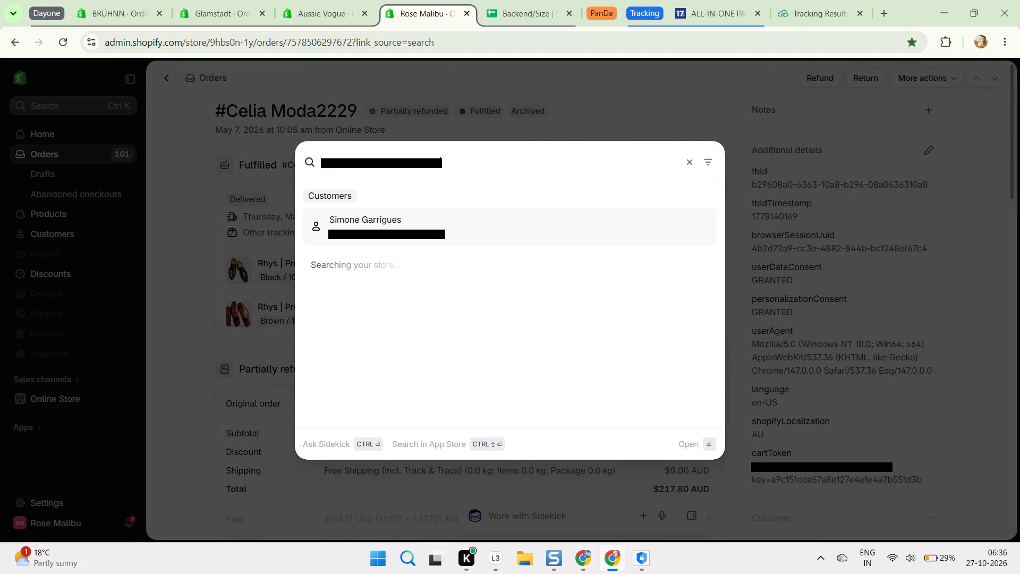
{"action": "left_click", "coordinate": [339, 258]}
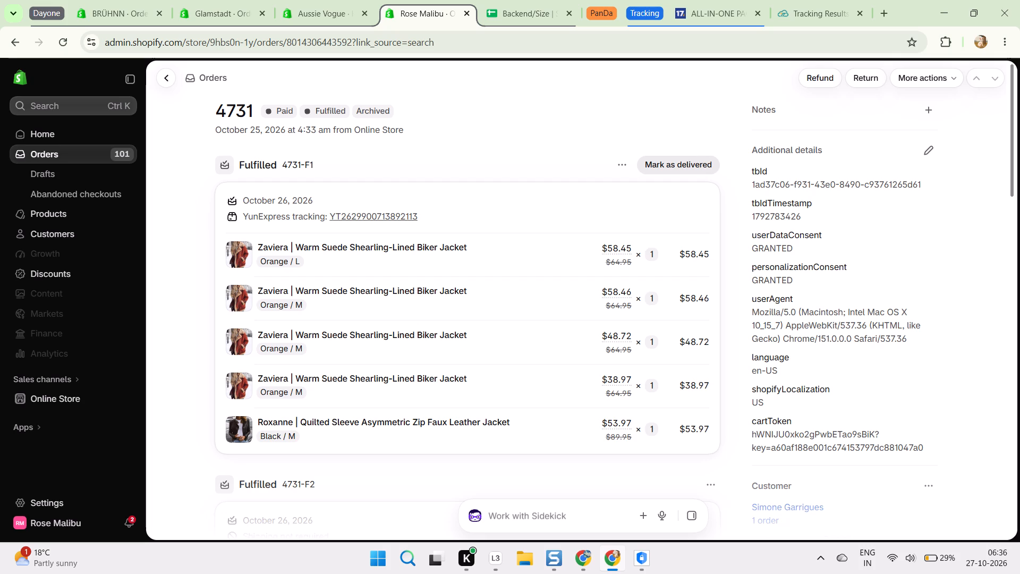
{"action": "key", "text": "alt+Tab"}
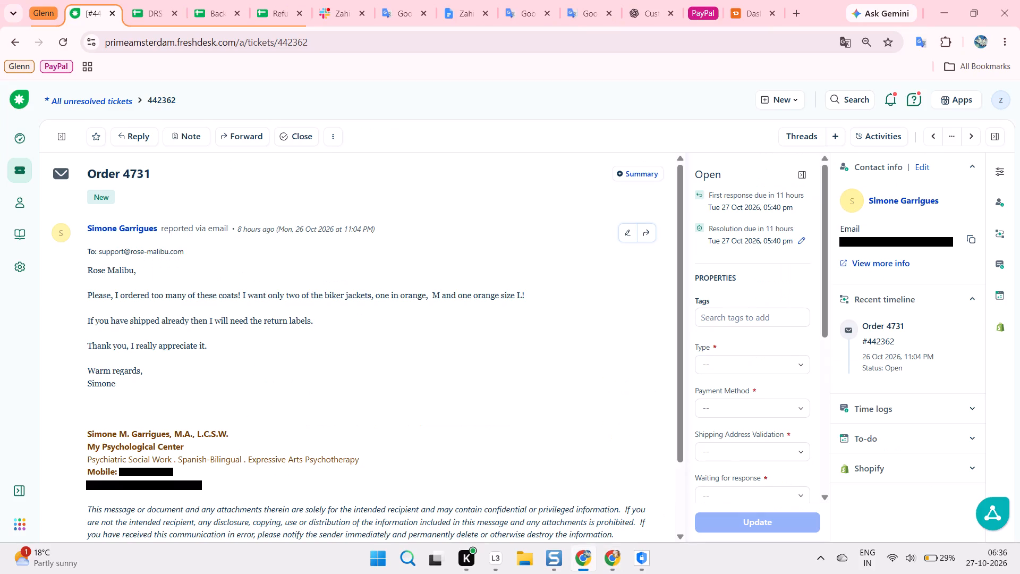
{"action": "key", "text": "alt+Tab"}
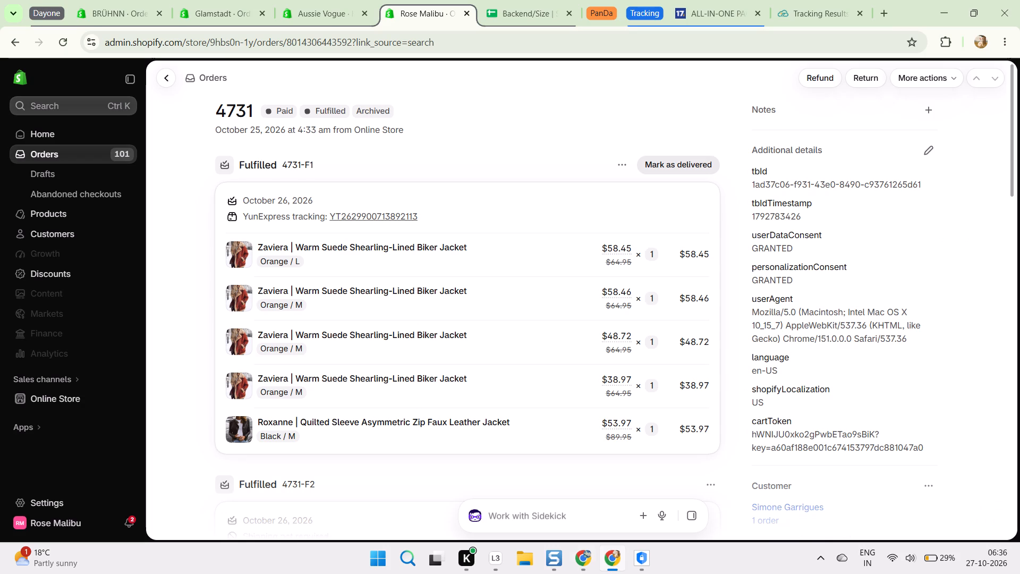
{"action": "key", "text": "alt+Tab"}
{"action": "key", "text": "alt+Tab"}
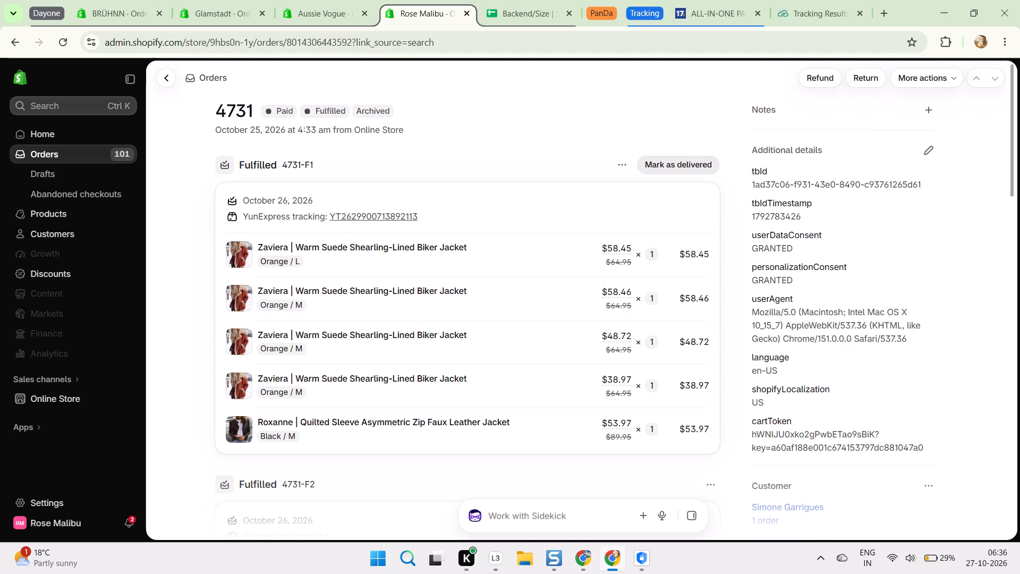
Return to Freshdesk, advance past tickets 442362 and 442364, and read ticket 442366, the return enquiry to BRÜHNN.
{"action": "key", "text": "alt+Tab"}
{"action": "left_click", "coordinate": [423, 281]}
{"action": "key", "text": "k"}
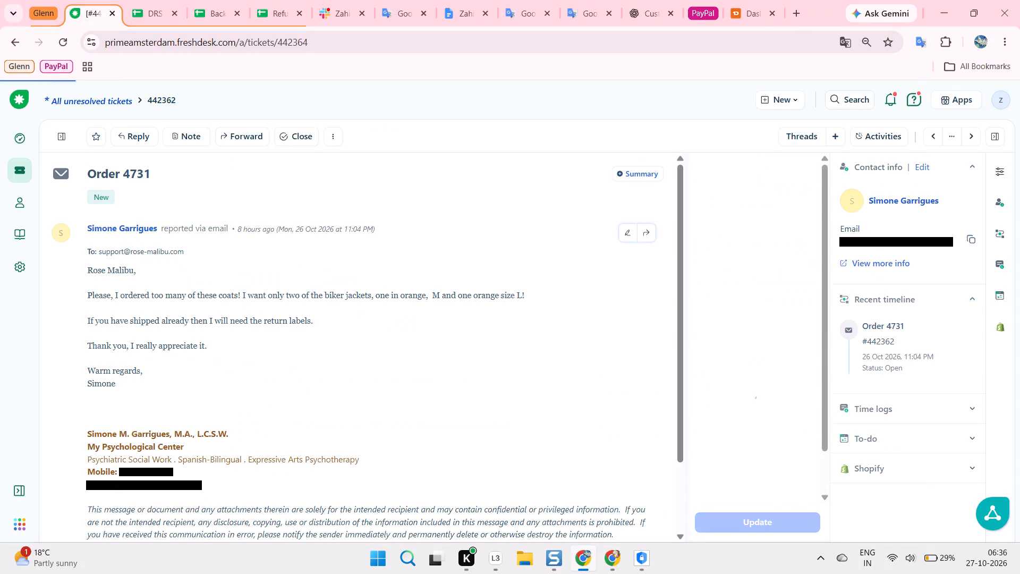
{"action": "scroll", "coordinate": [120, 313], "scroll_direction": "down", "scroll_amount": 1}
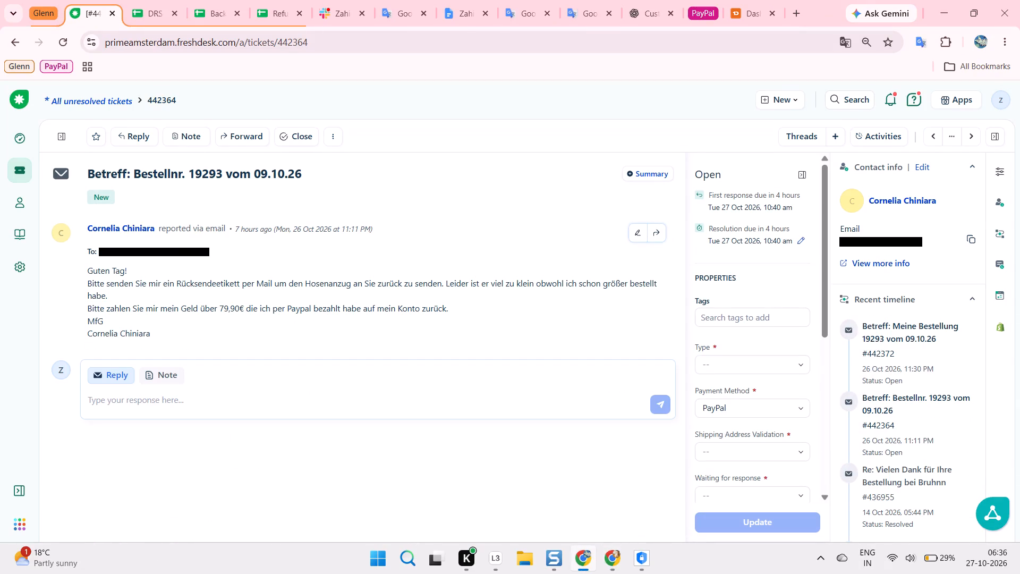
{"action": "left_click", "coordinate": [350, 239]}
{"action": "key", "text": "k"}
{"action": "scroll", "coordinate": [370, 278], "scroll_direction": "up", "scroll_amount": 3}
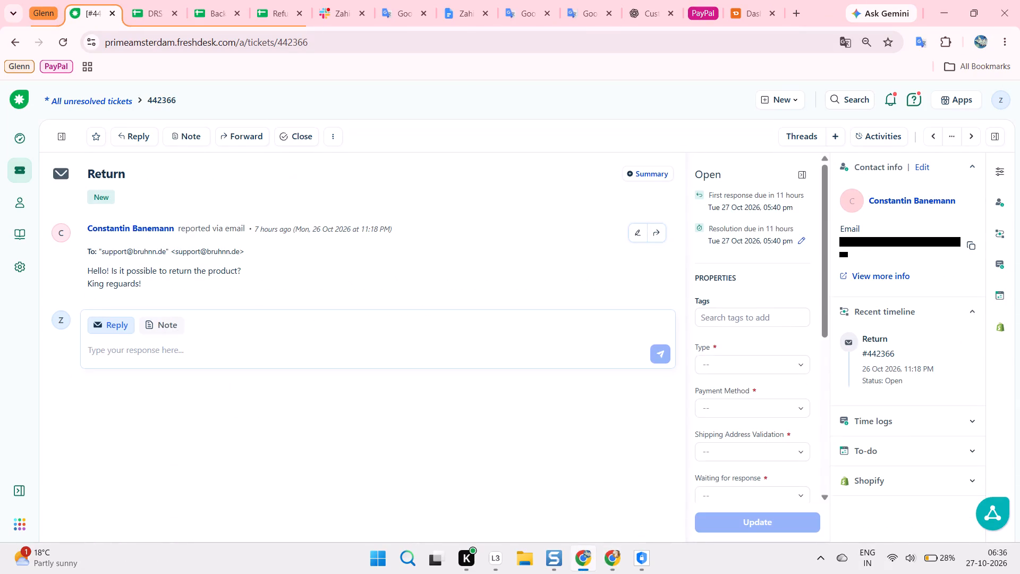
{"action": "scroll", "coordinate": [381, 281], "scroll_direction": "up", "scroll_amount": 6}
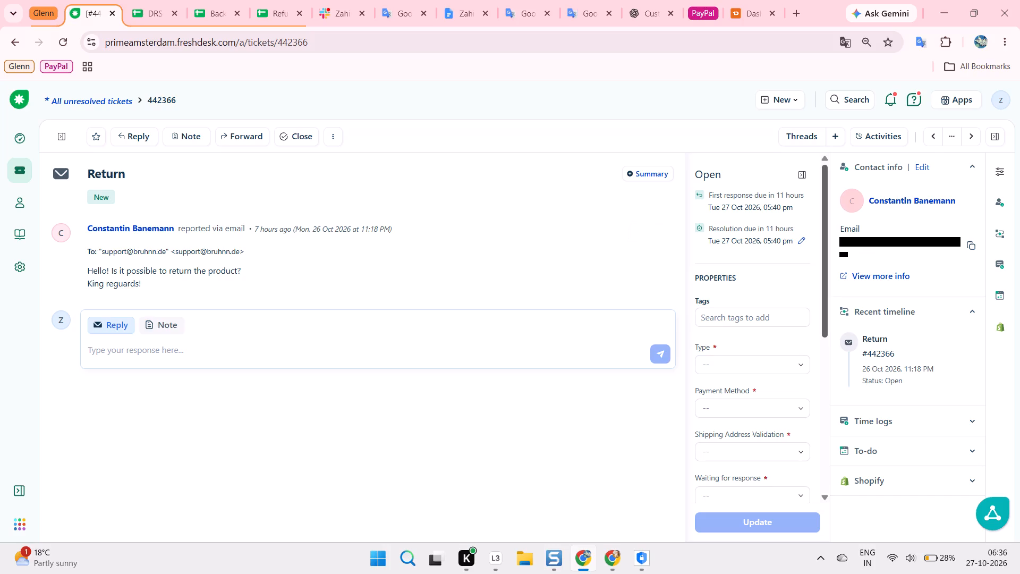
{"action": "scroll", "coordinate": [925, 257], "scroll_direction": "up", "scroll_amount": 3}
{"action": "left_click", "coordinate": [972, 249]}
{"action": "key", "text": "alt+Tab"}
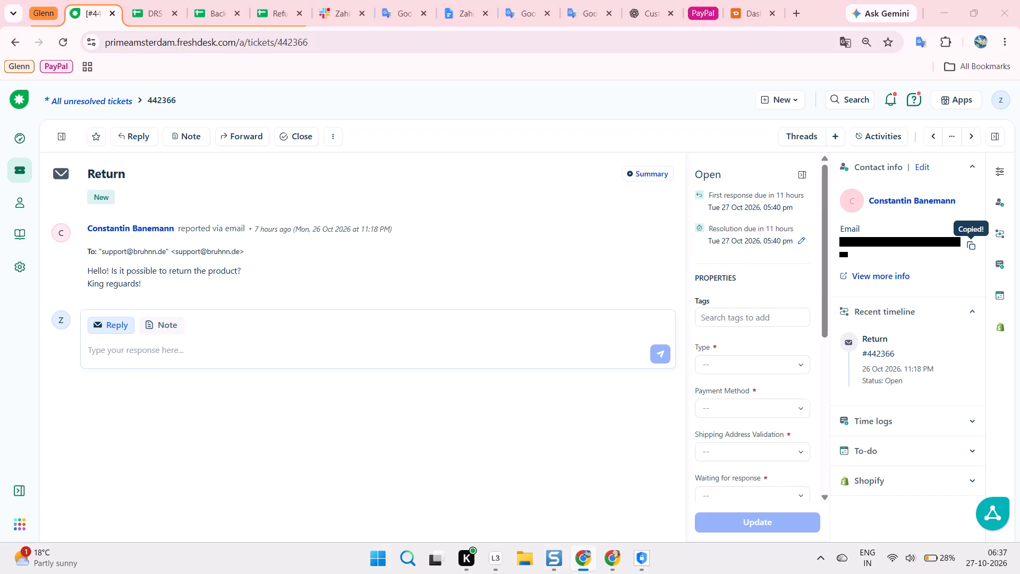
{"action": "left_click", "coordinate": [119, 0]}
{"action": "scroll", "coordinate": [87, 89], "scroll_direction": "up", "scroll_amount": 2}
{"action": "left_click", "coordinate": [24, 111]}
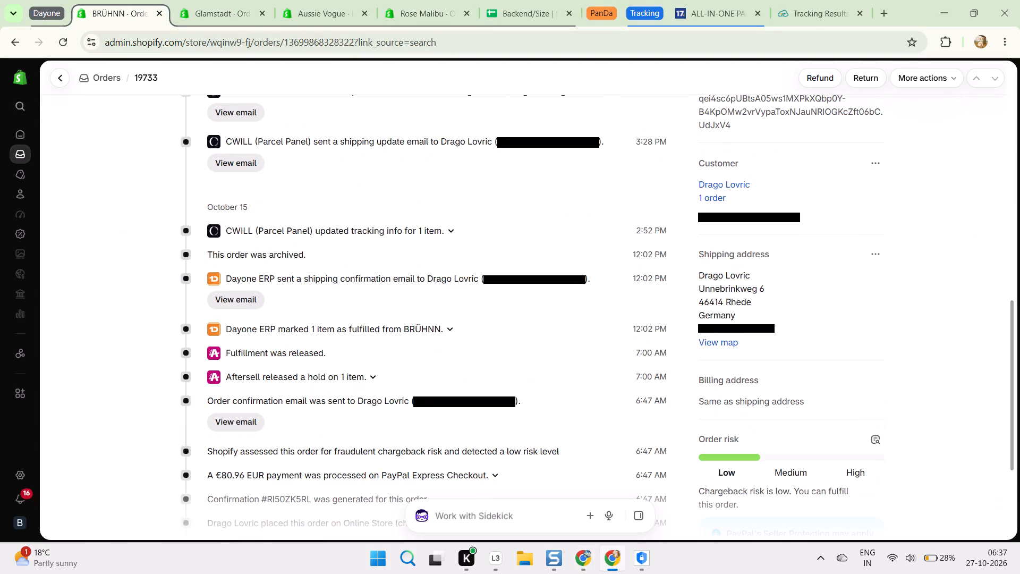
{"action": "key", "text": "ctrl+v"}
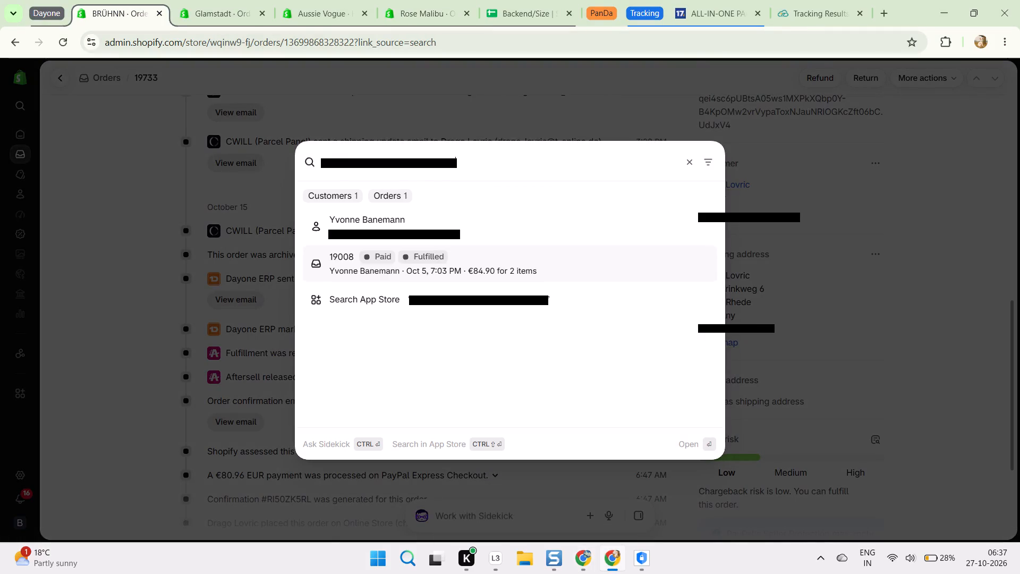
{"action": "left_click", "coordinate": [344, 256]}
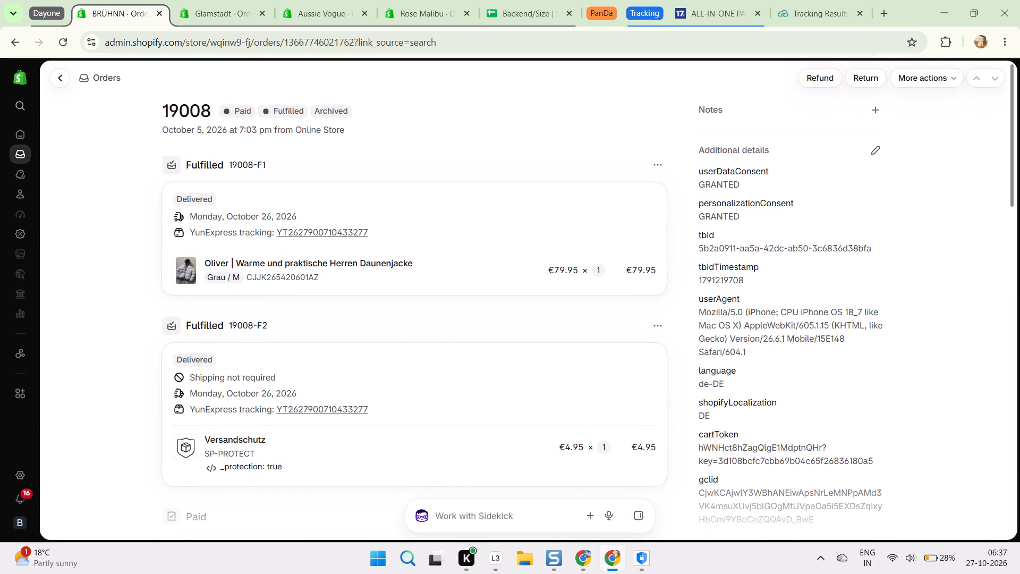
{"action": "scroll", "coordinate": [518, 254], "scroll_direction": "down", "scroll_amount": 9}
{"action": "scroll", "coordinate": [564, 273], "scroll_direction": "down", "scroll_amount": 5}
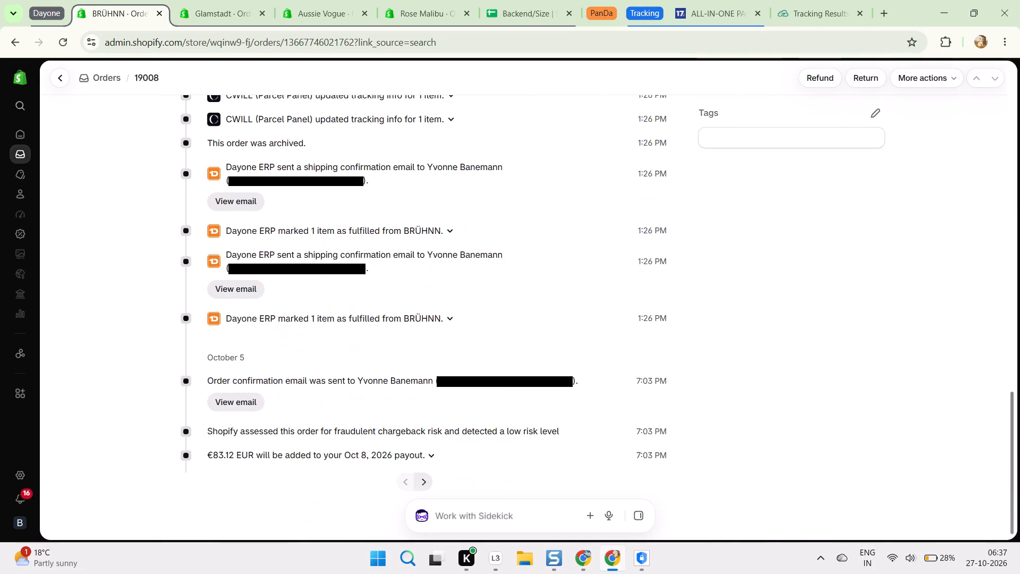
{"action": "scroll", "coordinate": [563, 282], "scroll_direction": "down", "scroll_amount": 2}
{"action": "scroll", "coordinate": [558, 282], "scroll_direction": "up", "scroll_amount": 13}
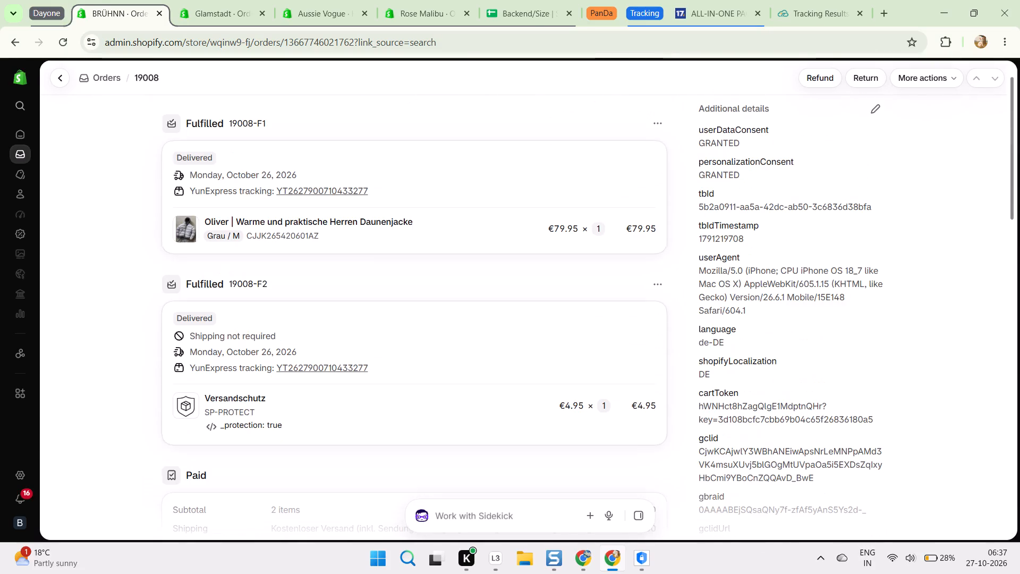
Go back to ticket 442366, translate the page to English, and switch it back to the detected language to check the message's original wording.
{"action": "key", "text": "alt+Tab"}
{"action": "scroll", "coordinate": [437, 238], "scroll_direction": "up", "scroll_amount": 3}
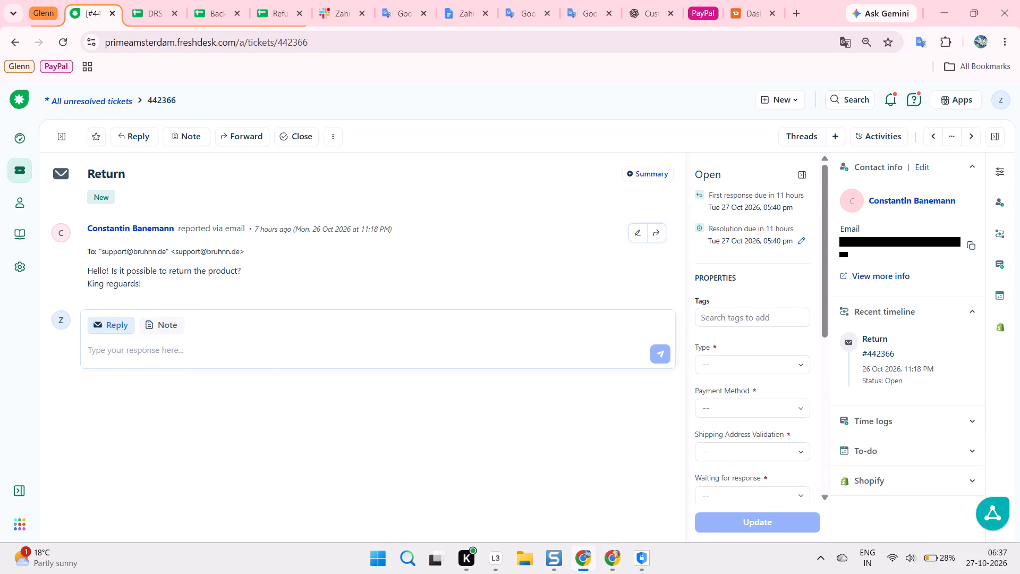
{"action": "left_click", "coordinate": [406, 284]}
{"action": "right_click", "coordinate": [464, 217]}
{"action": "scroll", "coordinate": [472, 331], "scroll_direction": "down", "scroll_amount": 3}
{"action": "left_click", "coordinate": [533, 477]}
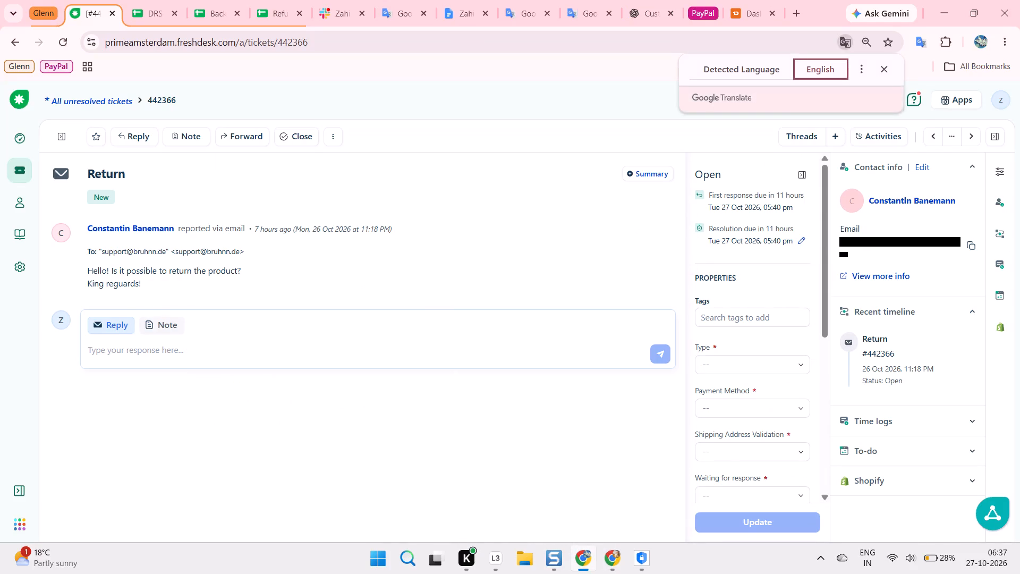
{"action": "double_click", "coordinate": [728, 76]}
{"action": "triple_click", "coordinate": [729, 72]}
{"action": "left_click", "coordinate": [729, 72]}
{"action": "left_click", "coordinate": [474, 265]}
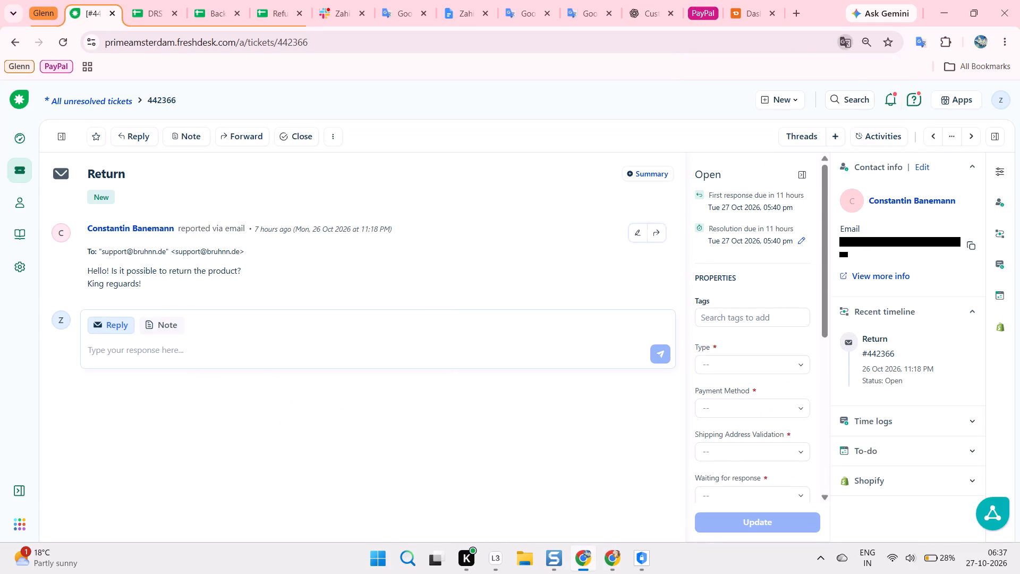
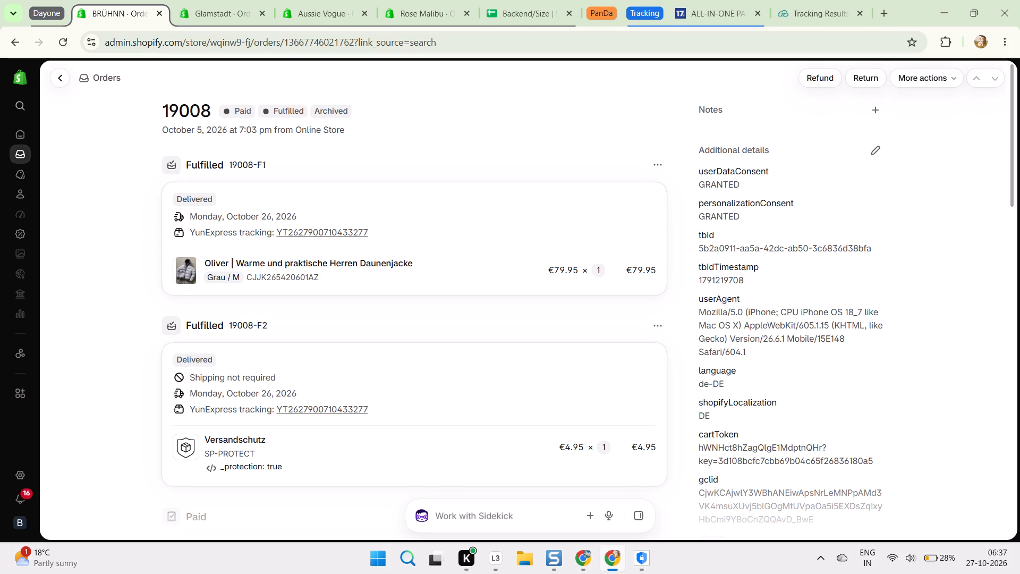
{"action": "double_click", "coordinate": [182, 114]}
{"action": "key", "text": "ctrl+c"}
{"action": "key", "text": "ctrl+c"}
{"action": "key", "text": "alt+Tab"}
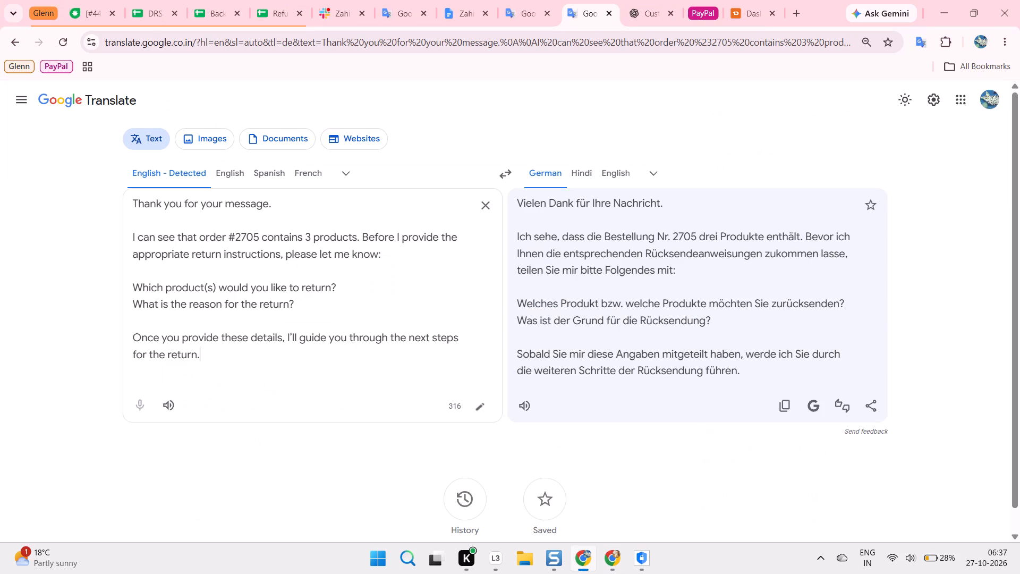
{"action": "left_click", "coordinate": [244, 231]}
{"action": "left_click", "coordinate": [244, 231]}
{"action": "key", "text": "ctrl+v"}
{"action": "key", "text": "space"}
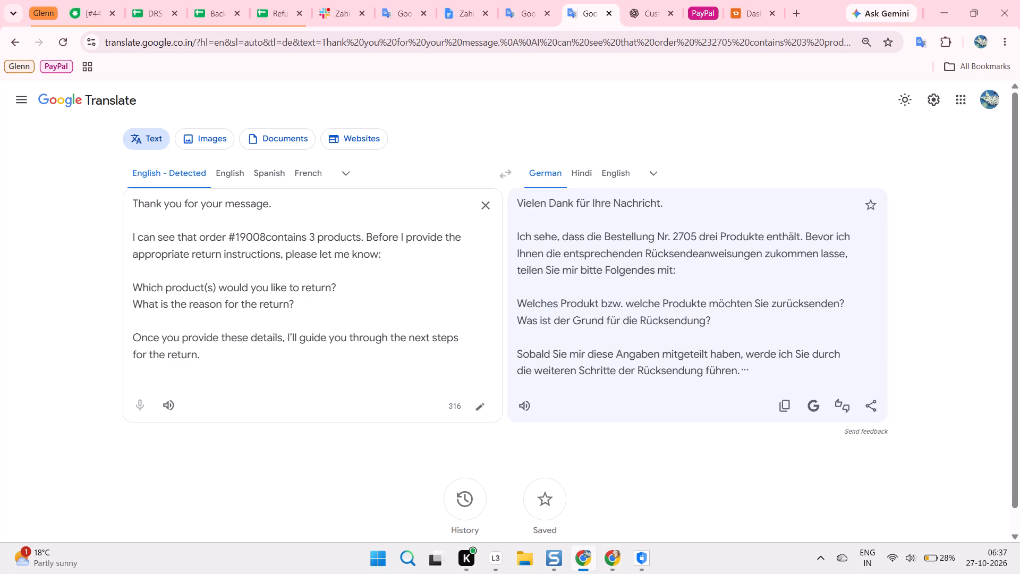
{"action": "scroll", "coordinate": [290, 252], "scroll_direction": "up", "scroll_amount": 1}
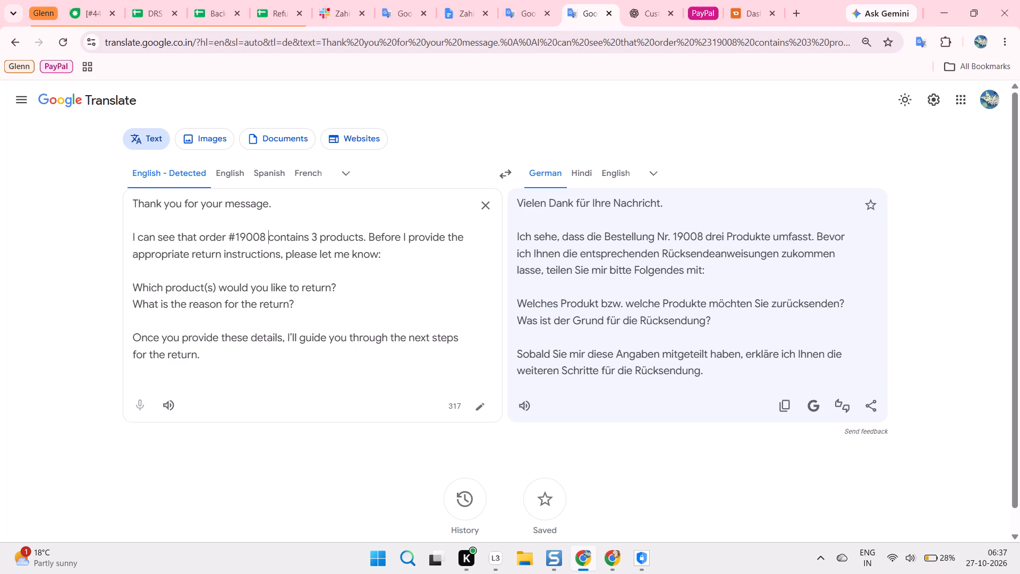
{"action": "left_click", "coordinate": [316, 237]}
{"action": "key", "text": "BackSpace"}
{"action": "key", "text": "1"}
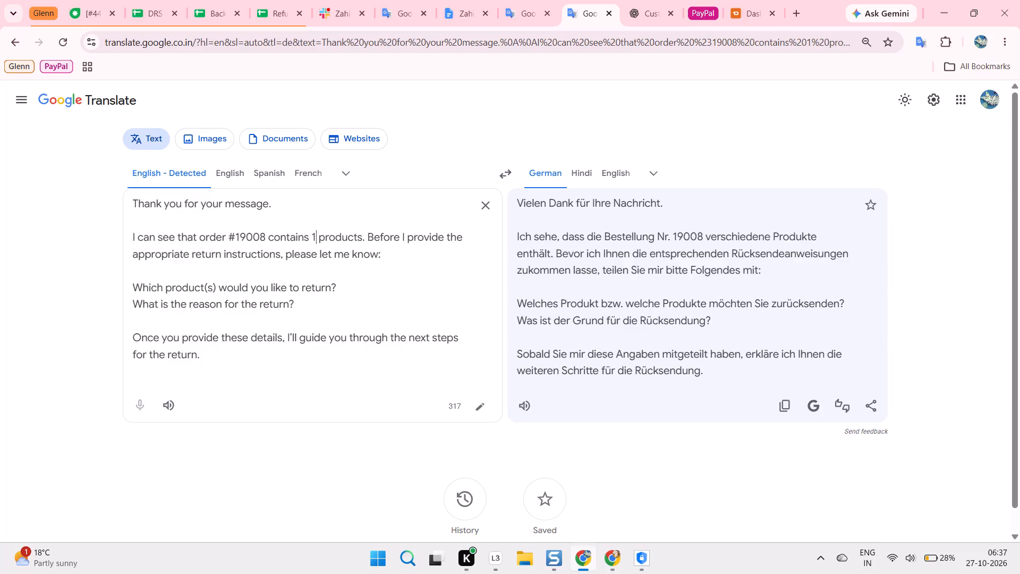
{"action": "triple_click", "coordinate": [217, 291]}
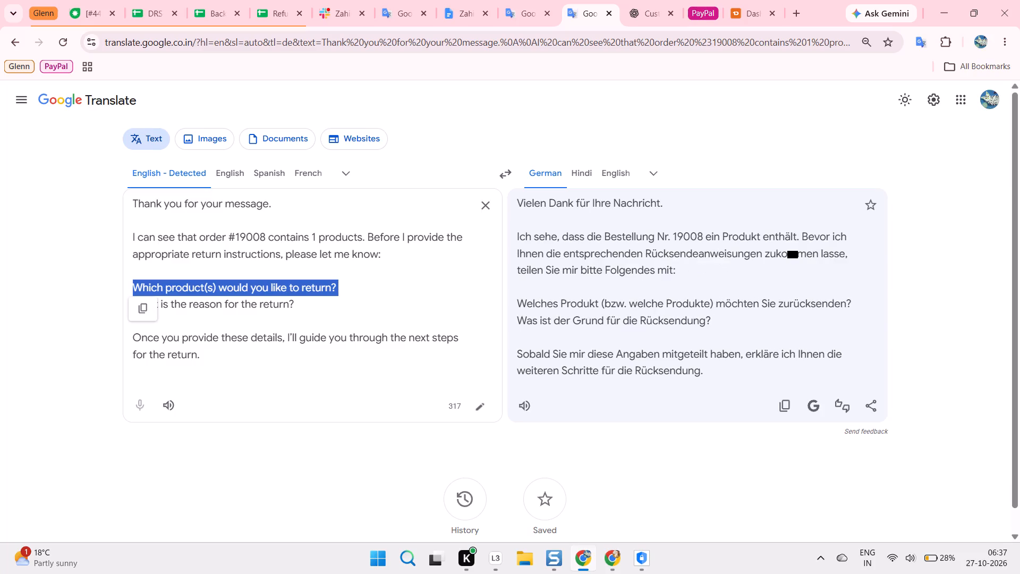
{"action": "key", "text": "BackSpace"}
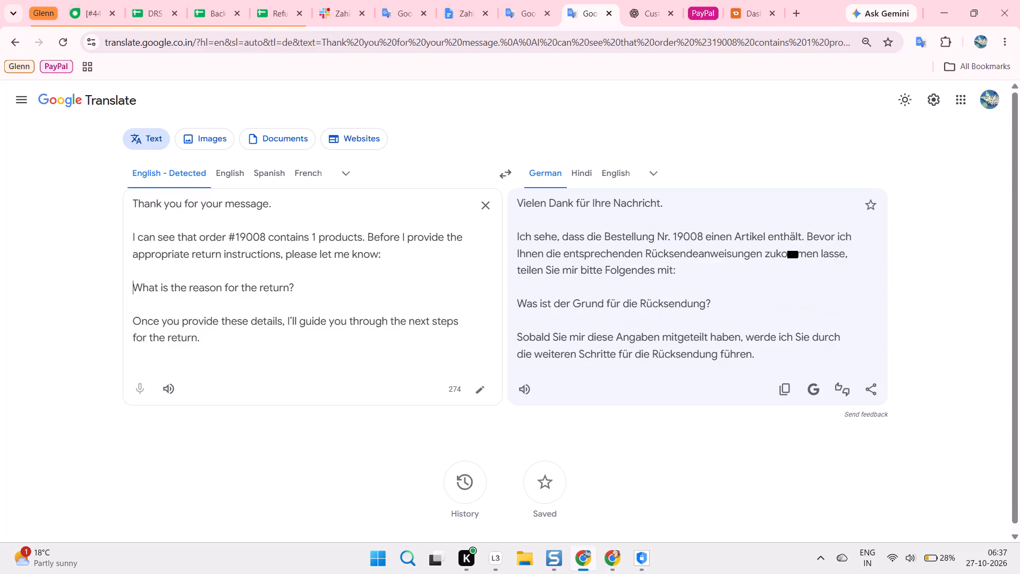
Copy the whole English draft and start a reply on Freshdesk ticket 442366 using the "aun" canned response.
{"action": "key", "text": "ctrl+a"}
{"action": "key", "text": "ctrl+c"}
{"action": "key", "text": "ctrl+c"}
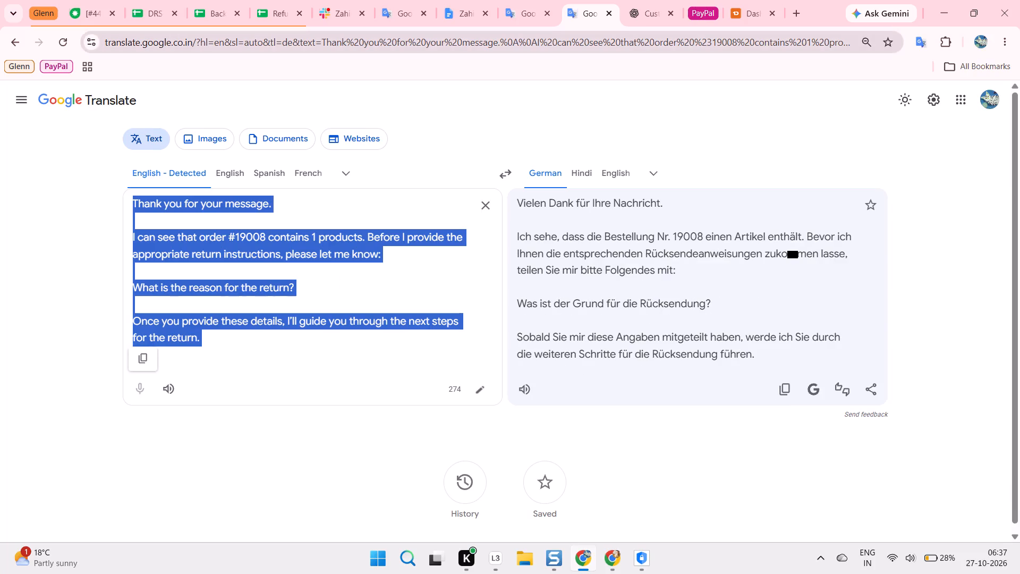
{"action": "key", "text": "ctrl+c"}
{"action": "left_click", "coordinate": [89, 4]}
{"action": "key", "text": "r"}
{"action": "scroll", "coordinate": [215, 276], "scroll_direction": "down", "scroll_amount": 7}
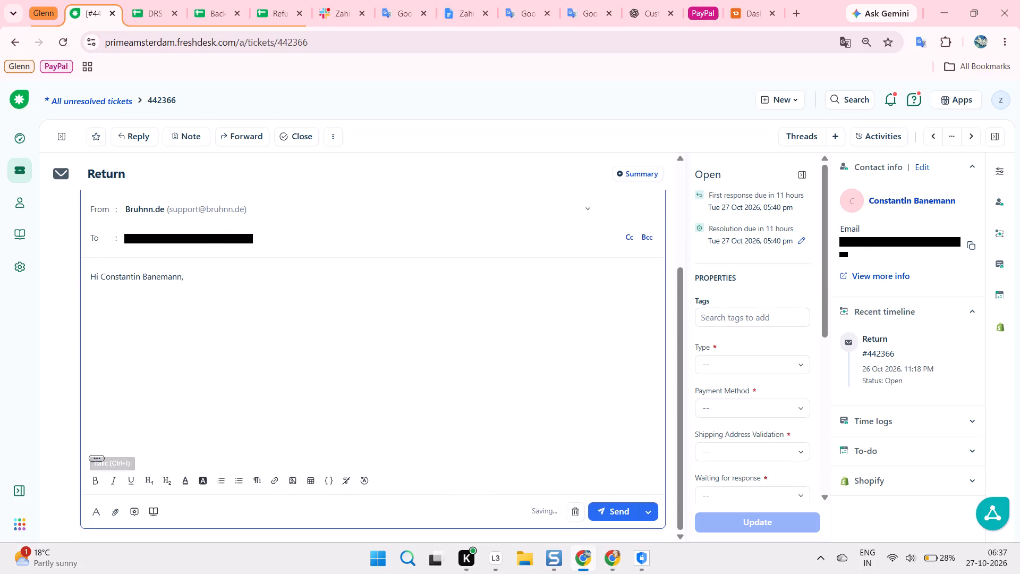
{"action": "left_click", "coordinate": [113, 459]}
{"action": "left_click", "coordinate": [115, 454], "text": "ctrl"}
{"action": "key", "text": "ctrl+a"}
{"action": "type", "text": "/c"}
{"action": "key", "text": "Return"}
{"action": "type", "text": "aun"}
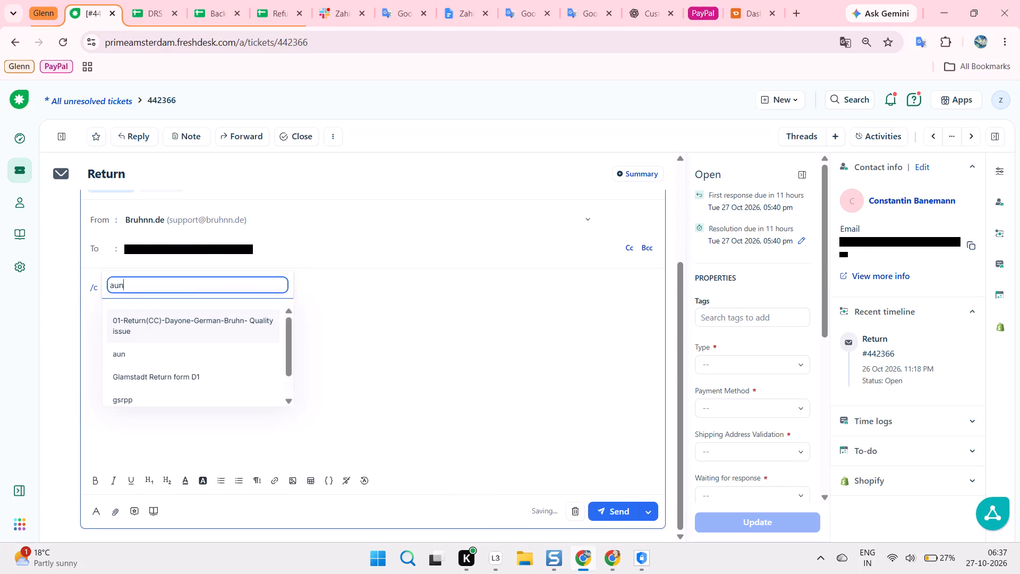
{"action": "left_click", "coordinate": [143, 317]}
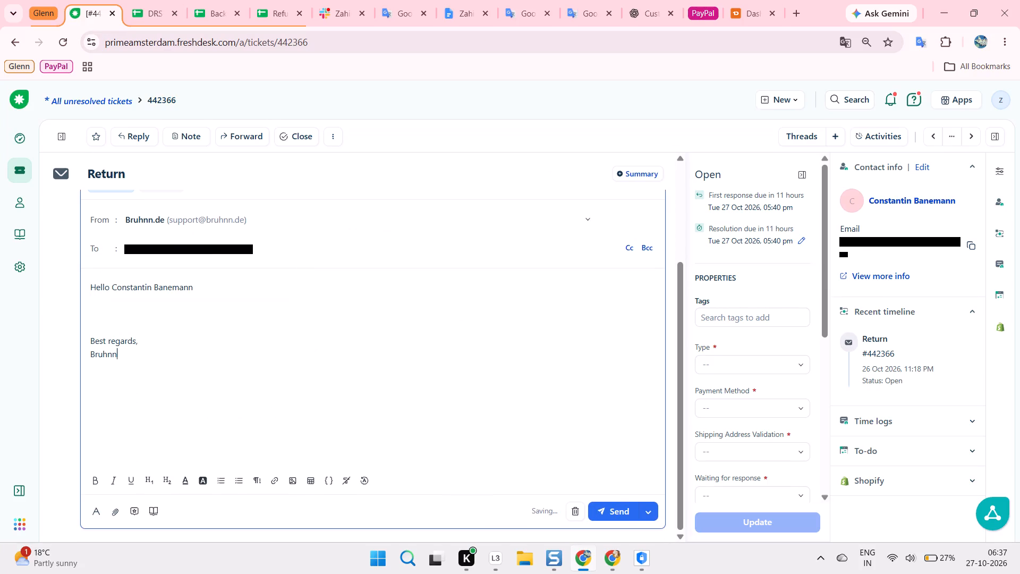
Paste the copied draft between the reply's greeting and sign-off, and remove the extra blank line before "Best regards".
{"action": "left_click", "coordinate": [115, 314]}
{"action": "key", "text": "ctrl+v"}
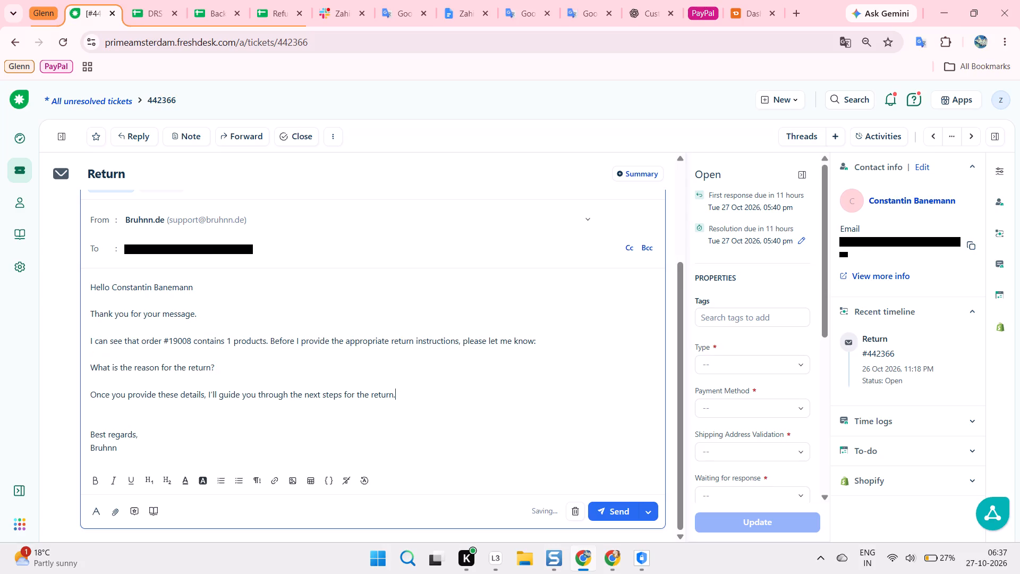
{"action": "left_click", "coordinate": [123, 412]}
{"action": "key", "text": "BackSpace"}
{"action": "key", "text": "alt+Tab"}
{"action": "scroll", "coordinate": [945, 351], "scroll_direction": "down", "scroll_amount": 3}
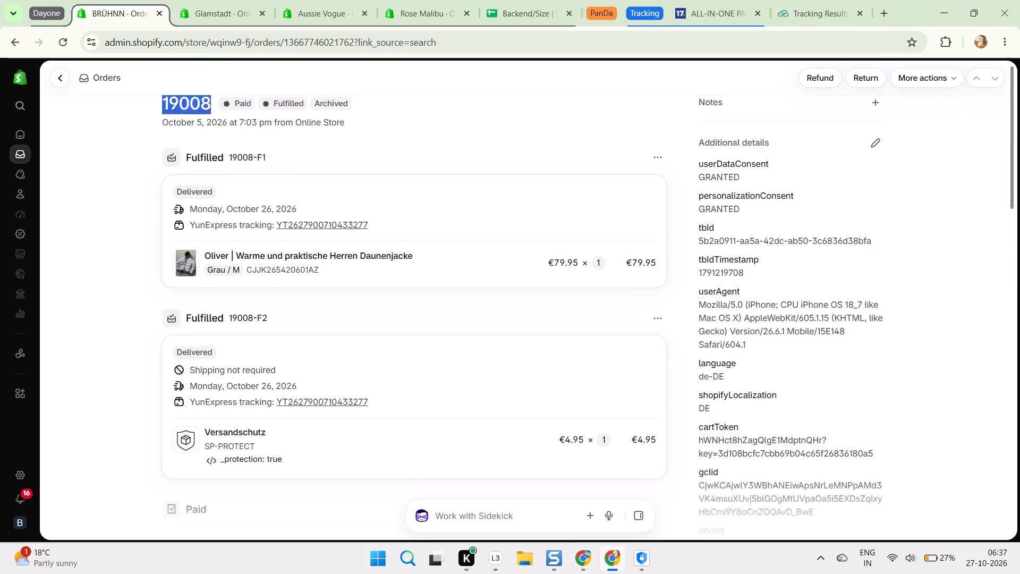
{"action": "scroll", "coordinate": [747, 296], "scroll_direction": "down", "scroll_amount": 2}
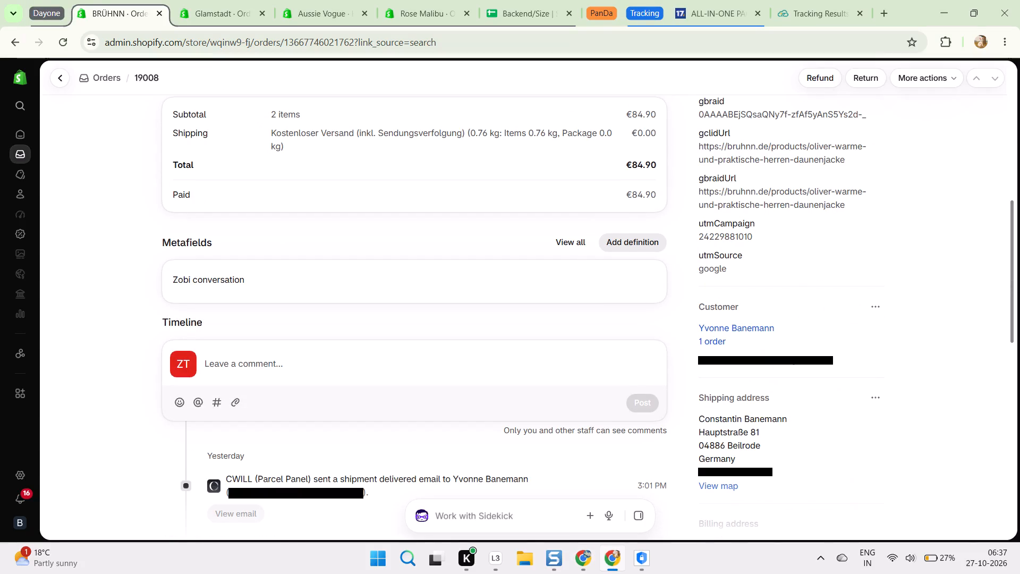
{"action": "key", "text": "alt+Tab"}
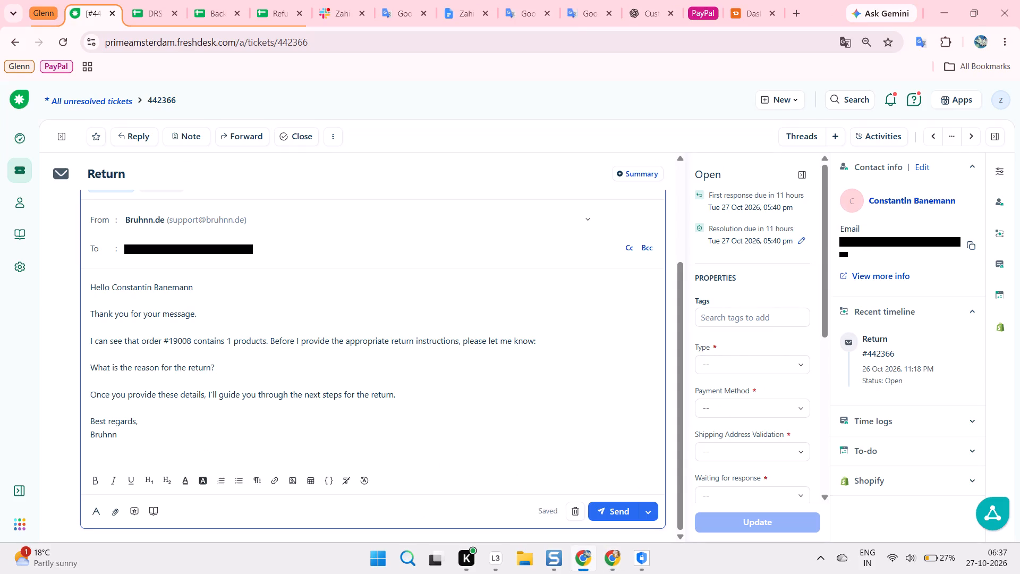
{"action": "double_click", "coordinate": [134, 290]}
{"action": "key", "text": "alt+Tab"}
{"action": "key", "text": "alt+Tab"}
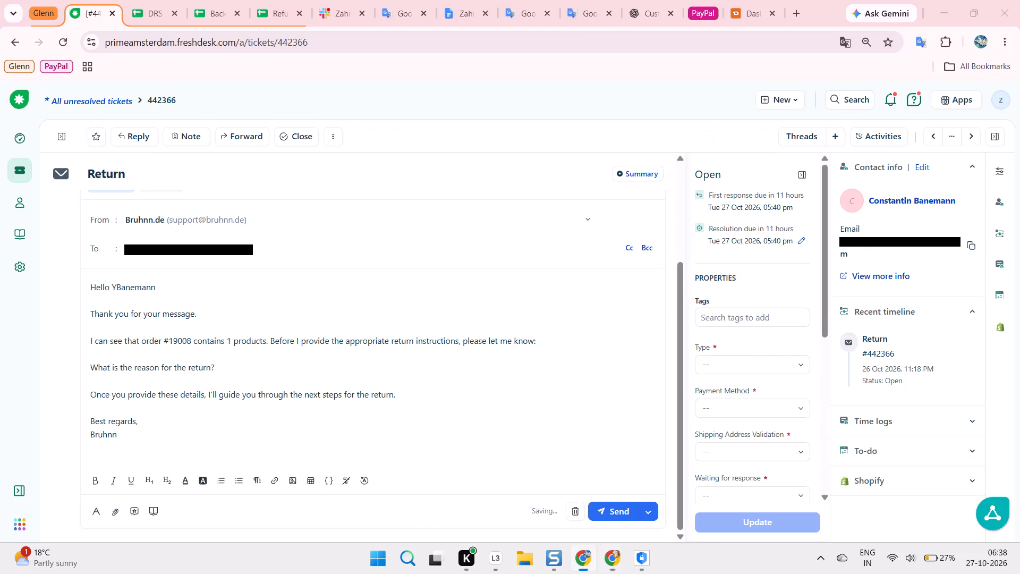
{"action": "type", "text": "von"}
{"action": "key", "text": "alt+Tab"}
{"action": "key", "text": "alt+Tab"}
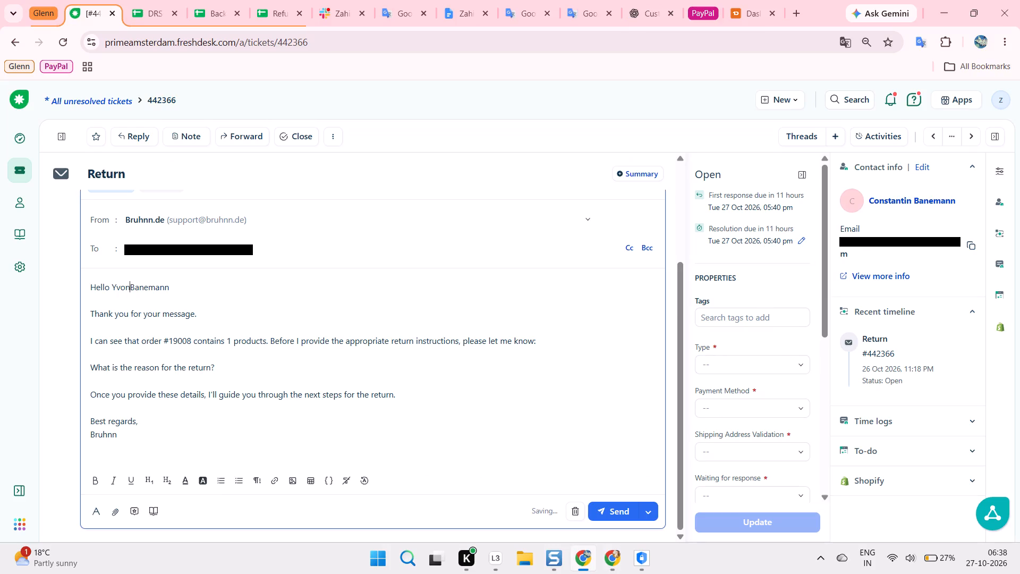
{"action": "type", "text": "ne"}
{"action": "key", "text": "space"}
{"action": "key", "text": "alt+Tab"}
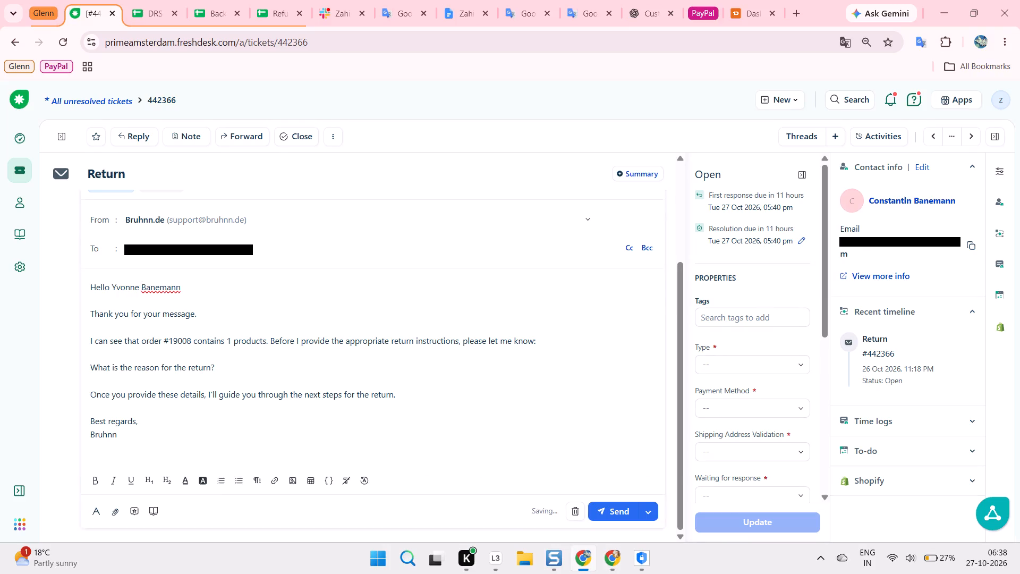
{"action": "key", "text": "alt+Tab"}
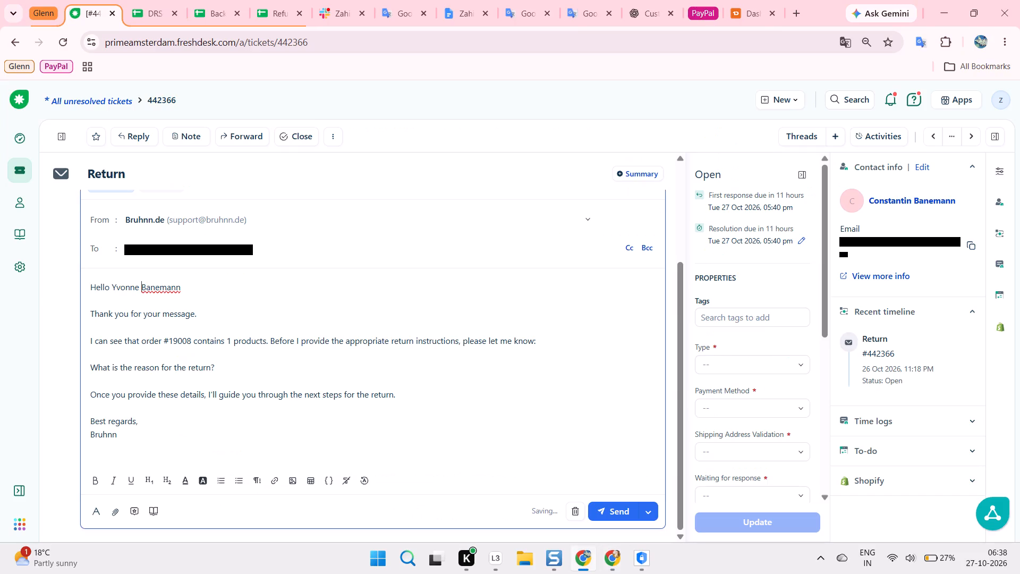
Send the reply on ticket 442366.
{"action": "scroll", "coordinate": [270, 340], "scroll_direction": "down", "scroll_amount": 3}
{"action": "scroll", "coordinate": [567, 495], "scroll_direction": "down", "scroll_amount": 3}
{"action": "left_click", "coordinate": [596, 510]}
Check order 19008's details, and set ticket 442366's type to Return, payment method to CC, and shipping address validation to Verified & Correct.
{"action": "key", "text": "alt+Tab"}
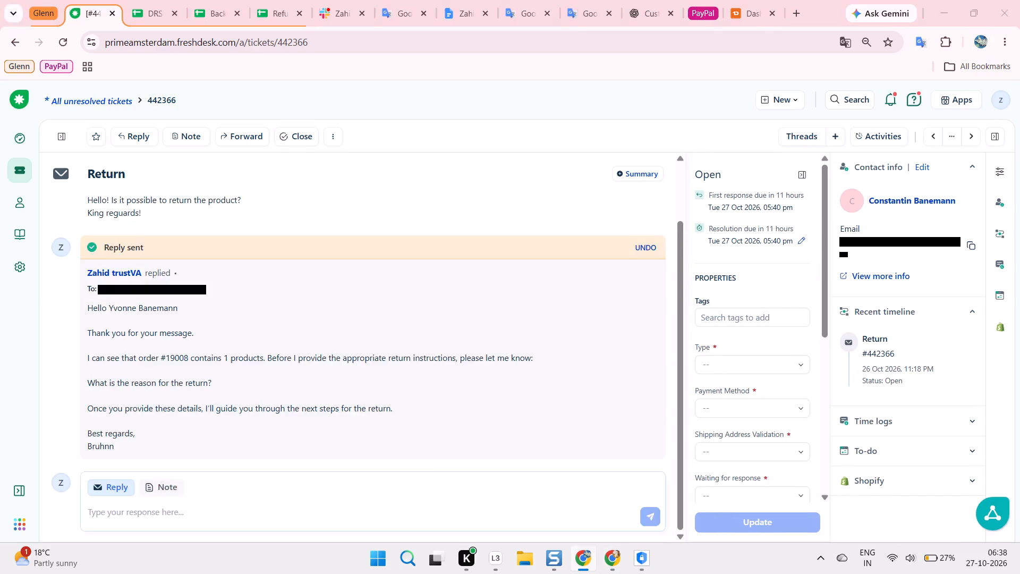
{"action": "scroll", "coordinate": [673, 351], "scroll_direction": "down", "scroll_amount": 7}
{"action": "key", "text": "alt+Tab"}
{"action": "left_click", "coordinate": [737, 361]}
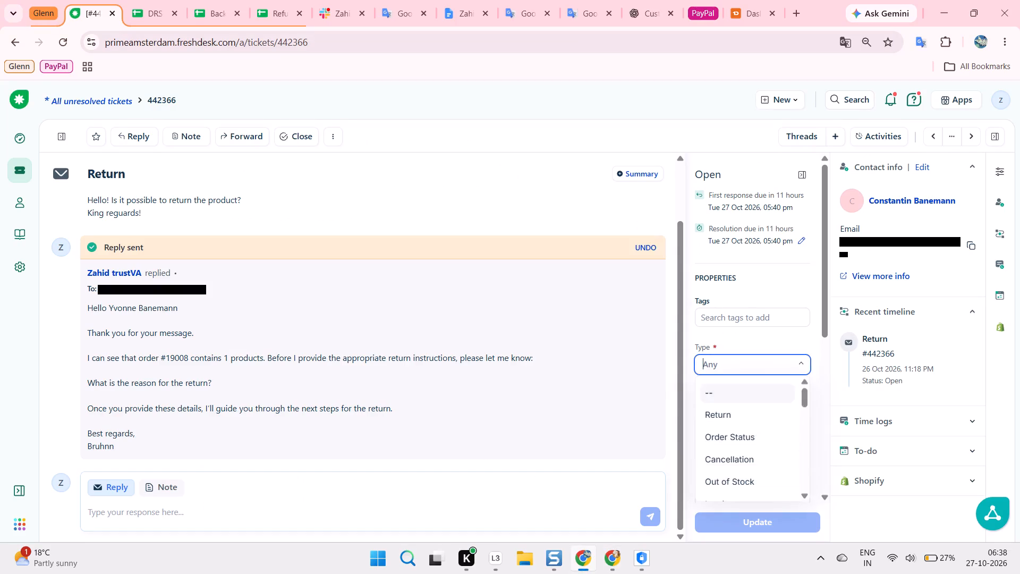
{"action": "left_click", "coordinate": [734, 417]}
{"action": "key", "text": "Tab"}
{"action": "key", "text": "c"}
{"action": "key", "text": "Tab"}
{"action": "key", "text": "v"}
{"action": "key", "text": "Tab"}
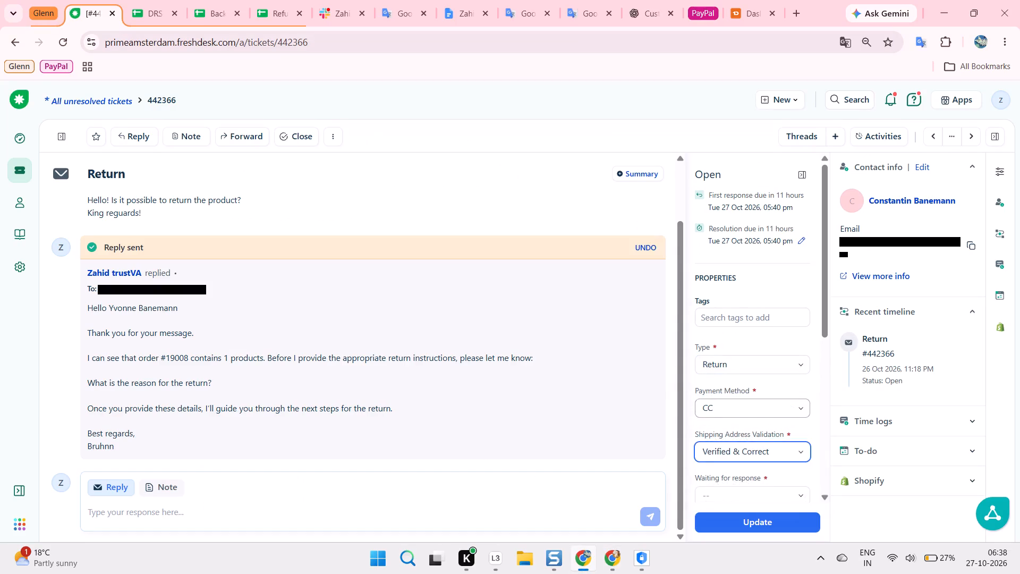
Set waiting for response to N/A, Marketing/PayPal to No, status to Resolved, assign yourself as agent, and update ticket 442366's properties.
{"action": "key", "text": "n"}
{"action": "key", "text": "Tab"}
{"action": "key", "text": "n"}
{"action": "key", "text": "Tab"}
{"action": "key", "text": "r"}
{"action": "key", "text": "Tab"}
{"action": "key", "text": "Tab"}
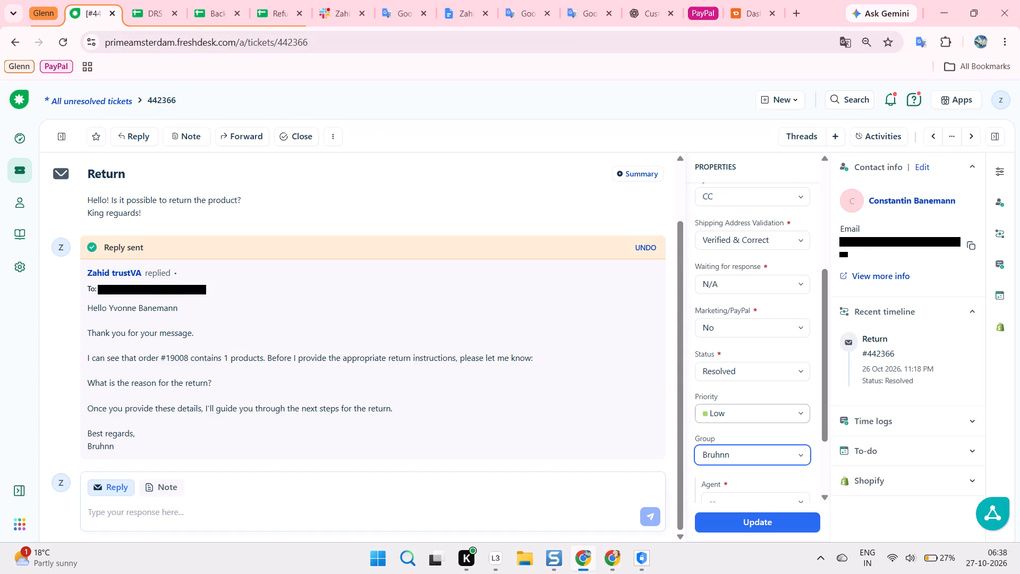
{"action": "key", "text": "Tab"}
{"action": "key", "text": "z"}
{"action": "scroll", "coordinate": [751, 519], "scroll_direction": "down", "scroll_amount": 2}
{"action": "left_click", "coordinate": [748, 525]}
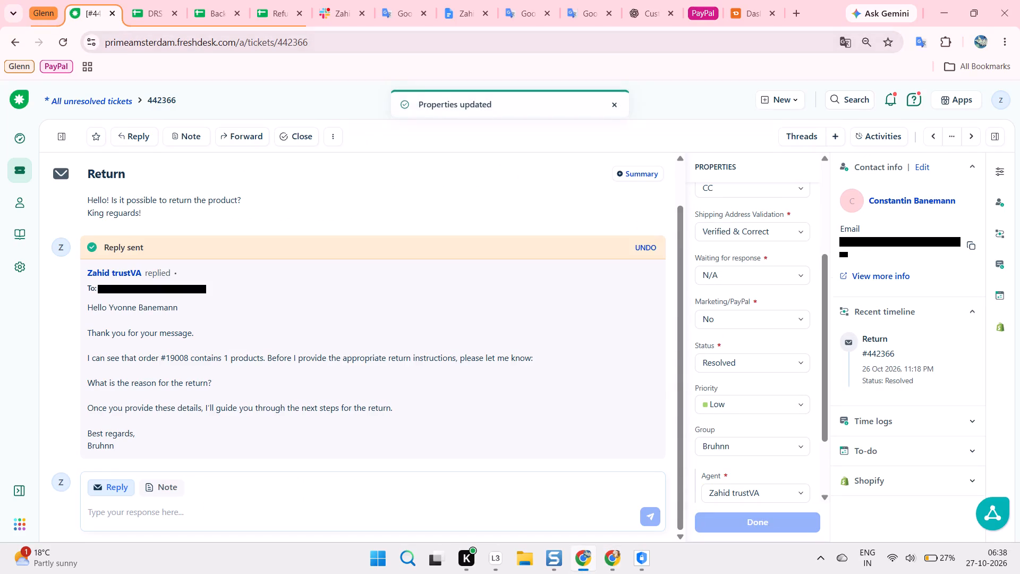
Log ticket number 442366 in cell AN7 of the DRS- October 2026 spreadsheet's Oct 27 sheet.
{"action": "double_click", "coordinate": [150, 99]}
{"action": "key", "text": "ctrl+c"}
{"action": "key", "text": "ctrl+c"}
{"action": "left_click", "coordinate": [133, 0]}
{"action": "key", "text": "ctrl+v"}
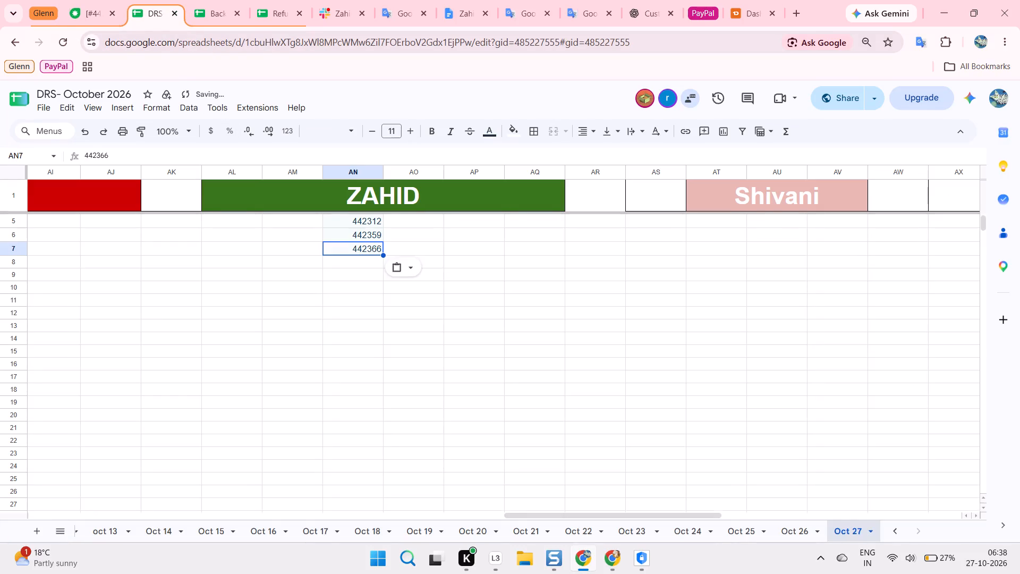
{"action": "left_click", "coordinate": [348, 266]}
{"action": "left_click", "coordinate": [86, 11]}
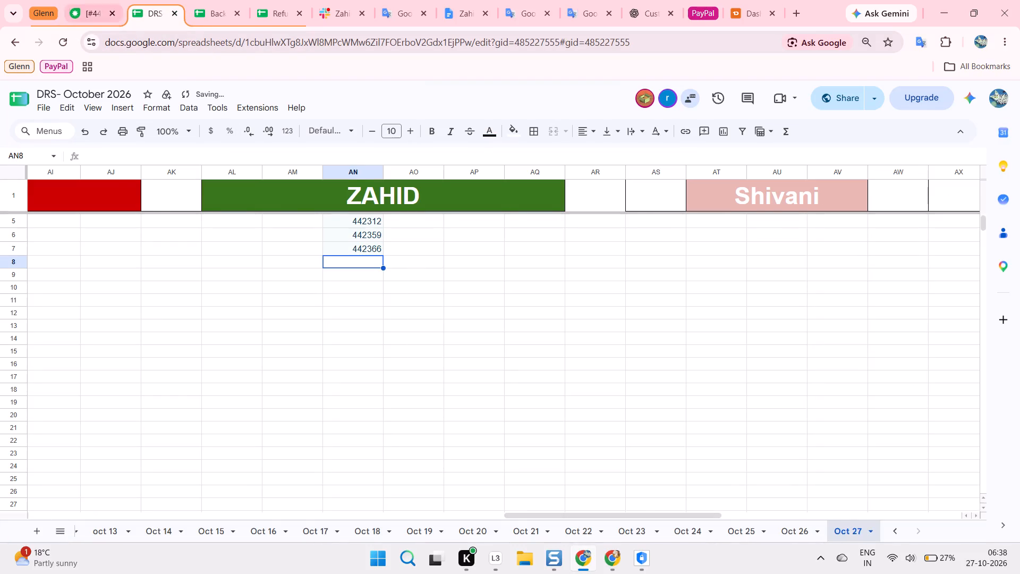
{"action": "left_click", "coordinate": [368, 282]}
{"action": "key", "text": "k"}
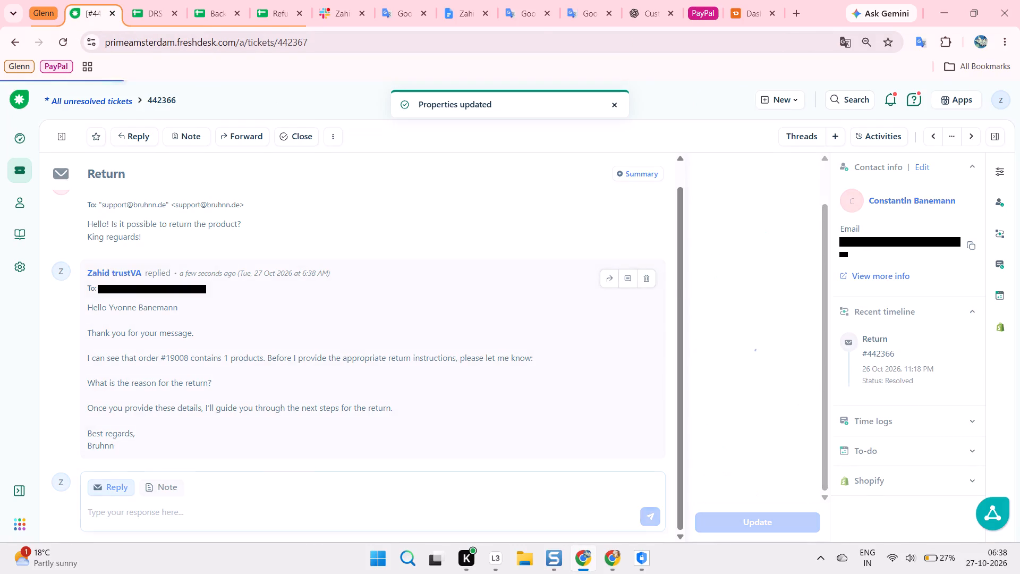
{"action": "scroll", "coordinate": [346, 291], "scroll_direction": "up", "scroll_amount": 2}
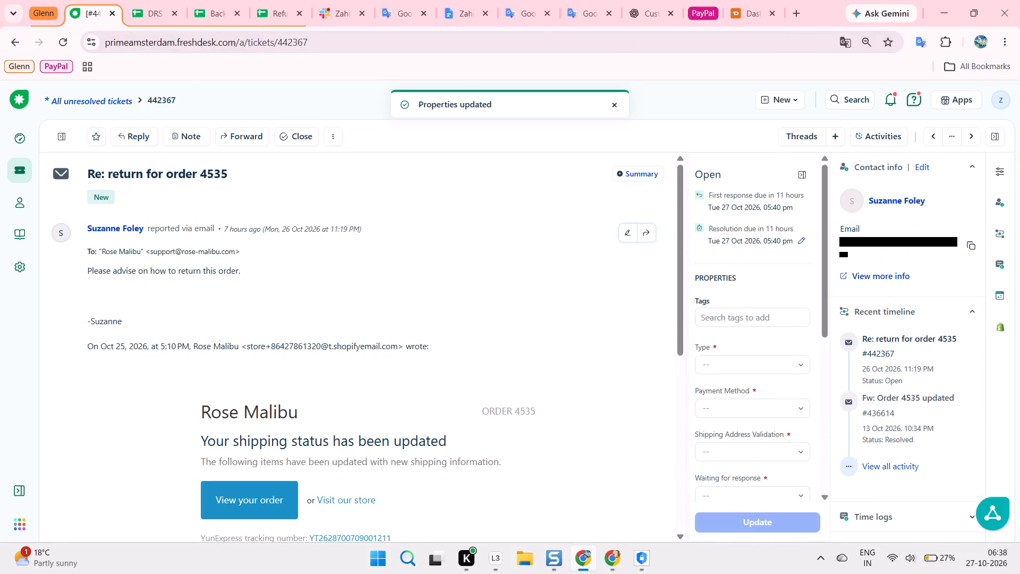
{"action": "scroll", "coordinate": [318, 303], "scroll_direction": "down", "scroll_amount": 3}
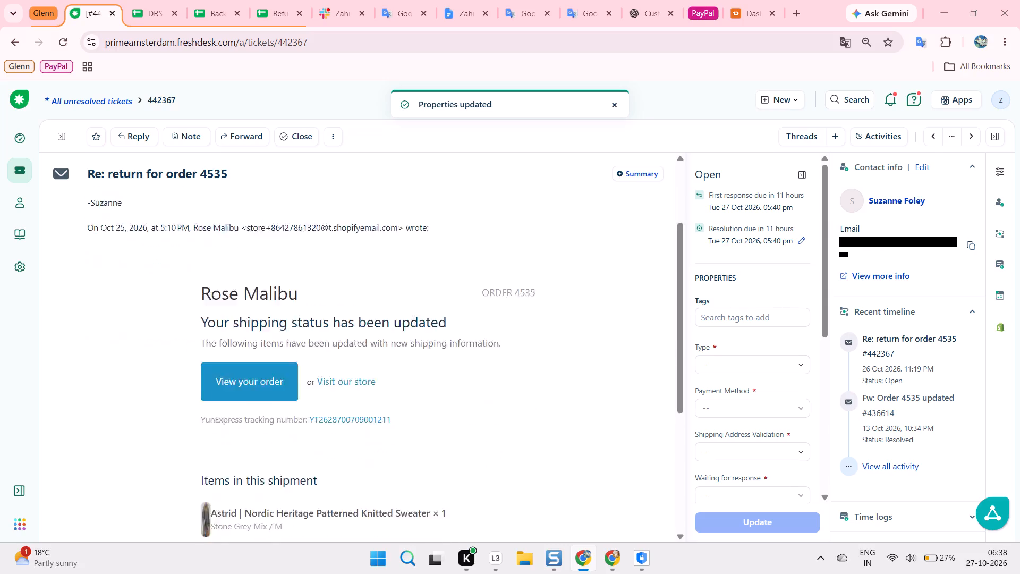
{"action": "scroll", "coordinate": [341, 313], "scroll_direction": "down", "scroll_amount": 8}
{"action": "scroll", "coordinate": [357, 311], "scroll_direction": "up", "scroll_amount": 11}
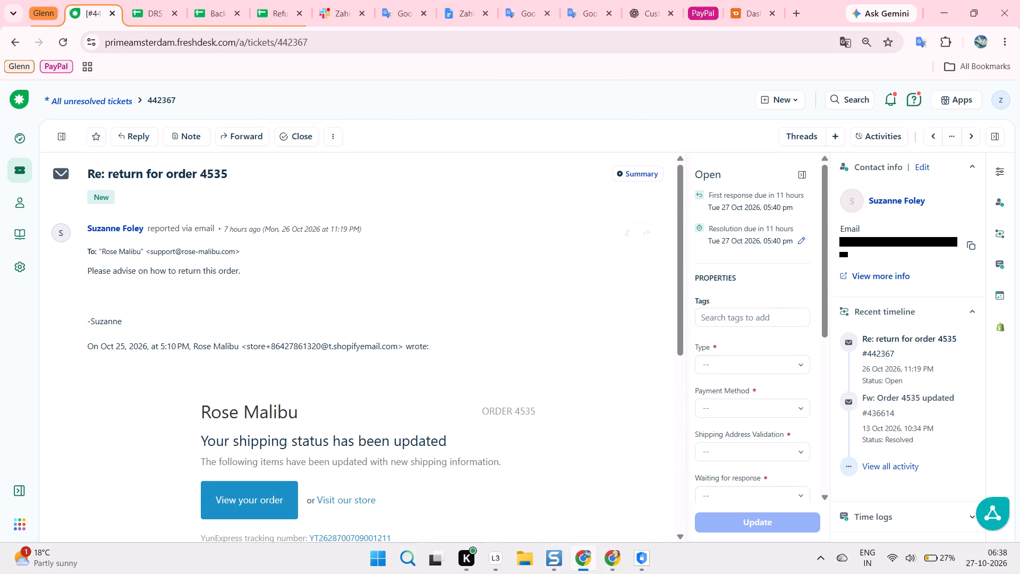
{"action": "left_click", "coordinate": [971, 246]}
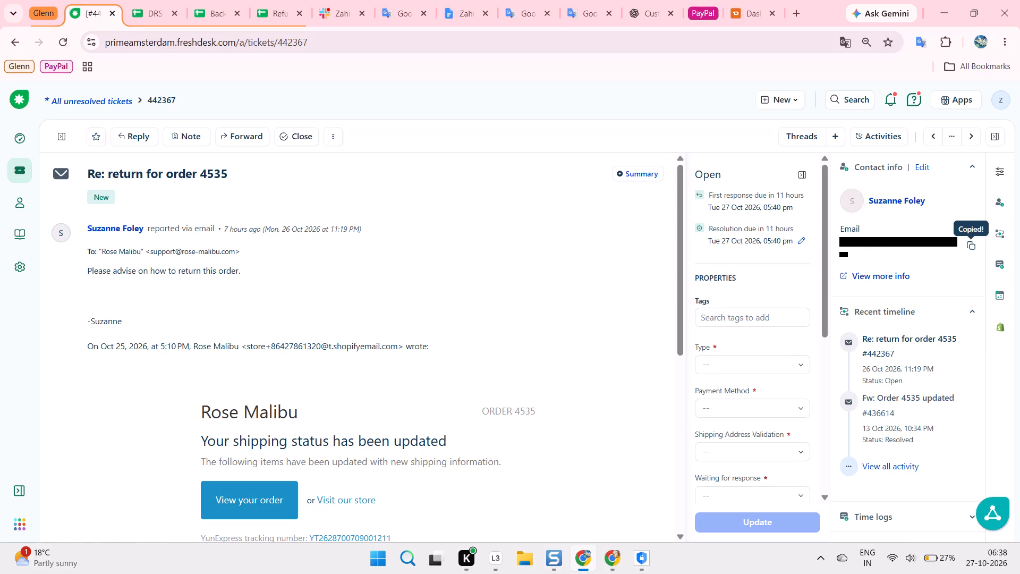
{"action": "key", "text": "alt+Tab"}
{"action": "left_click", "coordinate": [441, 0]}
{"action": "scroll", "coordinate": [318, 91], "scroll_direction": "up", "scroll_amount": 2}
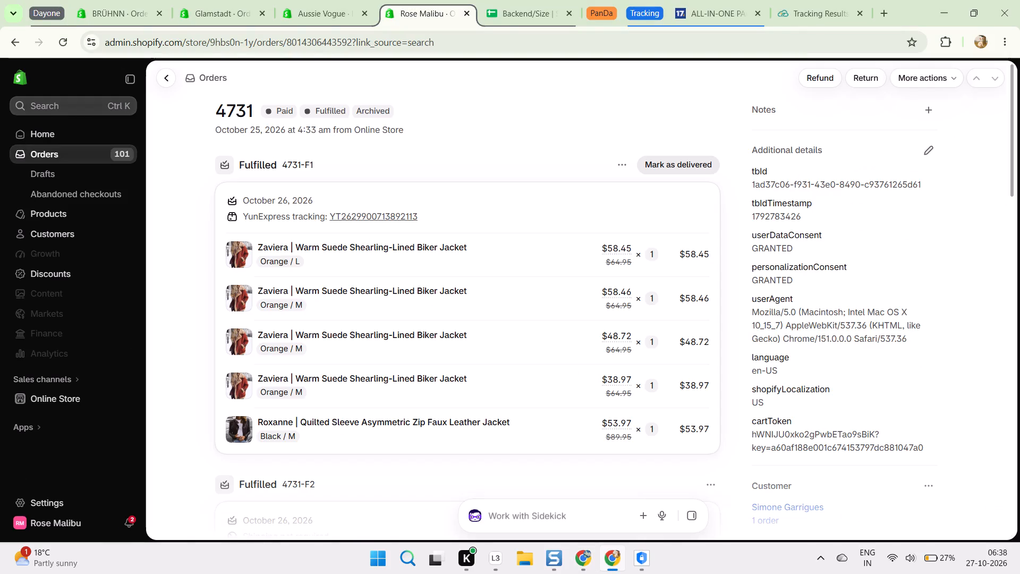
{"action": "scroll", "coordinate": [316, 91], "scroll_direction": "up", "scroll_amount": 2}
{"action": "left_click", "coordinate": [90, 104]}
{"action": "key", "text": "ctrl+v"}
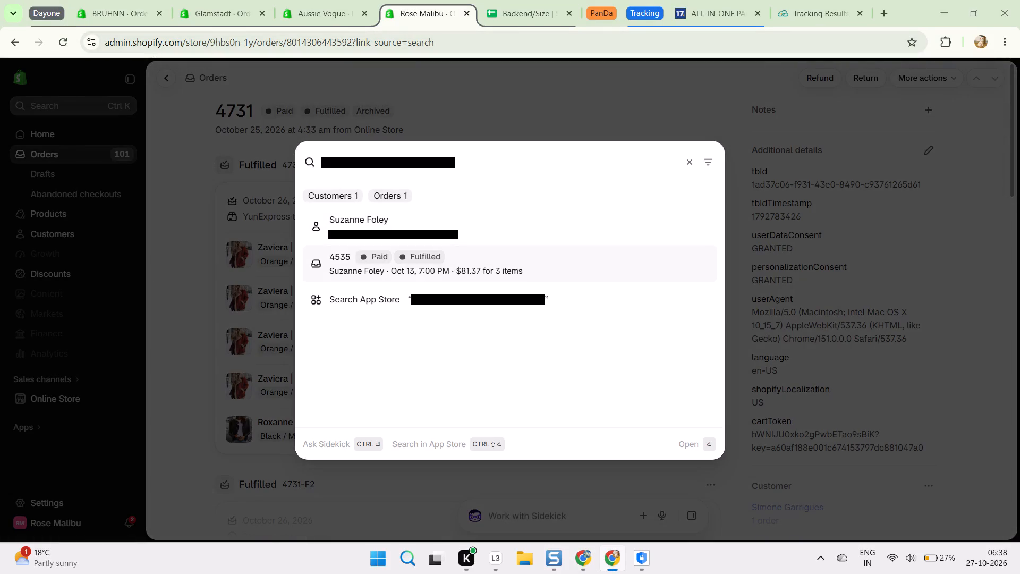
{"action": "left_click", "coordinate": [342, 259]}
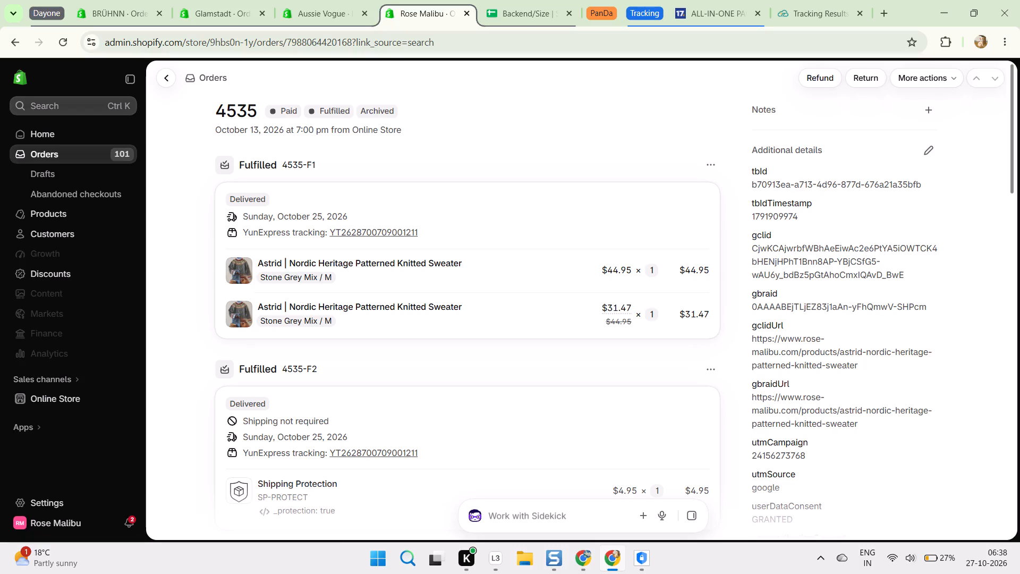
{"action": "scroll", "coordinate": [422, 239], "scroll_direction": "down", "scroll_amount": 9}
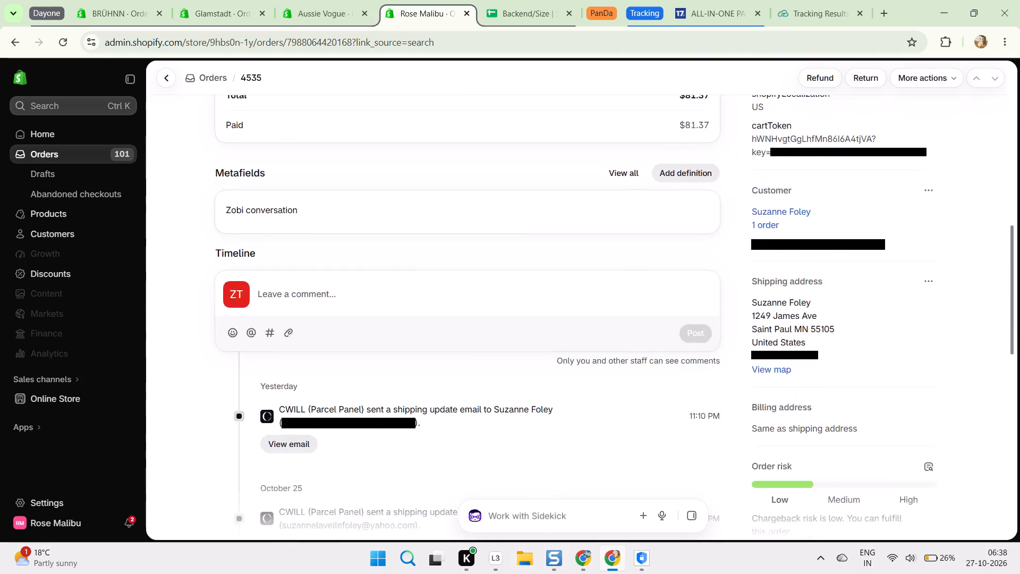
{"action": "scroll", "coordinate": [456, 233], "scroll_direction": "down", "scroll_amount": 8}
{"action": "key", "text": "alt+Tab"}
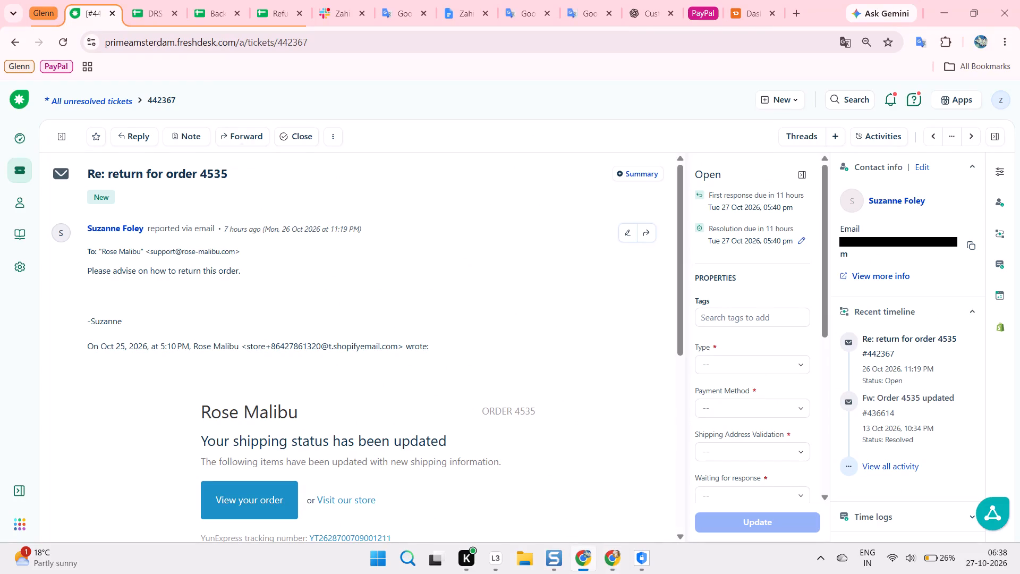
{"action": "scroll", "coordinate": [392, 252], "scroll_direction": "up", "scroll_amount": 6}
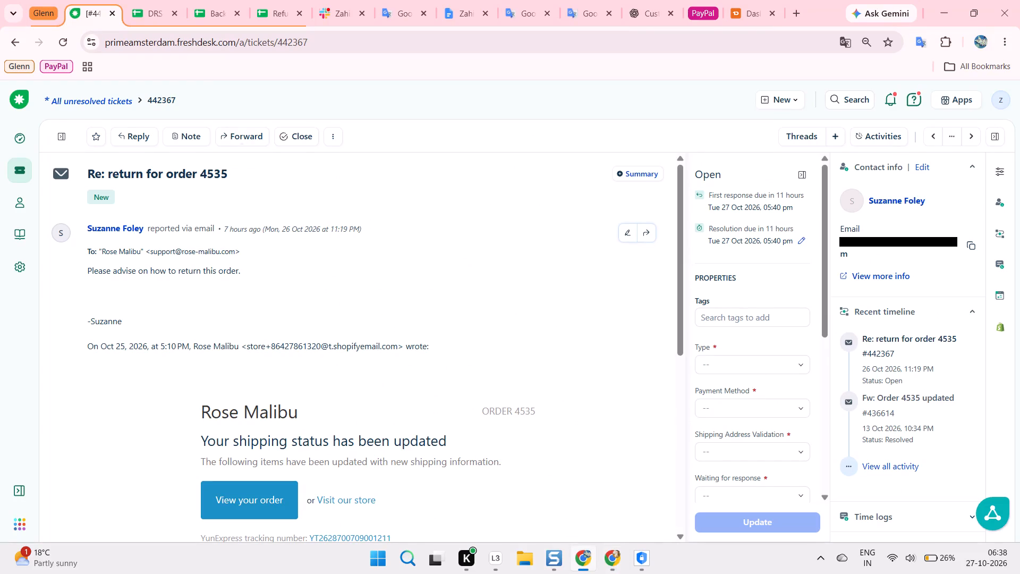
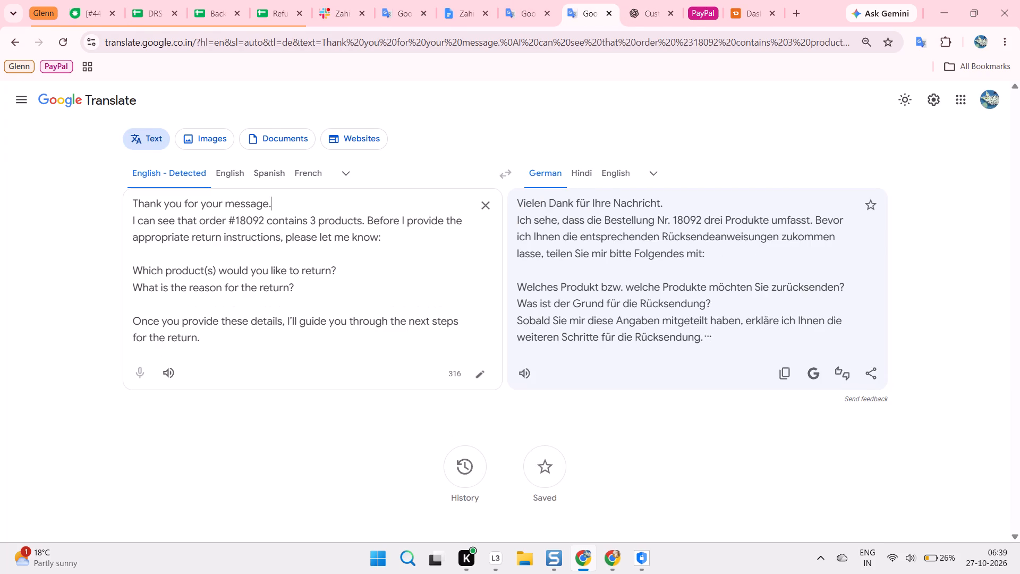
{"action": "key", "text": "alt+Tab"}
{"action": "scroll", "coordinate": [282, 198], "scroll_direction": "up", "scroll_amount": 11}
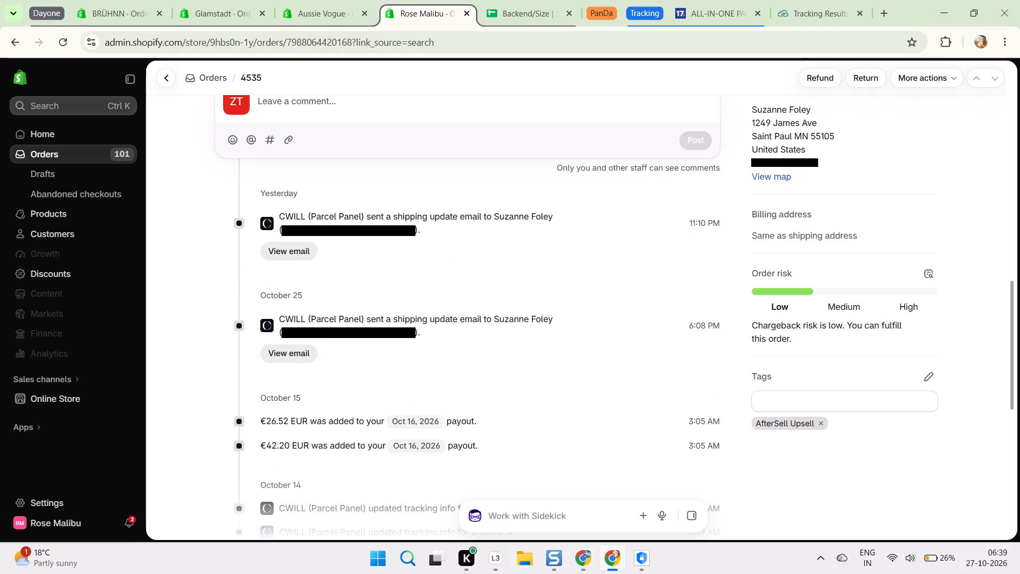
{"action": "scroll", "coordinate": [246, 124], "scroll_direction": "up", "scroll_amount": 17}
{"action": "scroll", "coordinate": [236, 165], "scroll_direction": "up", "scroll_amount": 7}
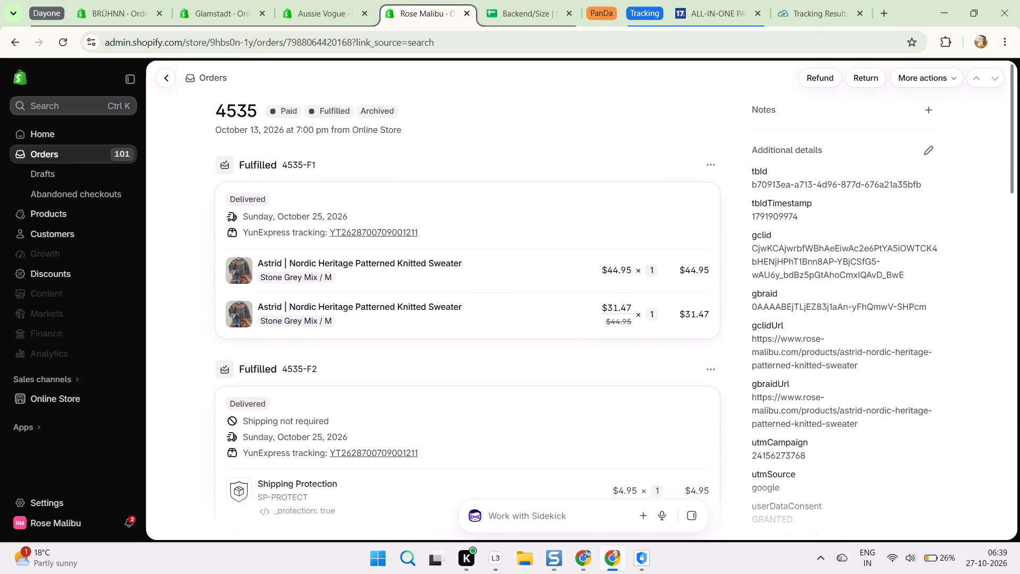
{"action": "double_click", "coordinate": [236, 113]}
{"action": "key", "text": "ctrl+c"}
{"action": "key", "text": "ctrl+c"}
{"action": "key", "text": "alt+Tab"}
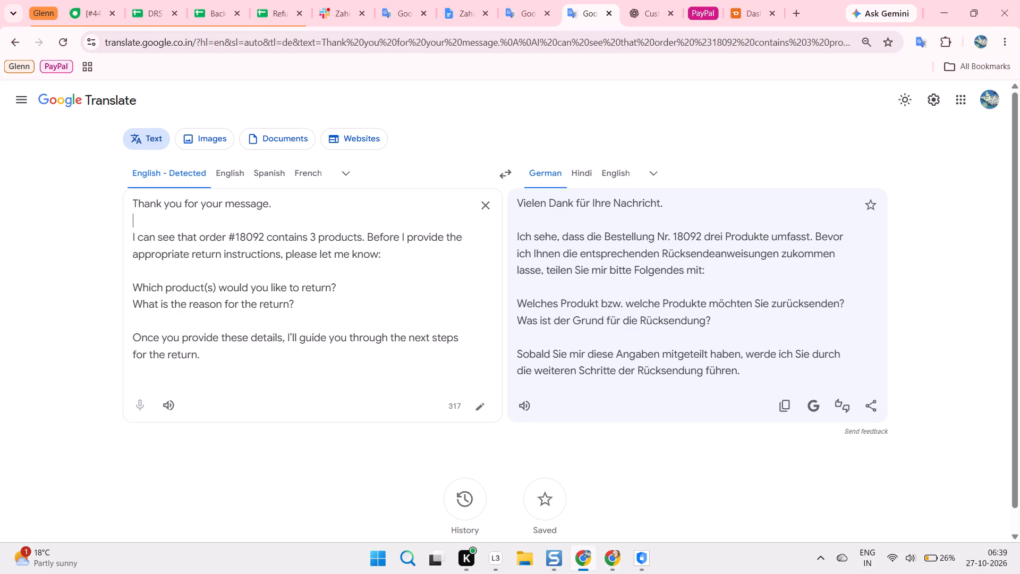
{"action": "double_click", "coordinate": [246, 239]}
{"action": "key", "text": "ctrl+v"}
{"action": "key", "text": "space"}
{"action": "key", "text": "alt+Tab"}
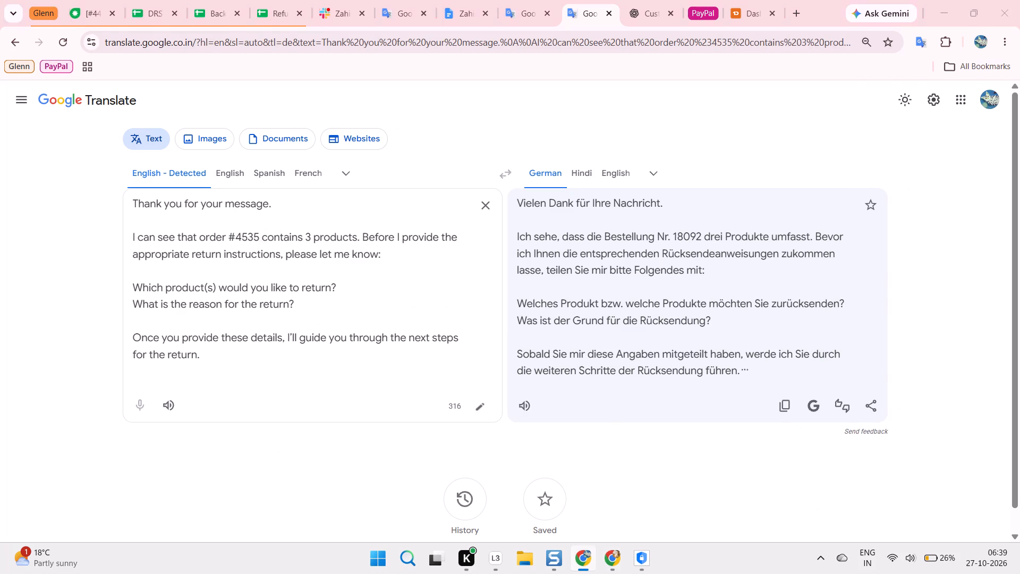
{"action": "scroll", "coordinate": [469, 252], "scroll_direction": "down", "scroll_amount": 8}
{"action": "key", "text": "alt+Tab"}
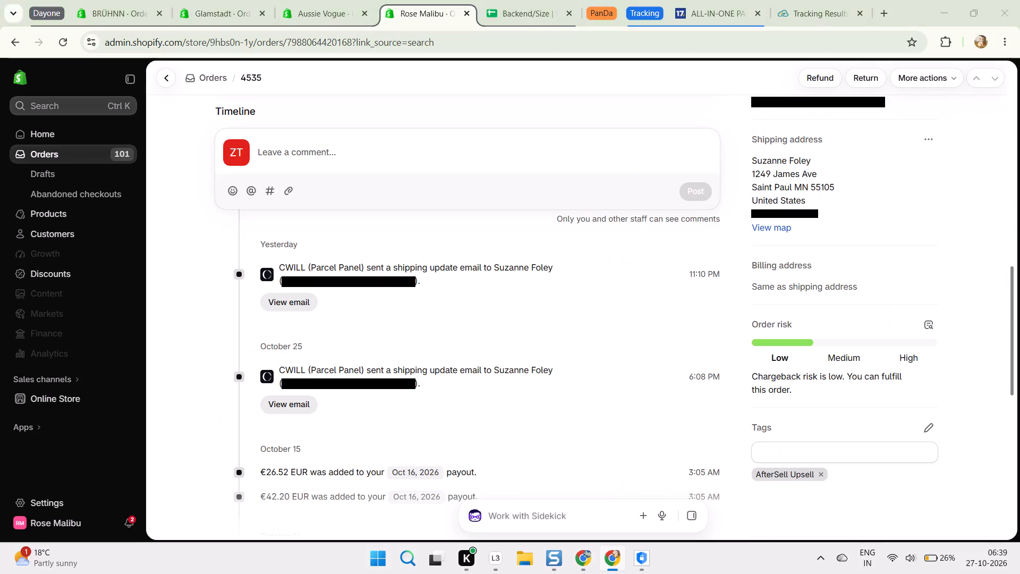
{"action": "key", "text": "ctrl+a"}
{"action": "key", "text": "ctrl+c"}
{"action": "key", "text": "ctrl+c"}
{"action": "key", "text": "ctrl+c"}
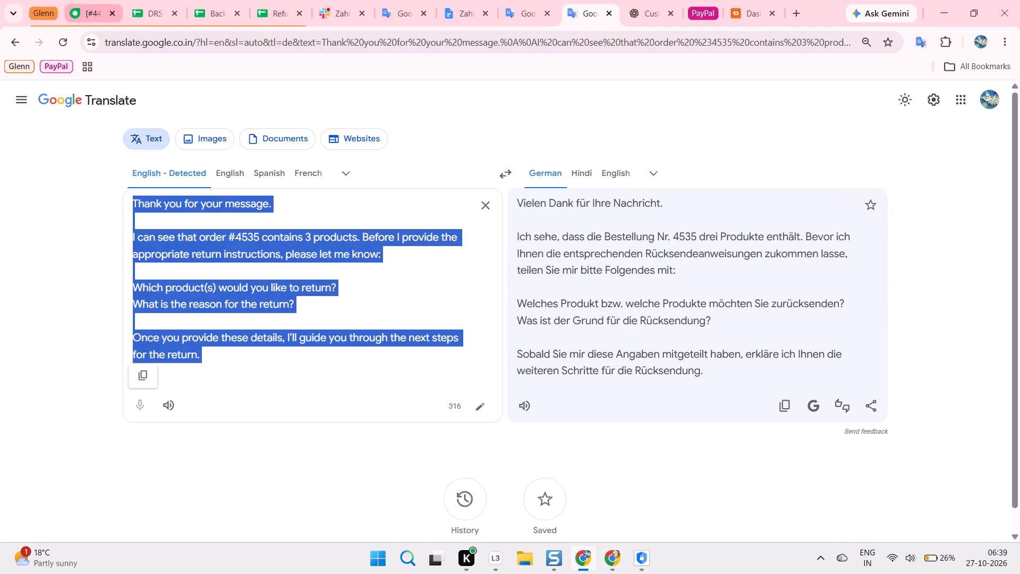
{"action": "left_click", "coordinate": [98, 0]}
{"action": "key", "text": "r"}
{"action": "scroll", "coordinate": [99, 234], "scroll_direction": "down", "scroll_amount": 6}
{"action": "left_click", "coordinate": [112, 458]}
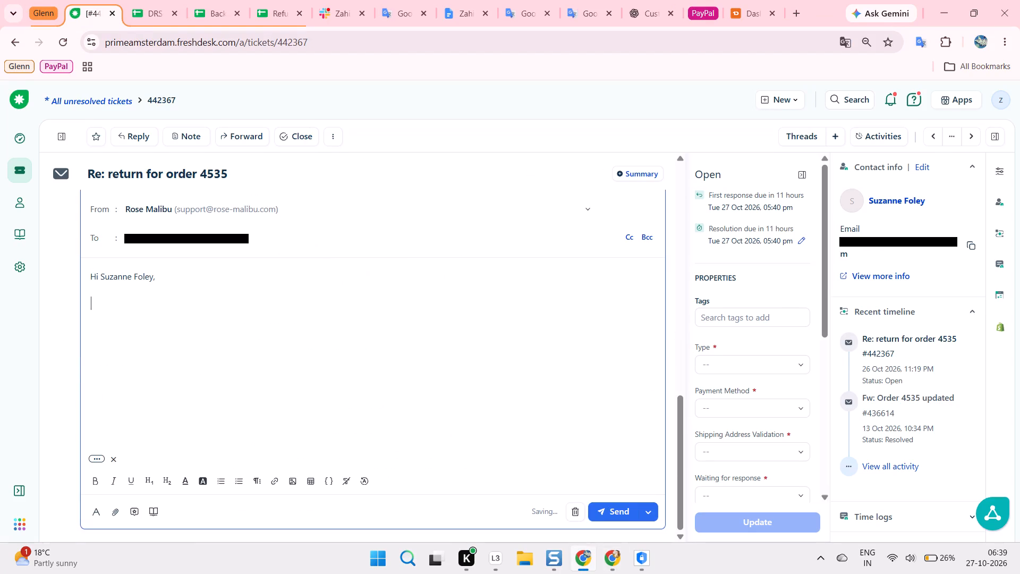
{"action": "left_click", "coordinate": [113, 453], "text": "ctrl"}
Replace the reply's default greeting with the canned response "aun", paste the return-enquiry draft into it, and remove the extra blank line before the sign-off.
{"action": "key", "text": "ctrl+a"}
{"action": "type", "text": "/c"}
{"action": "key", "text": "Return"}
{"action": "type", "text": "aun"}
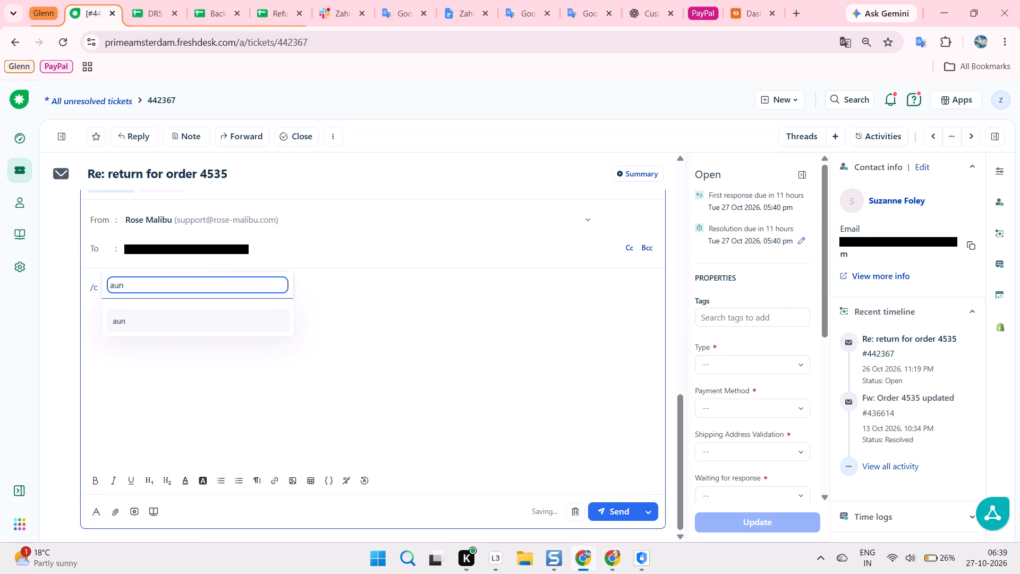
{"action": "left_click", "coordinate": [148, 328]}
{"action": "left_click", "coordinate": [115, 308]}
{"action": "key", "text": "ctrl+v"}
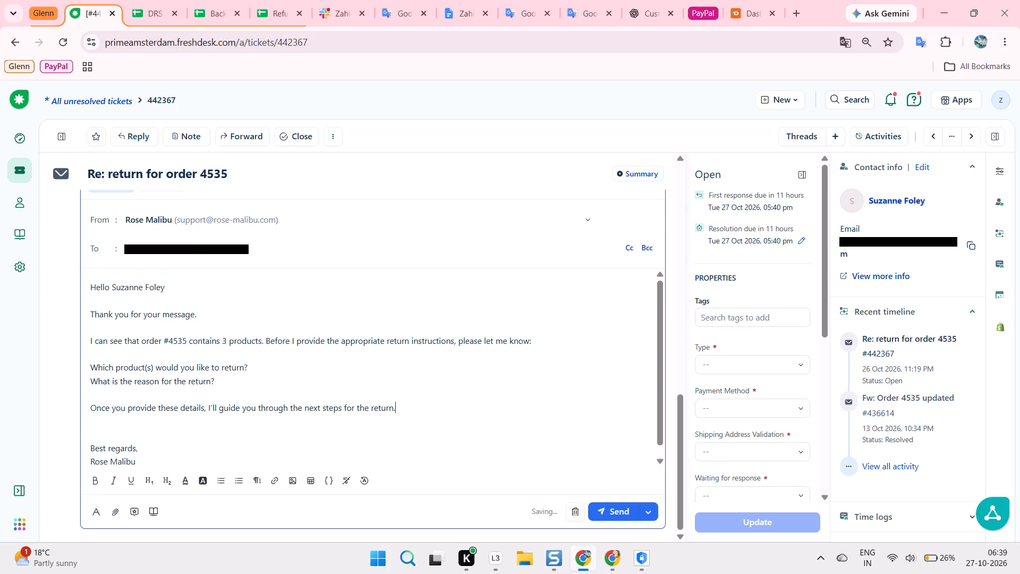
{"action": "scroll", "coordinate": [121, 310], "scroll_direction": "down", "scroll_amount": 1}
{"action": "left_click", "coordinate": [117, 416]}
{"action": "key", "text": "BackSpace"}
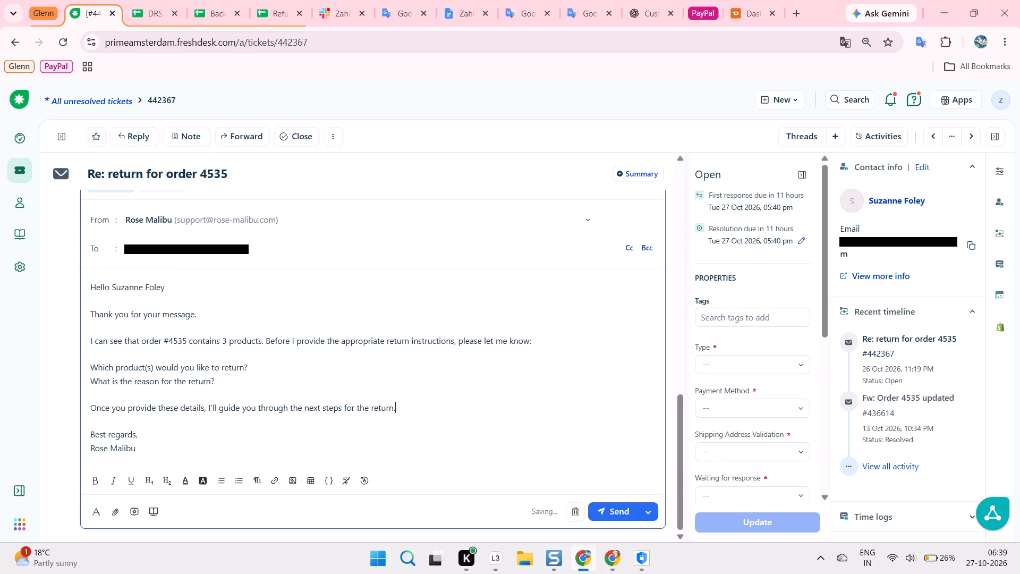
{"action": "key", "text": "alt+Tab"}
{"action": "scroll", "coordinate": [802, 299], "scroll_direction": "down", "scroll_amount": 2}
{"action": "scroll", "coordinate": [793, 291], "scroll_direction": "up", "scroll_amount": 3}
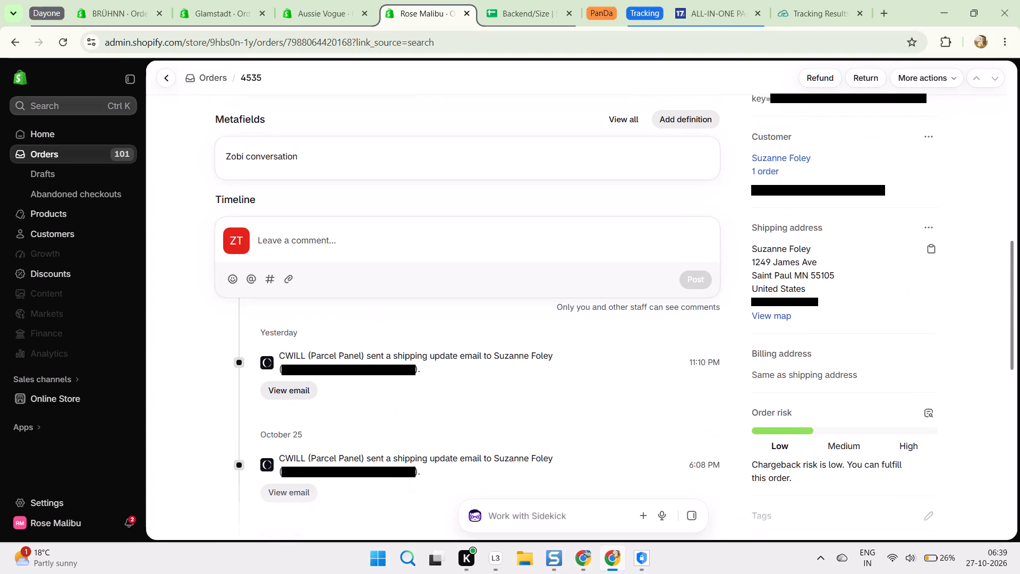
{"action": "key", "text": "alt+Tab"}
{"action": "scroll", "coordinate": [240, 323], "scroll_direction": "down", "scroll_amount": 3}
{"action": "scroll", "coordinate": [559, 507], "scroll_direction": "down", "scroll_amount": 2}
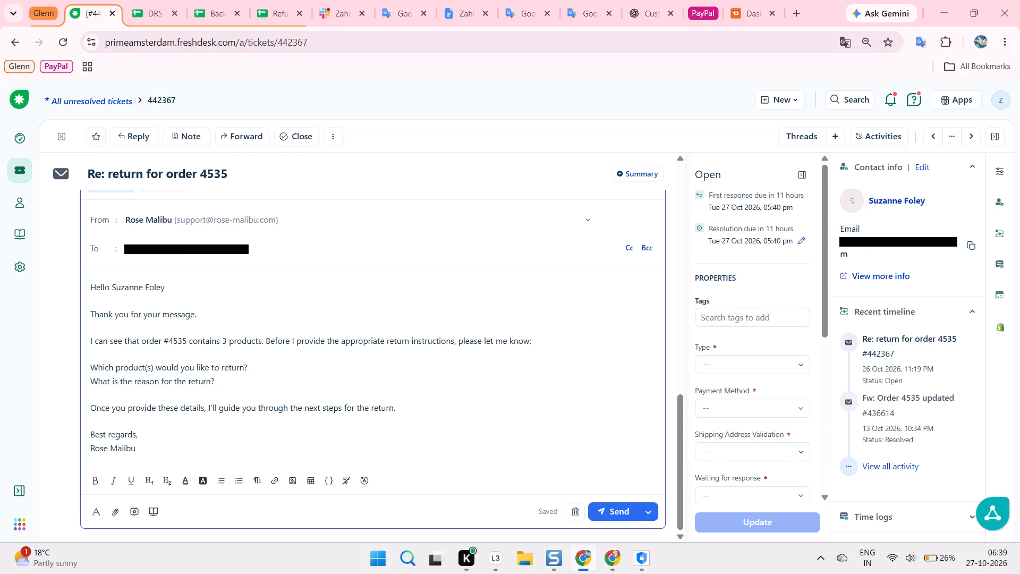
{"action": "left_click", "coordinate": [599, 508]}
Set ticket 442367's Type to Return, Payment Method to CC after checking the order, and Shipping Address Validation to Verified & Correct.
{"action": "left_click", "coordinate": [754, 366]}
{"action": "left_click", "coordinate": [730, 418]}
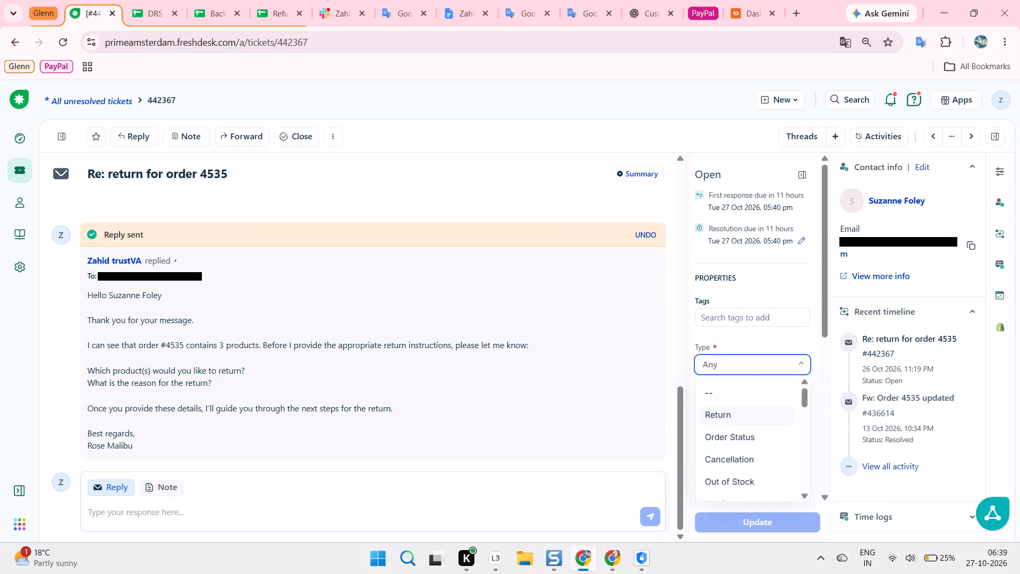
{"action": "key", "text": "Tab"}
{"action": "key", "text": "alt+Tab"}
{"action": "scroll", "coordinate": [736, 335], "scroll_direction": "down", "scroll_amount": 5}
{"action": "key", "text": "alt+Tab"}
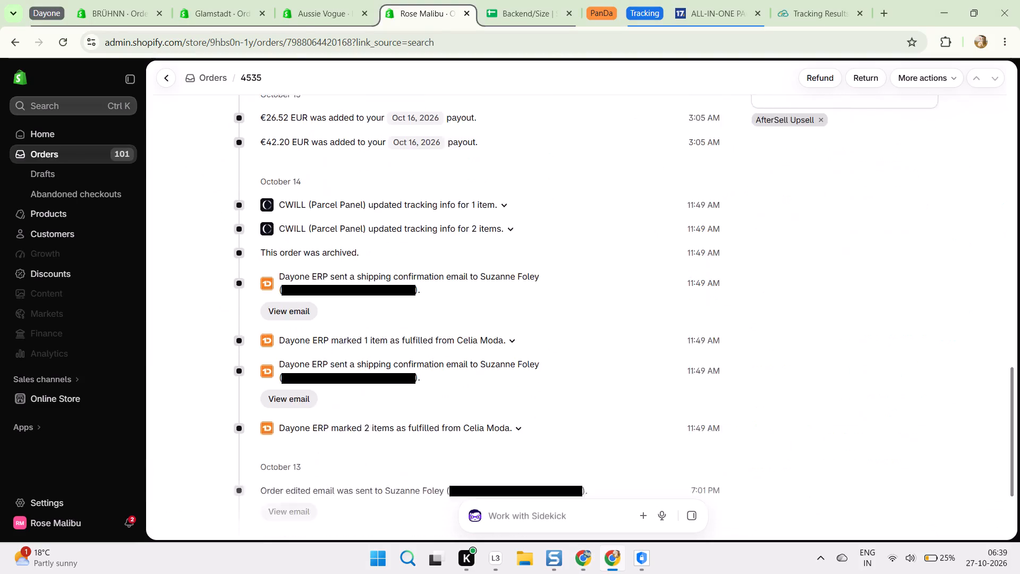
{"action": "key", "text": "Tab"}
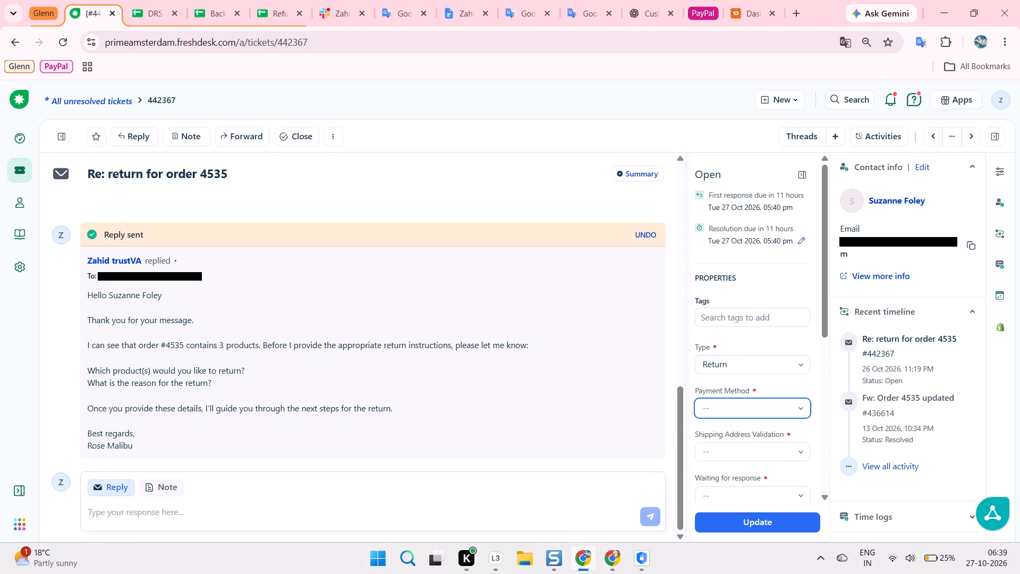
{"action": "left_click", "coordinate": [762, 314]}
{"action": "key", "text": "Tab"}
{"action": "key", "text": "Tab"}
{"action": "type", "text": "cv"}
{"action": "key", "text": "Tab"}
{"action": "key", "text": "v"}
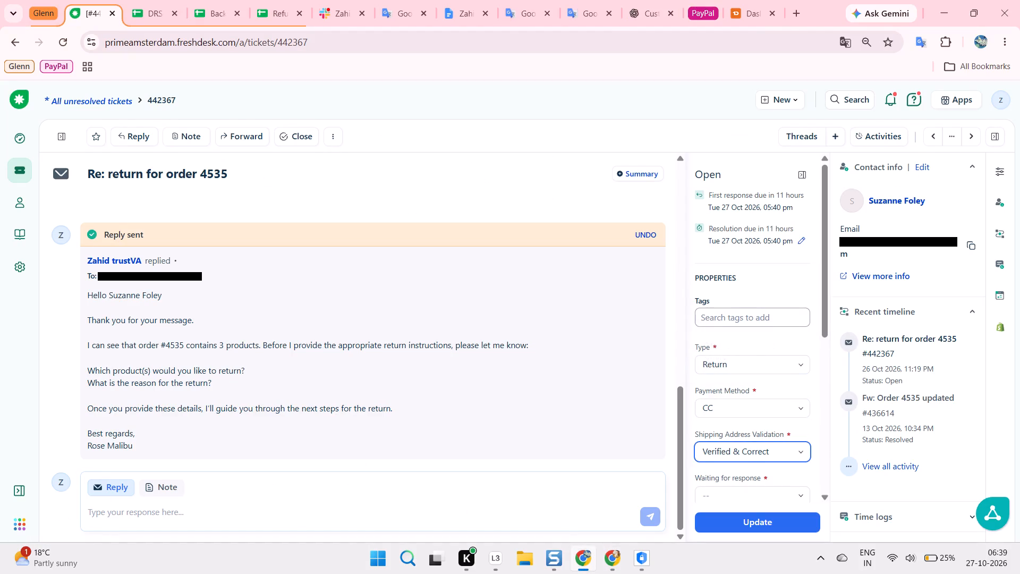
Set Waiting for response to N/A, Marketing/PayPal to No, and Status to Resolved on ticket 442367.
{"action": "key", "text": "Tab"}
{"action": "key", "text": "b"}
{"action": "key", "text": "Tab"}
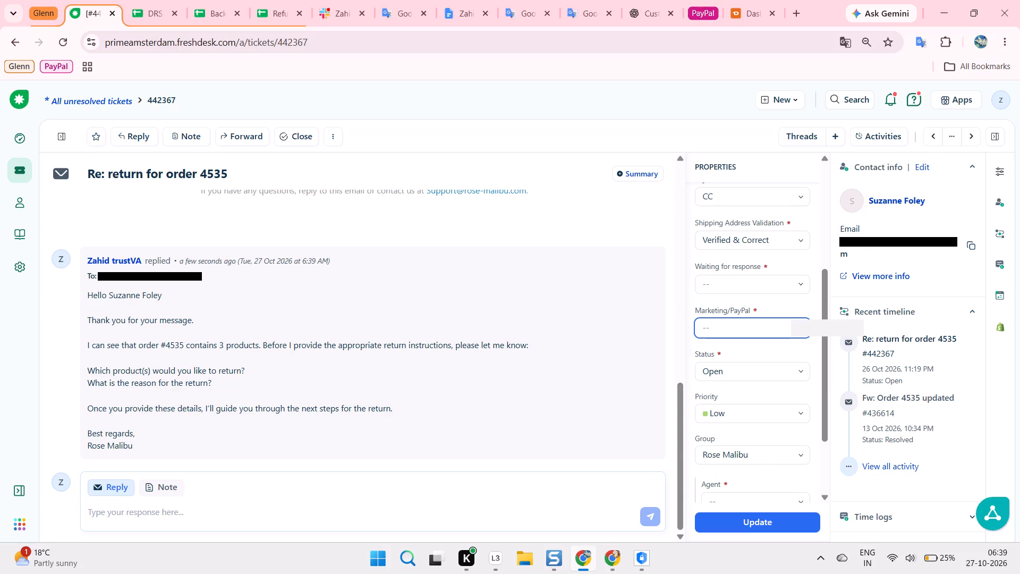
{"action": "scroll", "coordinate": [785, 310], "scroll_direction": "up", "scroll_amount": 3}
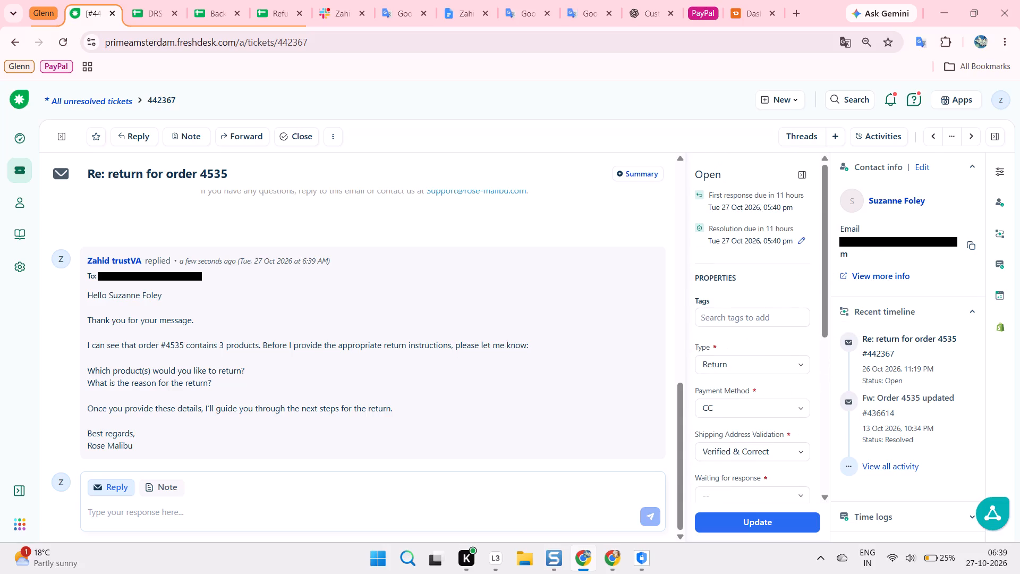
{"action": "scroll", "coordinate": [784, 317], "scroll_direction": "up", "scroll_amount": 1}
{"action": "left_click", "coordinate": [768, 317]}
{"action": "key", "text": "Tab"}
{"action": "key", "text": "Tab"}
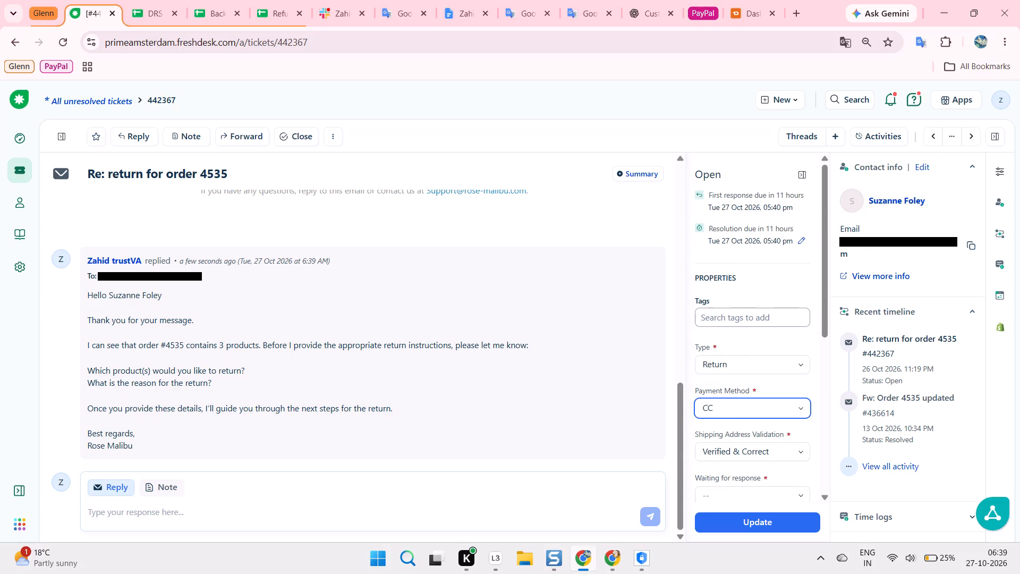
{"action": "key", "text": "Tab"}
{"action": "key", "text": "Tab"}
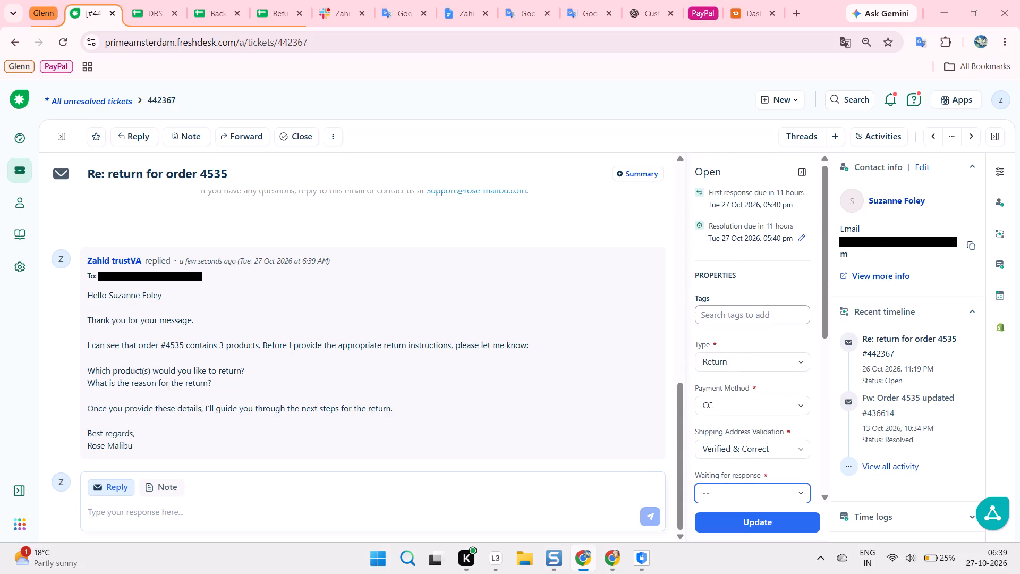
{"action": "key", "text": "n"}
{"action": "key", "text": "Tab"}
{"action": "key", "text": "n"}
{"action": "key", "text": "Tab"}
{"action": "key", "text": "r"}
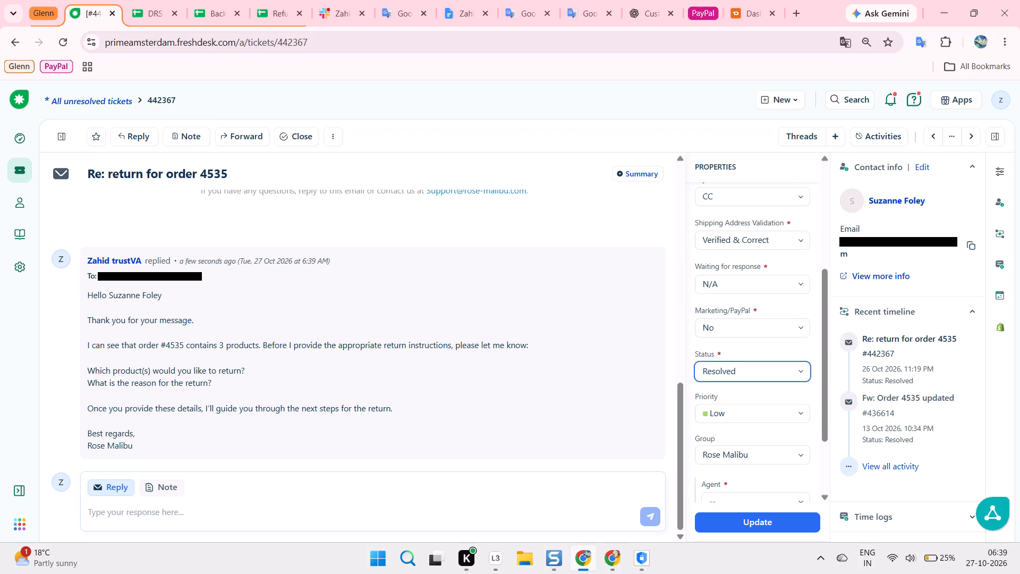
Assign ticket 442367 to the own trustVA agent account and save the updated ticket properties.
{"action": "key", "text": "Tab"}
{"action": "key", "text": "Tab"}
{"action": "key", "text": "Tab"}
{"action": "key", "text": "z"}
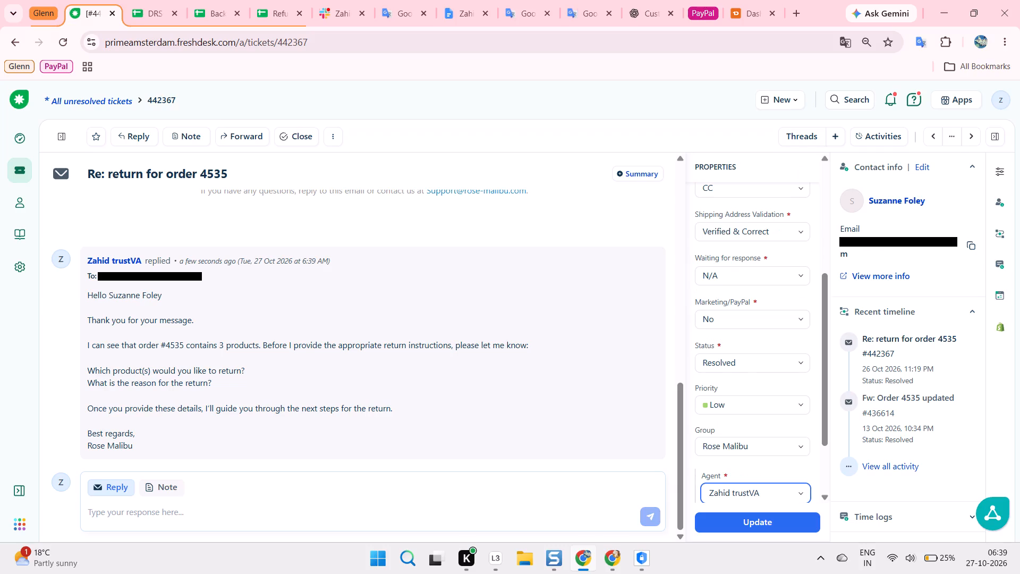
{"action": "key", "text": "Tab"}
{"action": "key", "text": "Tab"}
{"action": "key", "text": "Return"}
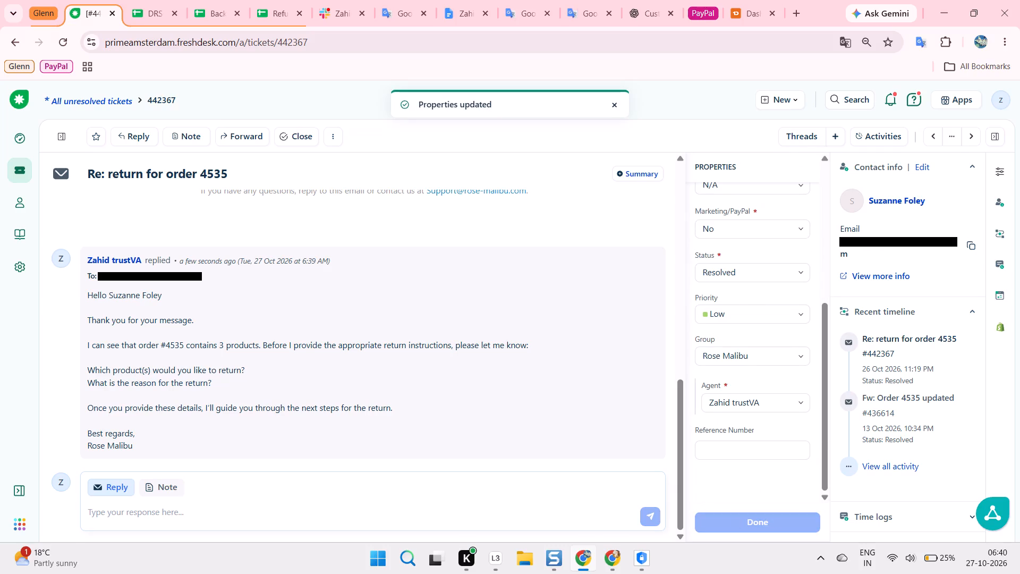
Log ticket number 442367 in cell AN8 of the DRS- October 2026 spreadsheet's Oct 27 sheet and select the cell below.
{"action": "double_click", "coordinate": [159, 102]}
{"action": "key", "text": "ctrl+c"}
{"action": "key", "text": "ctrl+c"}
{"action": "key", "text": "ctrl+c"}
{"action": "left_click", "coordinate": [139, 0]}
{"action": "key", "text": "ctrl+v"}
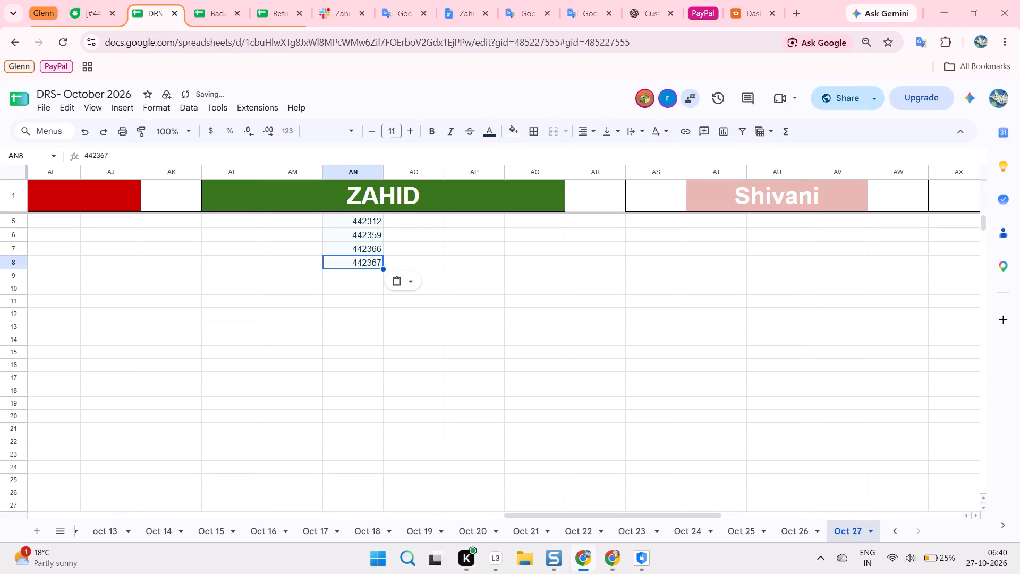
{"action": "left_click", "coordinate": [363, 276]}
{"action": "scroll", "coordinate": [363, 276], "scroll_direction": "down", "scroll_amount": 2}
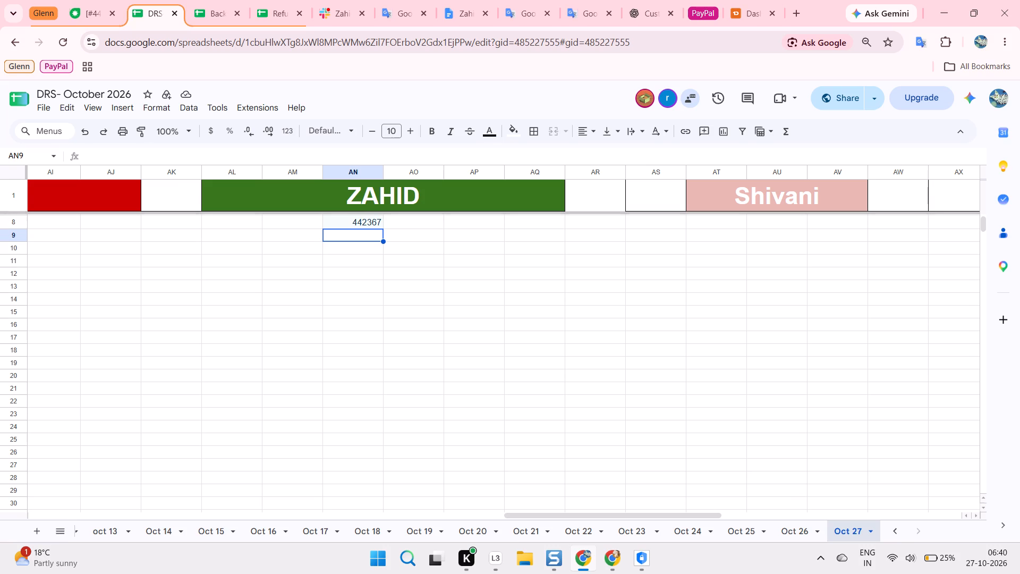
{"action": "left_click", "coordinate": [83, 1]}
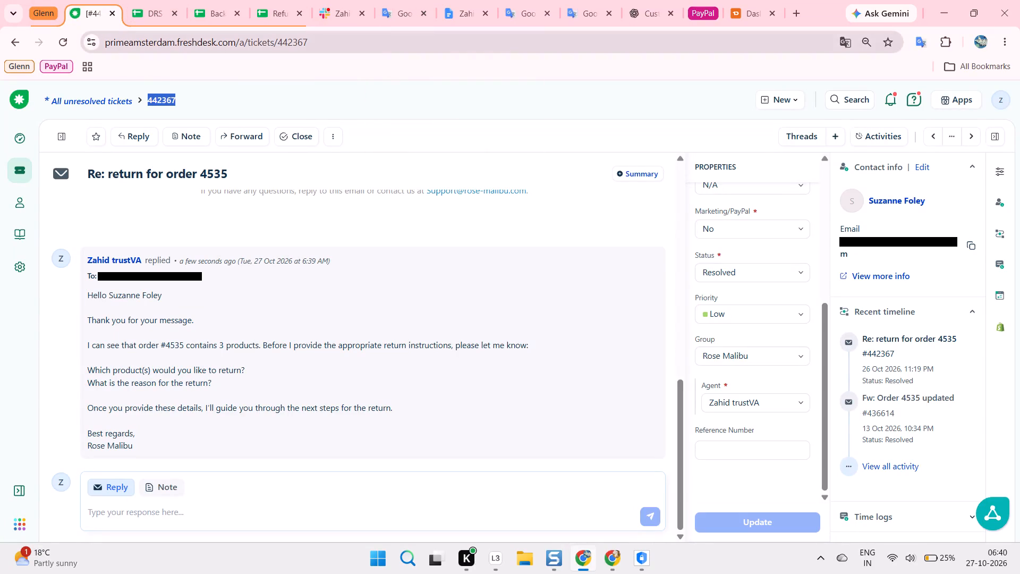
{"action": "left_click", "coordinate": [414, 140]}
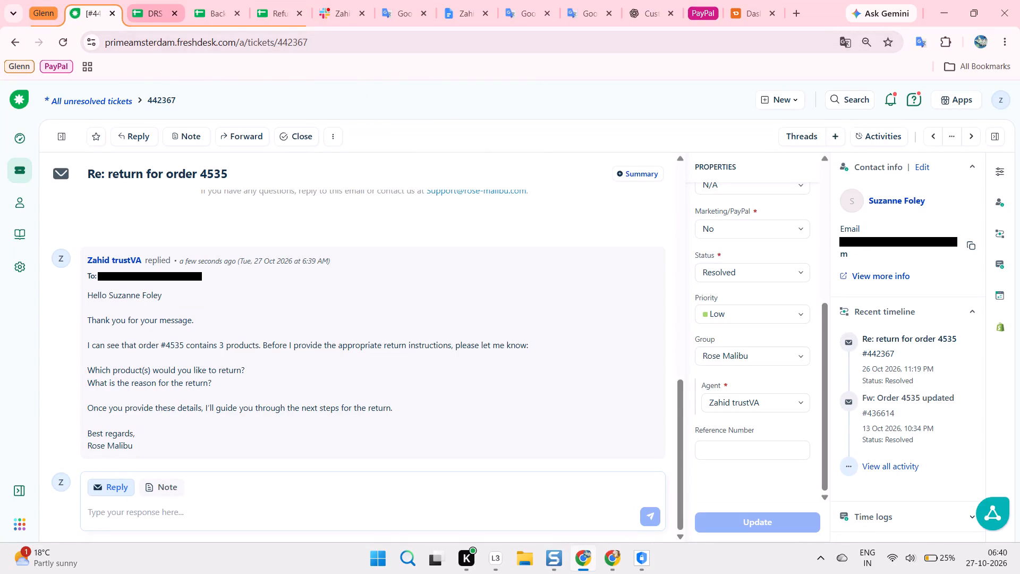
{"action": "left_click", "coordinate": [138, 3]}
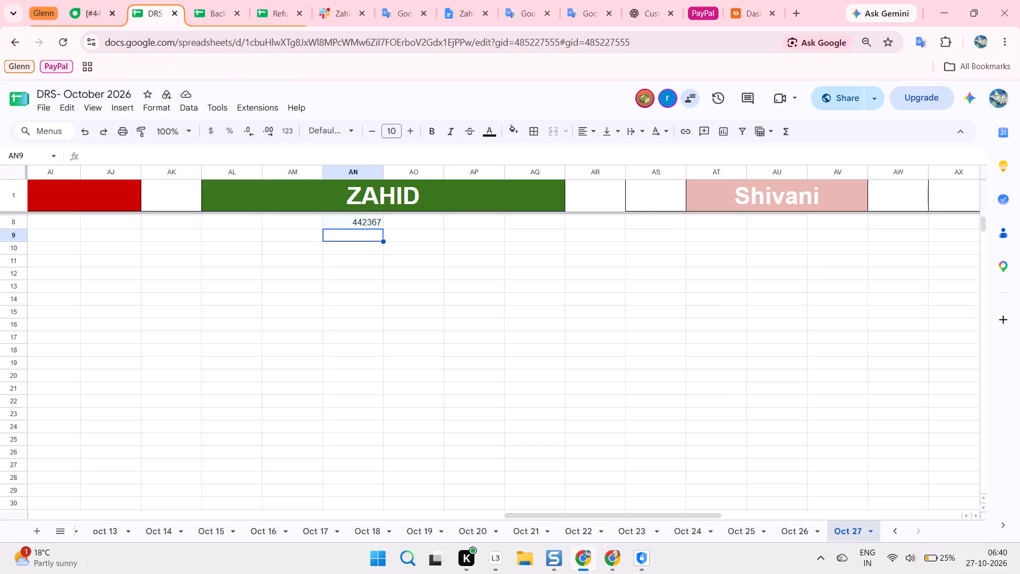
{"action": "left_click", "coordinate": [101, 0]}
{"action": "left_click", "coordinate": [470, 327]}
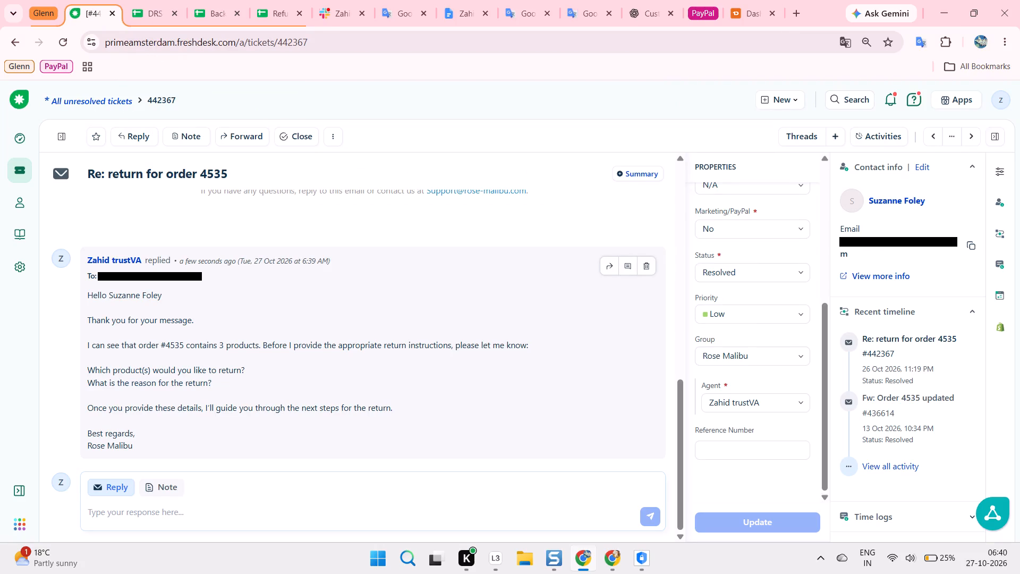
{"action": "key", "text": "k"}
{"action": "scroll", "coordinate": [386, 313], "scroll_direction": "down", "scroll_amount": 3}
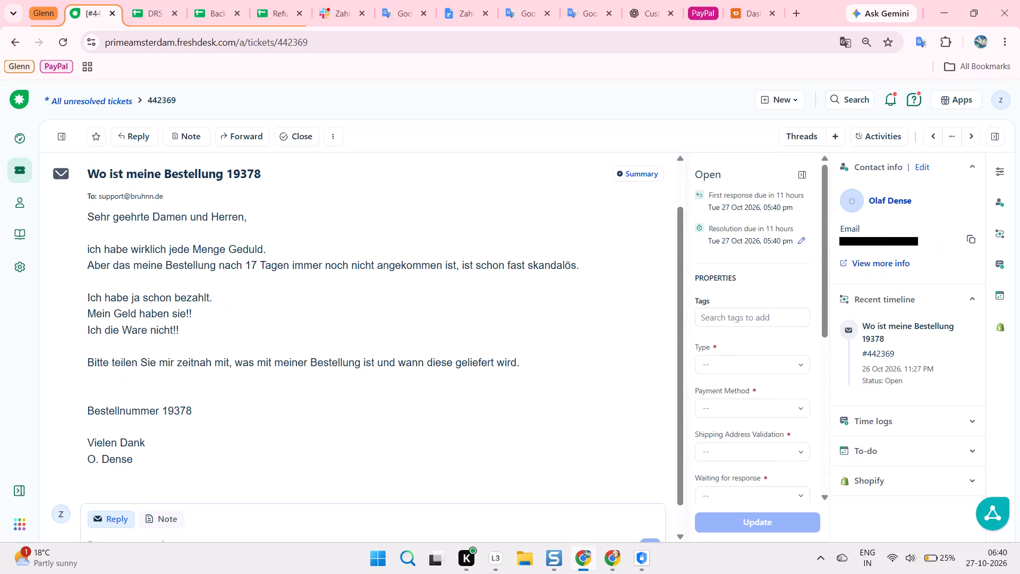
{"action": "scroll", "coordinate": [386, 313], "scroll_direction": "down", "scroll_amount": 2}
{"action": "scroll", "coordinate": [386, 313], "scroll_direction": "up", "scroll_amount": 2}
{"action": "right_click", "coordinate": [381, 275]}
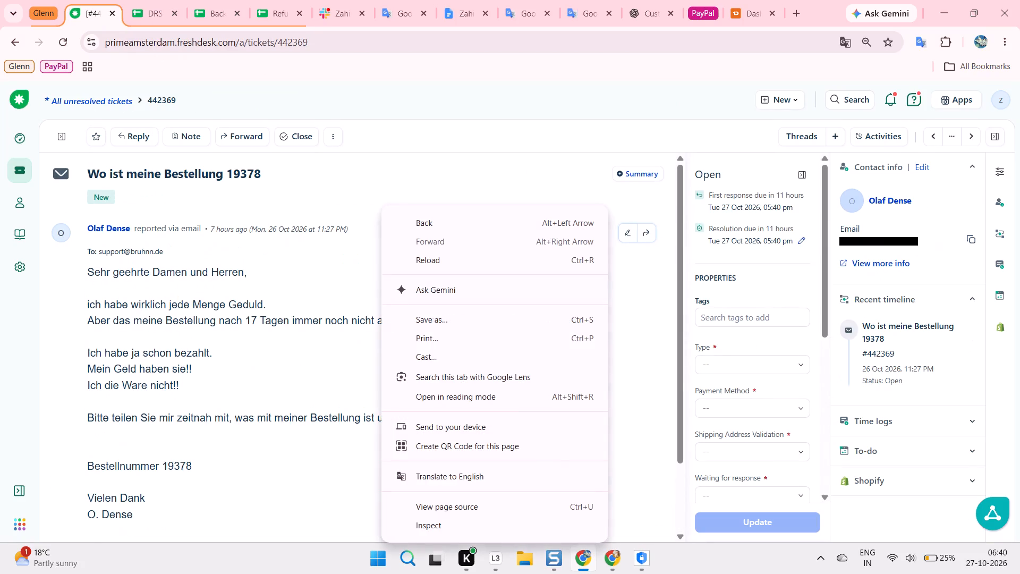
{"action": "left_click_drag", "start_coordinate": [448, 466], "coordinate": [453, 470]}
{"action": "left_click", "coordinate": [453, 470]}
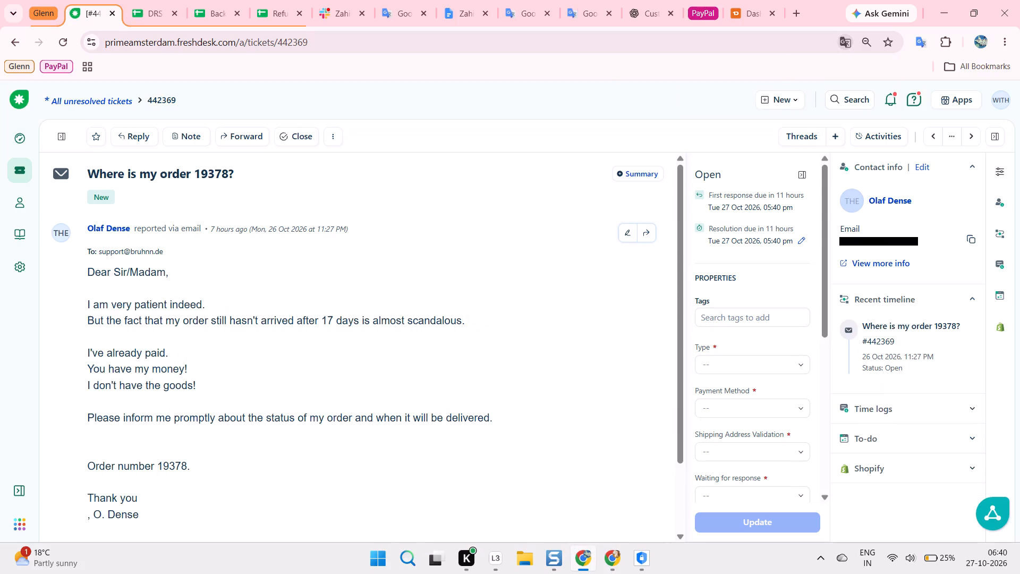
{"action": "left_click", "coordinate": [240, 343]}
{"action": "left_click", "coordinate": [304, 317]}
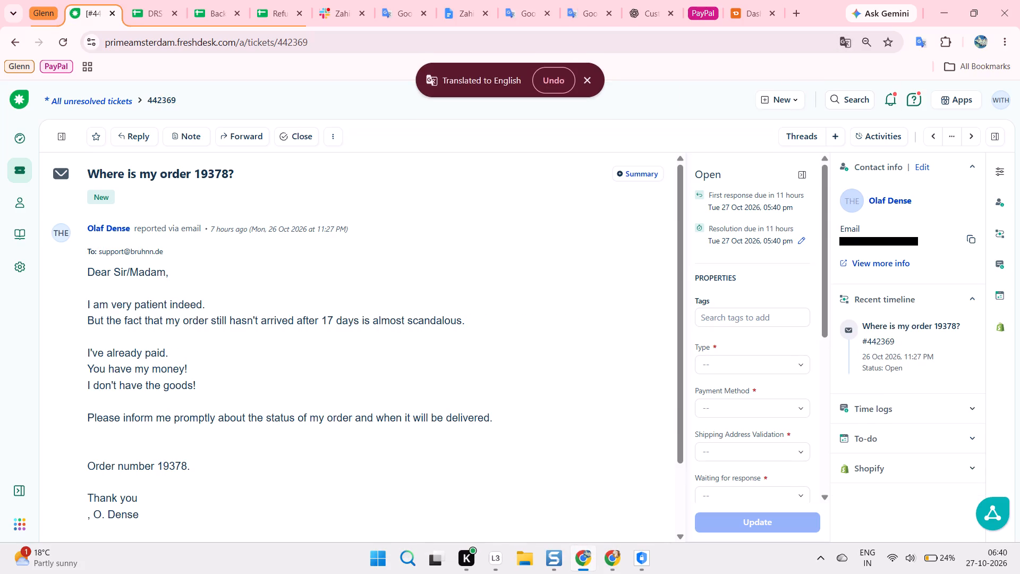
{"action": "left_click", "coordinate": [588, 82]}
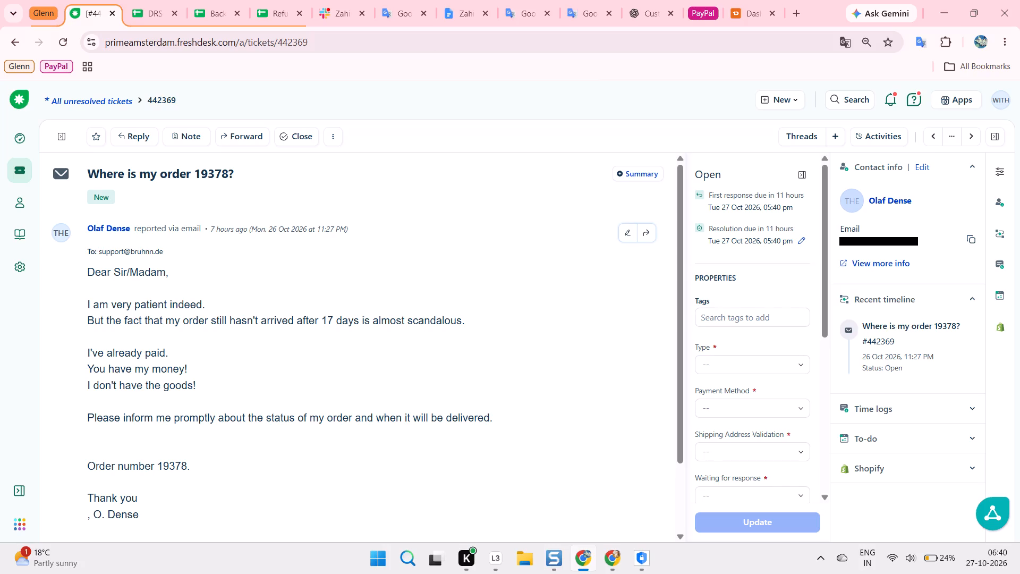
{"action": "right_click", "coordinate": [371, 196]}
{"action": "left_click_drag", "start_coordinate": [250, 299], "coordinate": [273, 296]}
{"action": "left_click_drag", "start_coordinate": [273, 296], "coordinate": [333, 290]}
{"action": "left_click", "coordinate": [333, 290]}
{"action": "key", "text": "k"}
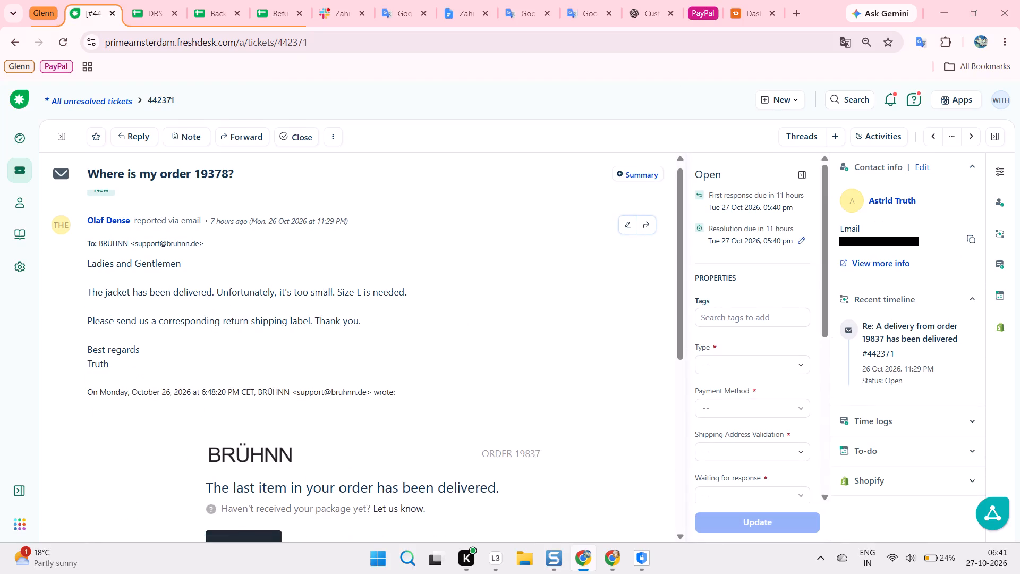
{"action": "scroll", "coordinate": [330, 329], "scroll_direction": "down", "scroll_amount": 1}
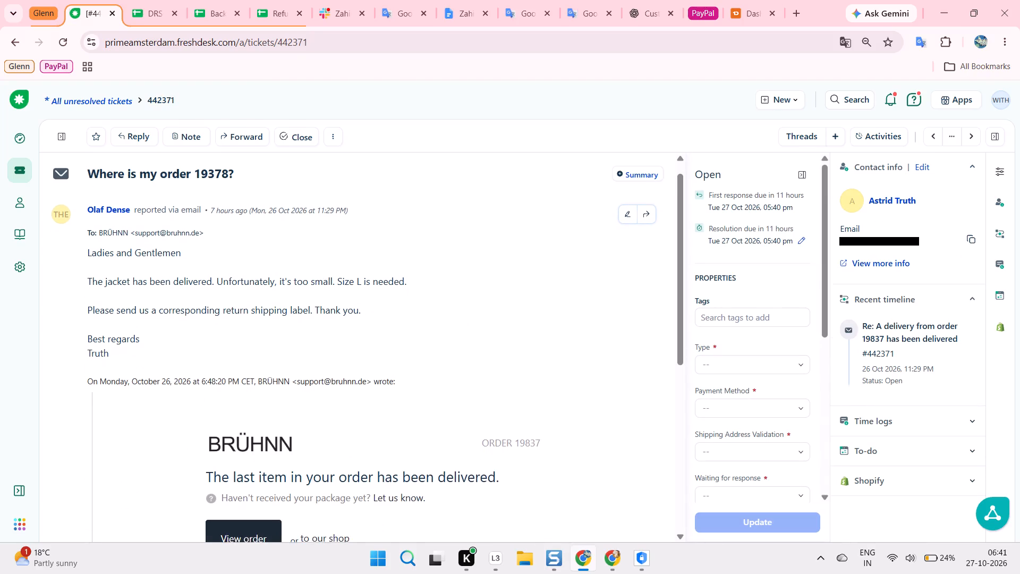
{"action": "scroll", "coordinate": [330, 329], "scroll_direction": "down", "scroll_amount": 1}
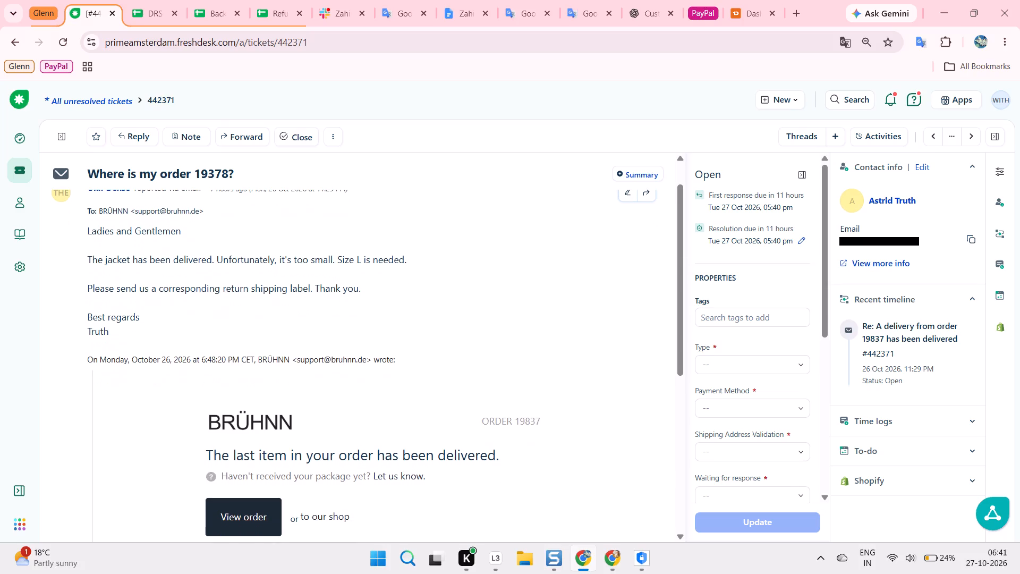
{"action": "scroll", "coordinate": [330, 329], "scroll_direction": "down", "scroll_amount": 7}
{"action": "scroll", "coordinate": [330, 329], "scroll_direction": "up", "scroll_amount": 11}
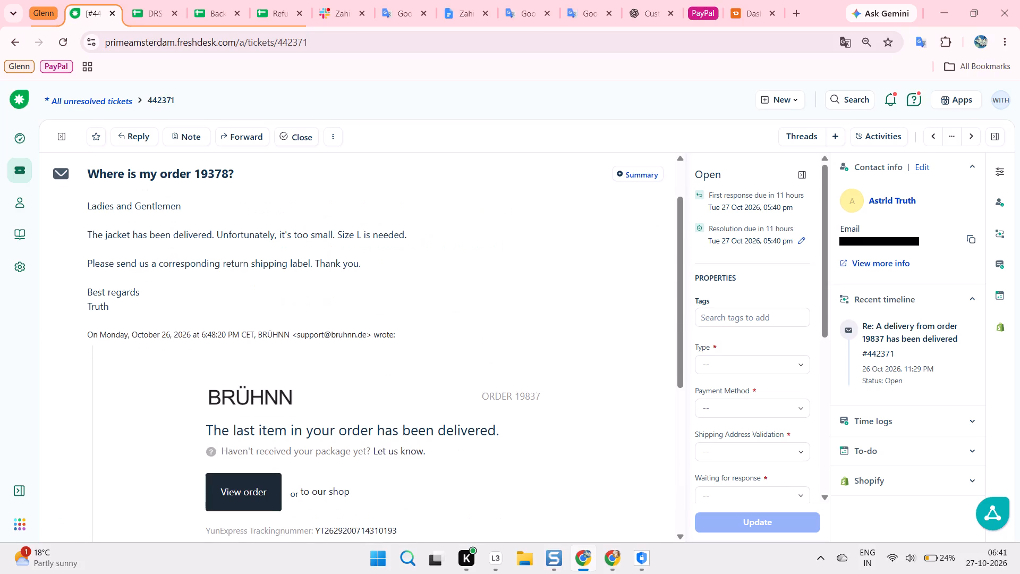
Switch the translation of ticket 442371's page back to the detected original language, German.
{"action": "right_click", "coordinate": [425, 147]}
{"action": "left_click", "coordinate": [506, 423]}
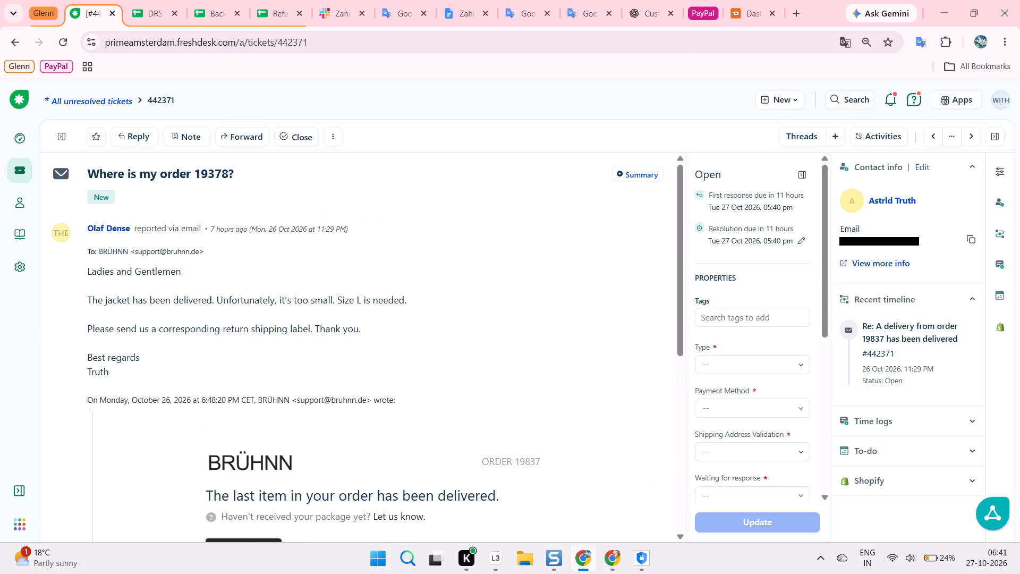
{"action": "left_click", "coordinate": [736, 82]}
{"action": "left_click", "coordinate": [743, 65]}
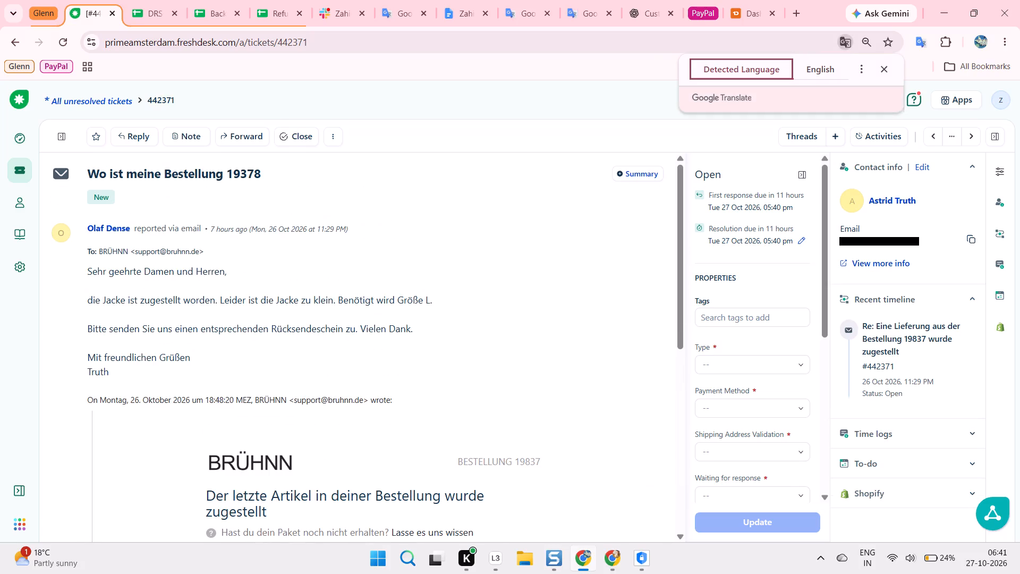
{"action": "left_click", "coordinate": [971, 241]}
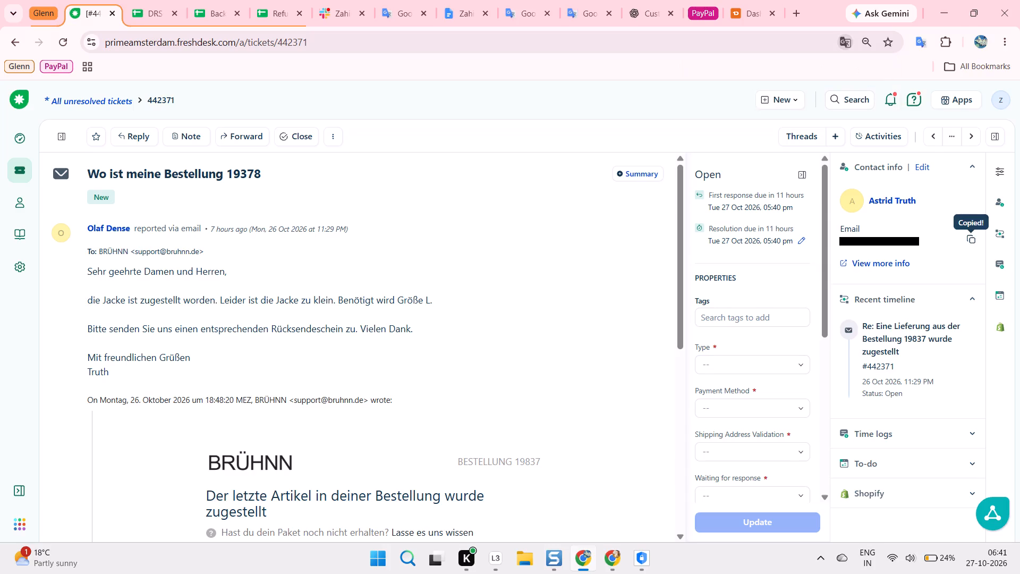
{"action": "key", "text": "alt+Tab"}
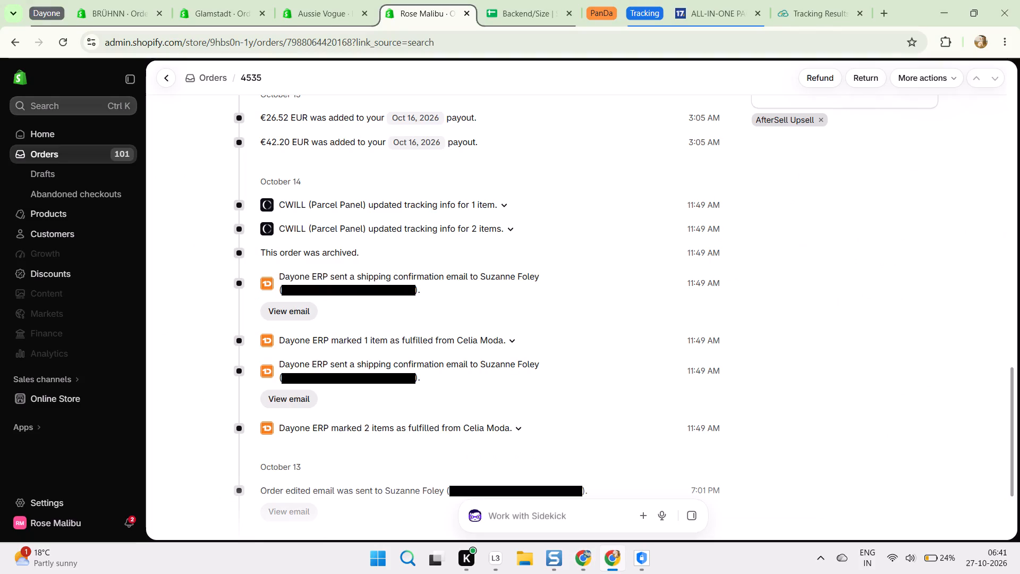
{"action": "left_click", "coordinate": [66, 107]}
{"action": "left_click", "coordinate": [124, 0]}
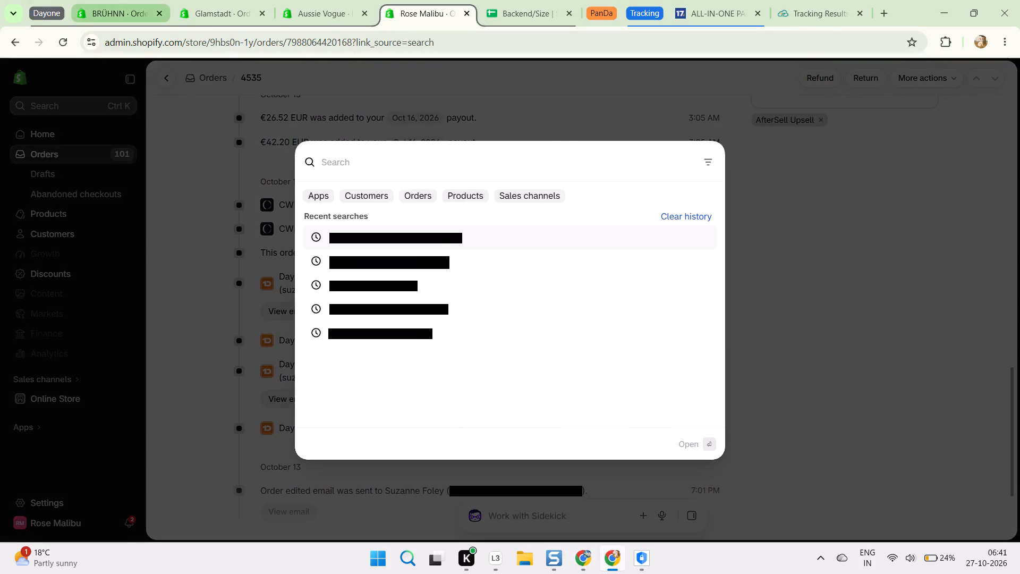
{"action": "left_click", "coordinate": [15, 104]}
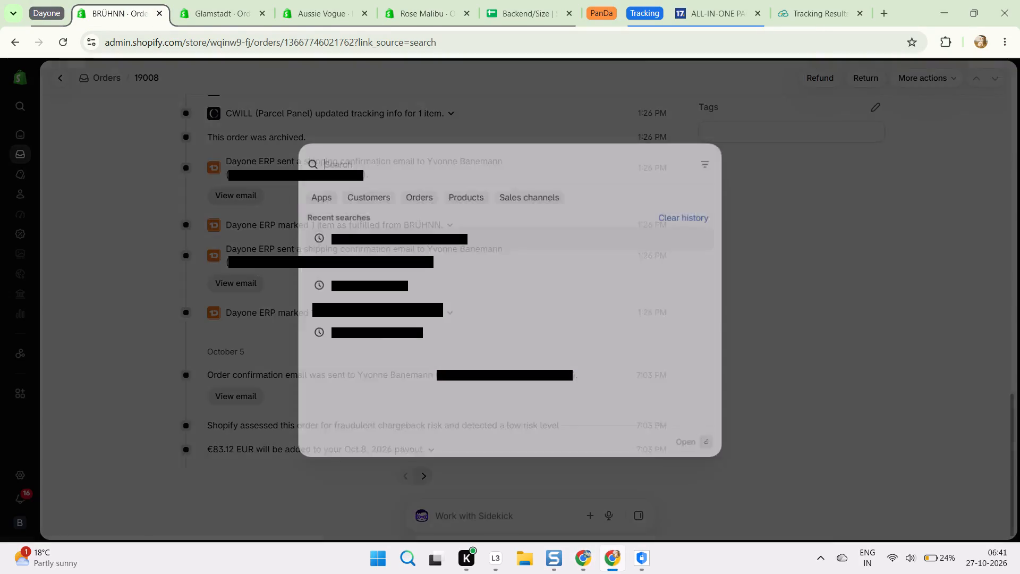
{"action": "key", "text": "ctrl+v"}
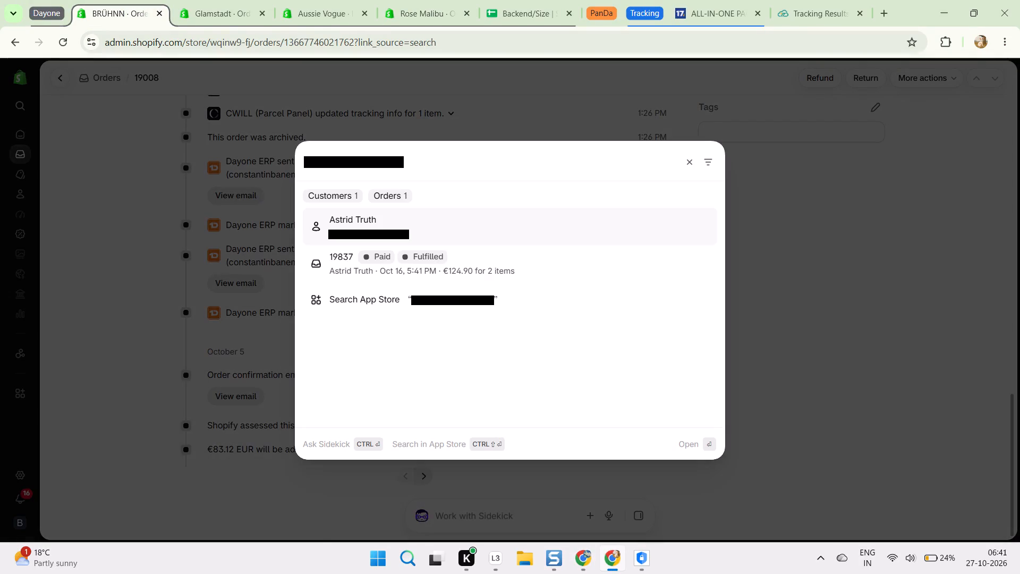
{"action": "left_click", "coordinate": [337, 256]}
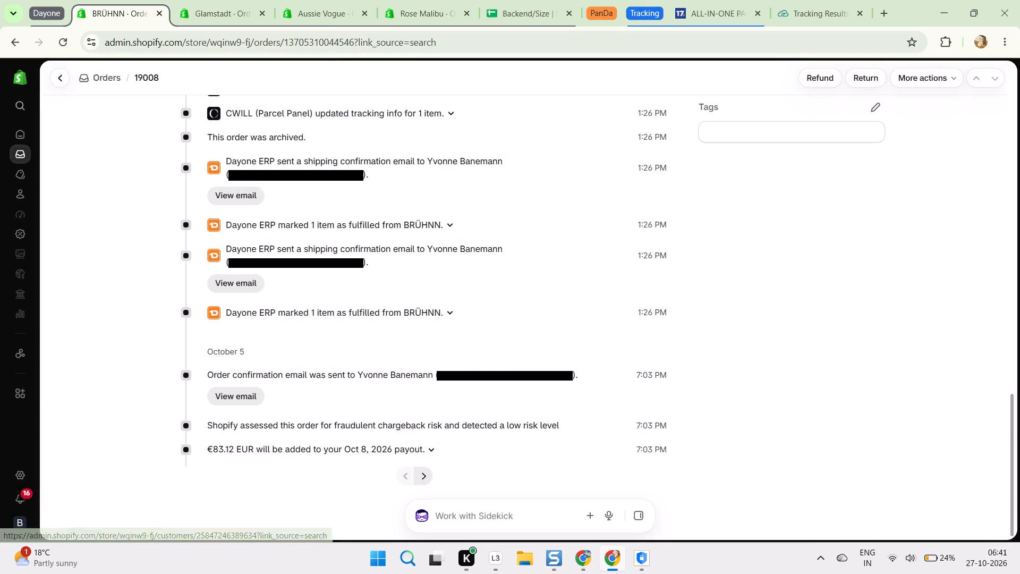
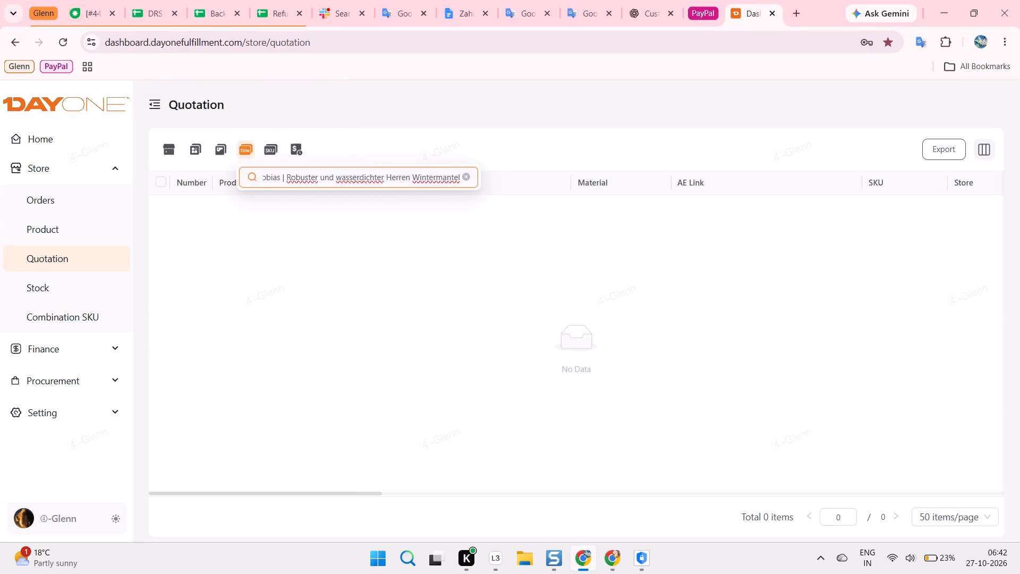
Search the DayOne quotation list by title for "Tobias | Robuster und wasserdichter Herren Wintermantel".
{"action": "key", "text": "Return"}
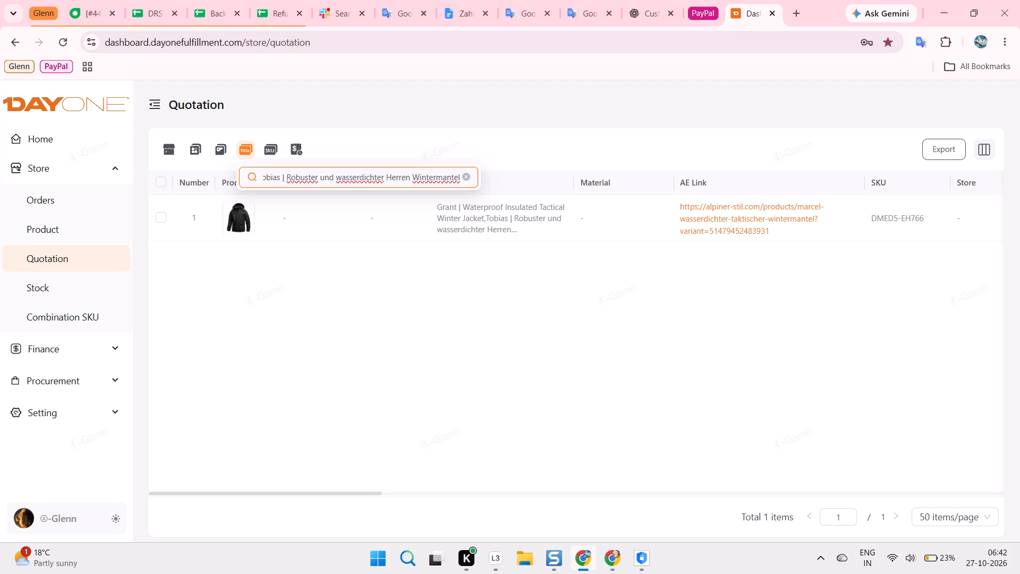
{"action": "left_click", "coordinate": [360, 343]}
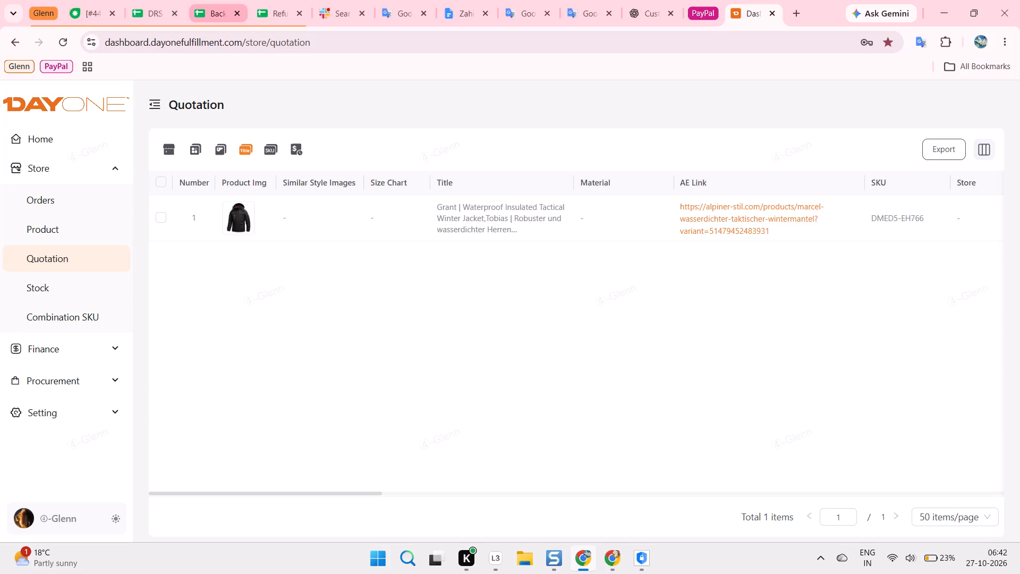
{"action": "left_click", "coordinate": [99, 0]}
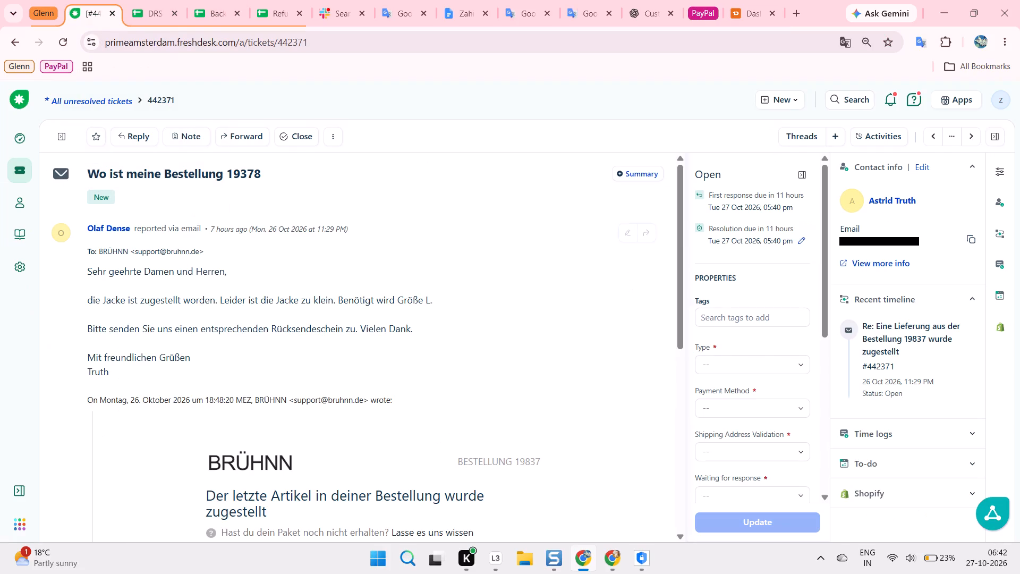
{"action": "key", "text": "alt+Tab"}
{"action": "double_click", "coordinate": [192, 111]}
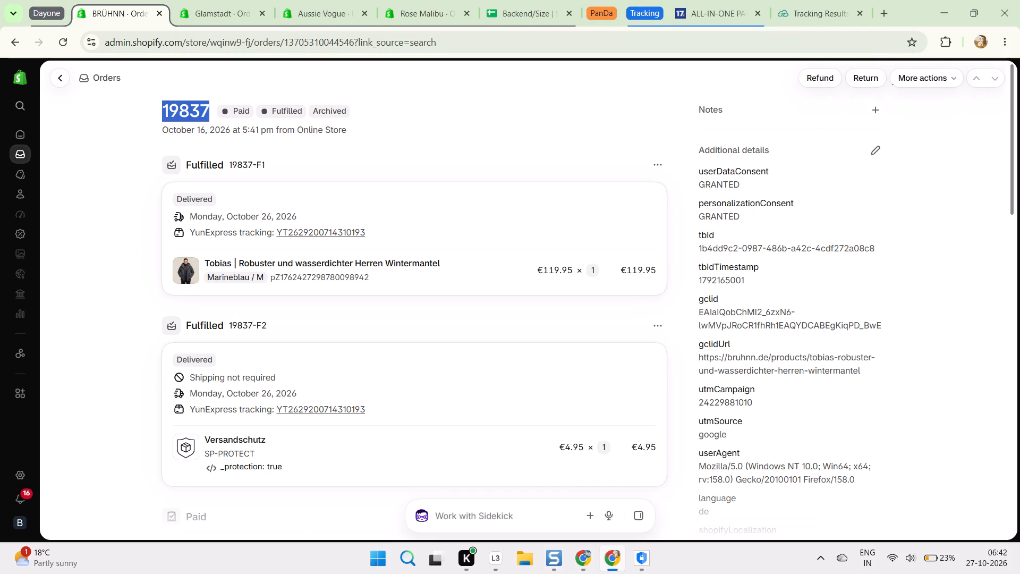
{"action": "key", "text": "ctrl+c"}
{"action": "key", "text": "ctrl+c"}
{"action": "key", "text": "alt+Tab"}
{"action": "left_click_drag", "start_coordinate": [390, 0], "coordinate": [337, 0]}
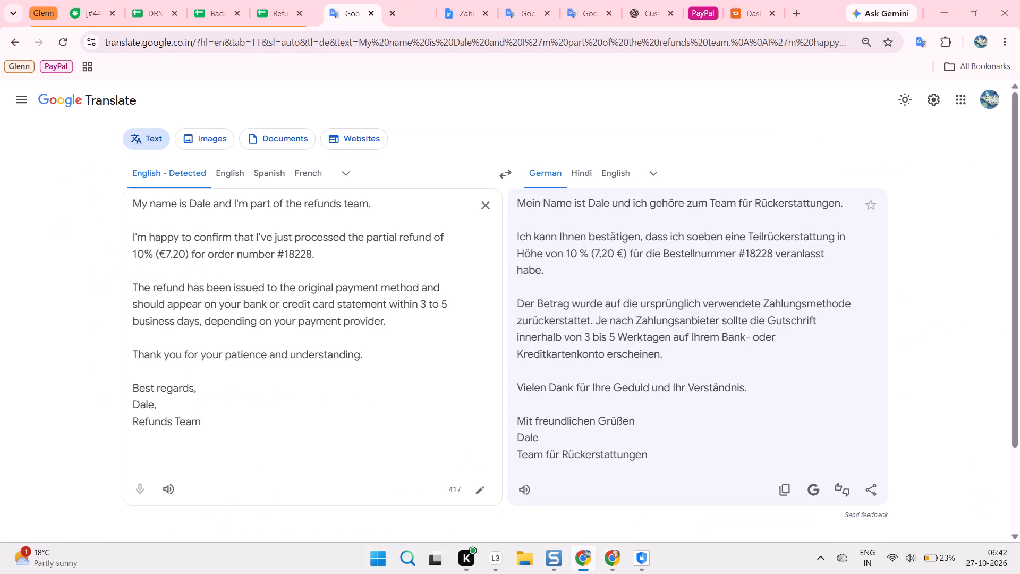
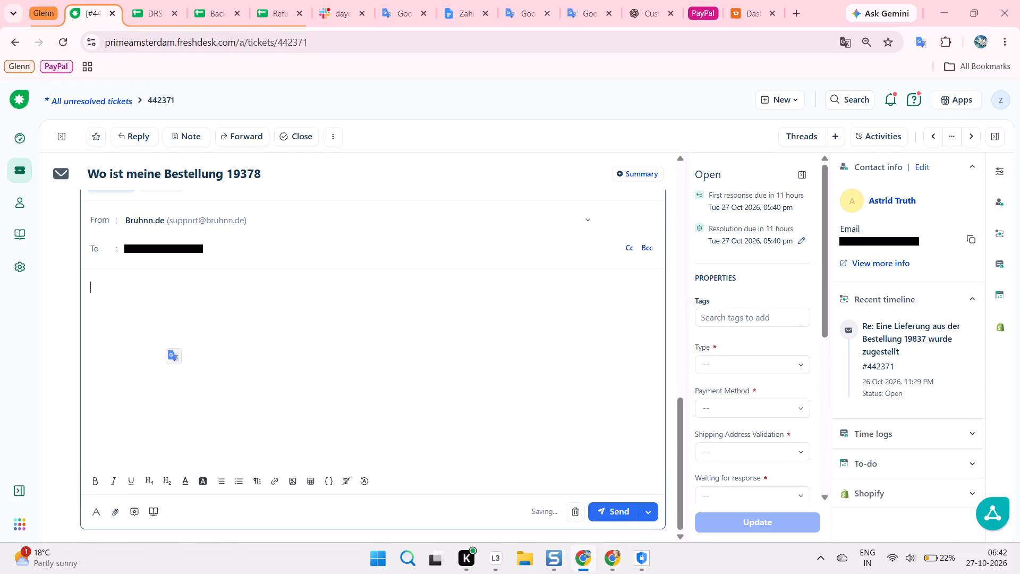
Insert the 02-Return(PP)-Dayone-German-Bruhn-Quality issue canned response into the reply, then clear its body text while keeping the return form attachment.
{"action": "key", "text": "BackSpace"}
{"action": "key", "text": "BackSpace"}
{"action": "key", "text": "BackSpace"}
{"action": "key", "text": "BackSpace"}
{"action": "type", "text": "/c"}
{"action": "key", "text": "Return"}
{"action": "type", "text": "bruh"}
{"action": "left_click", "coordinate": [215, 320]}
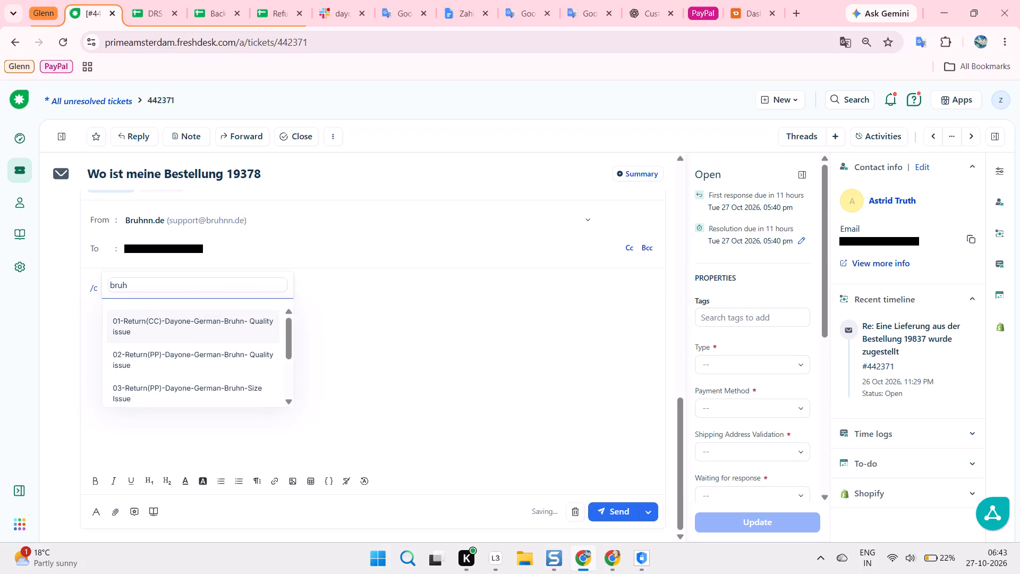
{"action": "left_click", "coordinate": [229, 360], "text": "ctrl"}
{"action": "key", "text": "ctrl+a"}
{"action": "key", "text": "BackSpace"}
{"action": "key", "text": "BackSpace"}
{"action": "key", "text": "BackSpace"}
{"action": "key", "text": "BackSpace"}
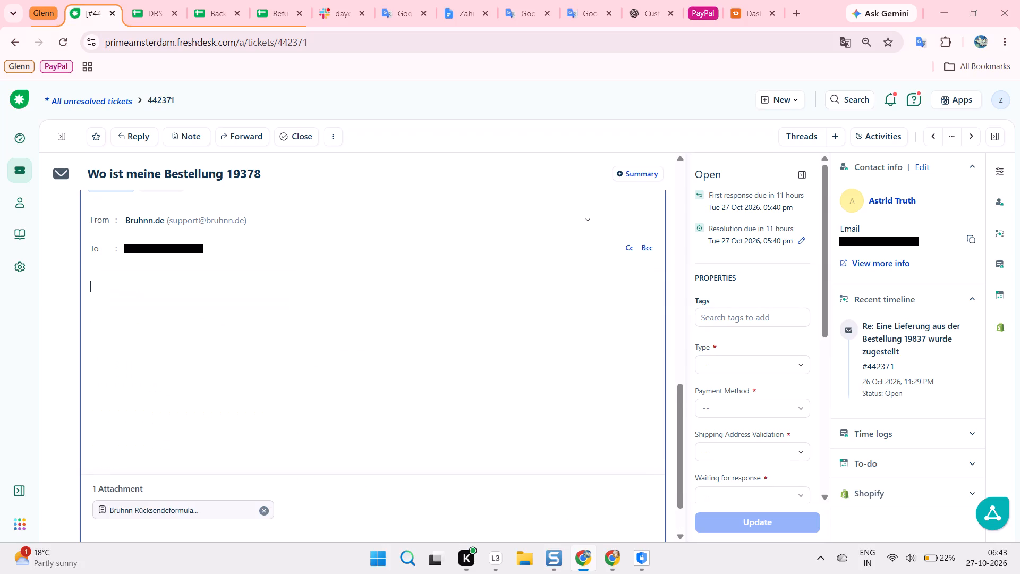
Fill the reply with the gsrpp canned response for German size returns and send it to the customer.
{"action": "type", "text": "/c"}
{"action": "key", "text": "Return"}
{"action": "type", "text": "gs"}
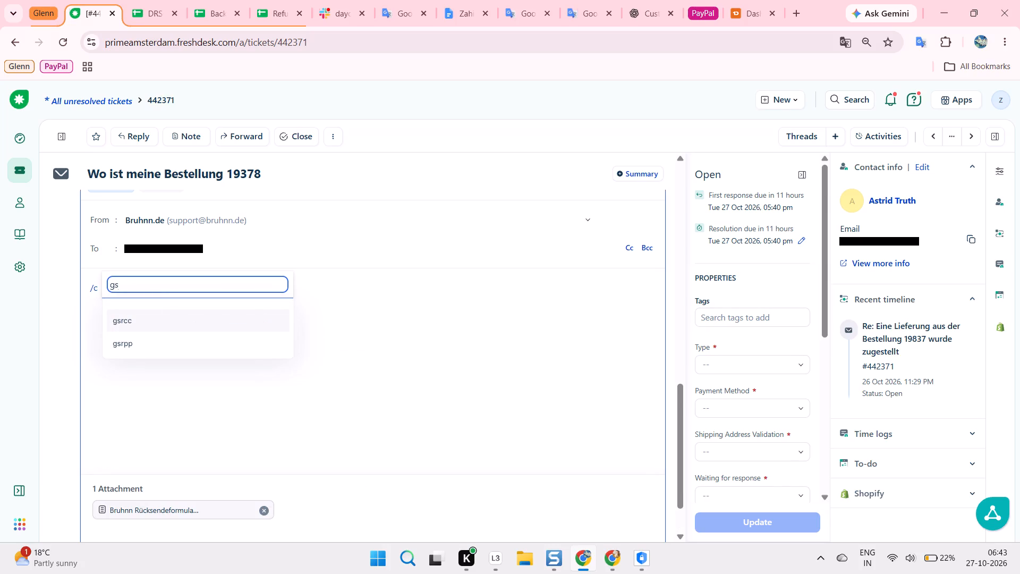
{"action": "left_click", "coordinate": [174, 350]}
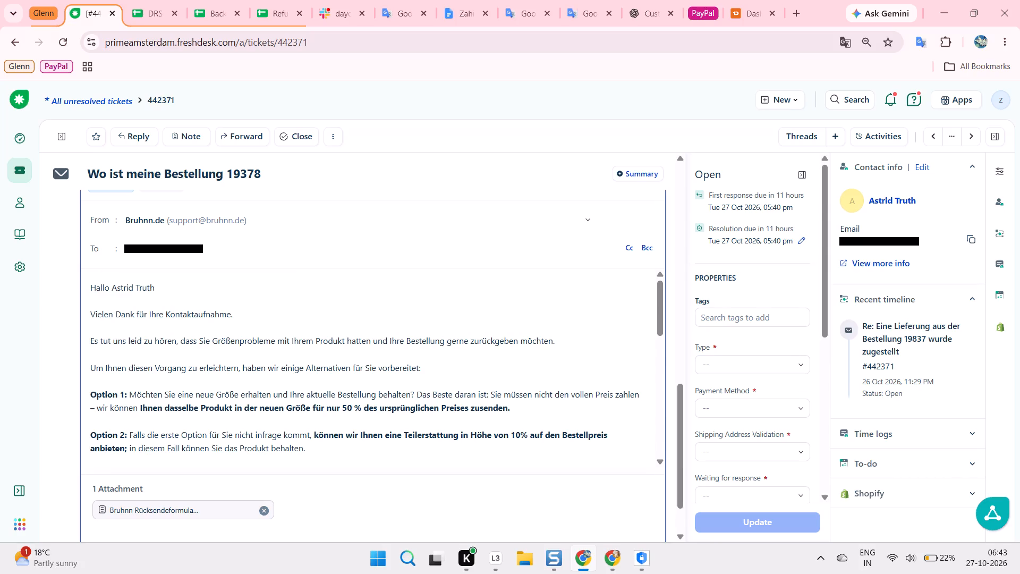
{"action": "scroll", "coordinate": [368, 364], "scroll_direction": "down", "scroll_amount": 5}
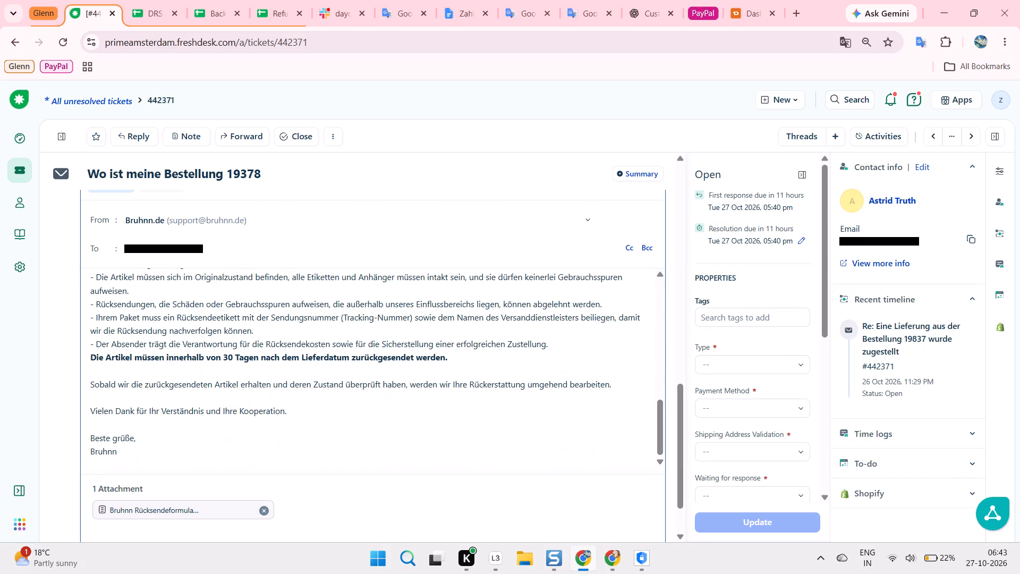
{"action": "scroll", "coordinate": [567, 497], "scroll_direction": "down", "scroll_amount": 3}
{"action": "left_click", "coordinate": [590, 503]}
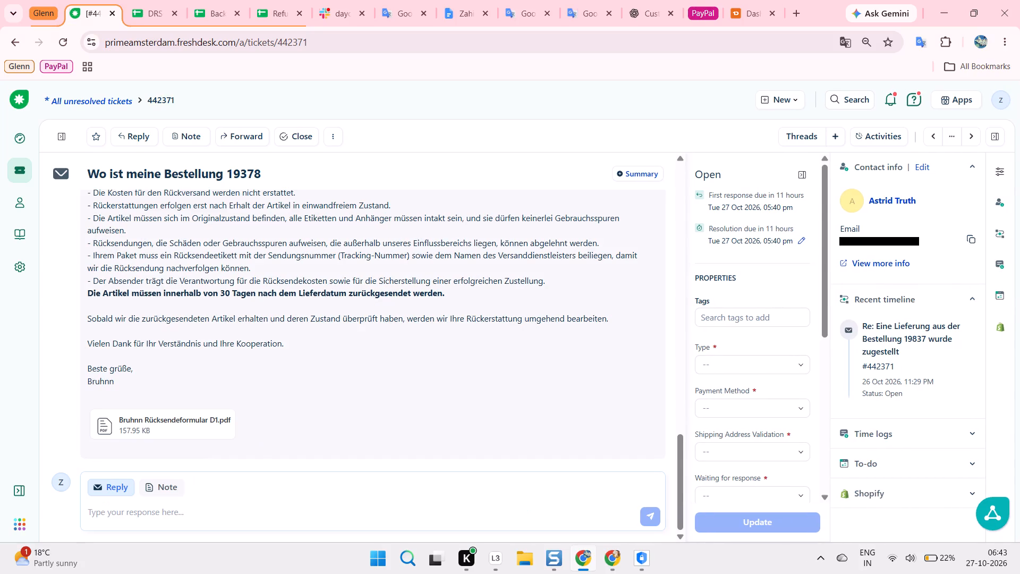
Set the ticket's Type to Return + Size Issue.
{"action": "left_click", "coordinate": [736, 358]}
{"action": "type", "text": "re"}
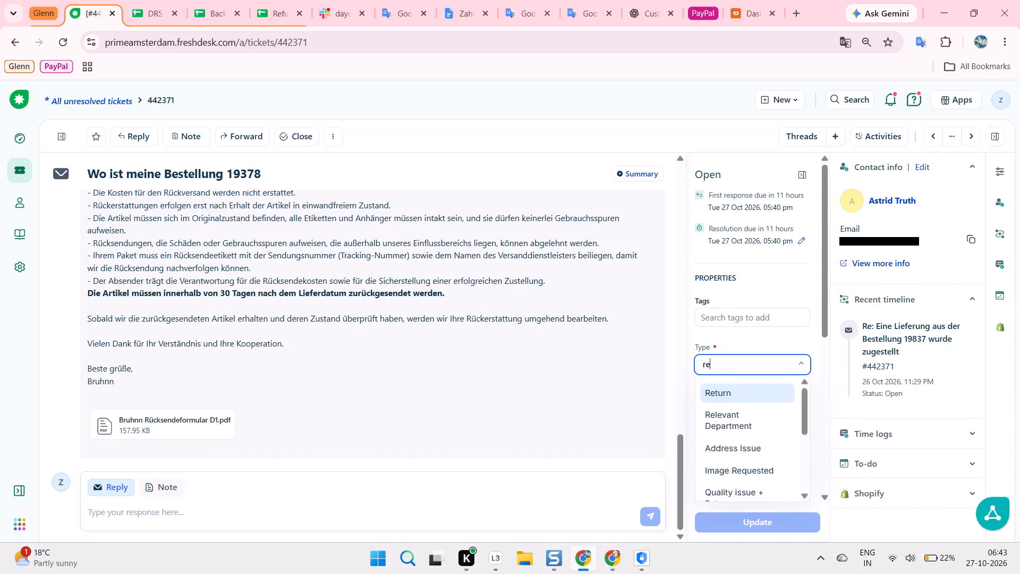
{"action": "key", "text": "BackSpace"}
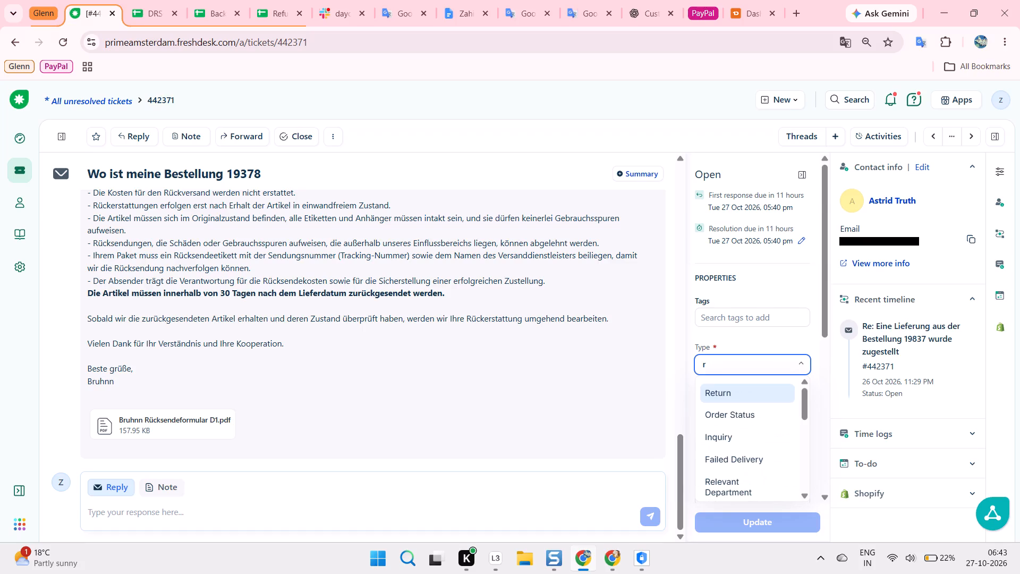
{"action": "type", "text": "et"}
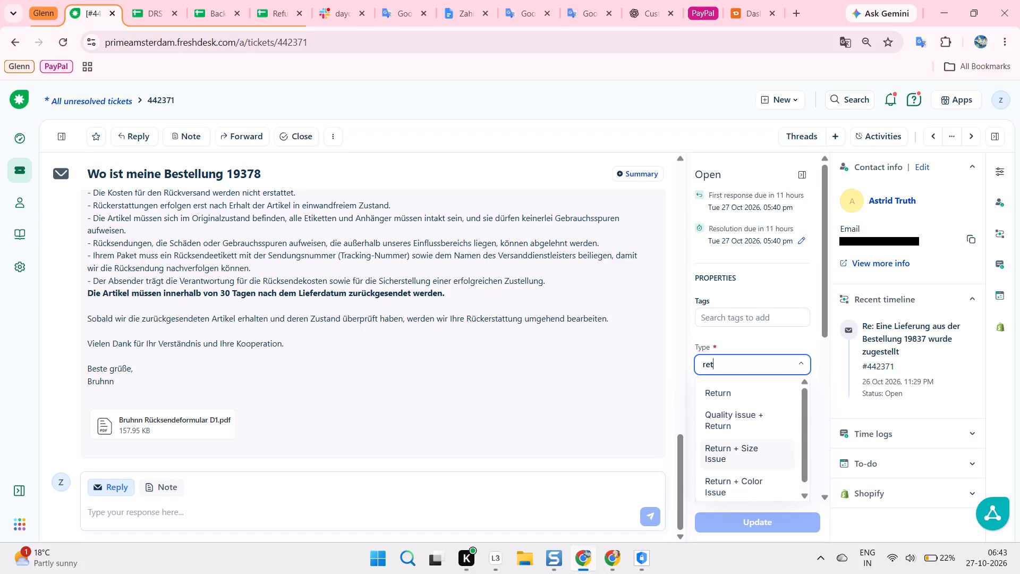
{"action": "left_click", "coordinate": [736, 446]}
{"action": "key", "text": "Tab"}
{"action": "key", "text": "alt+Tab"}
{"action": "scroll", "coordinate": [737, 444], "scroll_direction": "down", "scroll_amount": 1}
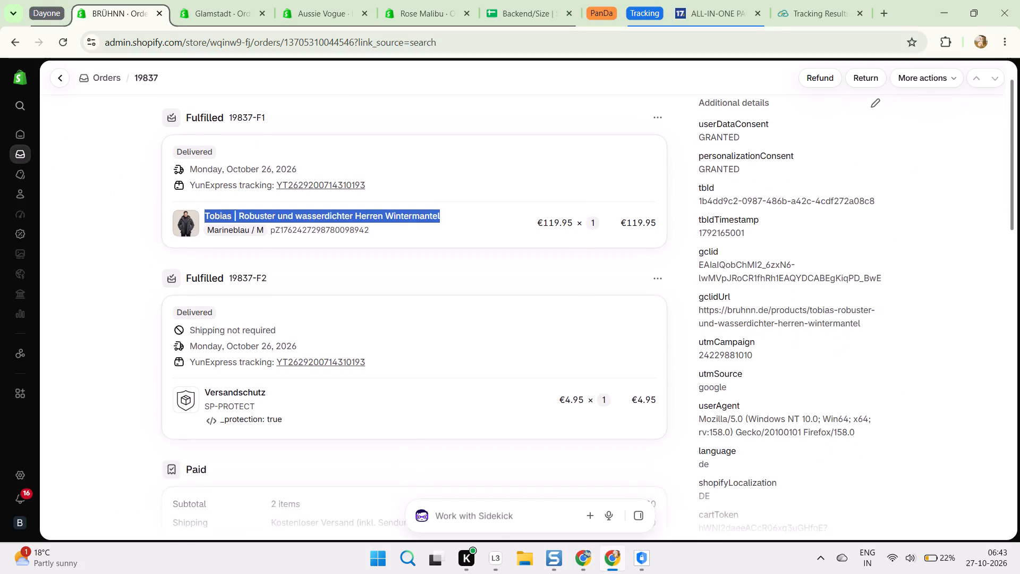
{"action": "scroll", "coordinate": [737, 444], "scroll_direction": "down", "scroll_amount": 5}
{"action": "key", "text": "alt+Tab"}
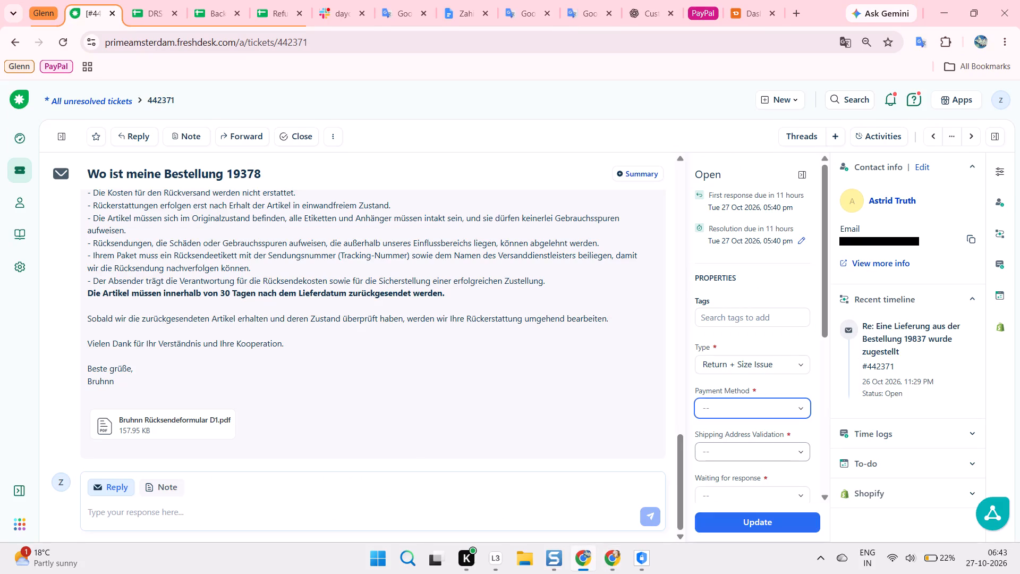
{"action": "key", "text": "p"}
{"action": "key", "text": "Tab"}
{"action": "key", "text": "v"}
{"action": "key", "text": "Tab"}
{"action": "key", "text": "n"}
{"action": "key", "text": "Tab"}
{"action": "key", "text": "n"}
{"action": "key", "text": "Tab"}
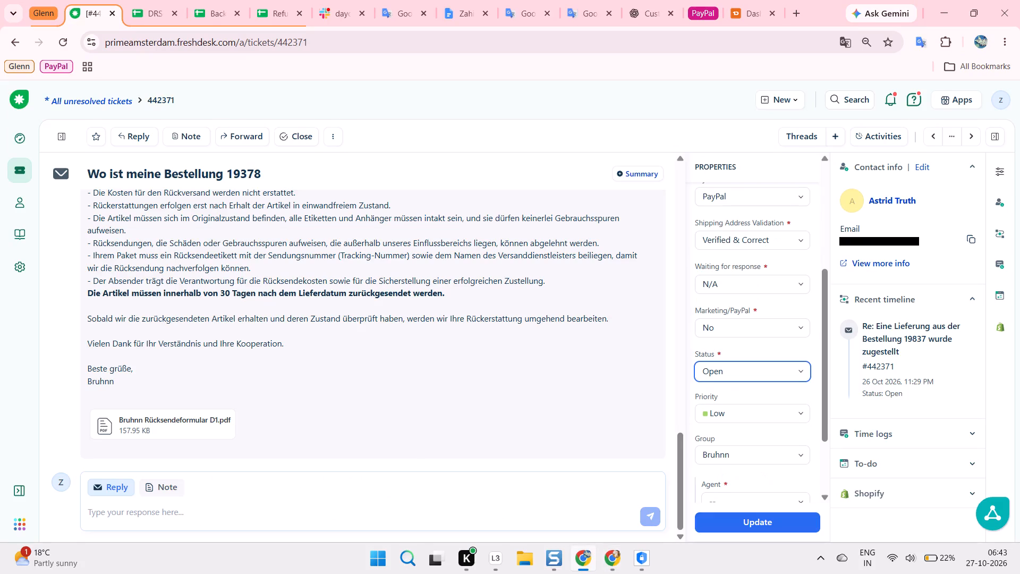
Set the ticket's status to Resolved, assign it to agent Zahid, and save the updated properties.
{"action": "key", "text": "r"}
{"action": "key", "text": "Tab"}
{"action": "key", "text": "Tab"}
{"action": "key", "text": "Tab"}
{"action": "key", "text": "z"}
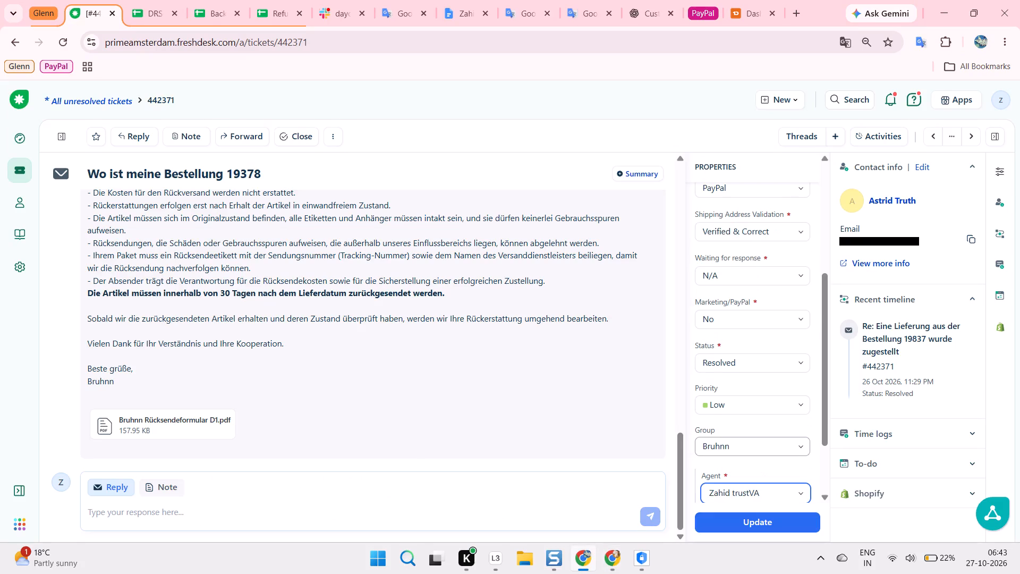
{"action": "key", "text": "Tab"}
{"action": "key", "text": "Tab"}
{"action": "key", "text": "Return"}
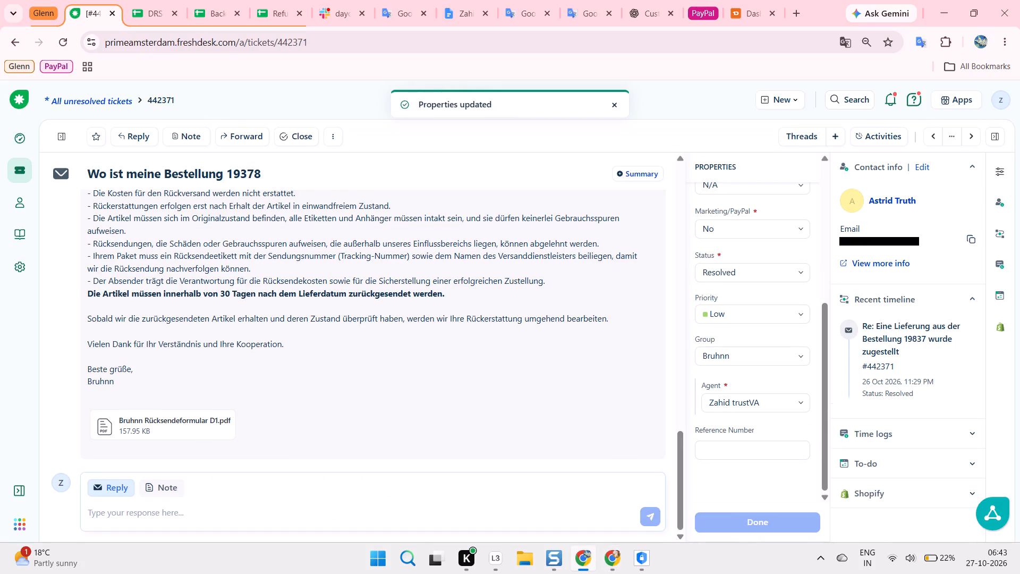
{"action": "triple_click", "coordinate": [154, 105]}
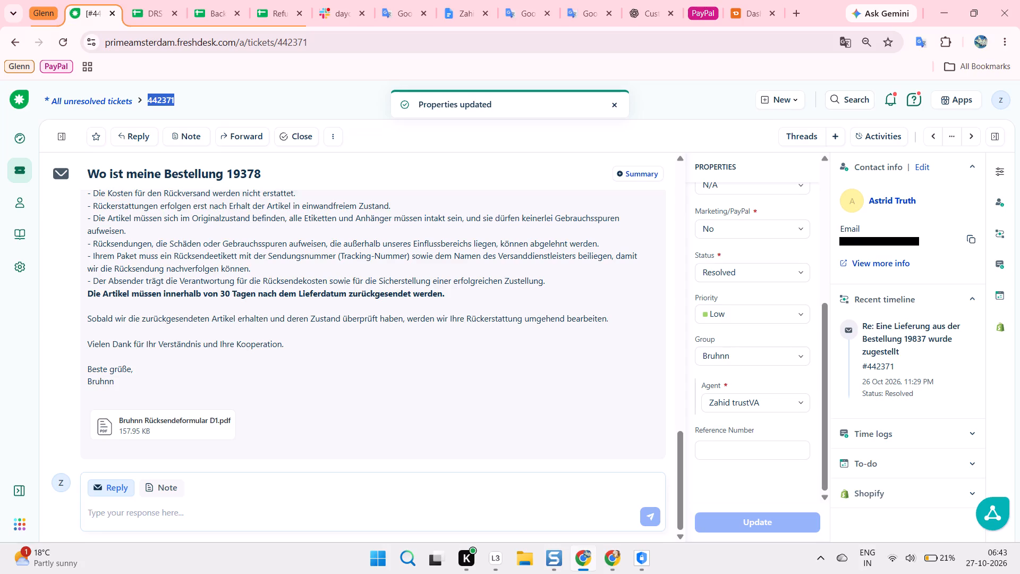
{"action": "key", "text": "ctrl+c"}
{"action": "key", "text": "ctrl+c"}
{"action": "key", "text": "ctrl+c"}
{"action": "key", "text": "ctrl+c"}
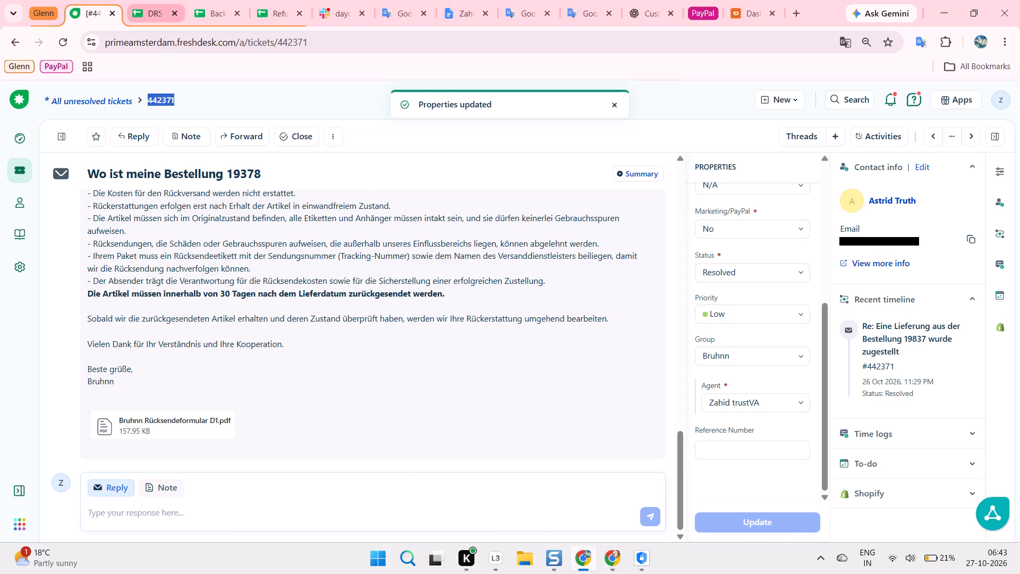
{"action": "left_click", "coordinate": [155, 0]}
{"action": "key", "text": "ctrl+v"}
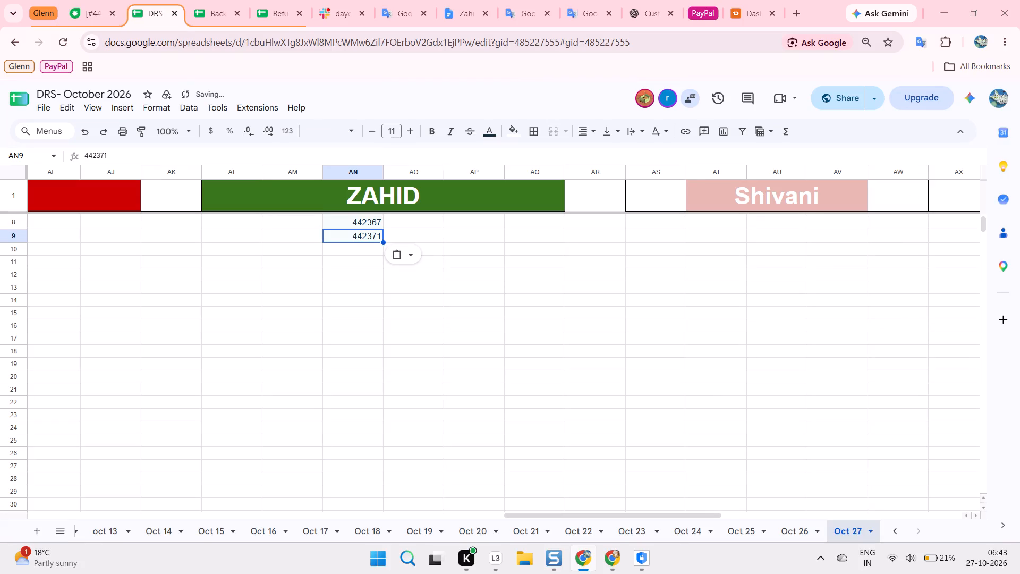
{"action": "left_click", "coordinate": [358, 248]}
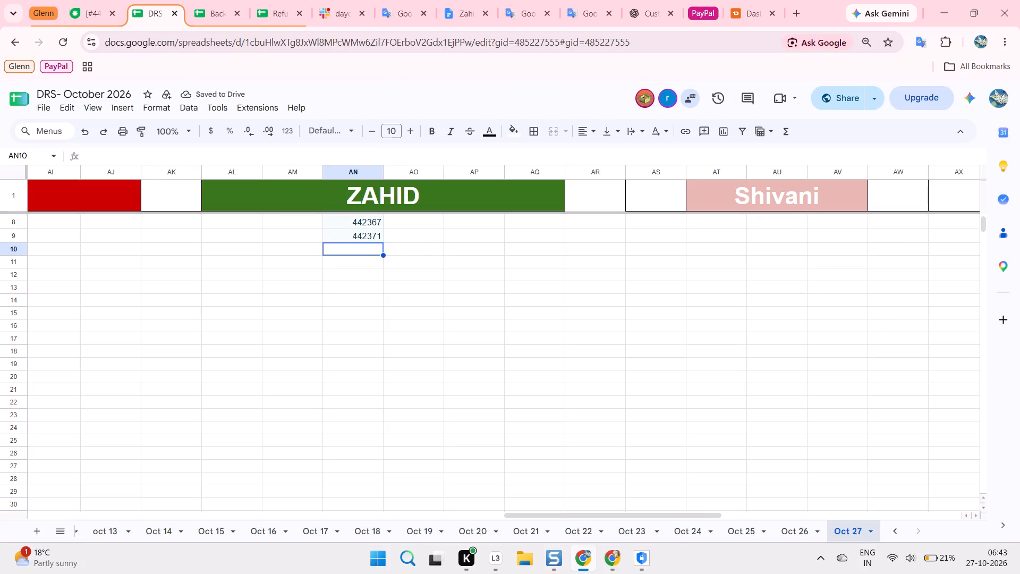
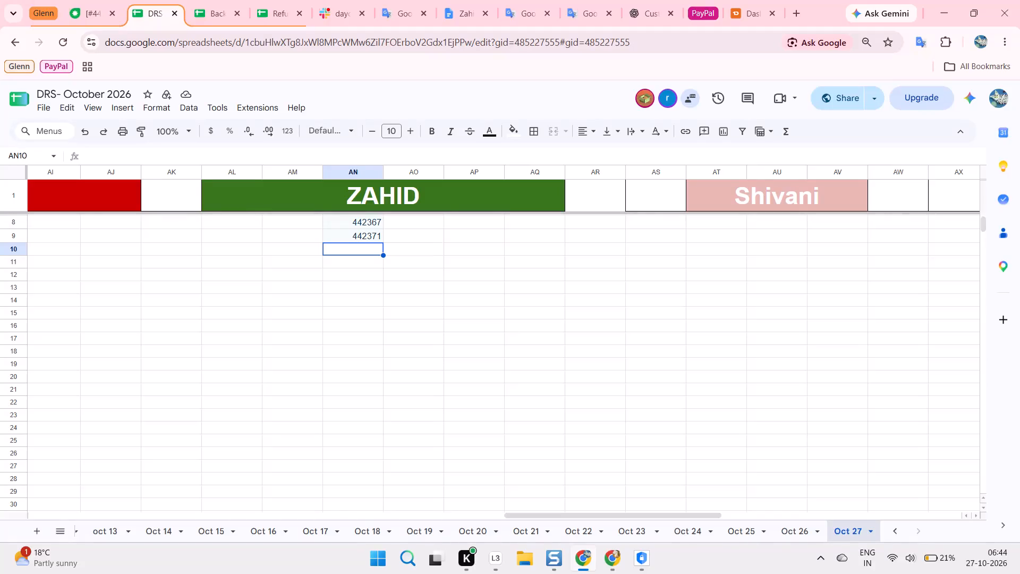
Return from the DRS sheet to ticket 442371 in Freshdesk.
{"action": "left_click", "coordinate": [93, 0]}
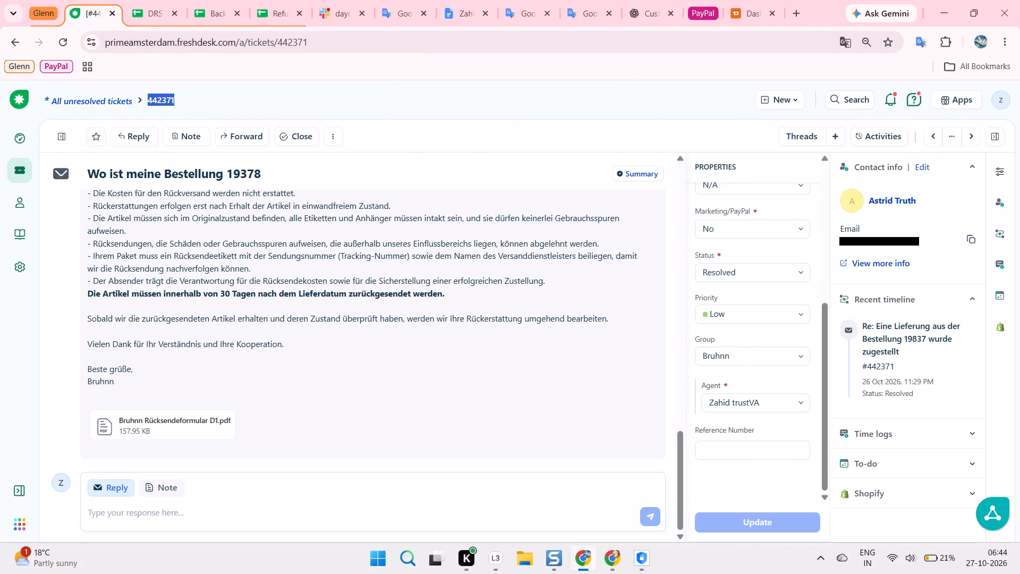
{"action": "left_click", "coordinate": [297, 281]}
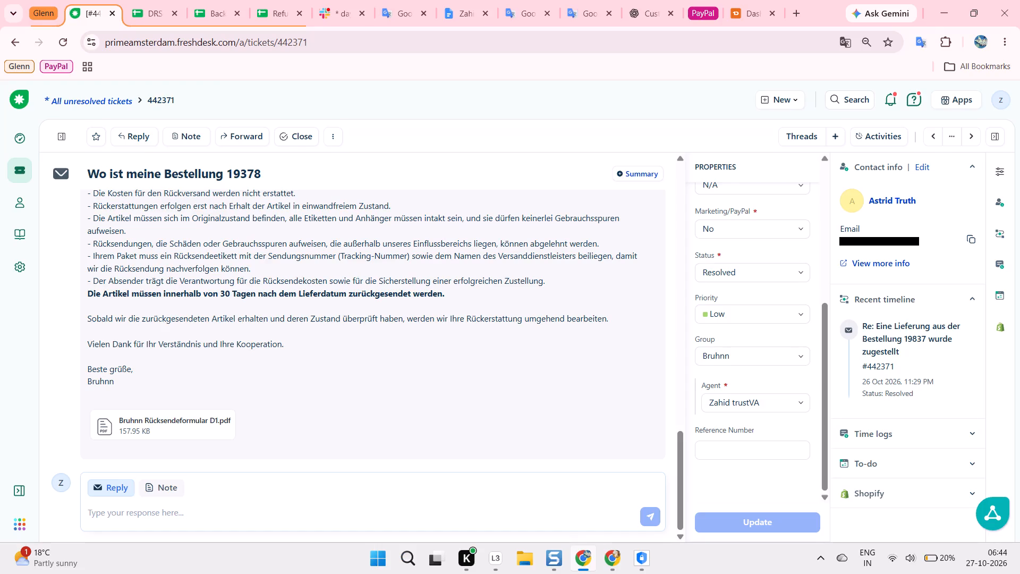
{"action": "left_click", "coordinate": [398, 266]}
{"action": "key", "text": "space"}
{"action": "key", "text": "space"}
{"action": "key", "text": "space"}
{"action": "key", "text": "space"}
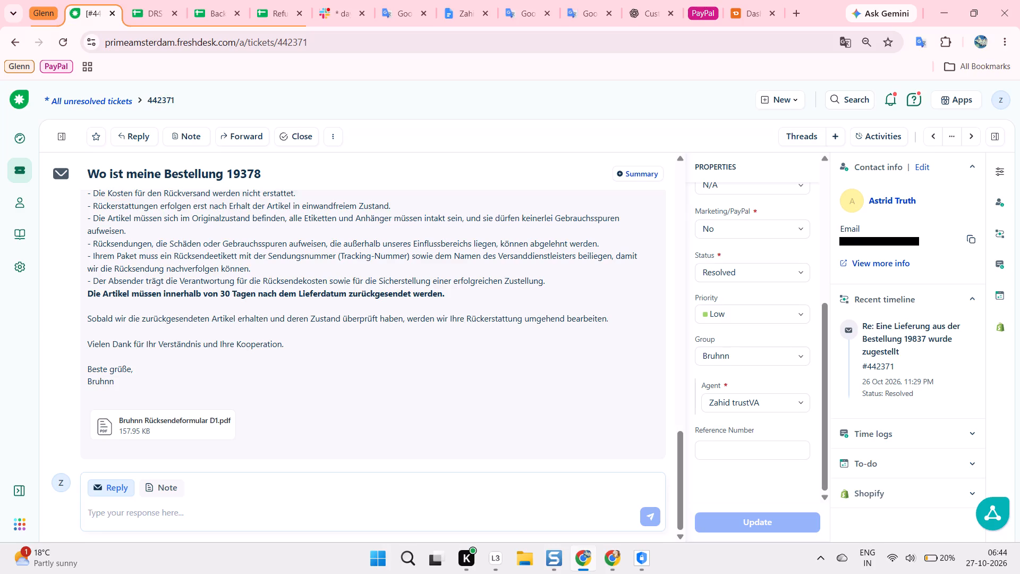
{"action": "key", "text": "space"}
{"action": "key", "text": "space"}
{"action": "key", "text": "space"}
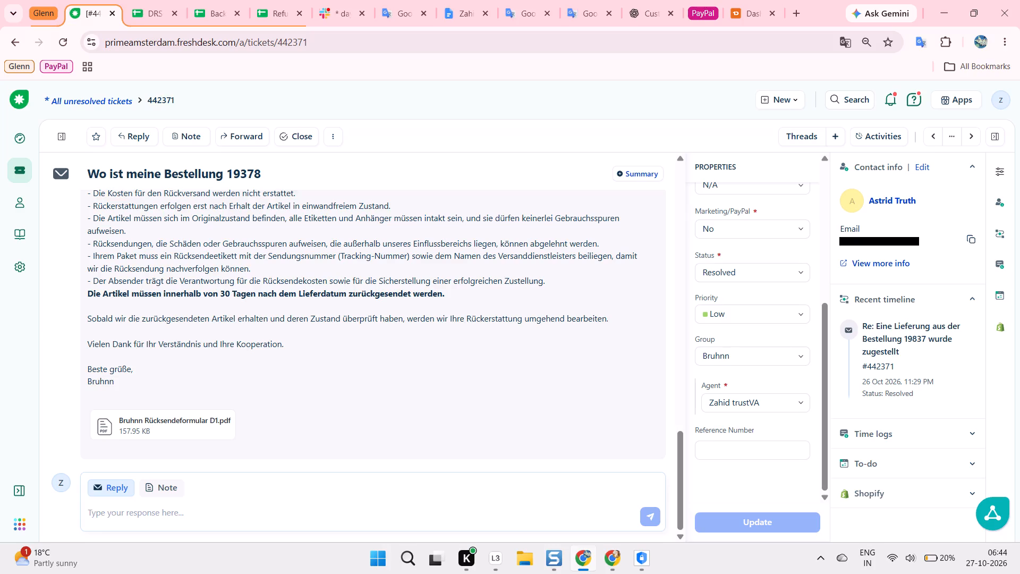
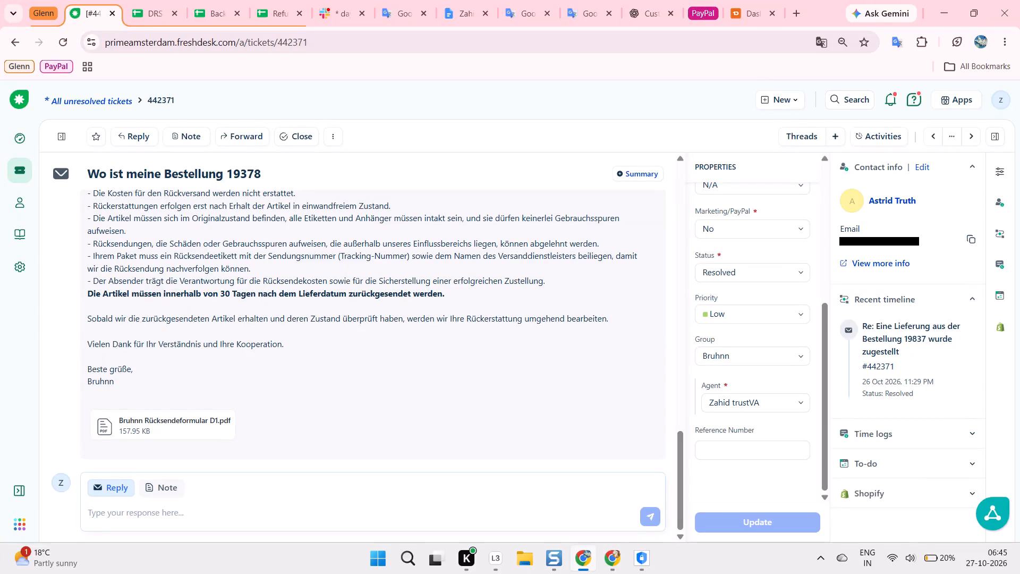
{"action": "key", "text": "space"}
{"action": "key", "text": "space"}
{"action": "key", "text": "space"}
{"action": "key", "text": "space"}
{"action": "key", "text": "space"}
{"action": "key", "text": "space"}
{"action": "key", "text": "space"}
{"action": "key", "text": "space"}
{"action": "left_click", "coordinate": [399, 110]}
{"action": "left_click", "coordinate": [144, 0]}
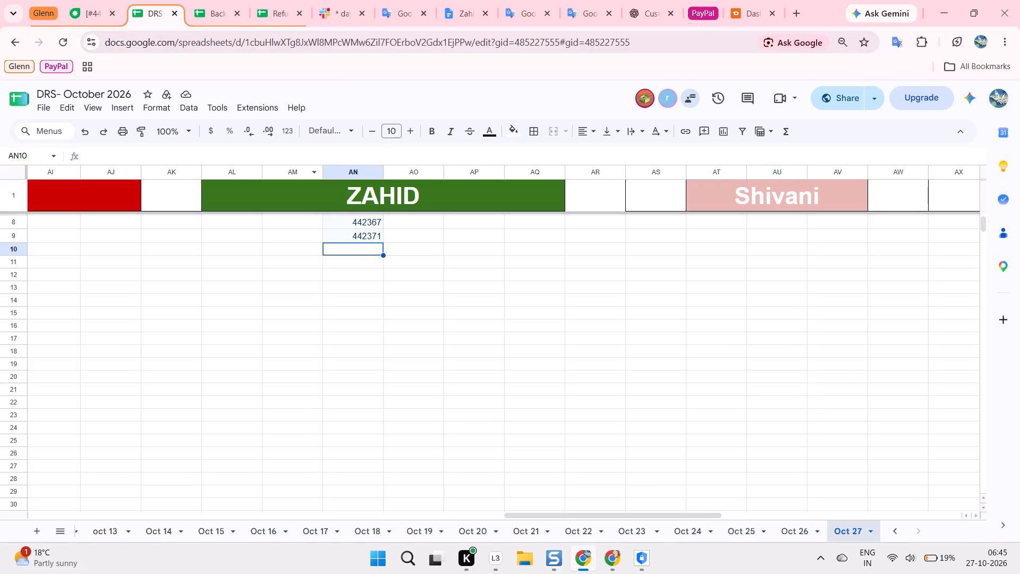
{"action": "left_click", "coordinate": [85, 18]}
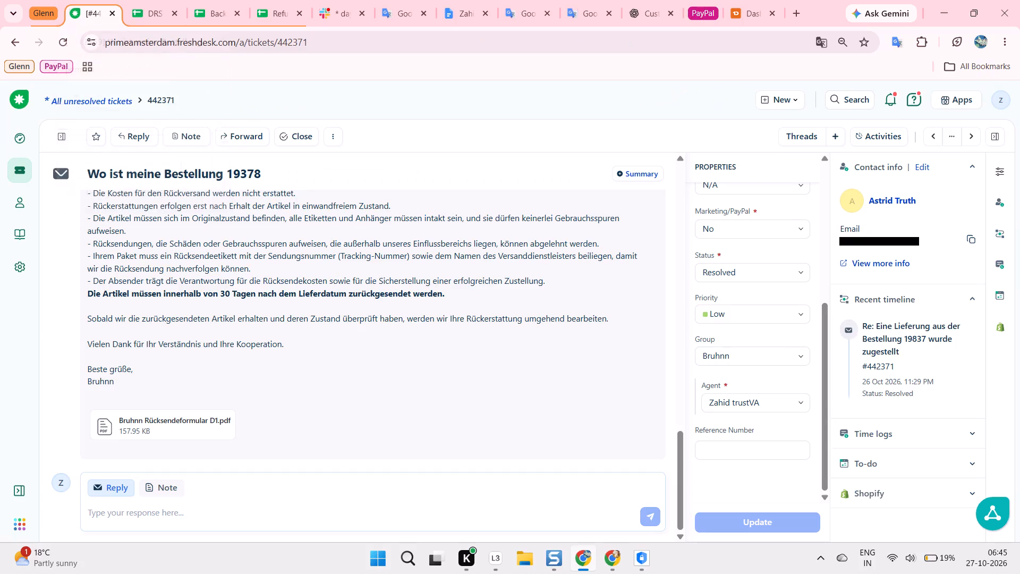
Move on from ticket 442371 through the following unresolved tickets to ticket 442376.
{"action": "left_click", "coordinate": [439, 281]}
{"action": "key", "text": "k"}
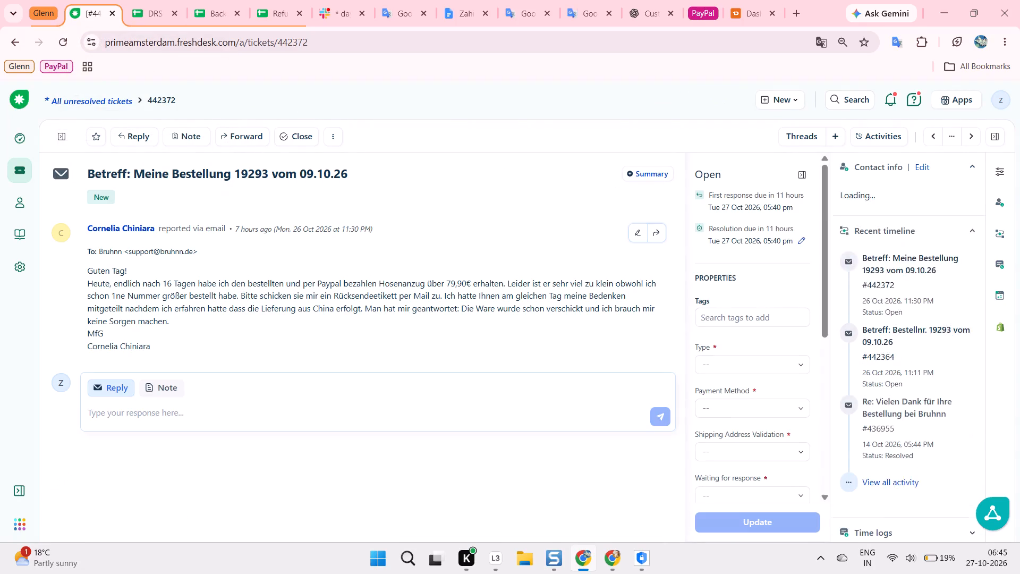
{"action": "scroll", "coordinate": [439, 281], "scroll_direction": "up", "scroll_amount": 2}
{"action": "key", "text": "k"}
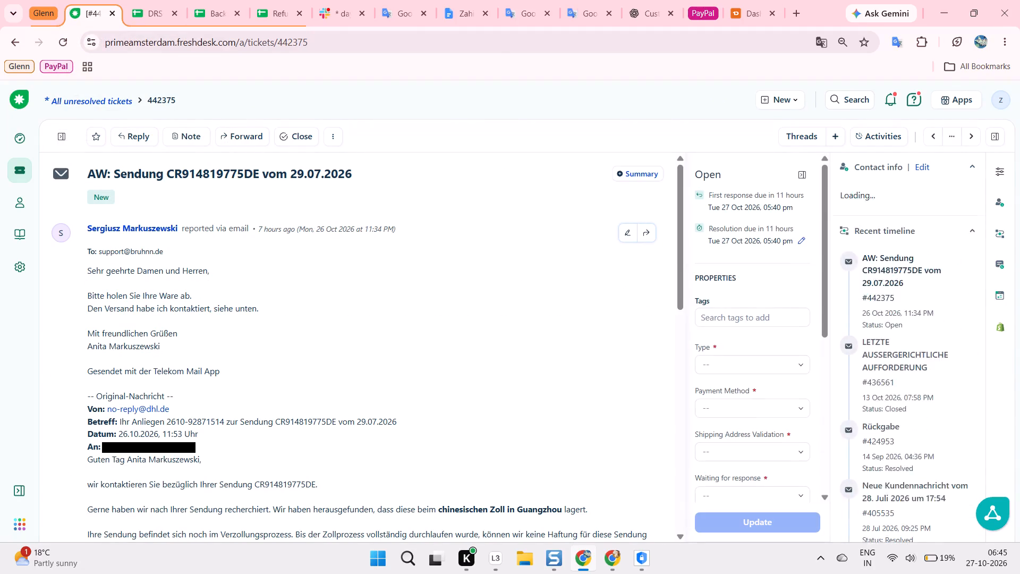
{"action": "key", "text": "k"}
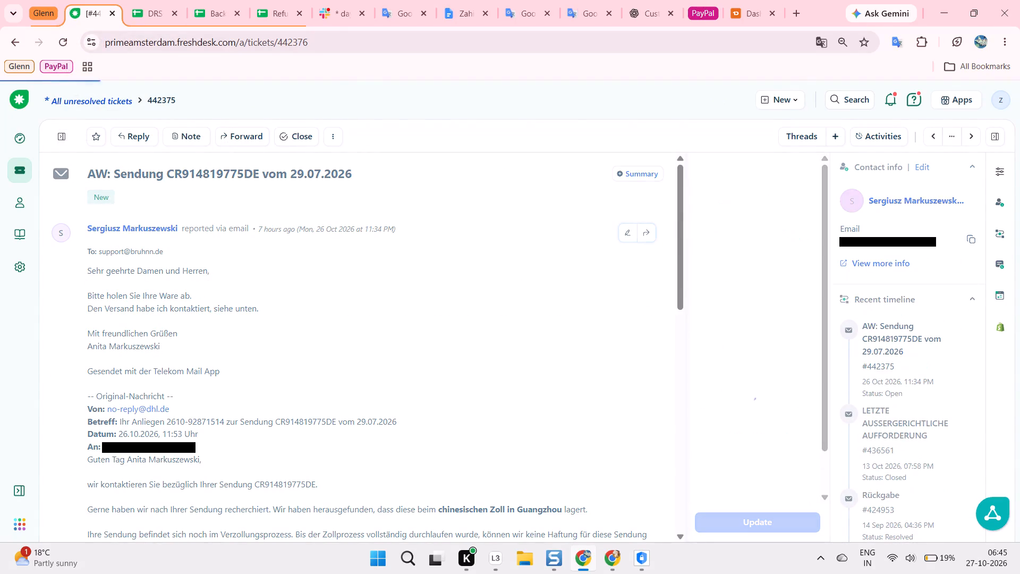
{"action": "scroll", "coordinate": [373, 292], "scroll_direction": "down", "scroll_amount": 1}
{"action": "right_click", "coordinate": [373, 292]}
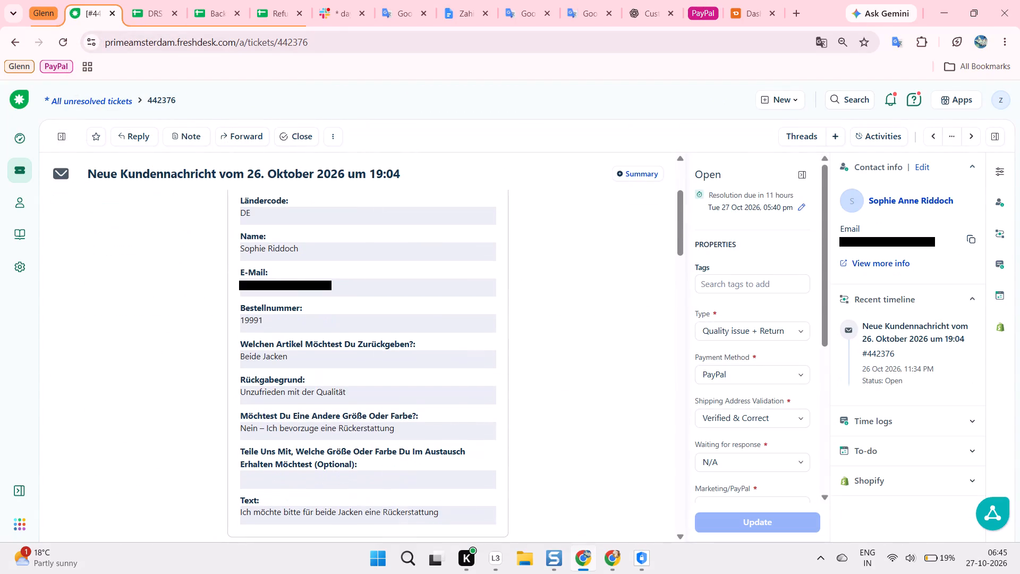
{"action": "left_click", "coordinate": [449, 480]}
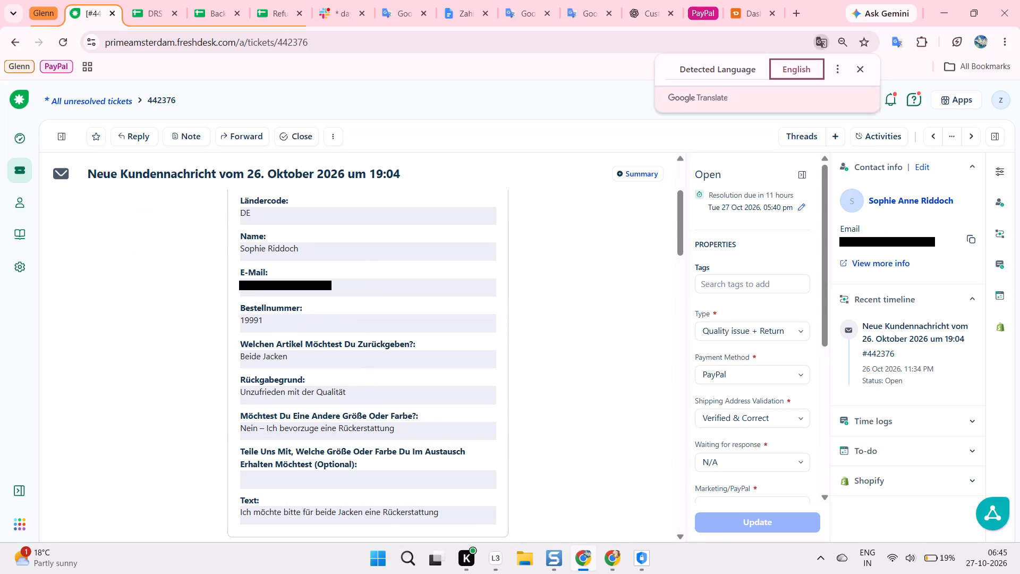
{"action": "scroll", "coordinate": [403, 410], "scroll_direction": "down", "scroll_amount": 1}
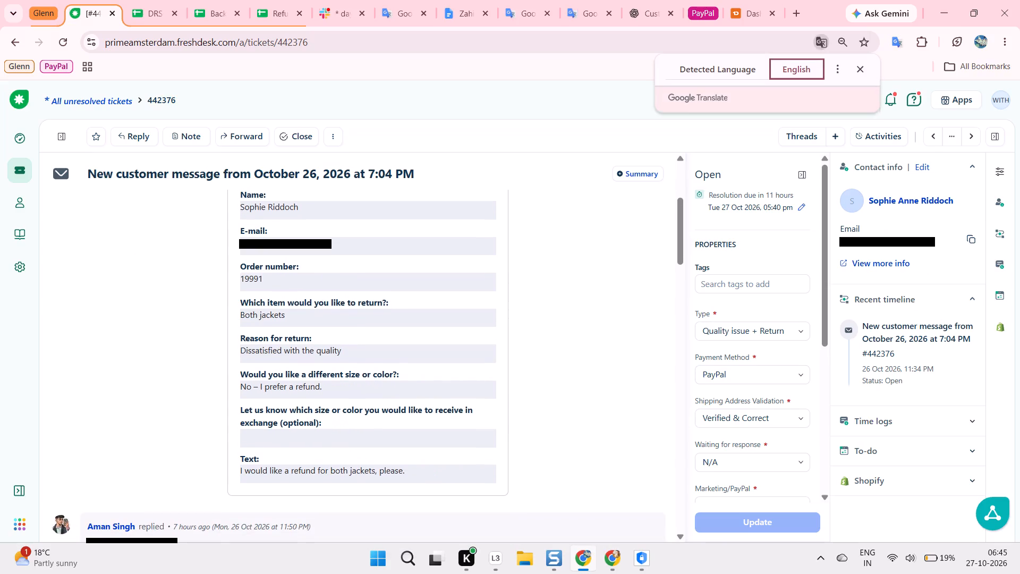
{"action": "scroll", "coordinate": [403, 410], "scroll_direction": "down", "scroll_amount": 6}
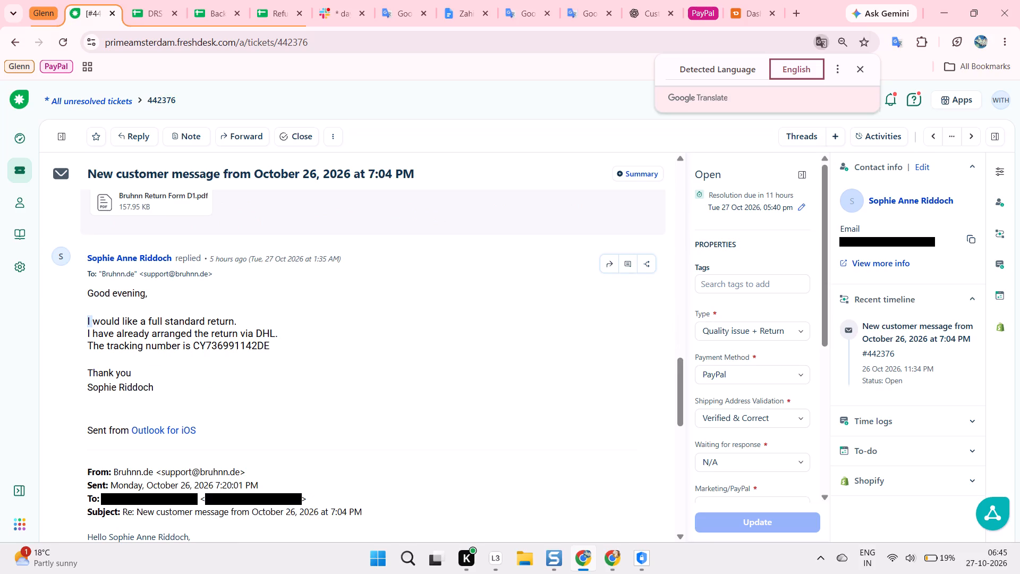
{"action": "left_click_drag", "start_coordinate": [195, 349], "coordinate": [294, 337]}
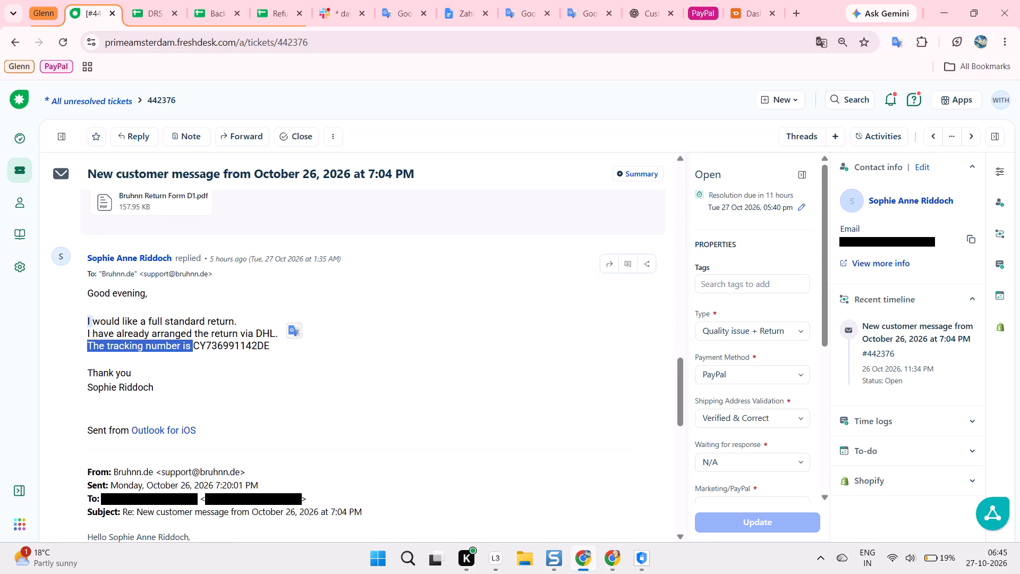
{"action": "left_click_drag", "start_coordinate": [219, 373], "coordinate": [195, 351]}
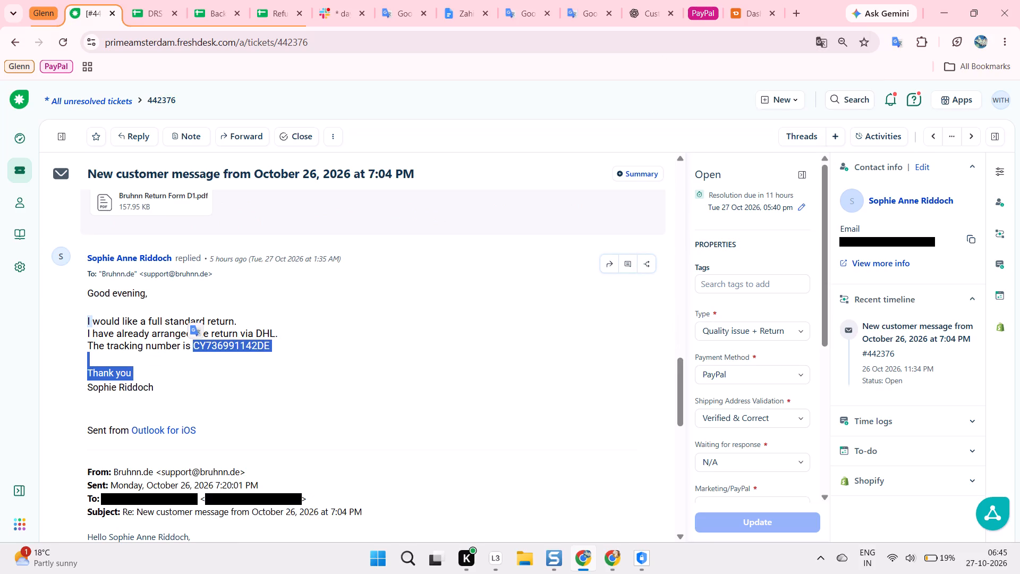
{"action": "left_click", "coordinate": [217, 394]}
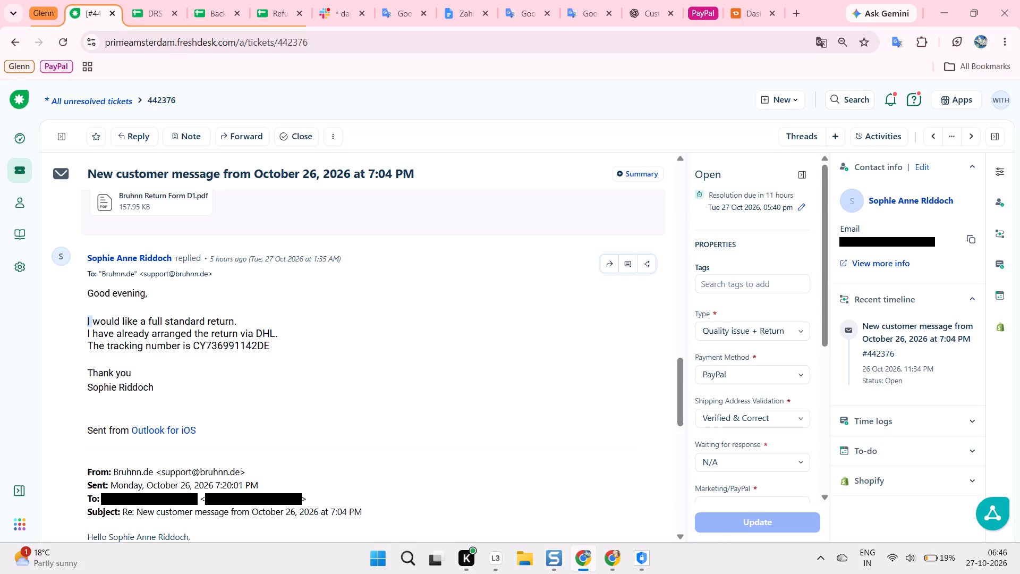
{"action": "left_click_drag", "start_coordinate": [194, 347], "coordinate": [267, 332]}
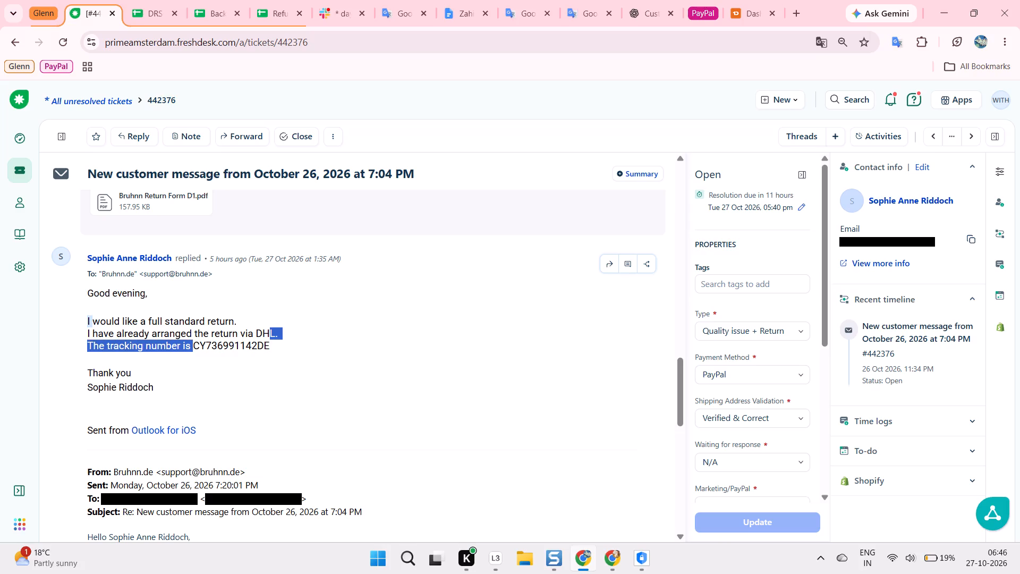
{"action": "left_click_drag", "start_coordinate": [267, 332], "coordinate": [267, 347]}
{"action": "key", "text": "ctrl+c"}
{"action": "key", "text": "ctrl+c"}
{"action": "key", "text": "ctrl+c"}
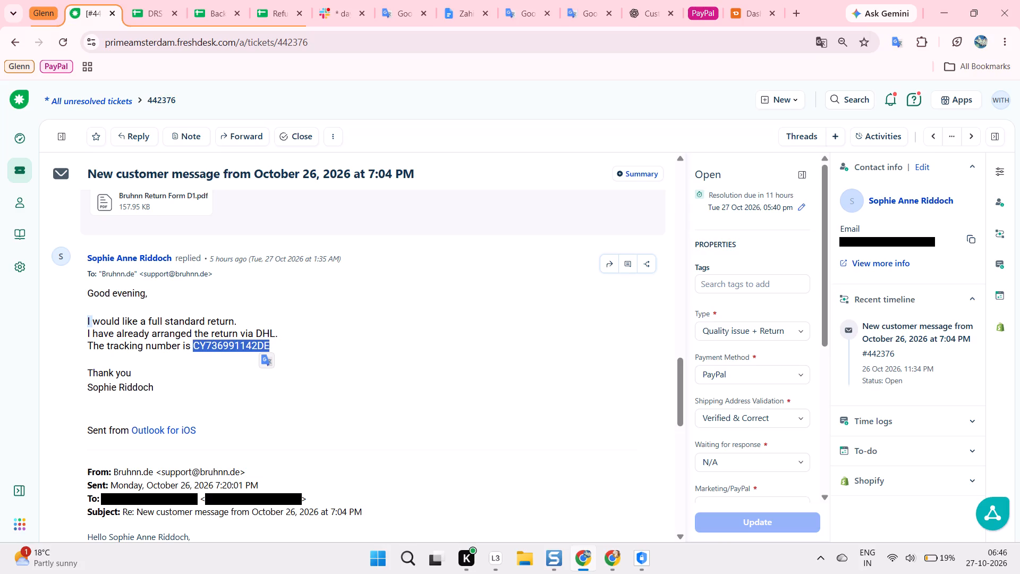
{"action": "key", "text": "ctrl+c"}
{"action": "key", "text": "ctrl+c"}
{"action": "scroll", "coordinate": [267, 347], "scroll_direction": "down", "scroll_amount": 9}
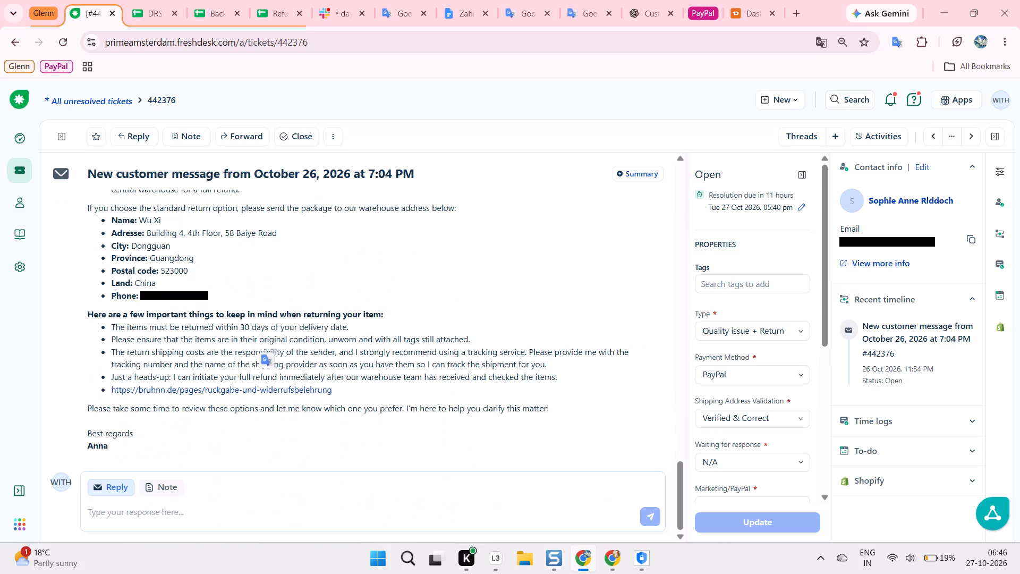
{"action": "scroll", "coordinate": [267, 347], "scroll_direction": "up", "scroll_amount": 6}
{"action": "key", "text": "alt+Tab"}
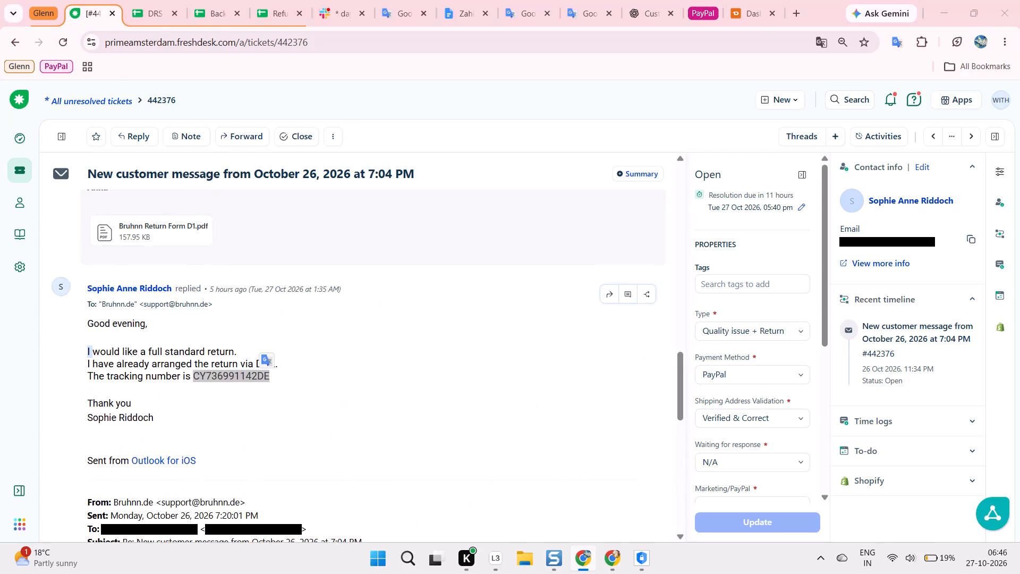
{"action": "left_click", "coordinate": [752, 2]}
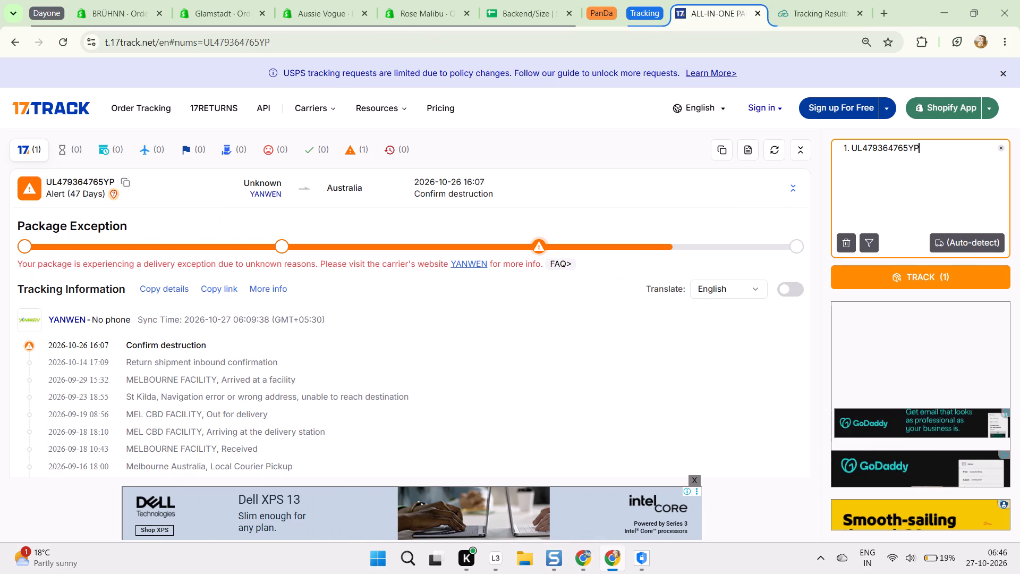
{"action": "left_click", "coordinate": [999, 146]}
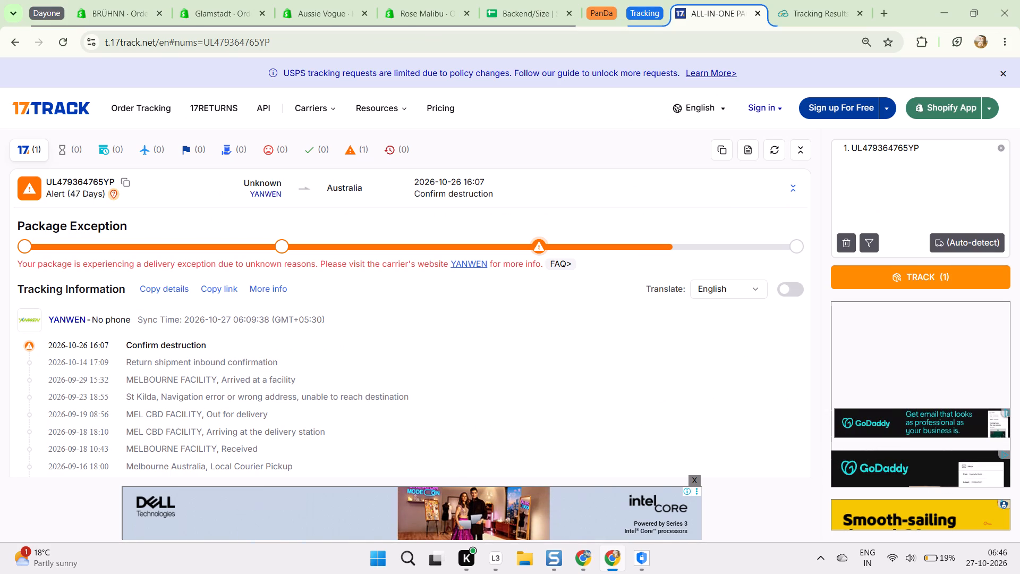
{"action": "key", "text": "ctrl+v"}
{"action": "key", "text": "Return"}
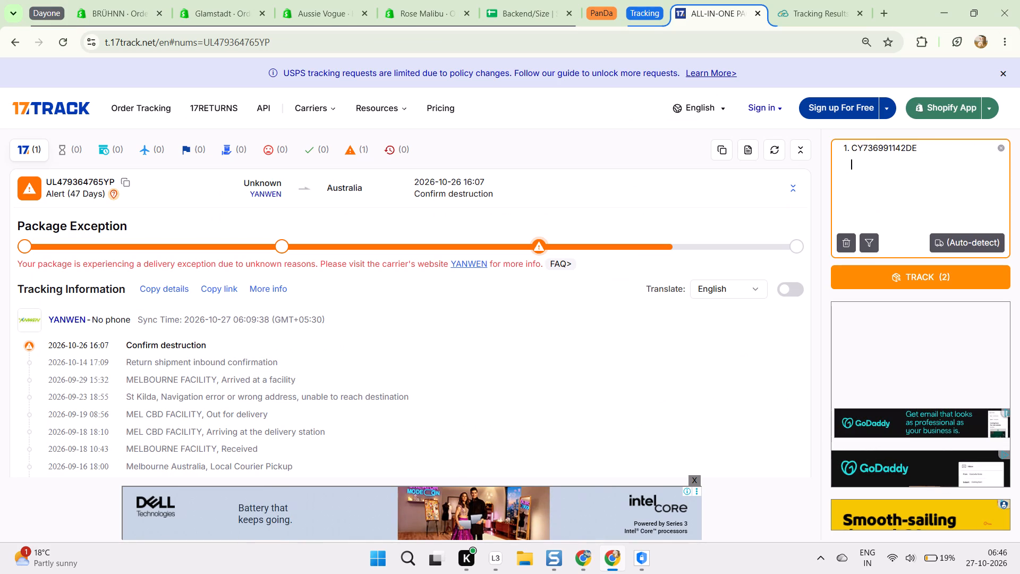
{"action": "key", "text": "alt+Tab"}
{"action": "key", "text": "alt+Tab"}
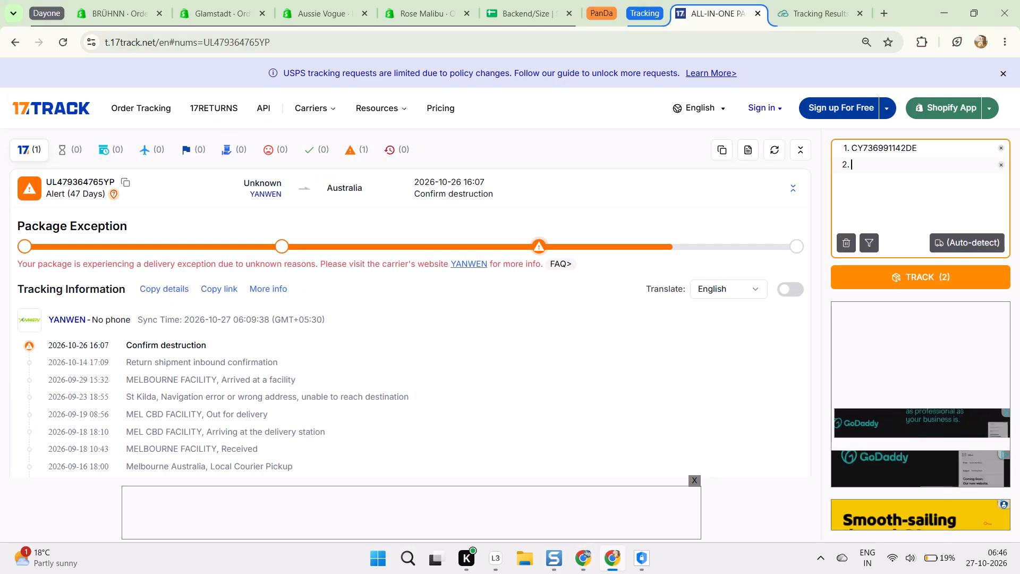
{"action": "left_click", "coordinate": [947, 273]}
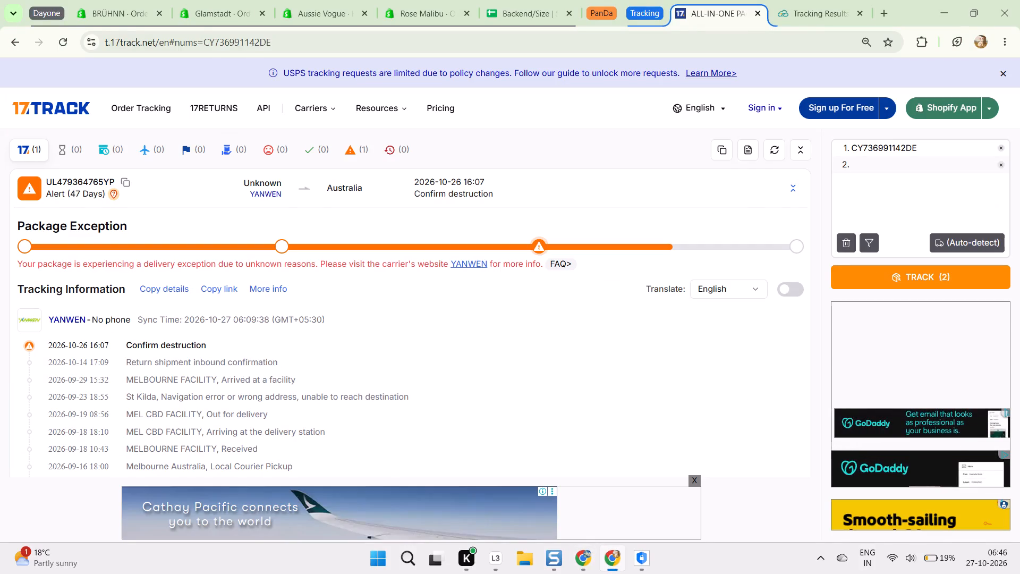
{"action": "key", "text": "alt+Tab"}
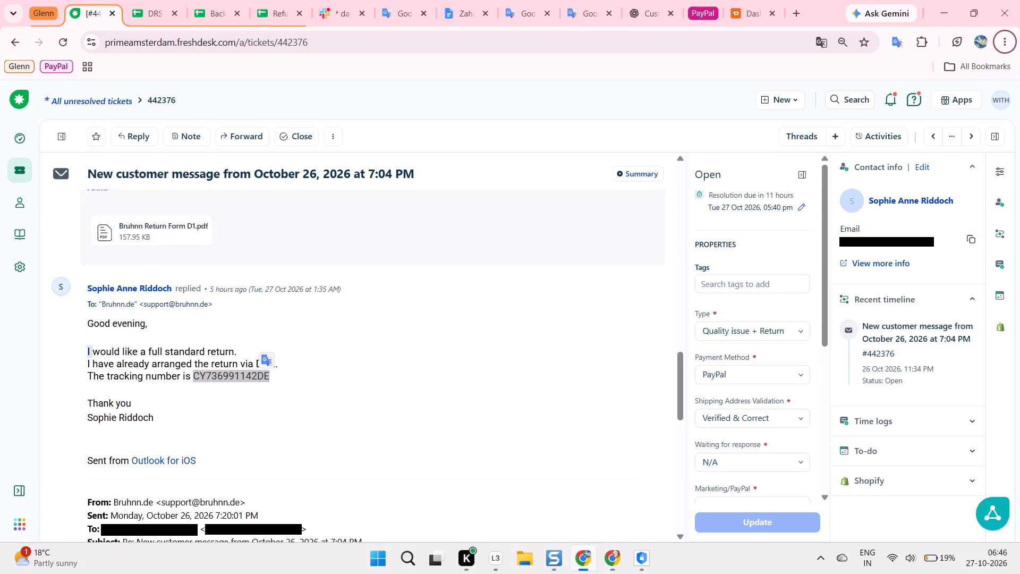
{"action": "left_click", "coordinate": [966, 242]}
{"action": "key", "text": "alt+Tab"}
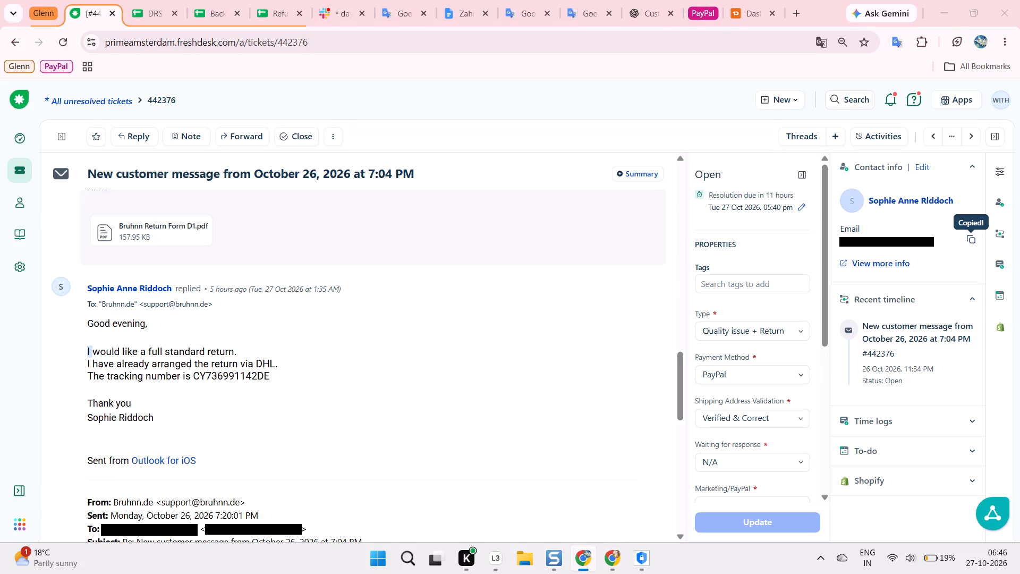
{"action": "left_click", "coordinate": [98, 0]}
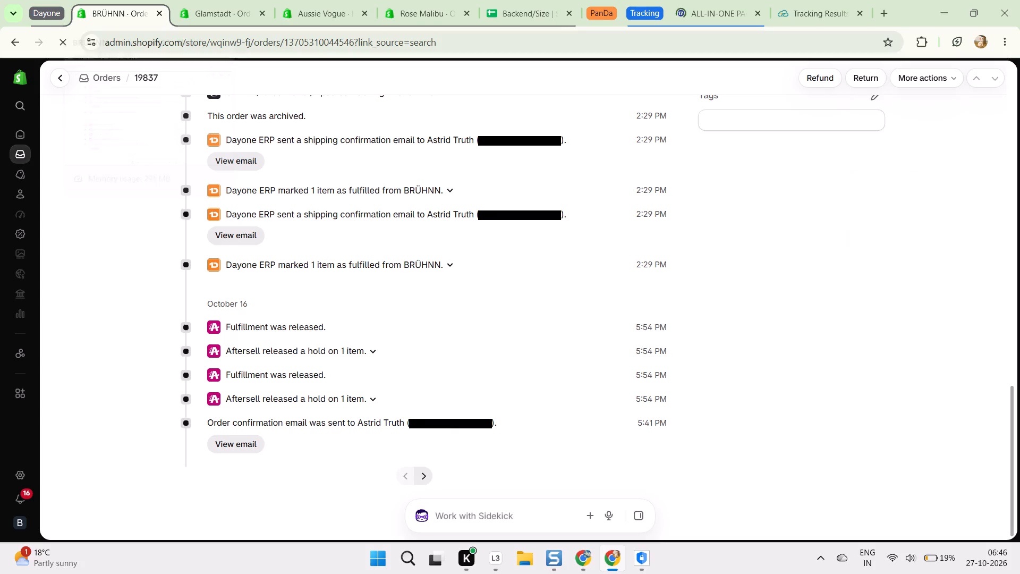
{"action": "left_click", "coordinate": [14, 103]}
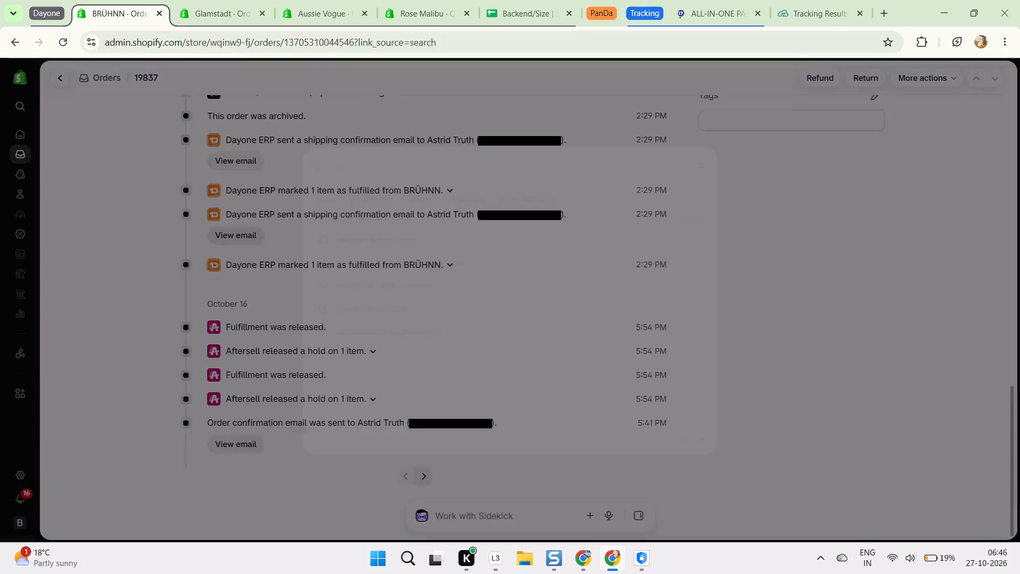
{"action": "key", "text": "ctrl+v"}
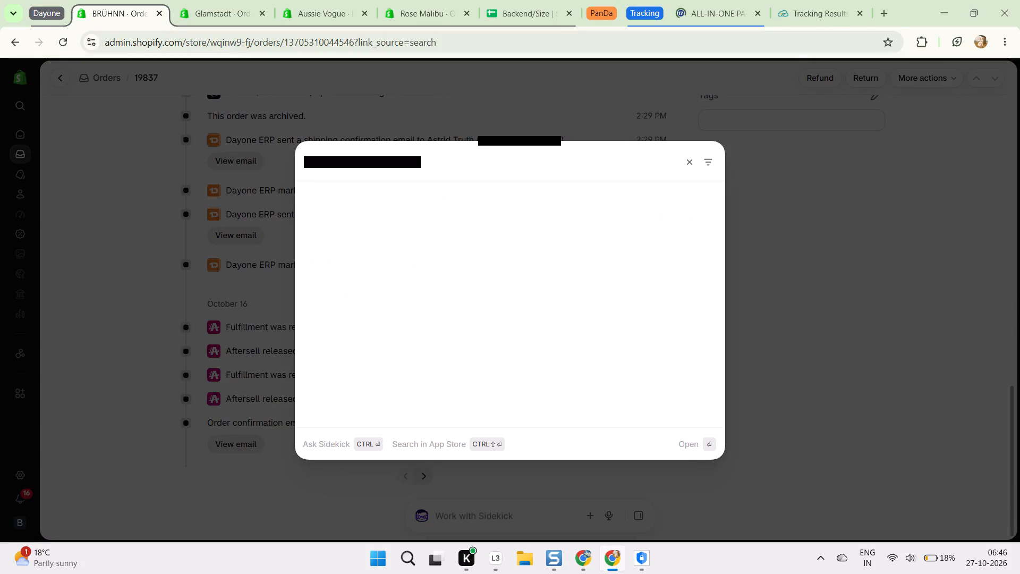
{"action": "key", "text": "alt+Tab"}
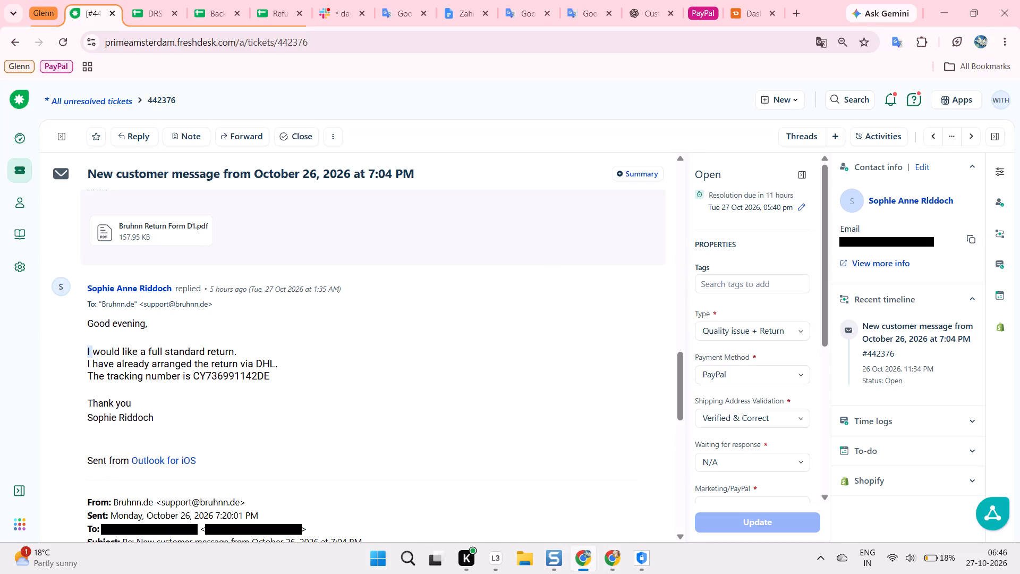
{"action": "key", "text": "alt+Tab"}
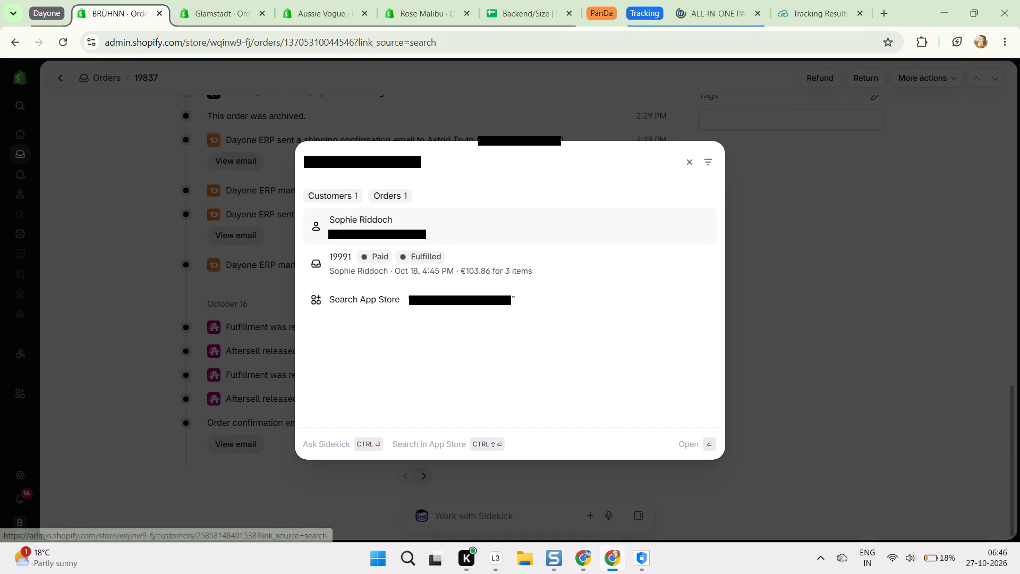
{"action": "left_click", "coordinate": [335, 260]}
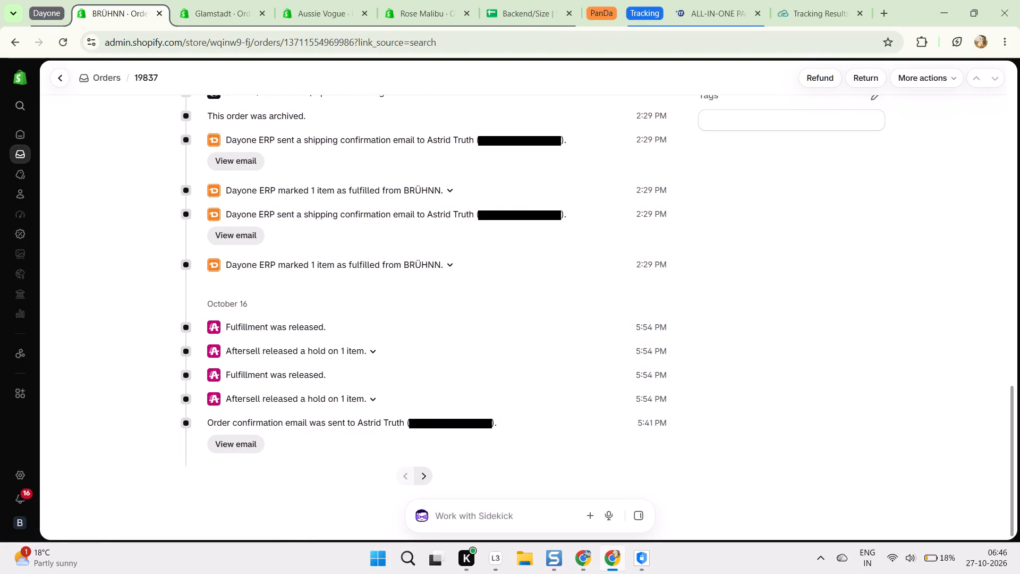
{"action": "scroll", "coordinate": [456, 206], "scroll_direction": "up", "scroll_amount": 2}
{"action": "scroll", "coordinate": [456, 206], "scroll_direction": "down", "scroll_amount": 1}
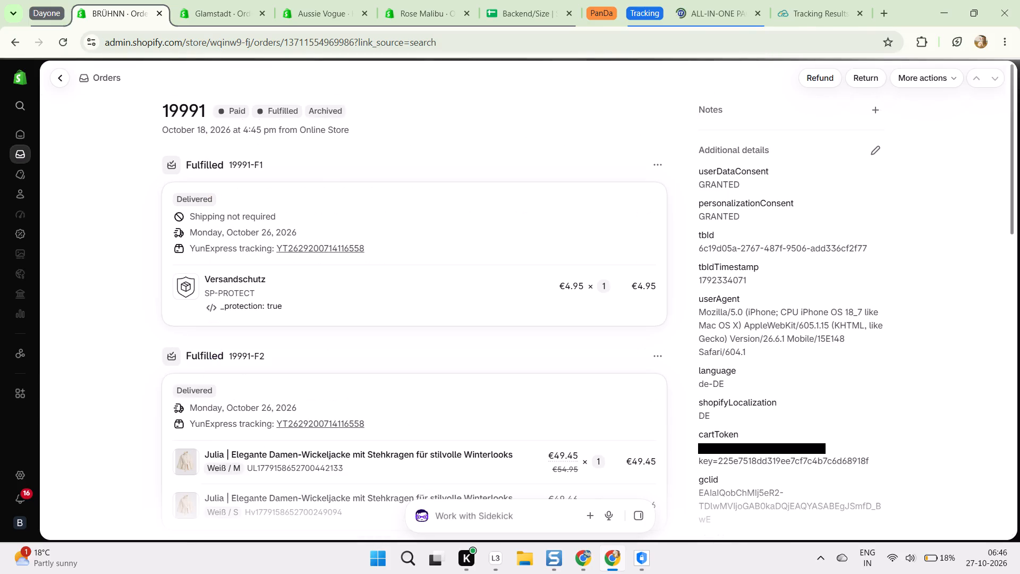
{"action": "scroll", "coordinate": [456, 206], "scroll_direction": "down", "scroll_amount": 2}
{"action": "key", "text": "alt+Tab"}
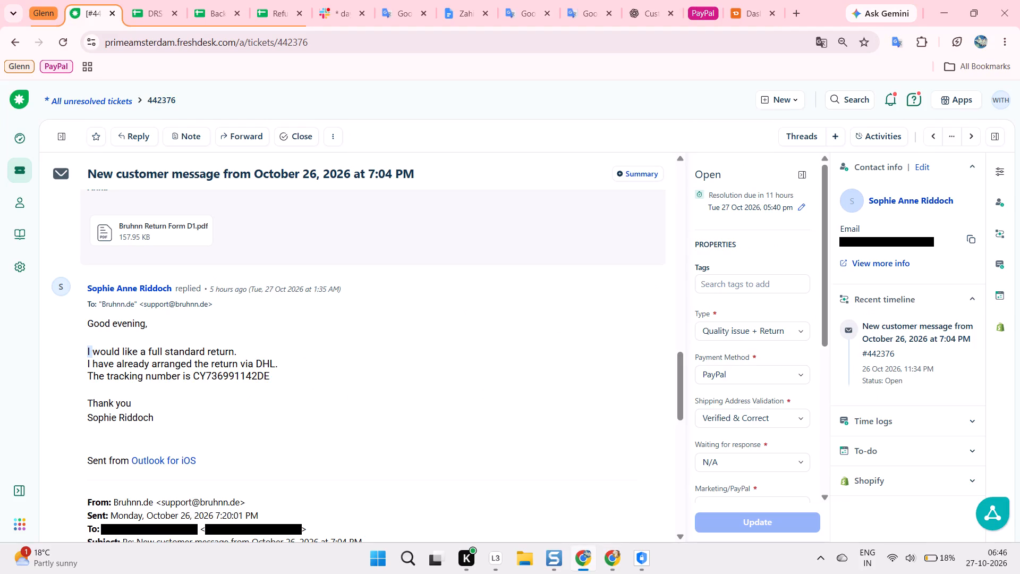
{"action": "right_click", "coordinate": [368, 273]}
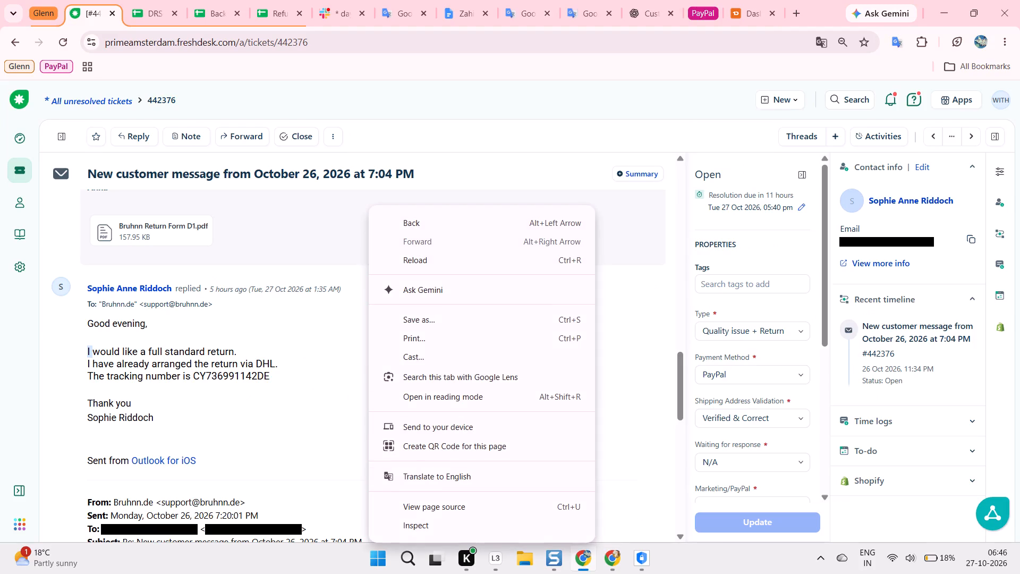
{"action": "left_click", "coordinate": [469, 477]}
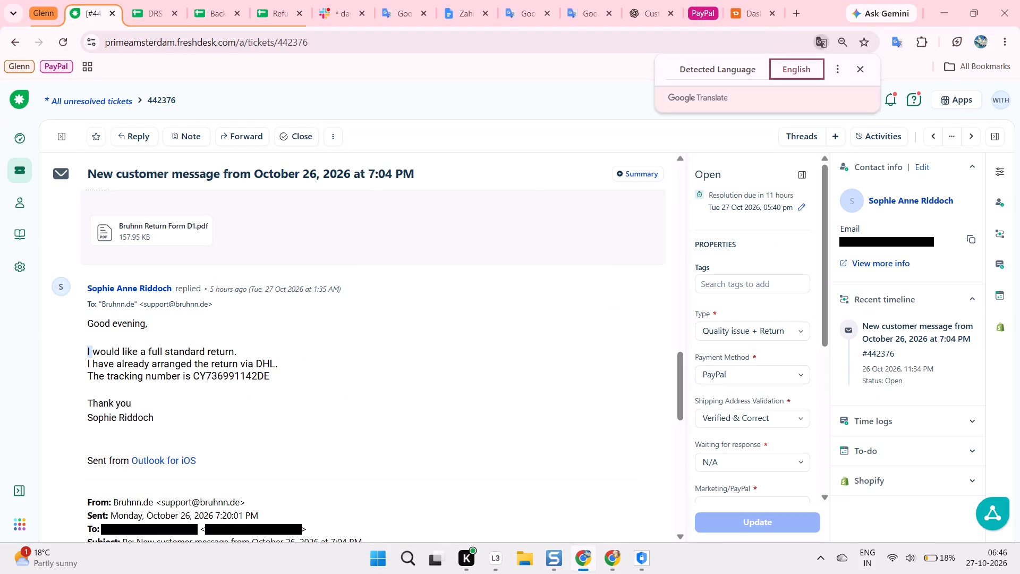
{"action": "double_click", "coordinate": [716, 70]}
{"action": "triple_click", "coordinate": [716, 70]}
{"action": "left_click", "coordinate": [716, 70]}
{"action": "left_click_drag", "start_coordinate": [716, 70], "coordinate": [451, 415]}
{"action": "left_click", "coordinate": [418, 391]}
{"action": "scroll", "coordinate": [418, 391], "scroll_direction": "down", "scroll_amount": 3}
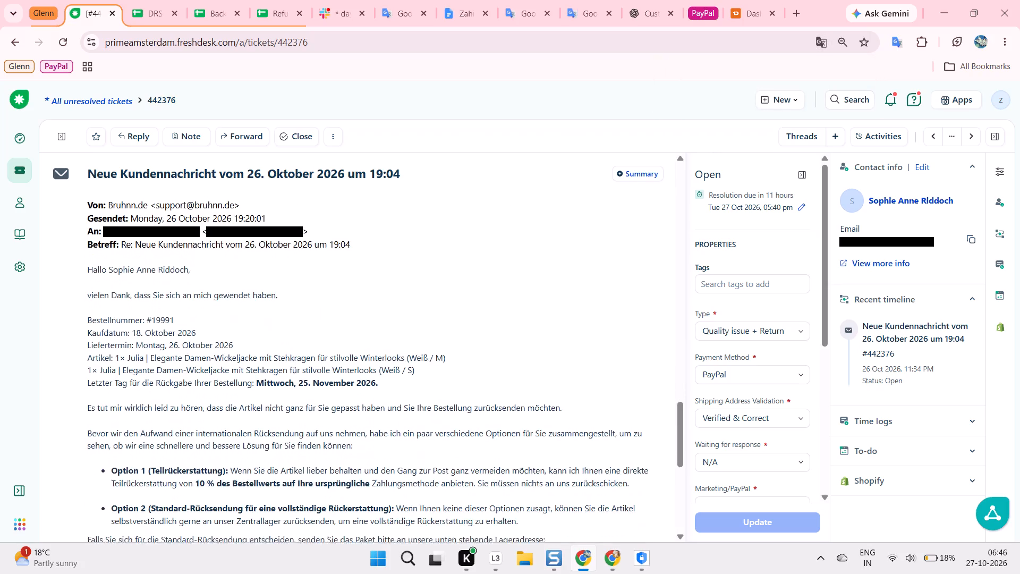
{"action": "scroll", "coordinate": [449, 347], "scroll_direction": "up", "scroll_amount": 2}
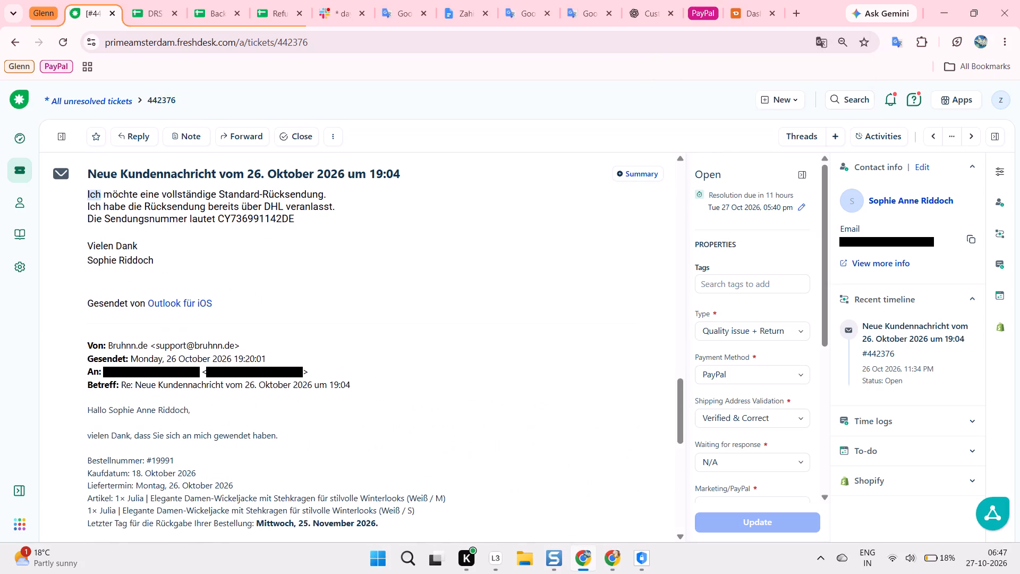
{"action": "scroll", "coordinate": [449, 347], "scroll_direction": "up", "scroll_amount": 1}
{"action": "left_click", "coordinate": [404, 343]}
{"action": "key", "text": "alt+Tab"}
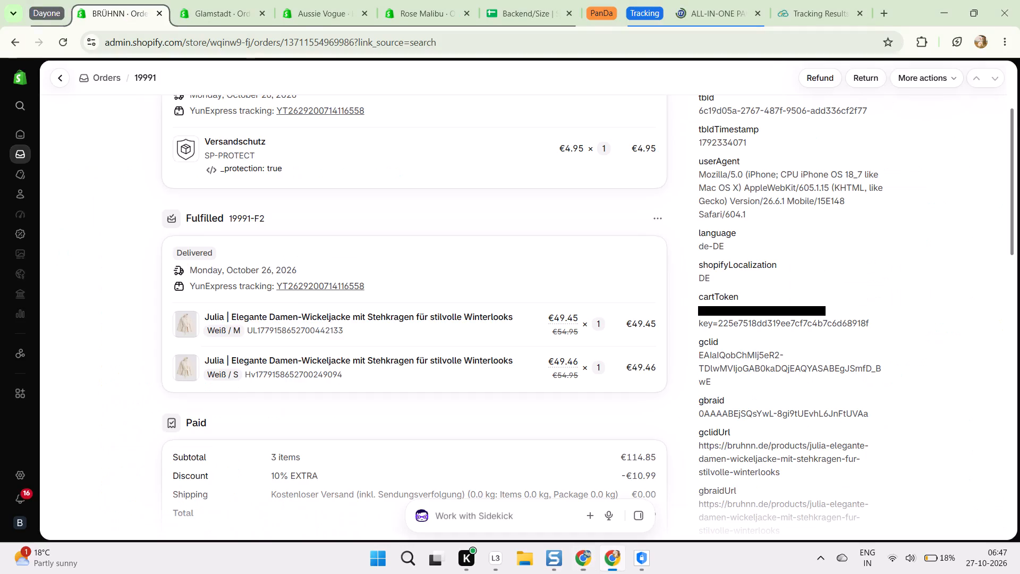
{"action": "key", "text": "alt+Tab"}
{"action": "left_click", "coordinate": [376, 343]}
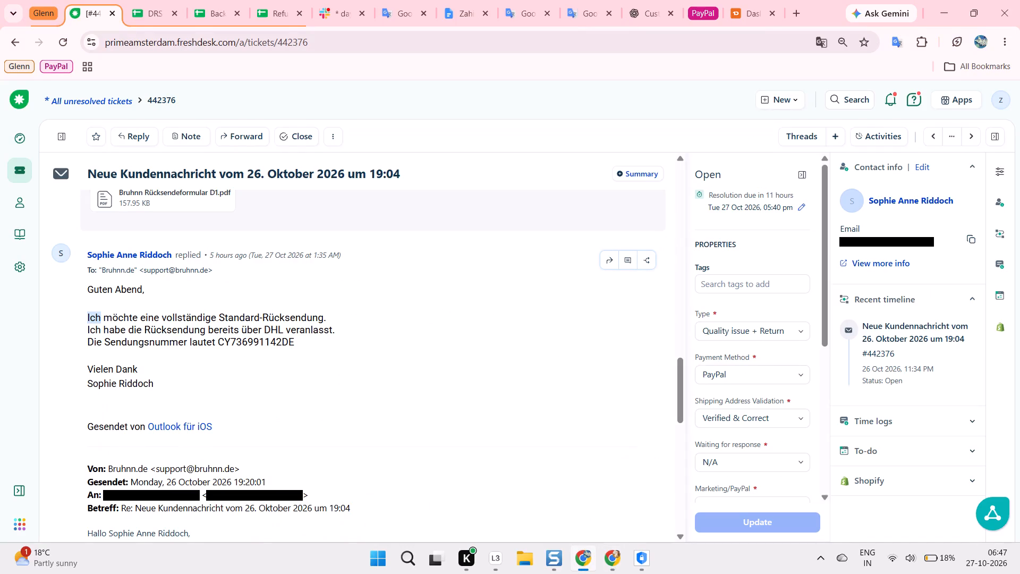
{"action": "left_click", "coordinate": [305, 373]}
{"action": "left_click", "coordinate": [260, 366]}
{"action": "key", "text": "alt+Tab"}
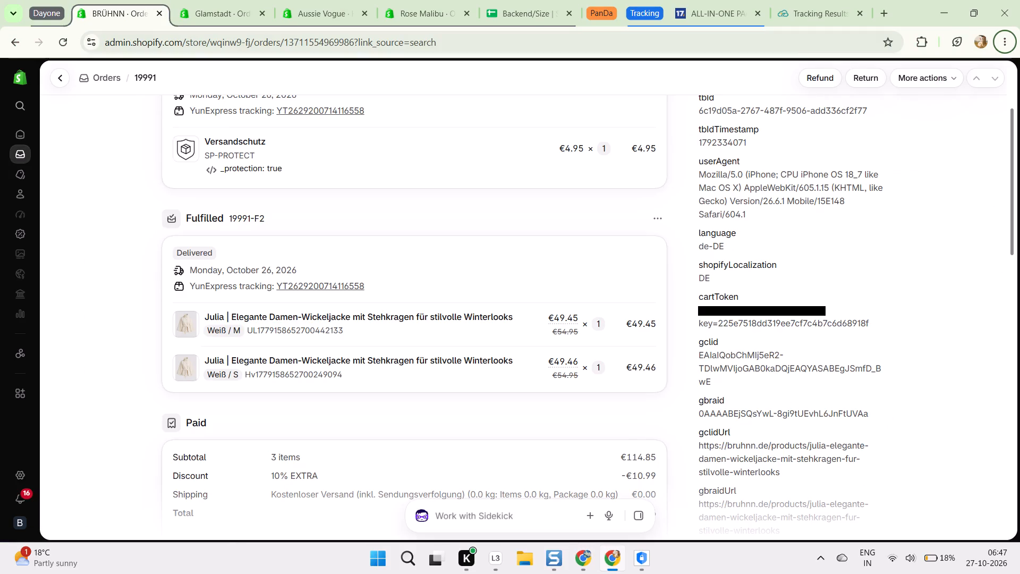
{"action": "key", "text": "alt+Tab"}
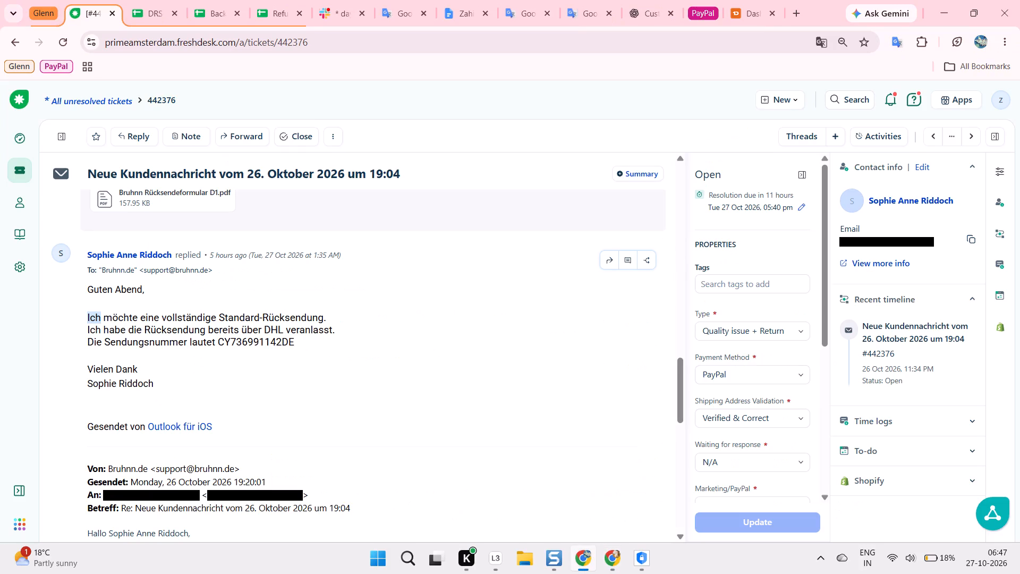
{"action": "key", "text": "alt+Tab"}
{"action": "left_click", "coordinate": [705, 0]}
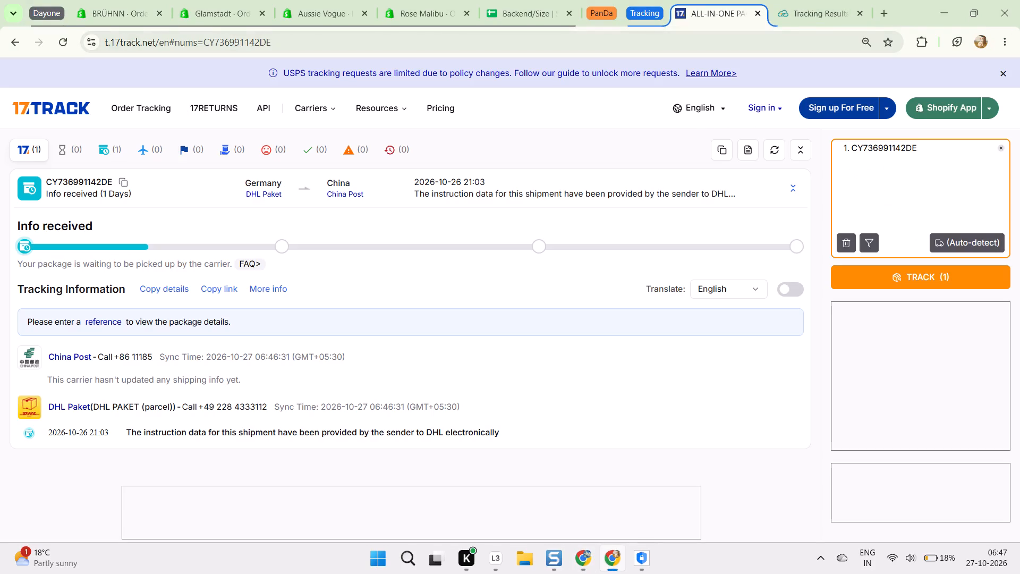
{"action": "scroll", "coordinate": [326, 321], "scroll_direction": "down", "scroll_amount": 4}
{"action": "scroll", "coordinate": [326, 321], "scroll_direction": "up", "scroll_amount": 3}
{"action": "key", "text": "alt+Tab"}
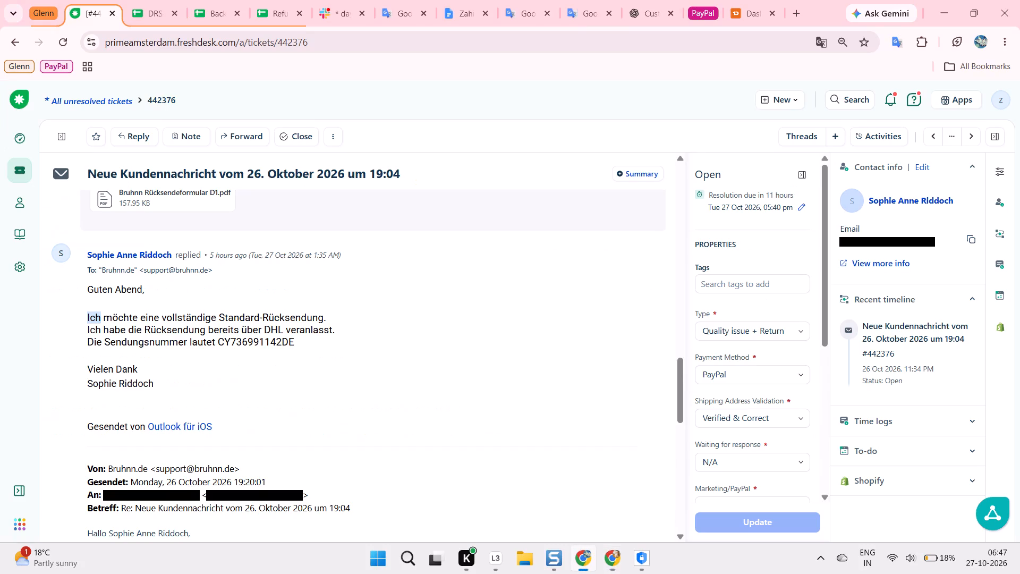
{"action": "left_click", "coordinate": [973, 241]}
{"action": "key", "text": "alt+Tab"}
{"action": "left_click", "coordinate": [134, 0]}
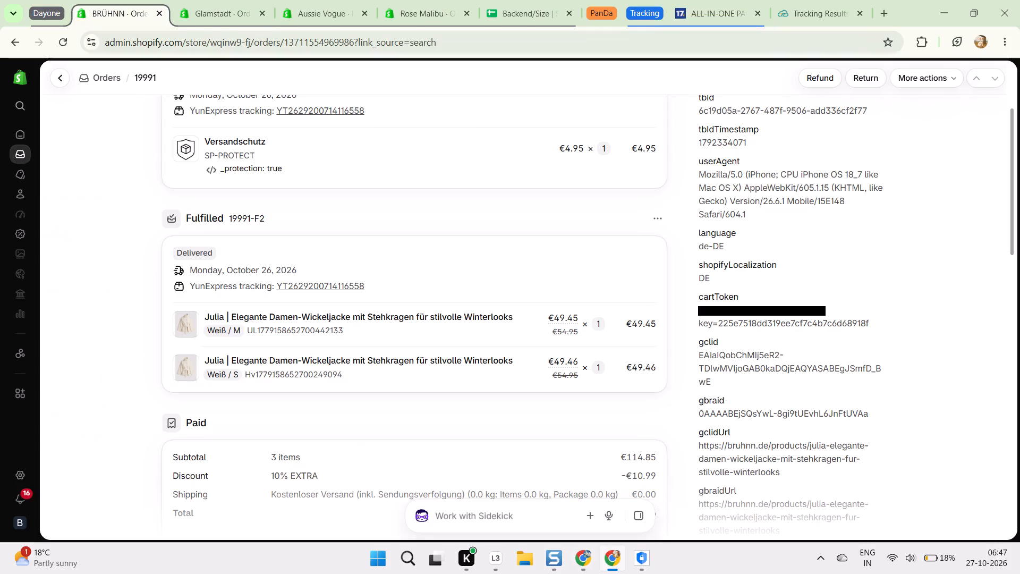
{"action": "key", "text": "ctrl+f"}
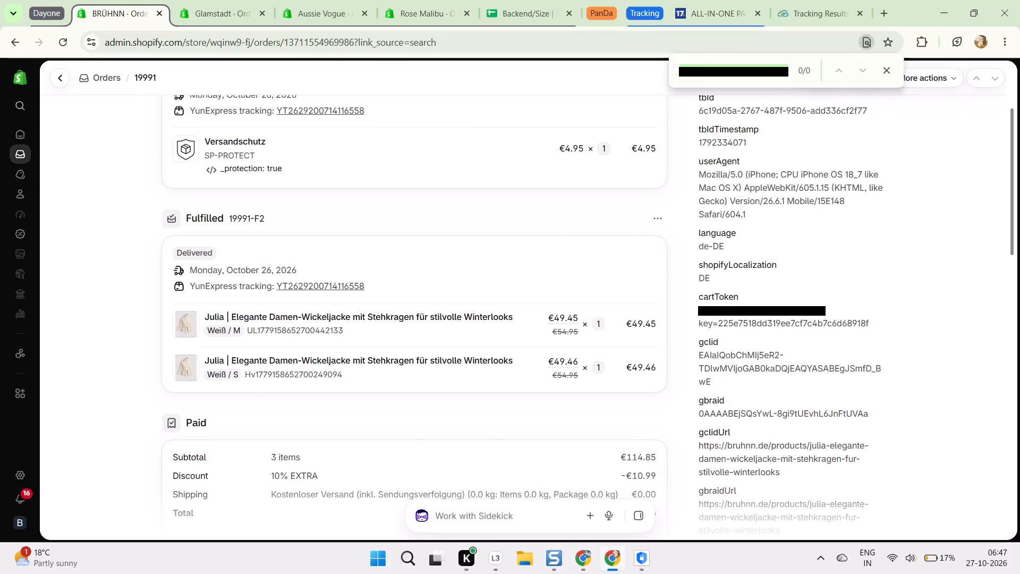
{"action": "key", "text": "ctrl+v"}
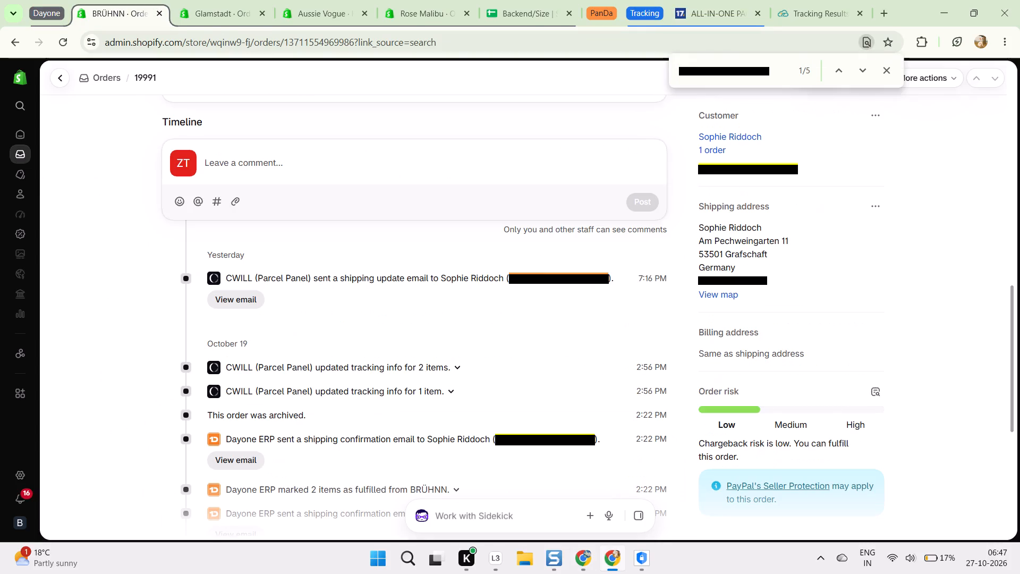
{"action": "left_click", "coordinate": [883, 68]}
{"action": "scroll", "coordinate": [422, 143], "scroll_direction": "up", "scroll_amount": 3}
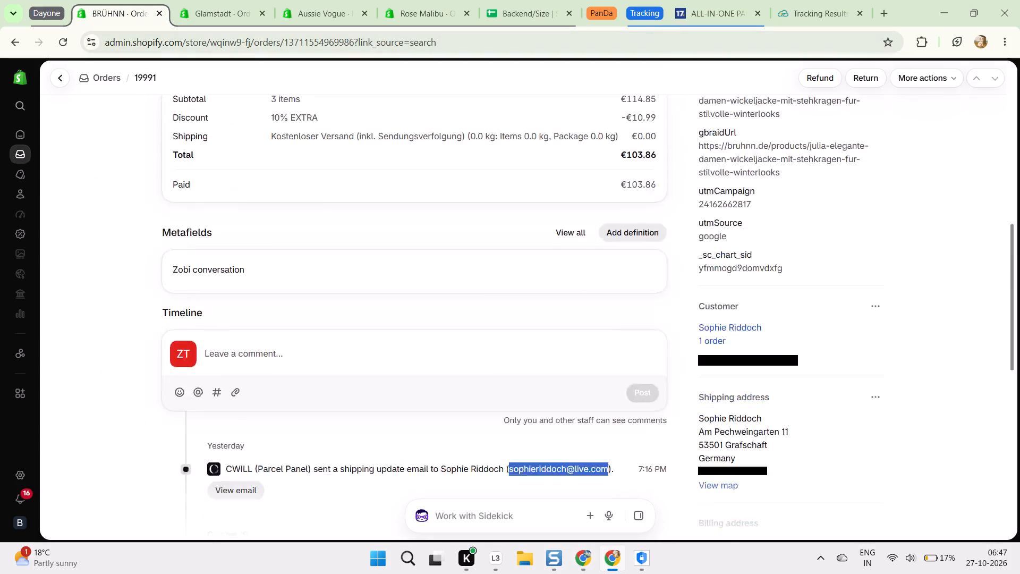
{"action": "scroll", "coordinate": [422, 143], "scroll_direction": "up", "scroll_amount": 8}
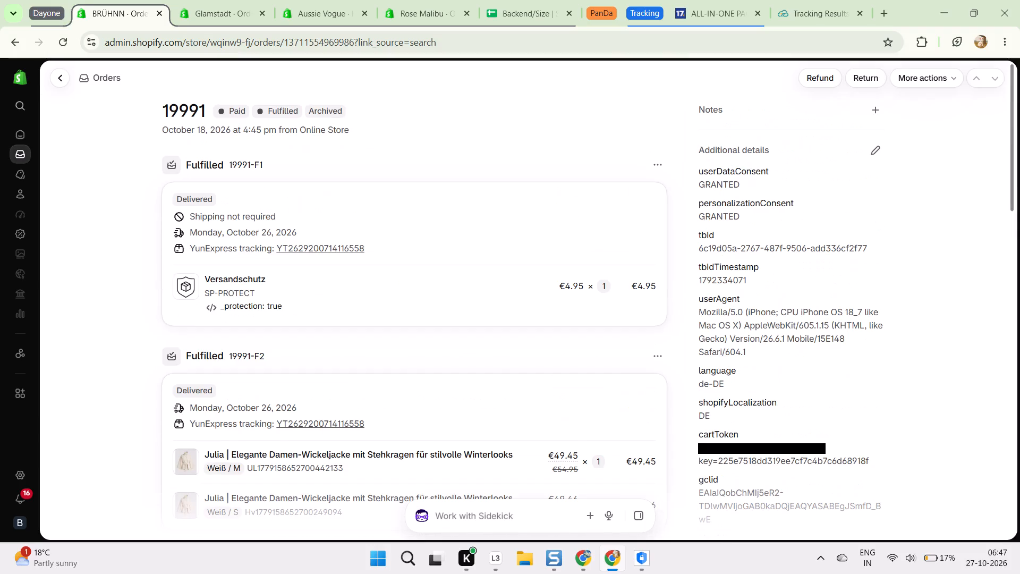
{"action": "double_click", "coordinate": [173, 122], "text": "ctrl"}
{"action": "key", "text": "ctrl+c"}
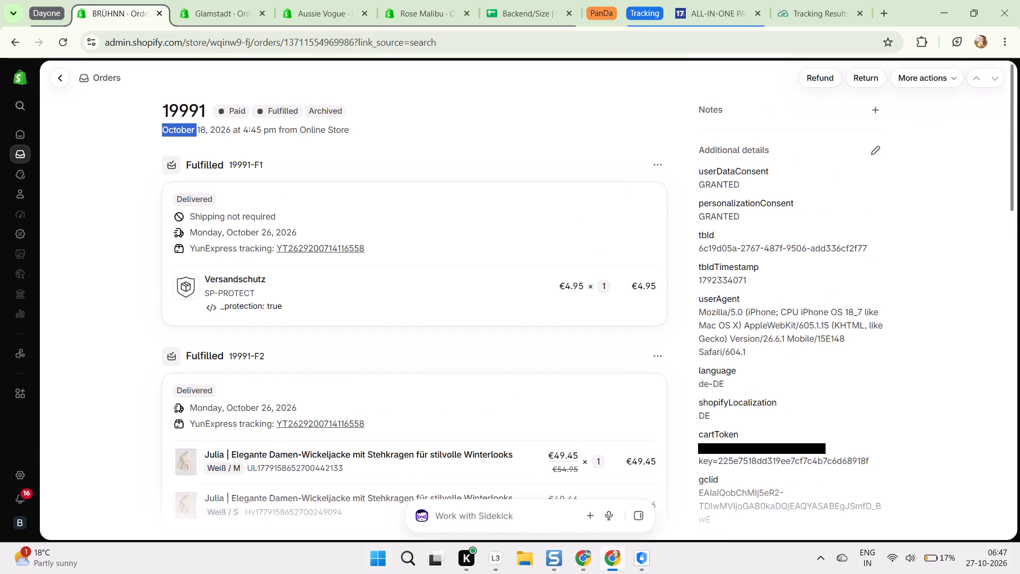
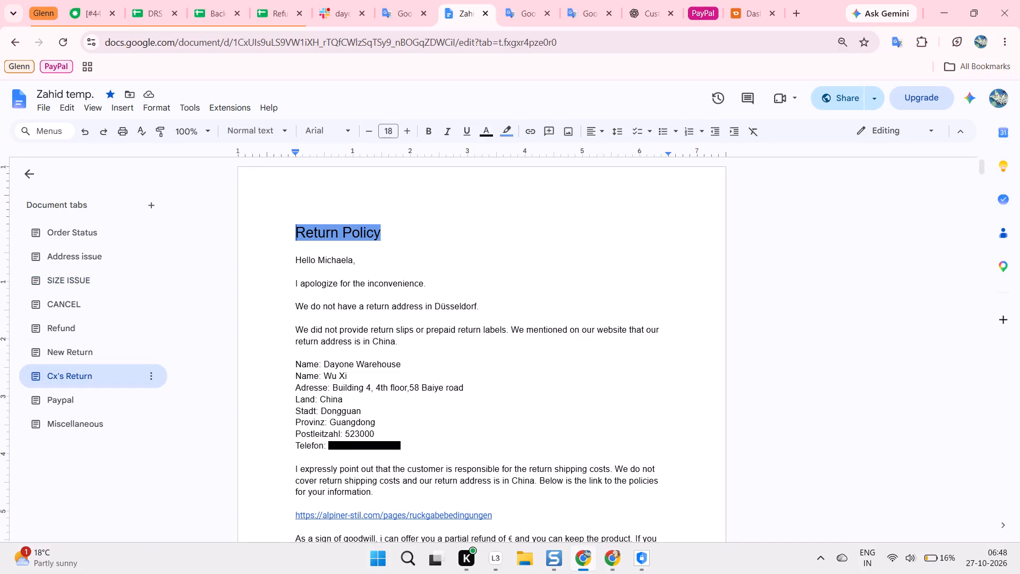
Find the "Cx provide return tracking details" template in the Cx's Return section and copy its full message text.
{"action": "scroll", "coordinate": [341, 341], "scroll_direction": "down", "scroll_amount": 11}
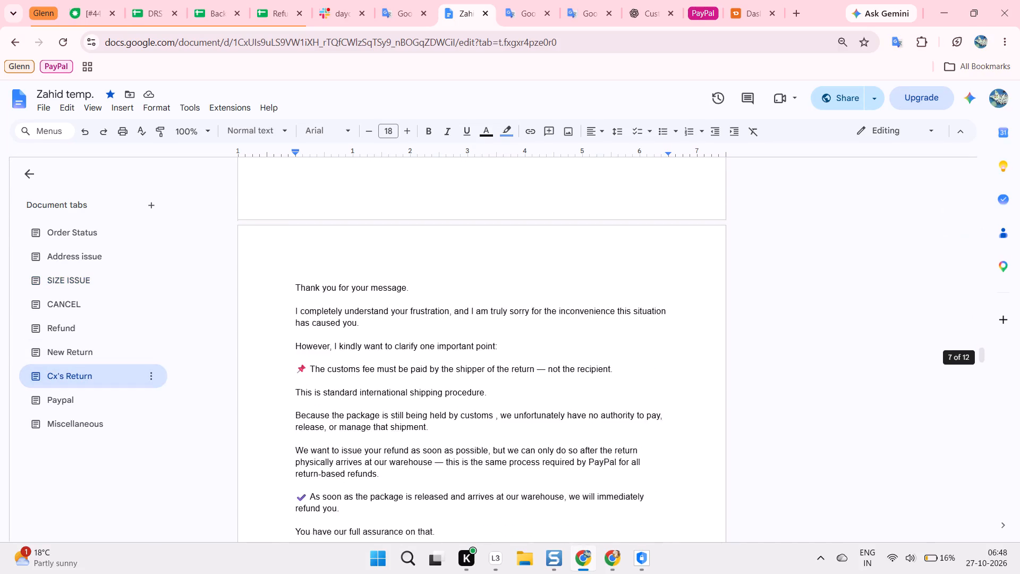
{"action": "scroll", "coordinate": [341, 341], "scroll_direction": "down", "scroll_amount": 2}
{"action": "scroll", "coordinate": [341, 341], "scroll_direction": "up", "scroll_amount": 16}
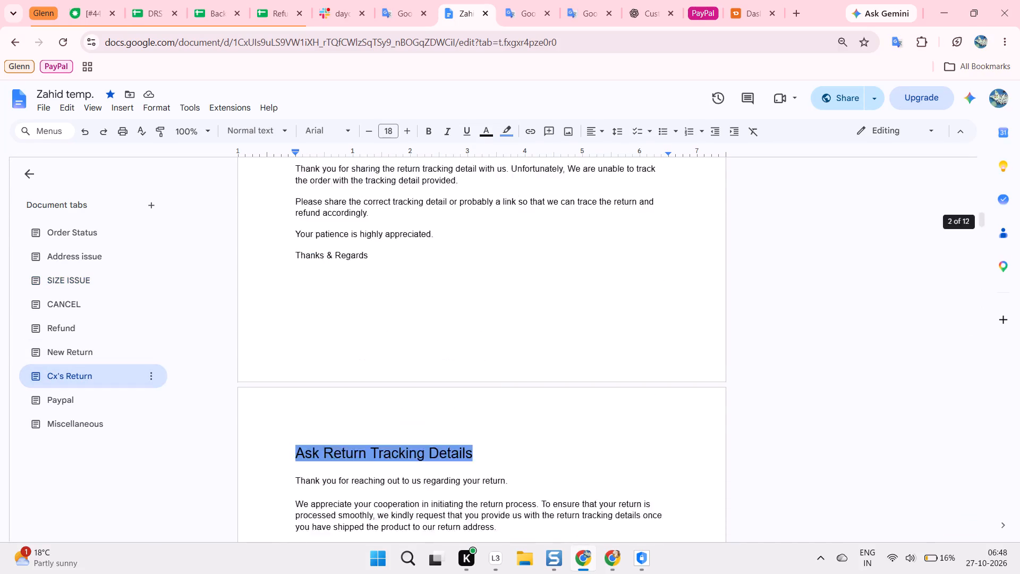
{"action": "scroll", "coordinate": [341, 341], "scroll_direction": "up", "scroll_amount": 10}
{"action": "scroll", "coordinate": [341, 341], "scroll_direction": "down", "scroll_amount": 5}
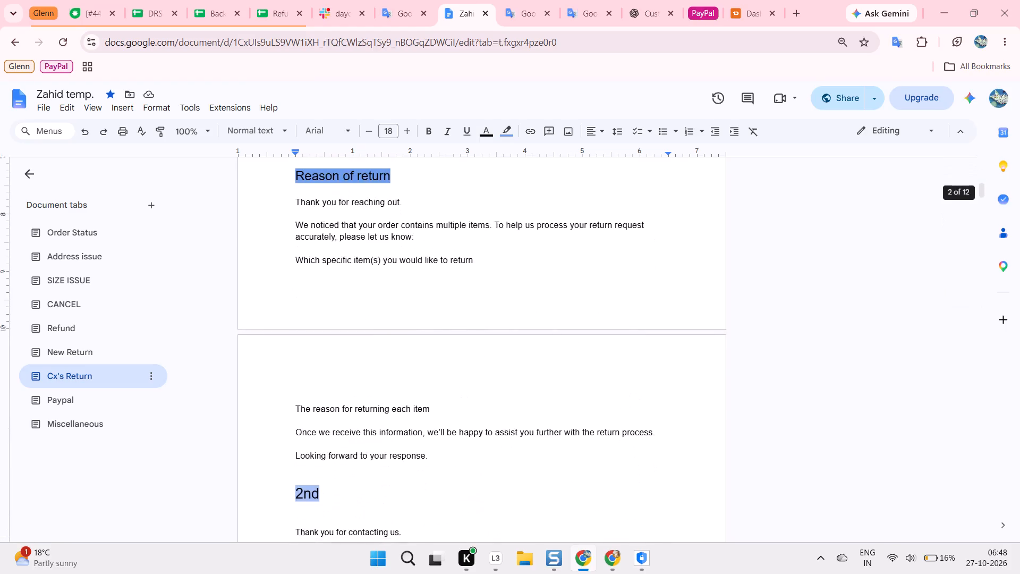
{"action": "scroll", "coordinate": [341, 341], "scroll_direction": "down", "scroll_amount": 8}
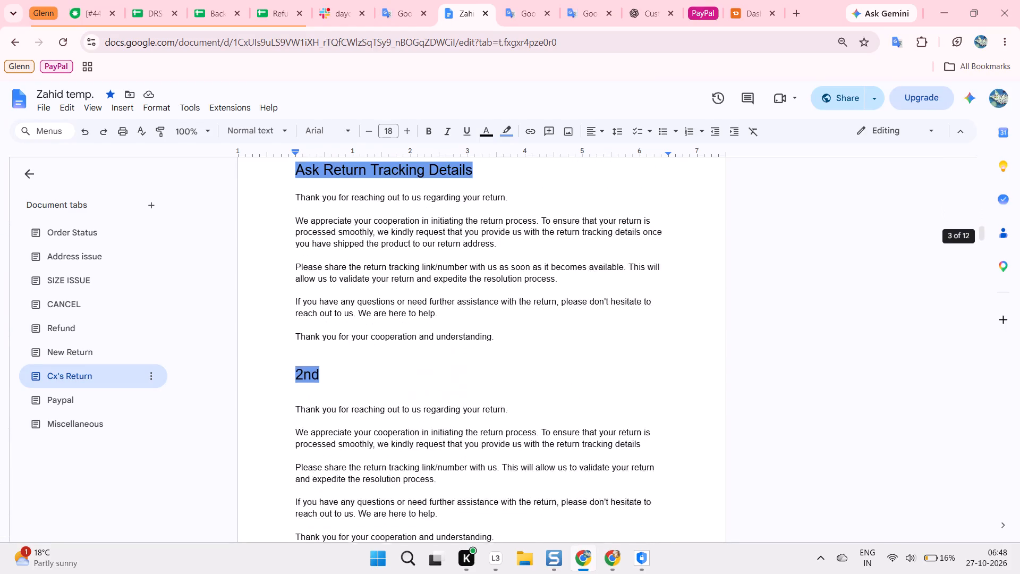
{"action": "scroll", "coordinate": [341, 341], "scroll_direction": "down", "scroll_amount": 3}
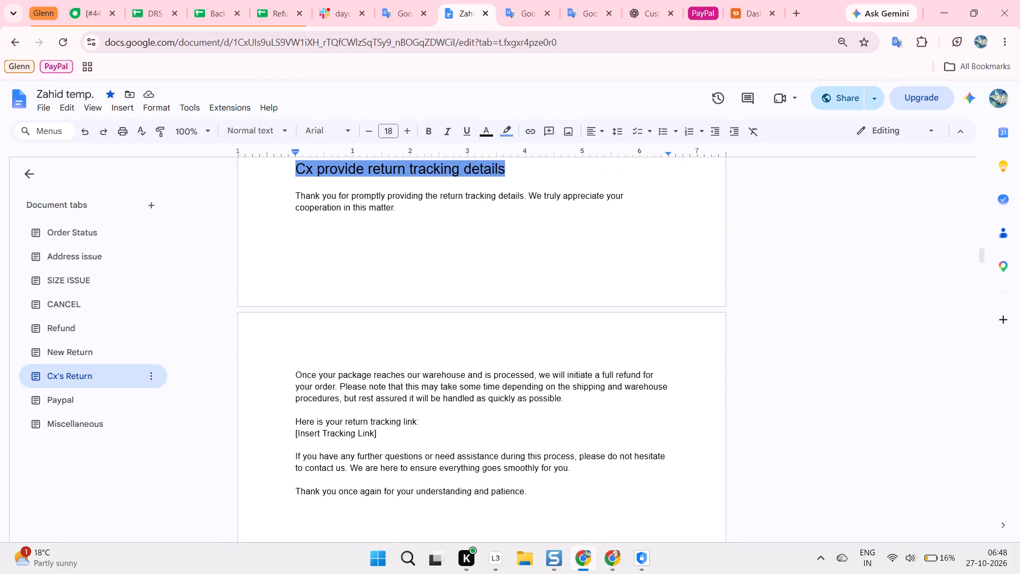
{"action": "left_click_drag", "start_coordinate": [294, 195], "coordinate": [540, 449]}
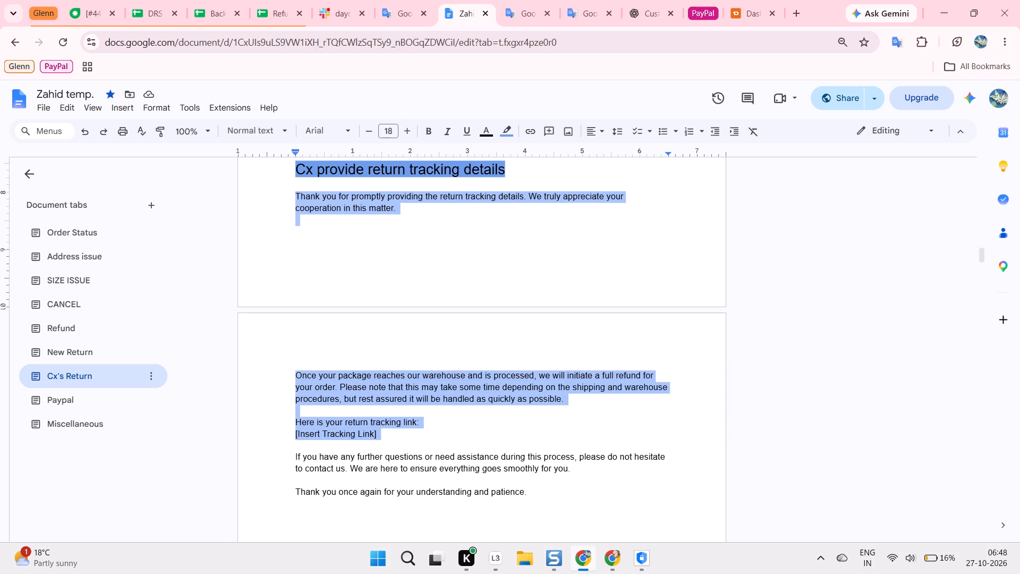
{"action": "left_click_drag", "start_coordinate": [540, 449], "coordinate": [528, 492]}
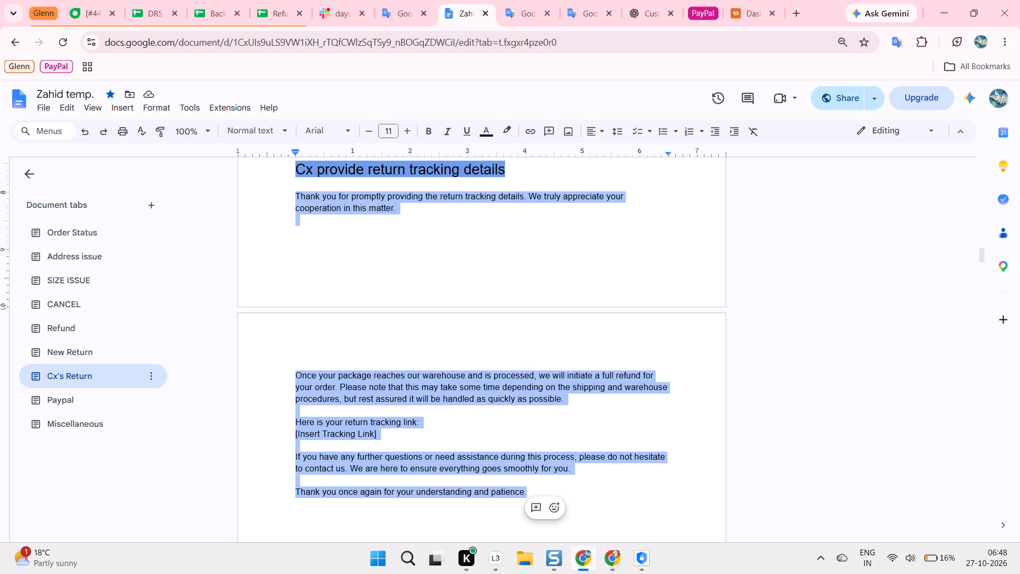
{"action": "key", "text": "ctrl+c"}
{"action": "key", "text": "ctrl+c"}
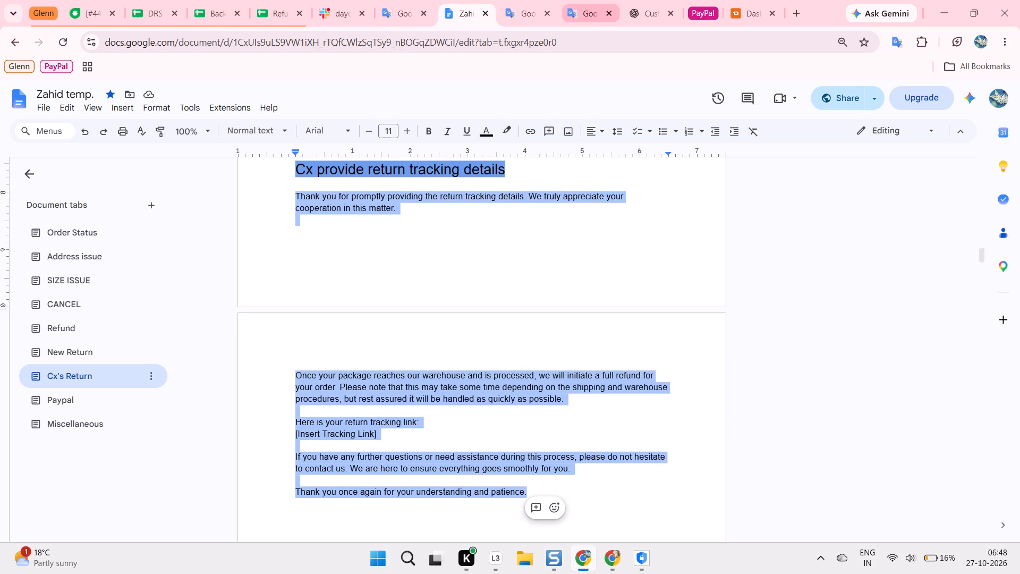
Replace the old source text in Google Translate with the copied template for translation into German.
{"action": "left_click", "coordinate": [591, 0]}
{"action": "left_click", "coordinate": [482, 210]}
{"action": "key", "text": "ctrl+v"}
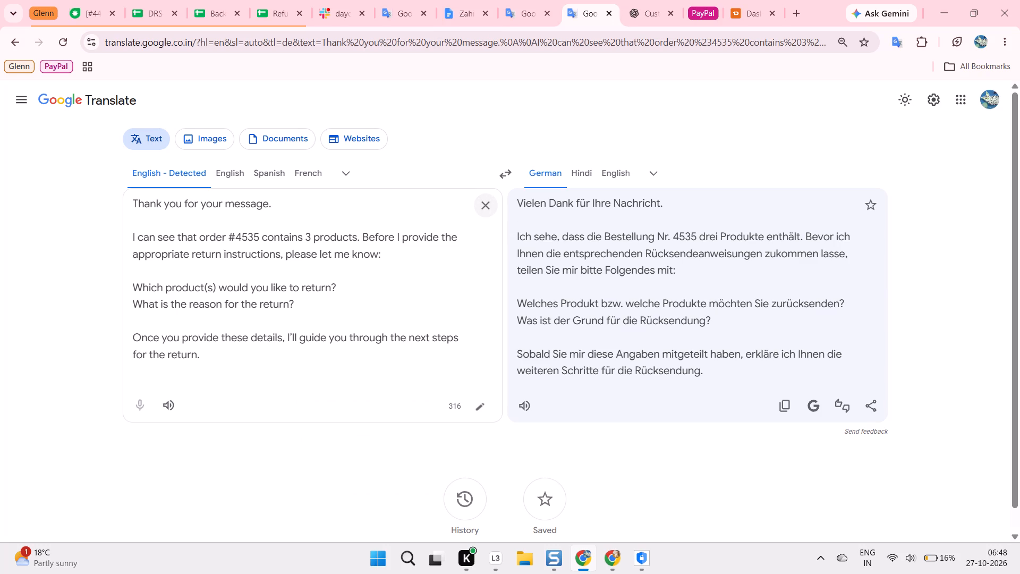
{"action": "left_click", "coordinate": [482, 210]}
{"action": "key", "text": "ctrl+v"}
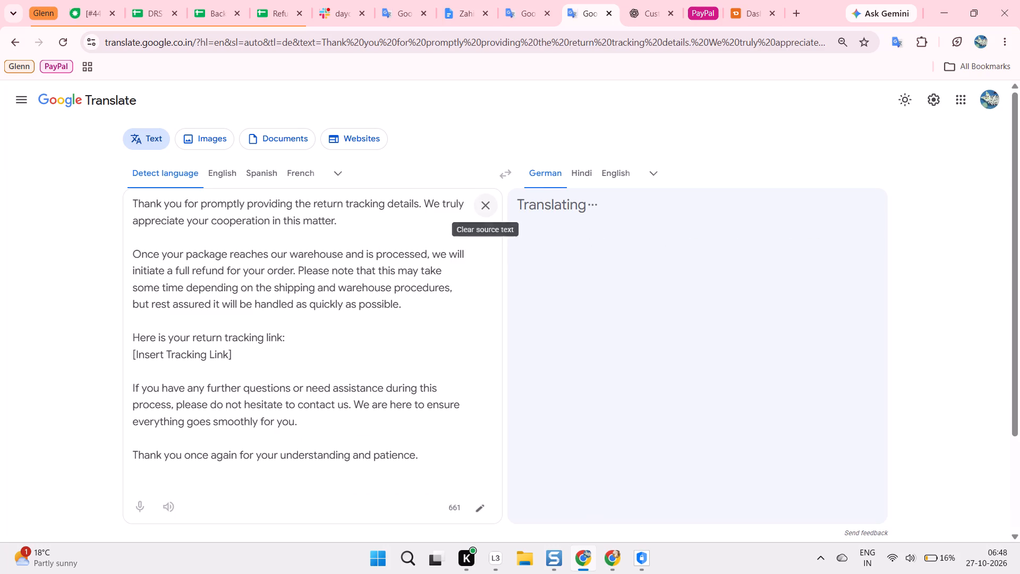
{"action": "key", "text": "BackSpace"}
{"action": "key", "text": "alt+Tab"}
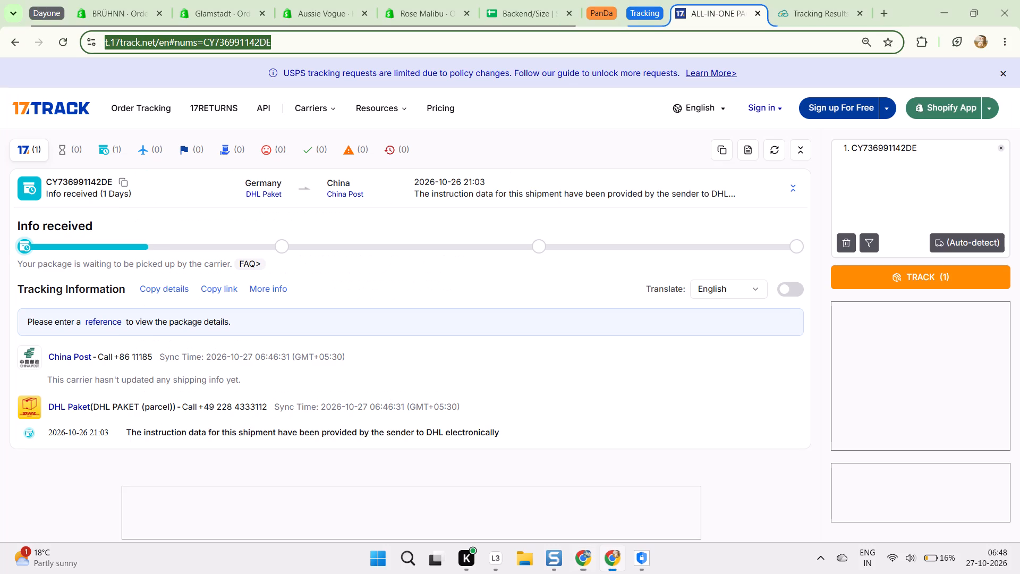
{"action": "key", "text": "ctrl+c"}
{"action": "key", "text": "ctrl+c"}
{"action": "key", "text": "alt+Tab"}
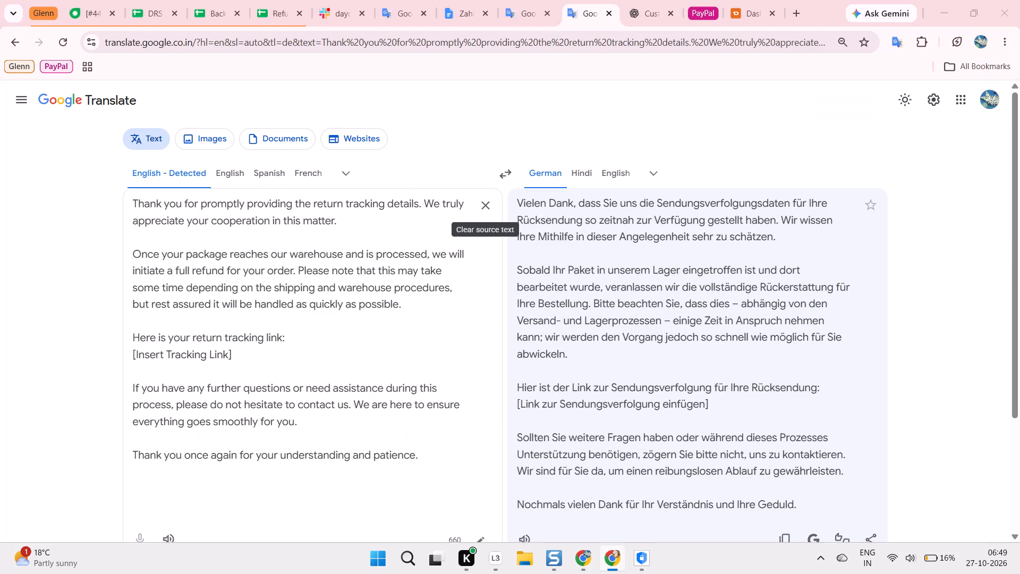
{"action": "triple_click", "coordinate": [192, 353]}
{"action": "key", "text": "ctrl+v"}
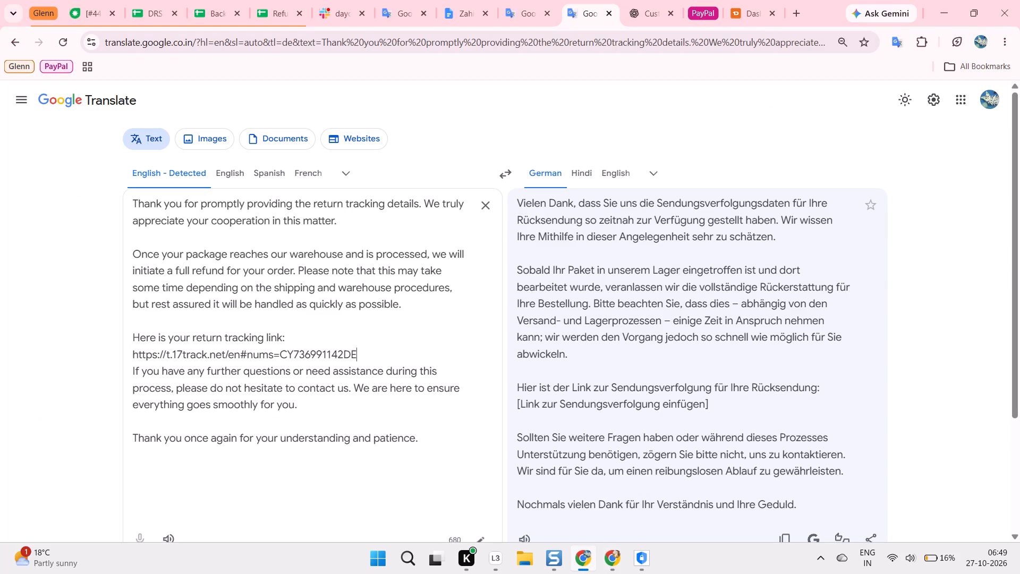
{"action": "key", "text": "Return"}
{"action": "key", "text": "alt+Tab"}
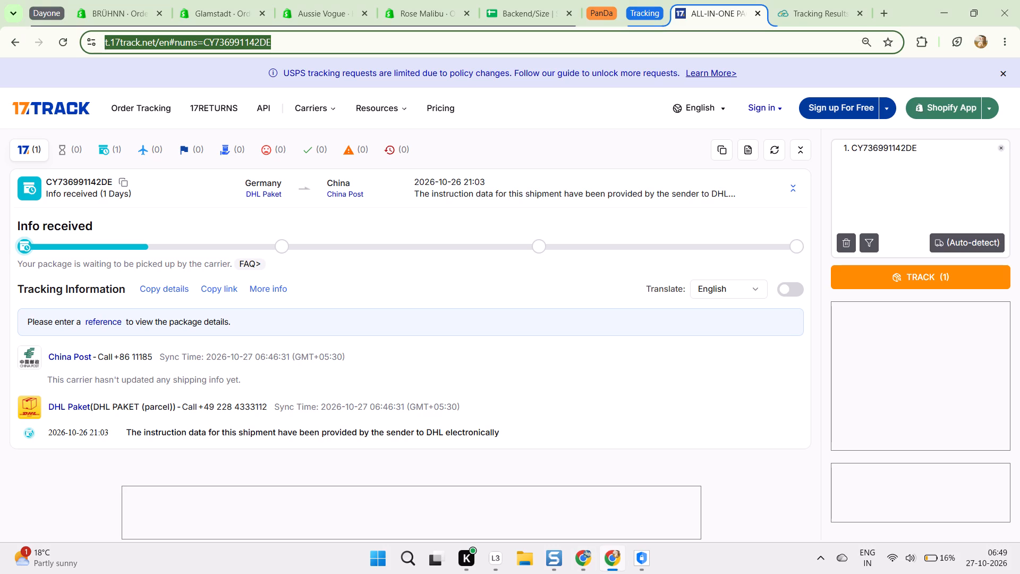
{"action": "key", "text": "alt+Tab"}
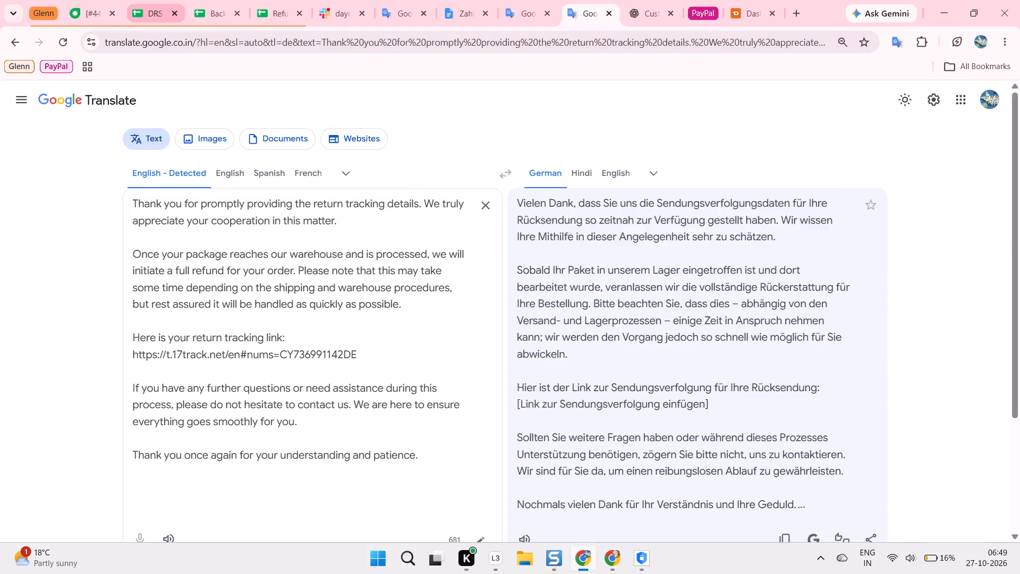
Copy the German translation of the return tracking message.
{"action": "left_click", "coordinate": [99, 0]}
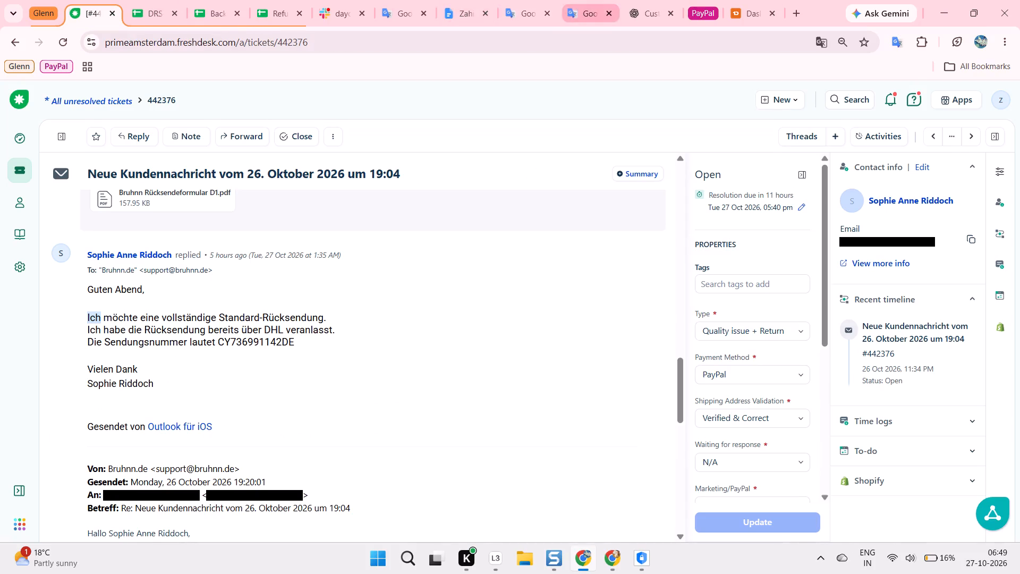
{"action": "left_click", "coordinate": [608, 0]}
{"action": "scroll", "coordinate": [588, 353], "scroll_direction": "down", "scroll_amount": 2}
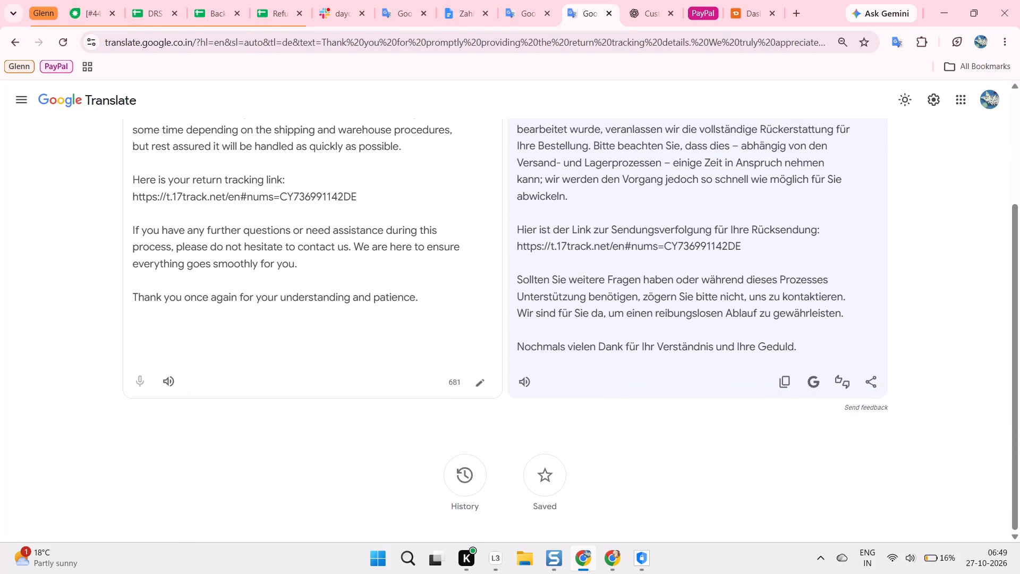
{"action": "left_click", "coordinate": [789, 380]}
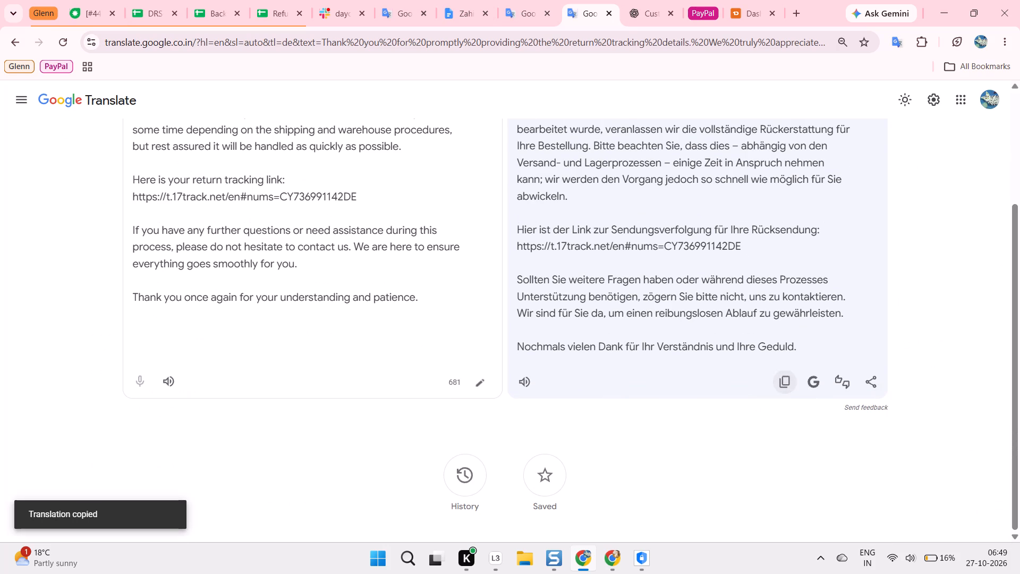
{"action": "left_click", "coordinate": [80, 7]}
{"action": "left_click", "coordinate": [377, 293]}
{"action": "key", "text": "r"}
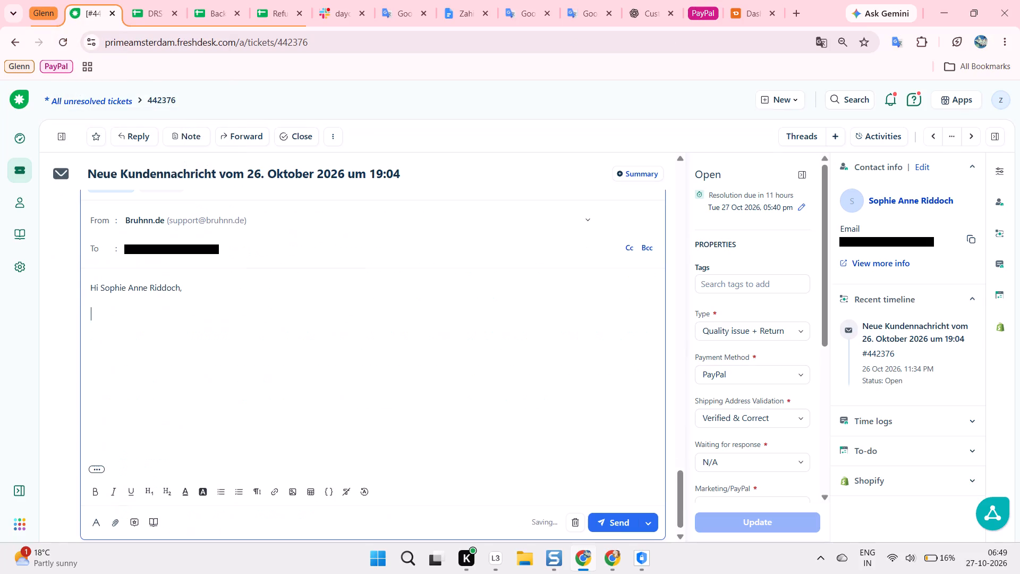
{"action": "left_click", "coordinate": [113, 469]}
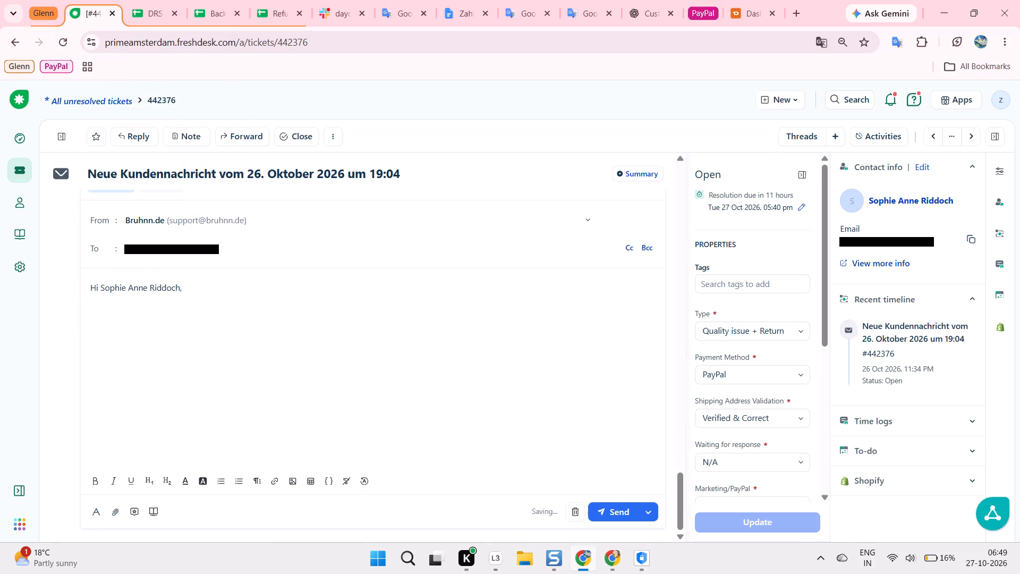
{"action": "left_click", "coordinate": [177, 416], "text": "ctrl"}
{"action": "key", "text": "ctrl+a"}
{"action": "key", "text": "BackSpace"}
{"action": "key", "text": "BackSpace"}
{"action": "key", "text": "BackSpace"}
{"action": "key", "text": "BackSpace"}
{"action": "key", "text": "BackSpace"}
{"action": "key", "text": "BackSpace"}
{"action": "key", "text": "ctrl+a"}
{"action": "key", "text": "BackSpace"}
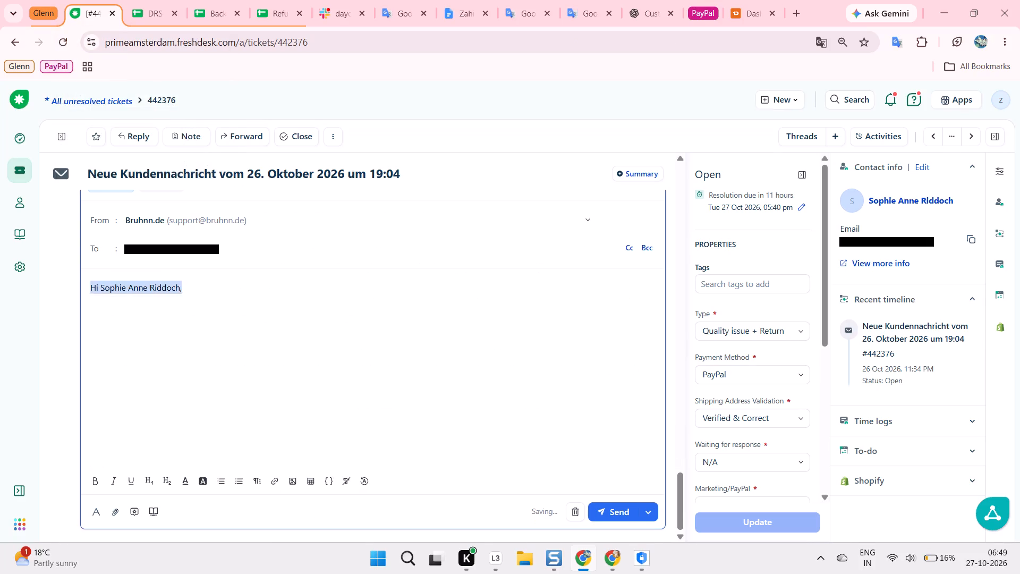
{"action": "key", "text": "BackSpace"}
{"action": "key", "text": "BackSpace"}
{"action": "key", "text": "BackSpace"}
{"action": "key", "text": "BackSpace"}
{"action": "key", "text": "BackSpace"}
Search the canned responses for "asn" and insert the German greeting and Bruhnn sign-off into the reply.
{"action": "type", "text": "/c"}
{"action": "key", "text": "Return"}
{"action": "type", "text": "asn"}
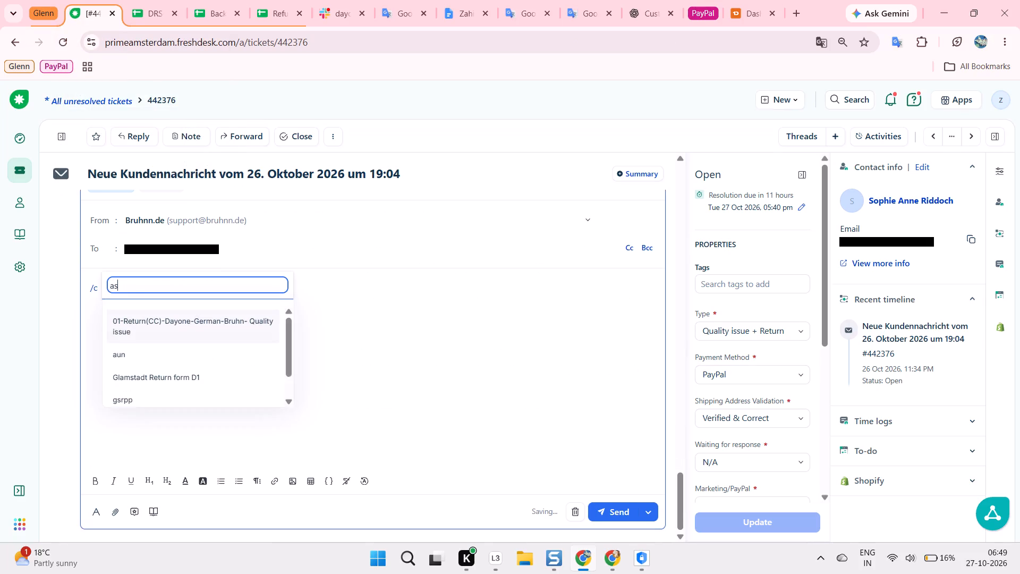
{"action": "left_click", "coordinate": [142, 323]}
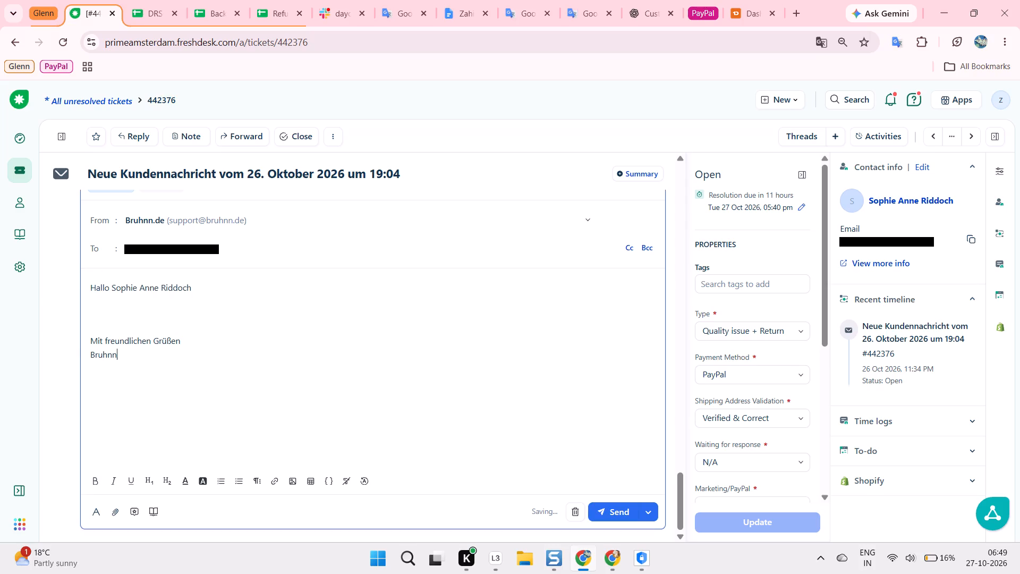
Paste the German message between the greeting and the sign-off and remove the extra blank line before "Mit freundlichen Grüßen".
{"action": "left_click", "coordinate": [110, 317]}
{"action": "key", "text": "ctrl+v"}
{"action": "scroll", "coordinate": [206, 412], "scroll_direction": "down", "scroll_amount": 2}
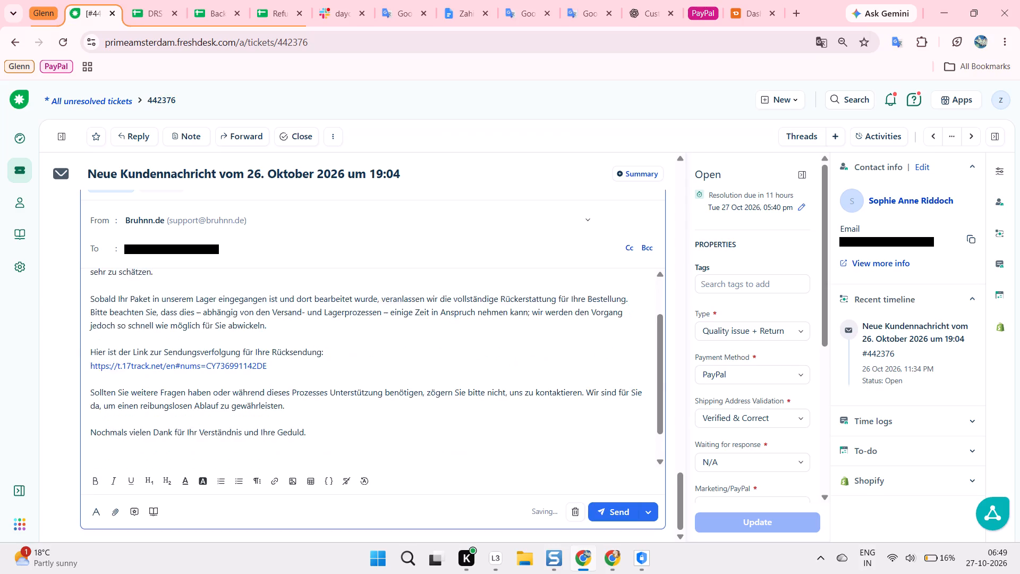
{"action": "scroll", "coordinate": [206, 412], "scroll_direction": "down", "scroll_amount": 1}
{"action": "left_click", "coordinate": [149, 425]}
{"action": "key", "text": "BackSpace"}
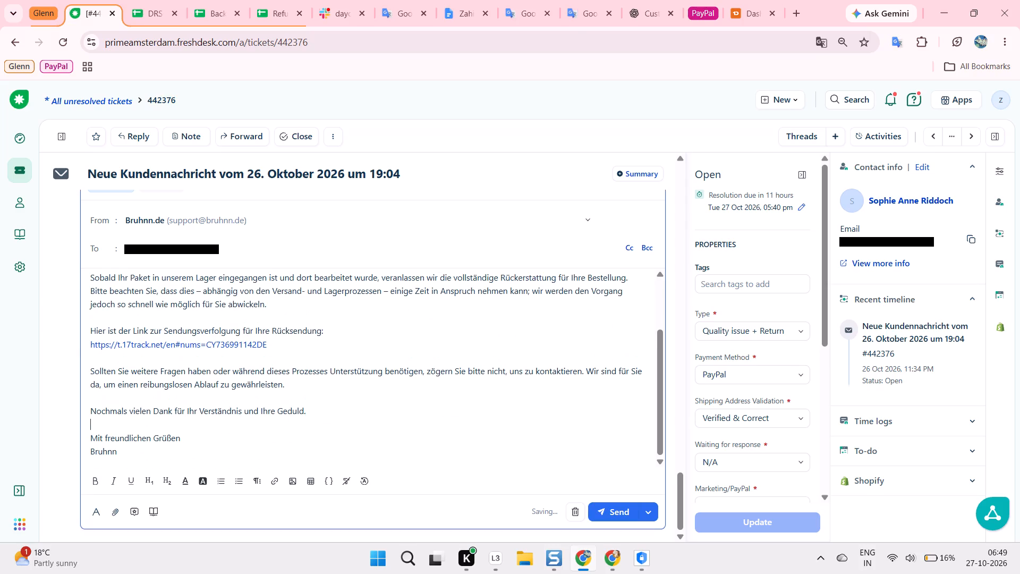
{"action": "scroll", "coordinate": [353, 360], "scroll_direction": "up", "scroll_amount": 4}
{"action": "key", "text": "alt+Tab"}
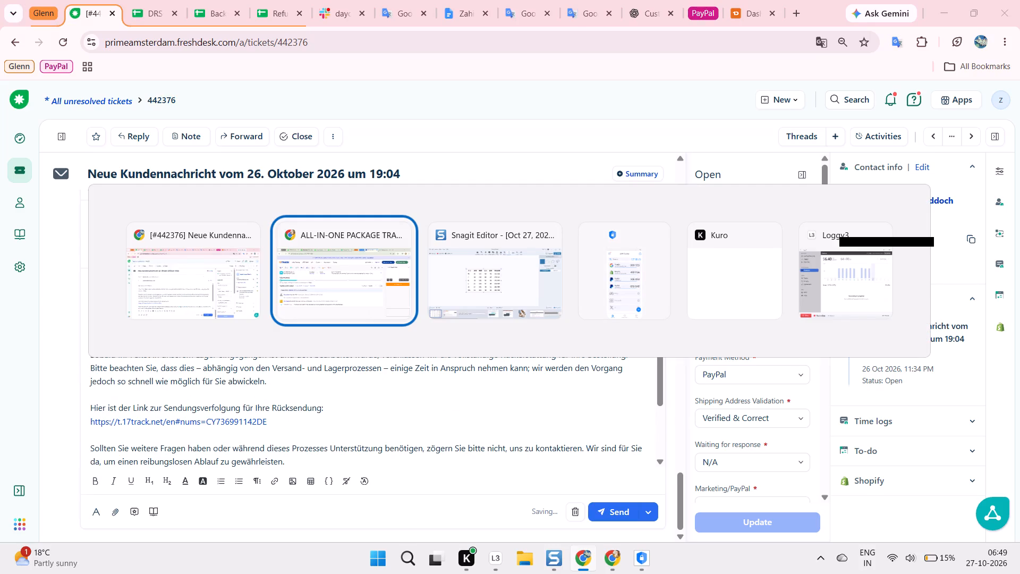
{"action": "left_click", "coordinate": [335, 271]}
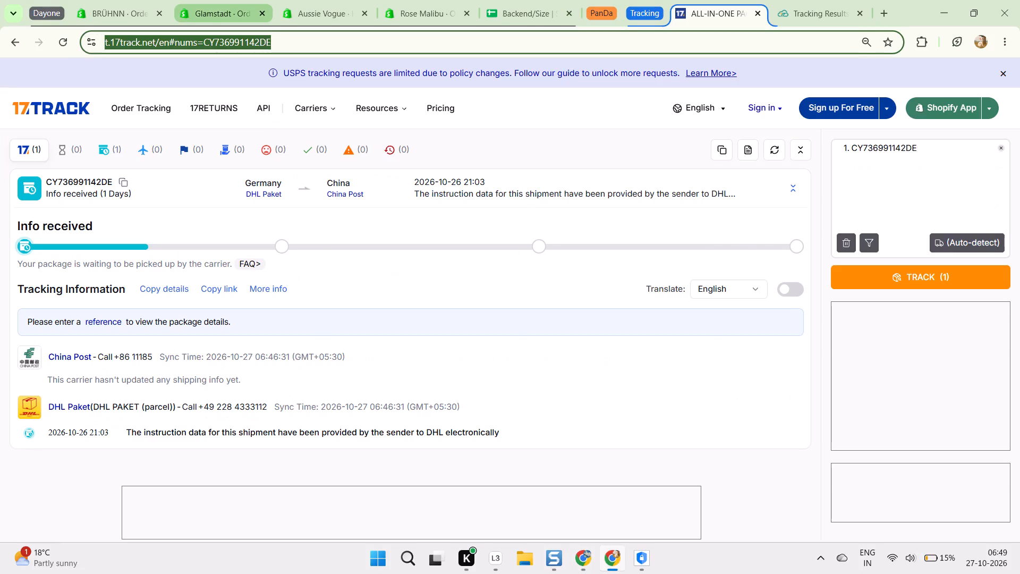
{"action": "left_click", "coordinate": [103, 0]}
{"action": "scroll", "coordinate": [640, 310], "scroll_direction": "down", "scroll_amount": 2}
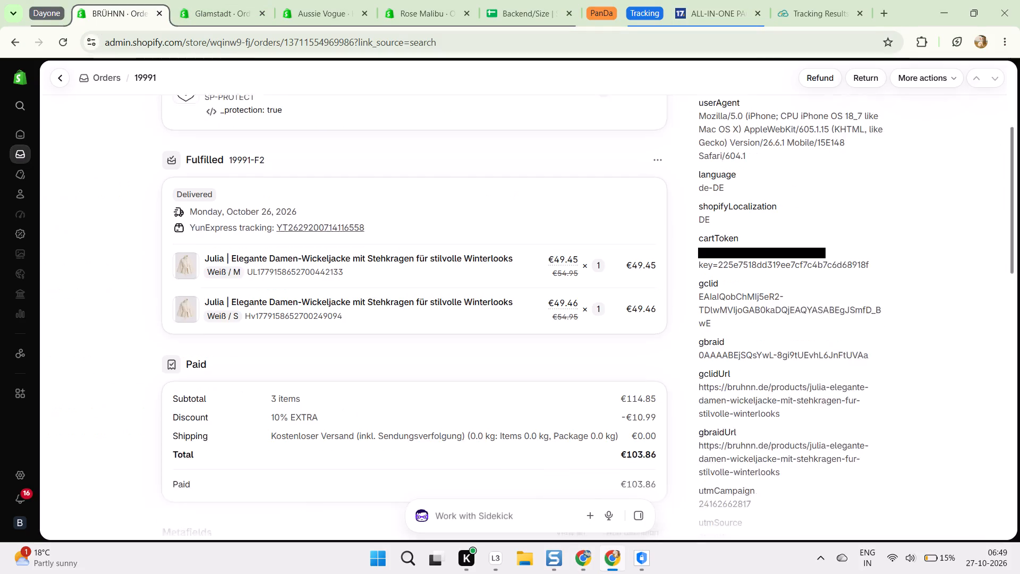
{"action": "scroll", "coordinate": [640, 310], "scroll_direction": "down", "scroll_amount": 3}
{"action": "key", "text": "alt+Tab"}
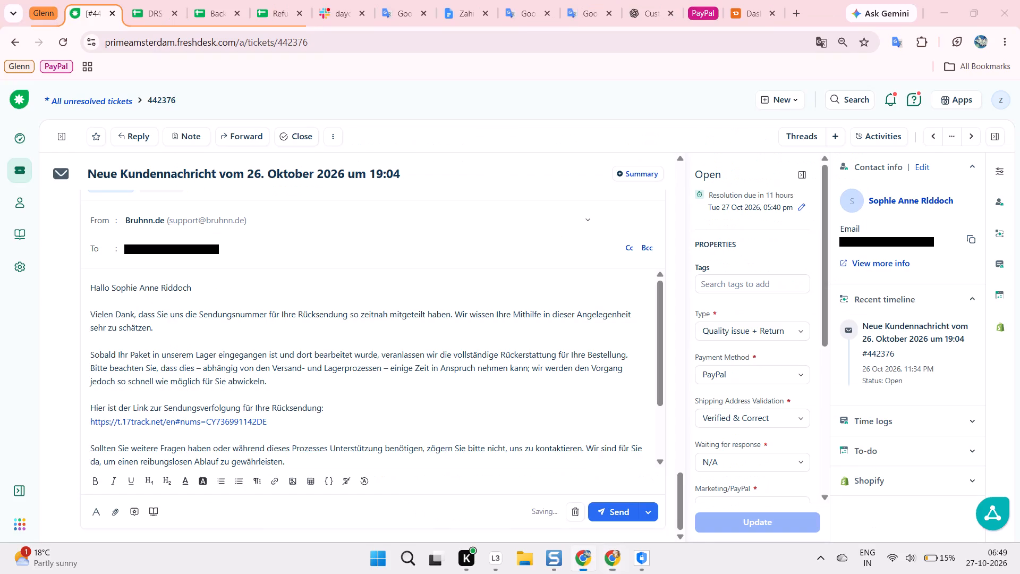
{"action": "double_click", "coordinate": [180, 295]}
{"action": "double_click", "coordinate": [180, 288]}
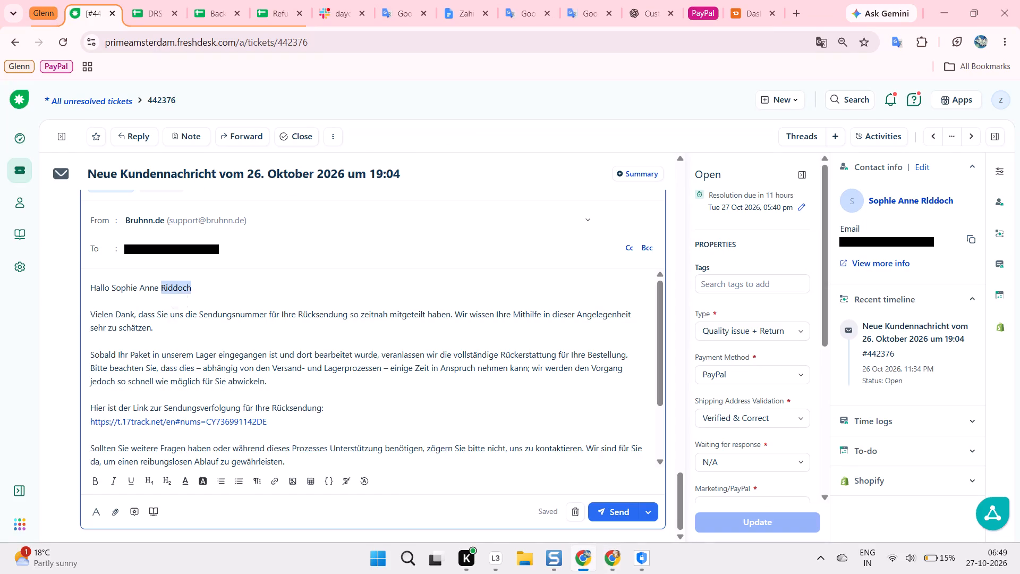
{"action": "key", "text": "BackSpace"}
{"action": "key", "text": "BackSpace"}
{"action": "key", "text": "BackSpace"}
{"action": "key", "text": "BackSpace"}
{"action": "key", "text": "BackSpace"}
{"action": "key", "text": "BackSpace"}
{"action": "key", "text": "BackSpace"}
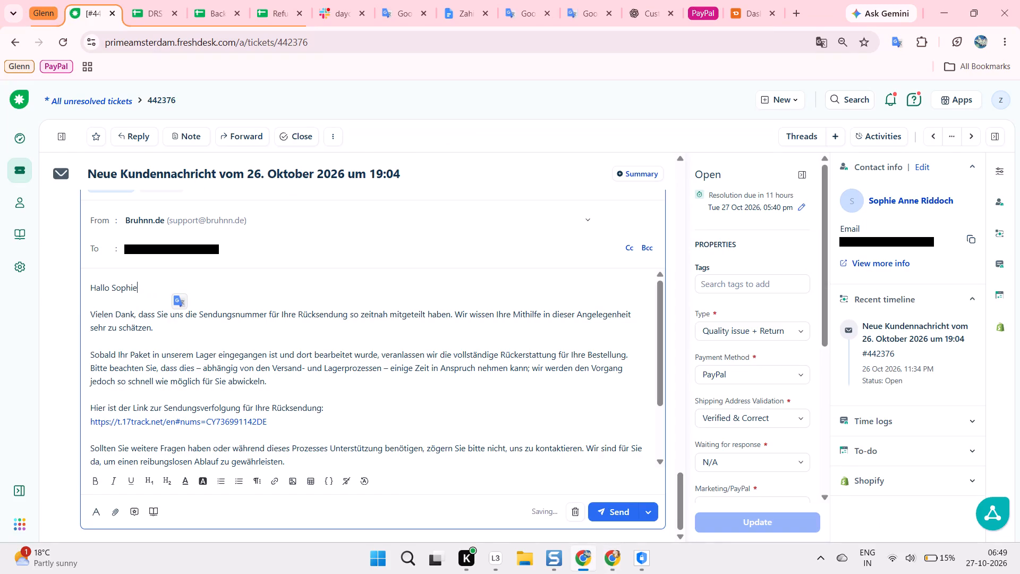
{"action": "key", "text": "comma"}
Recheck the customer's name in the Shopify order, review the rest of the draft and send the reply.
{"action": "key", "text": "alt+Tab"}
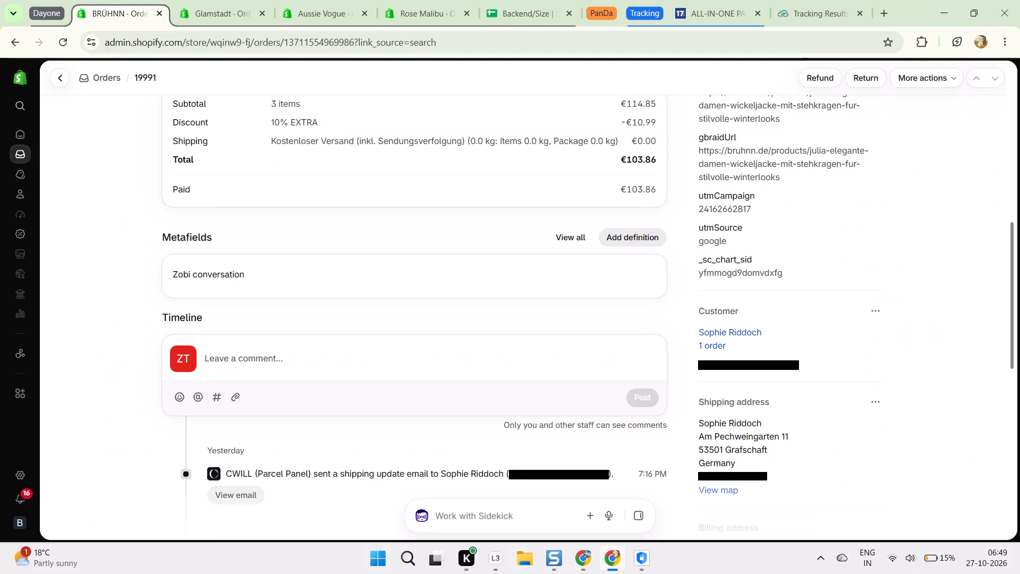
{"action": "key", "text": "alt+Tab"}
{"action": "scroll", "coordinate": [354, 345], "scroll_direction": "down", "scroll_amount": 2}
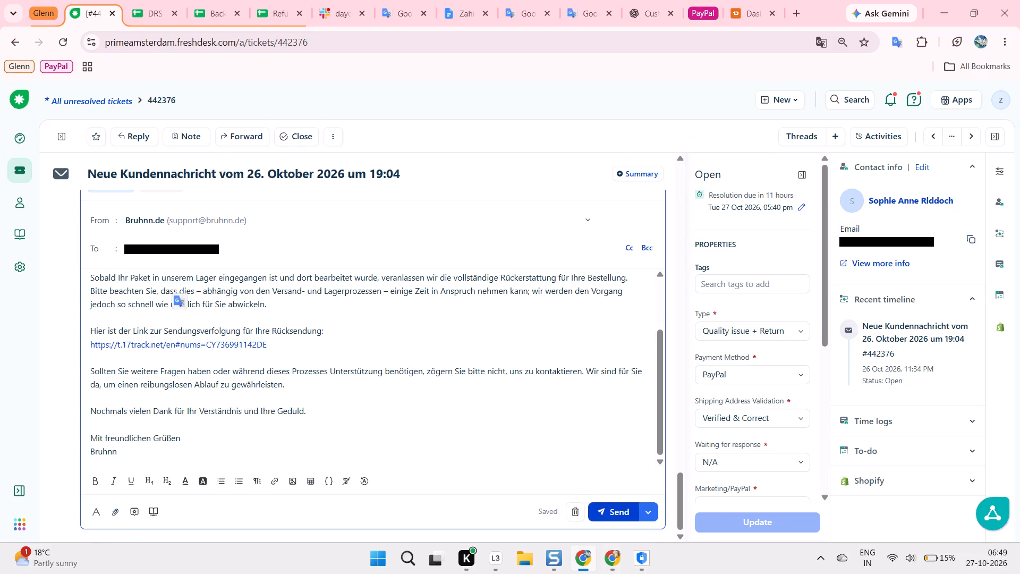
{"action": "left_click", "coordinate": [601, 509]}
Set ticket 442376 to status Resolved, reassign it to the agent Zahid trustVA and save the updated properties.
{"action": "scroll", "coordinate": [707, 333], "scroll_direction": "down", "scroll_amount": 2}
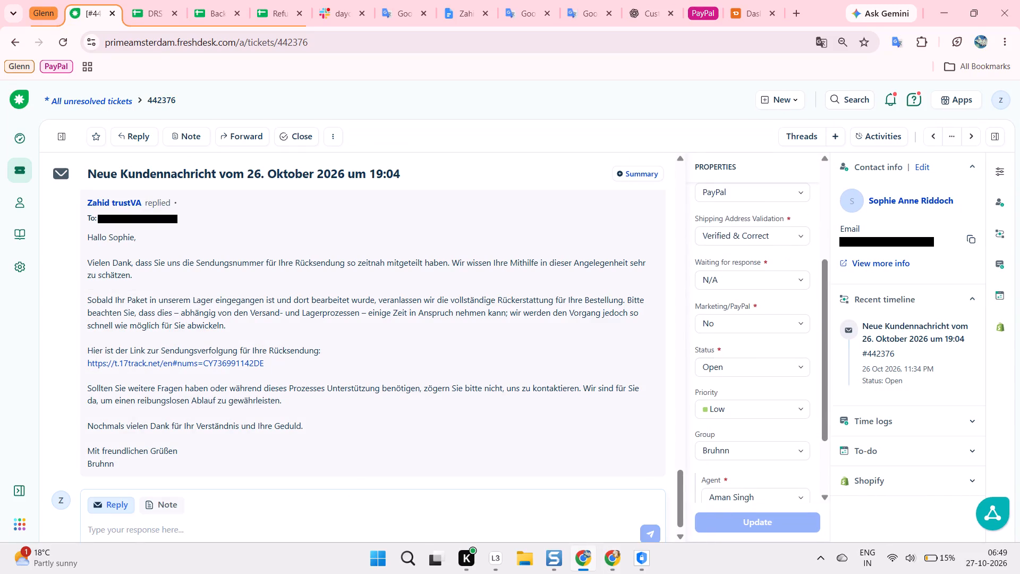
{"action": "left_click", "coordinate": [724, 368]}
{"action": "left_click", "coordinate": [740, 439]}
{"action": "key", "text": "Tab"}
{"action": "key", "text": "Tab"}
{"action": "key", "text": "Tab"}
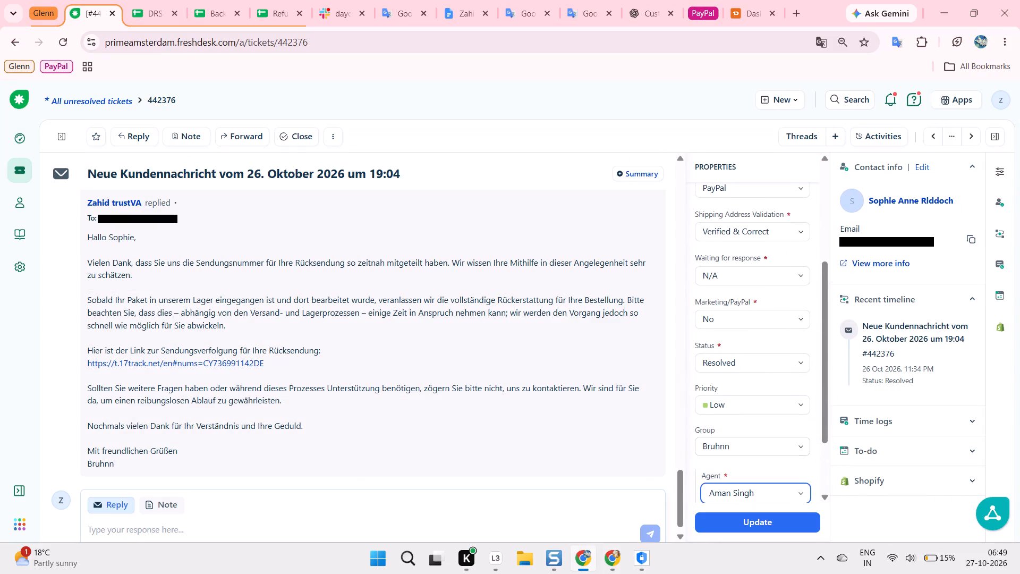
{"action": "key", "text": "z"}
{"action": "key", "text": "Tab"}
{"action": "key", "text": "Tab"}
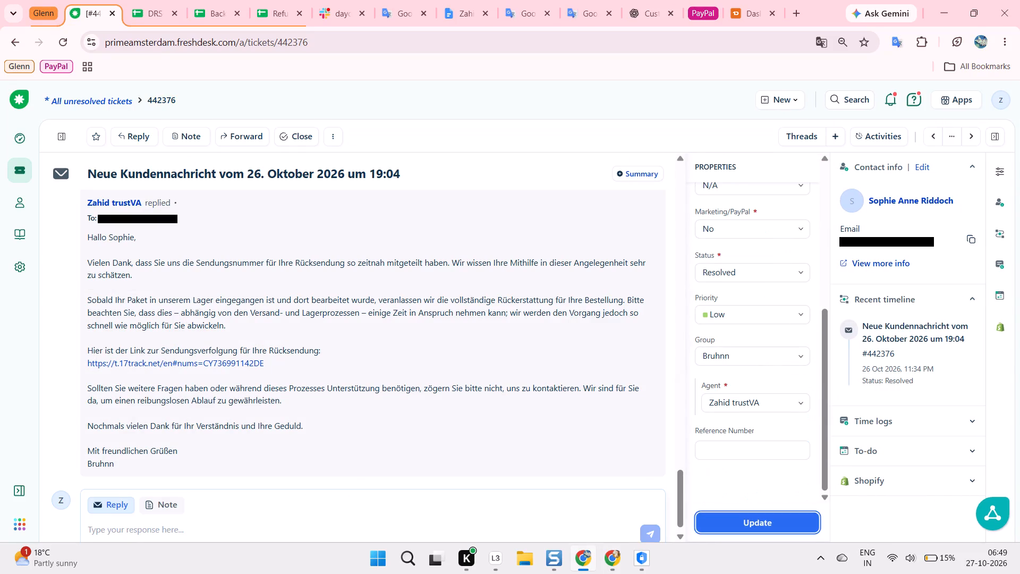
{"action": "key", "text": "Return"}
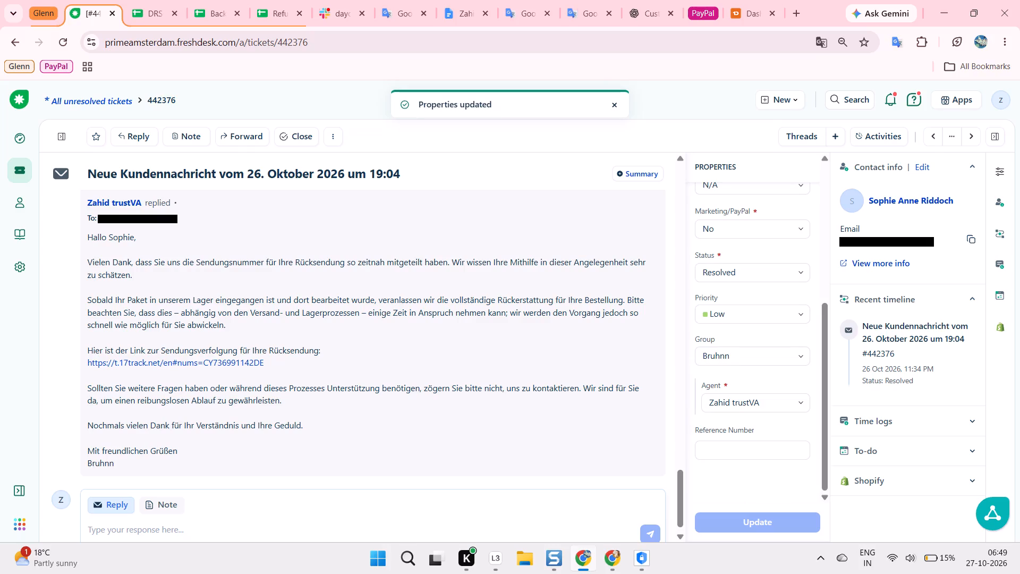
{"action": "double_click", "coordinate": [172, 95]}
{"action": "key", "text": "ctrl+c"}
{"action": "key", "text": "ctrl+c"}
{"action": "key", "text": "ctrl+c"}
{"action": "key", "text": "ctrl+c"}
{"action": "left_click", "coordinate": [151, 0]}
{"action": "key", "text": "ctrl+v"}
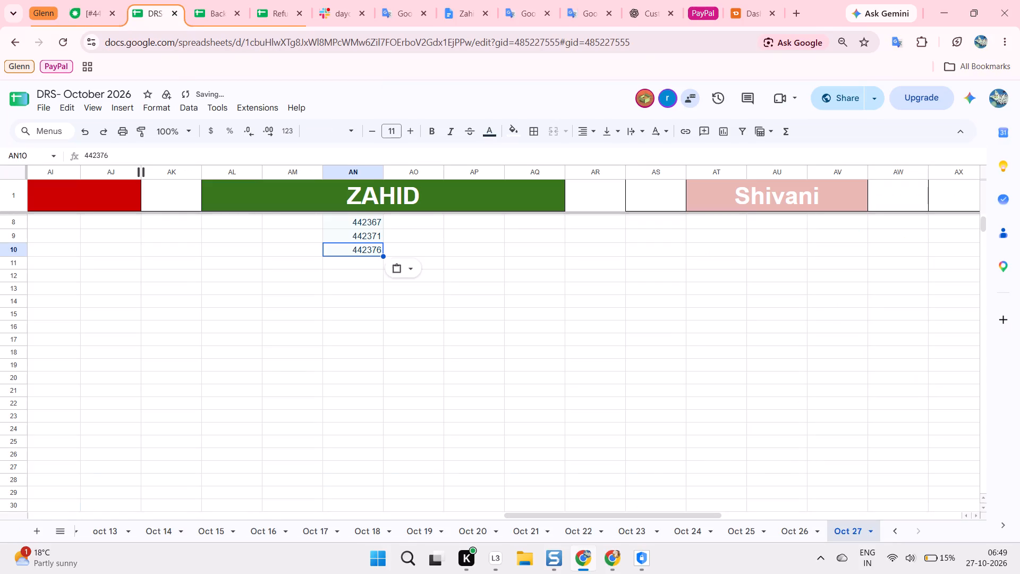
{"action": "left_click", "coordinate": [364, 267]}
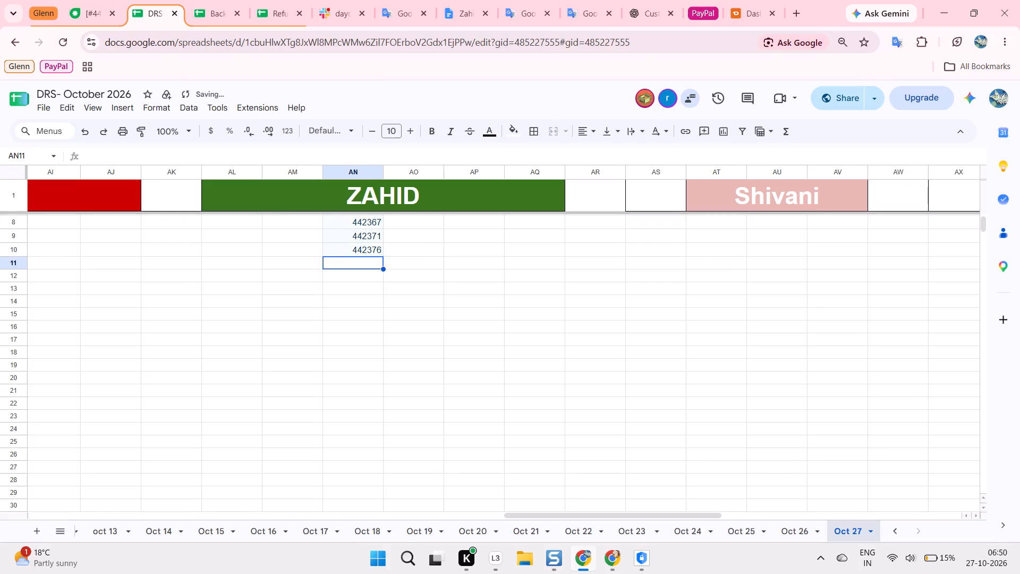
Return to Freshdesk and look through the unresolved tickets following 442376, up to the Trustpilot 1-star review ticket 442396.
{"action": "left_click", "coordinate": [88, 16]}
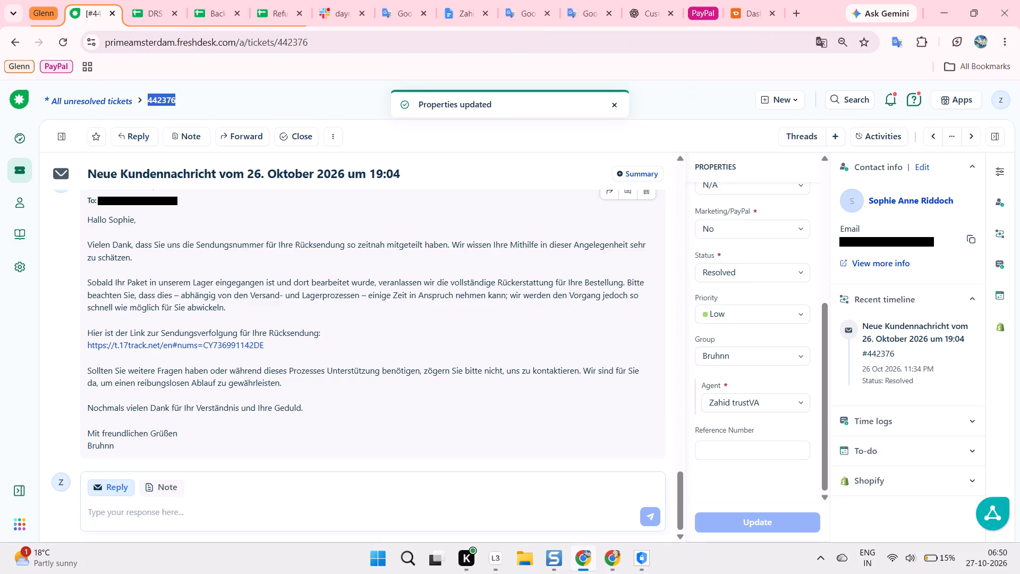
{"action": "left_click", "coordinate": [375, 283]}
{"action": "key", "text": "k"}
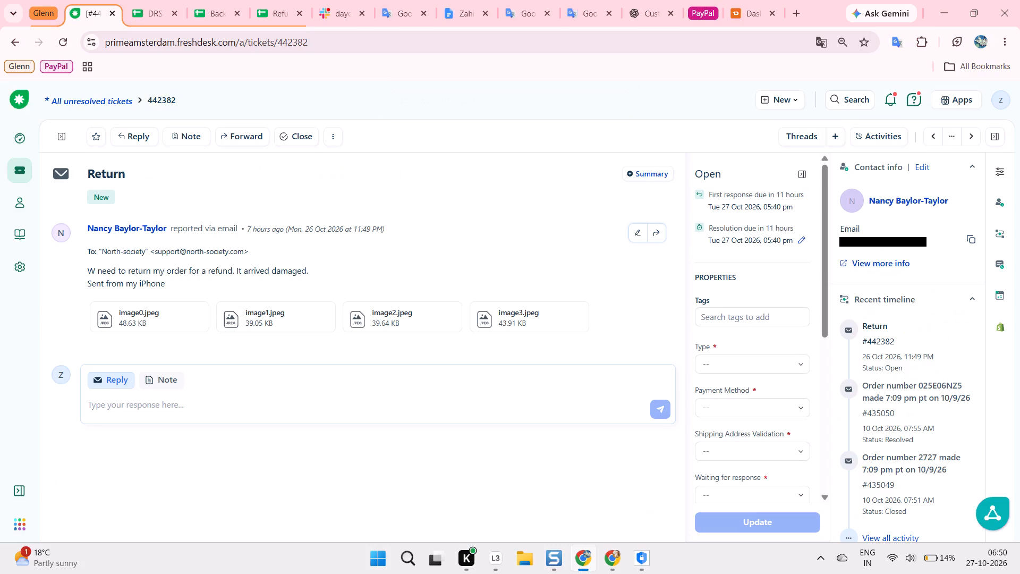
{"action": "left_click", "coordinate": [457, 257]}
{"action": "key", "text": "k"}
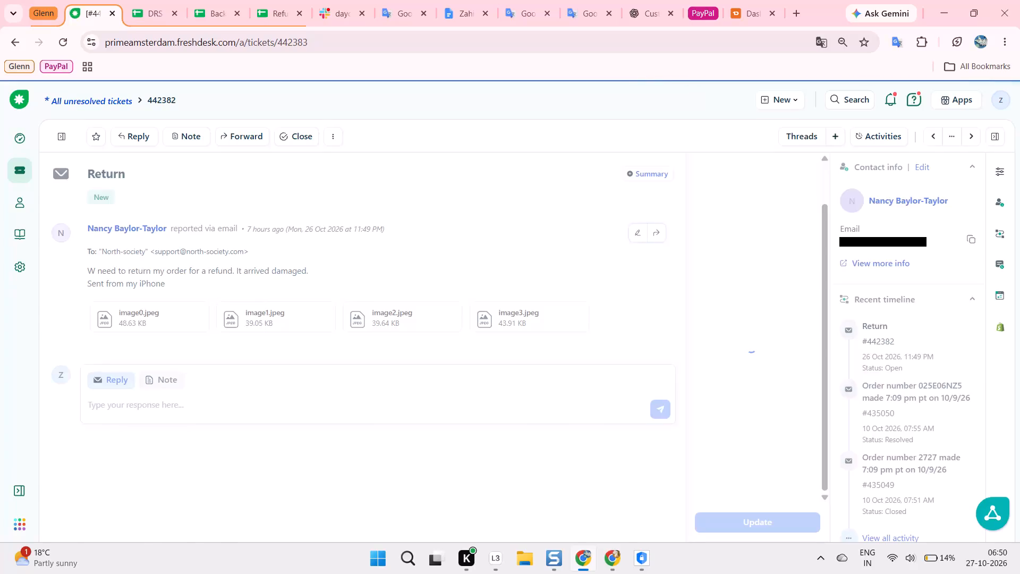
{"action": "scroll", "coordinate": [457, 257], "scroll_direction": "down", "scroll_amount": 6}
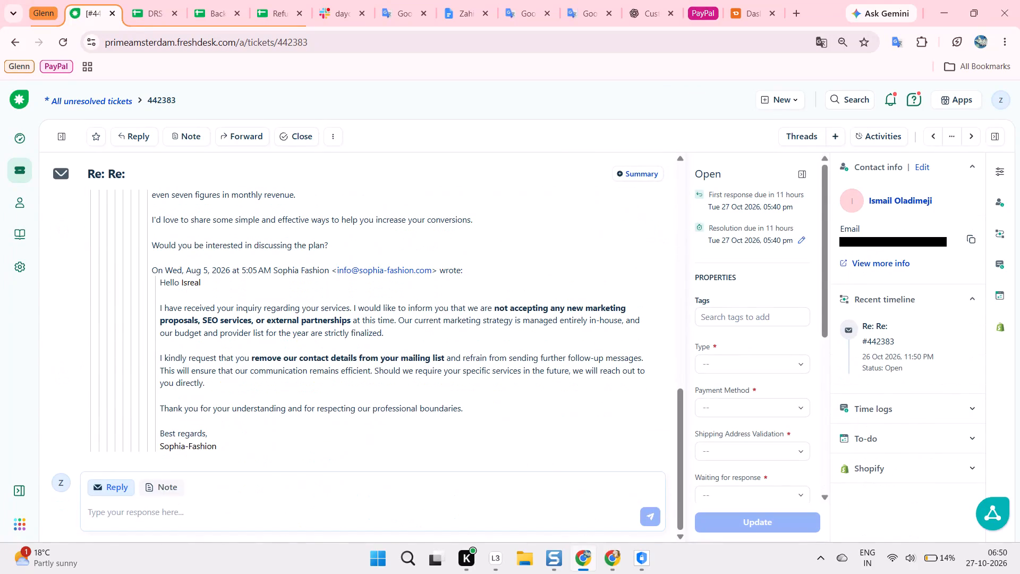
{"action": "scroll", "coordinate": [457, 257], "scroll_direction": "down", "scroll_amount": 1}
{"action": "left_click", "coordinate": [504, 349]}
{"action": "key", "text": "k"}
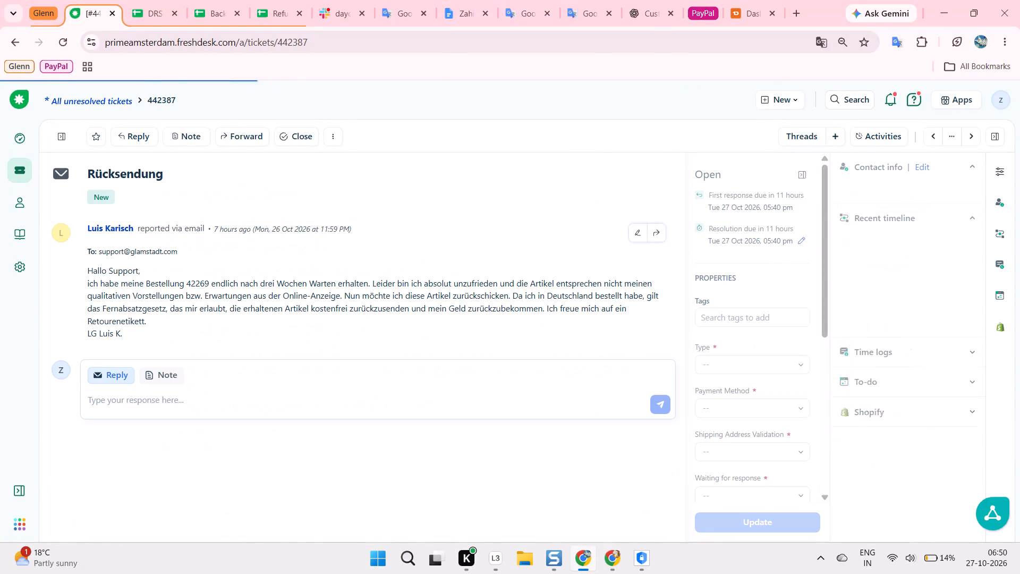
{"action": "left_click", "coordinate": [530, 258]}
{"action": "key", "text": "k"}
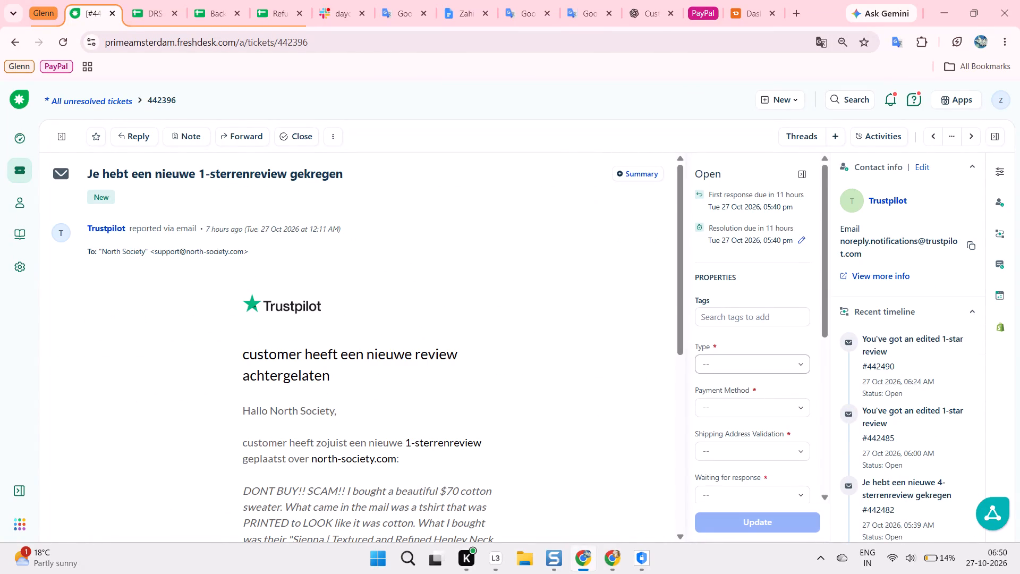
{"action": "left_click", "coordinate": [747, 357]}
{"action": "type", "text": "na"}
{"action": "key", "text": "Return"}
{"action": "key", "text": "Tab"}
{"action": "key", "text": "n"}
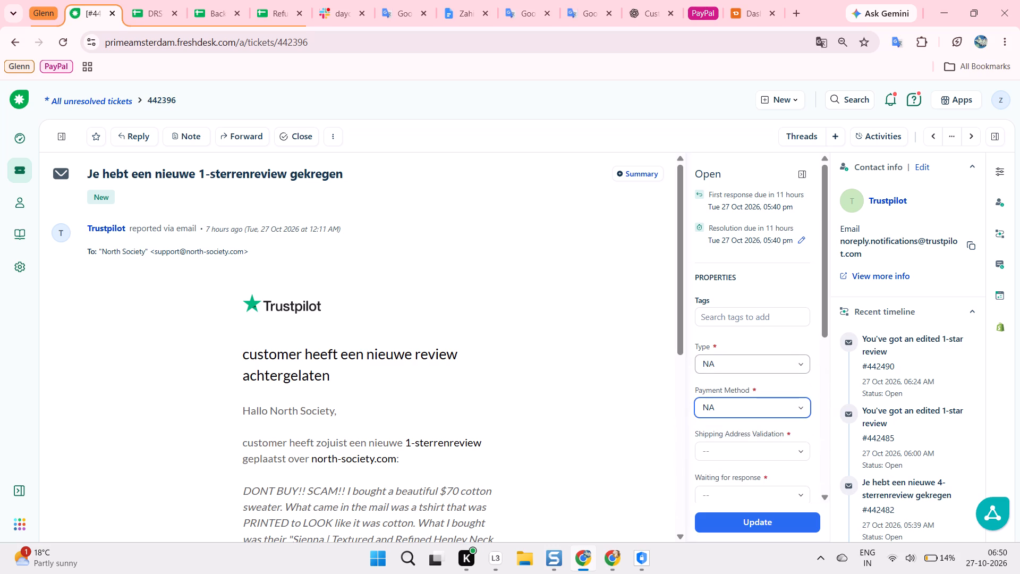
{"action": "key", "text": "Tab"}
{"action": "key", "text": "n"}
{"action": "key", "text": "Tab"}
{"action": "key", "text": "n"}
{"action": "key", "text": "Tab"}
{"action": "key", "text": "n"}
Set ticket 442396 to status Resolved, assign it to the agent Zahid trustVA and save the updated properties.
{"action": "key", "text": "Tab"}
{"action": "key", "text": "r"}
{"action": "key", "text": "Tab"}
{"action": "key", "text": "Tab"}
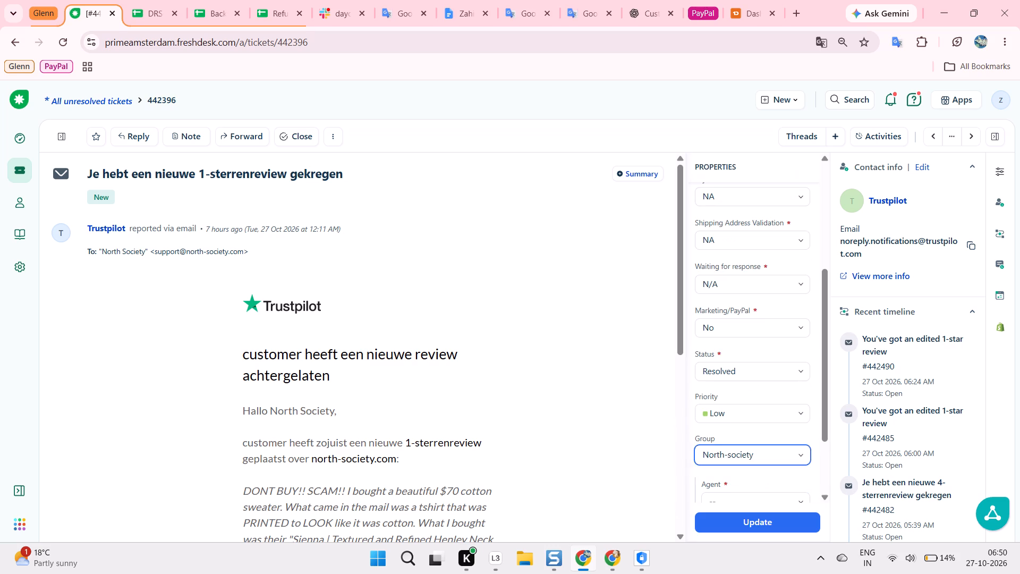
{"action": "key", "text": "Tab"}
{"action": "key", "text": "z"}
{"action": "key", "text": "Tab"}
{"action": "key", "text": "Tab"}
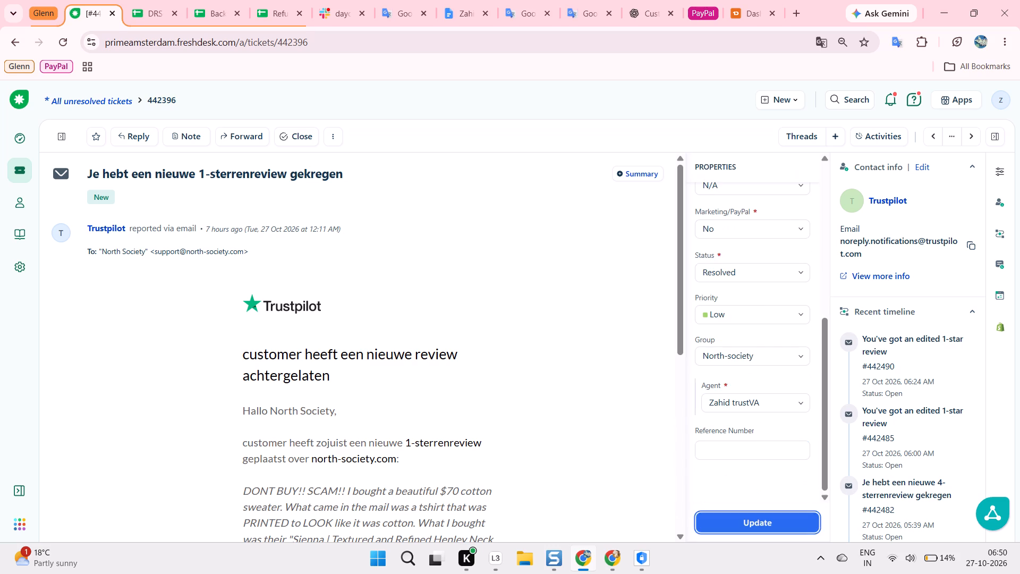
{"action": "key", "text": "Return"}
Open the next unresolved ticket, 442397, for review.
{"action": "left_click", "coordinate": [466, 213]}
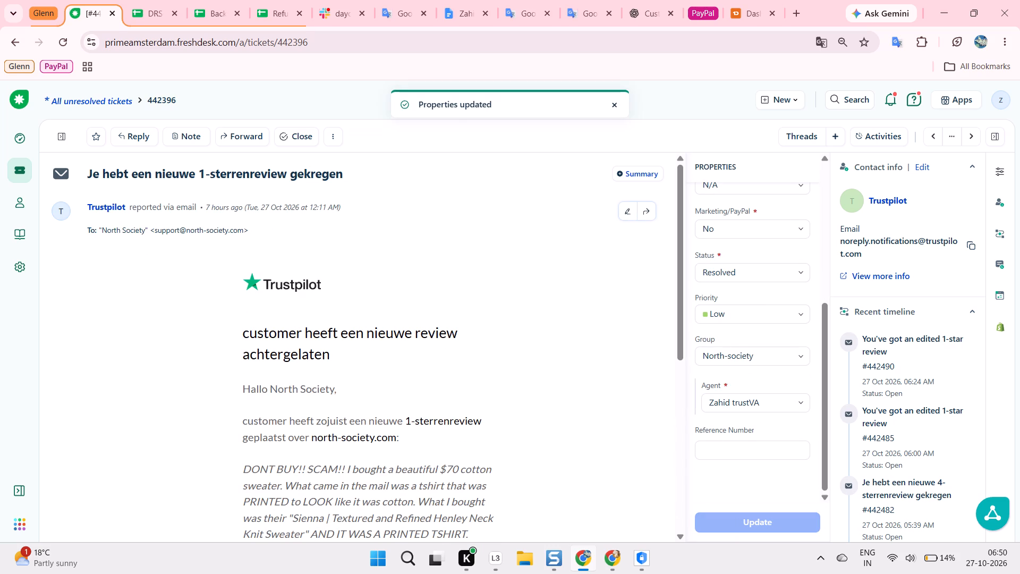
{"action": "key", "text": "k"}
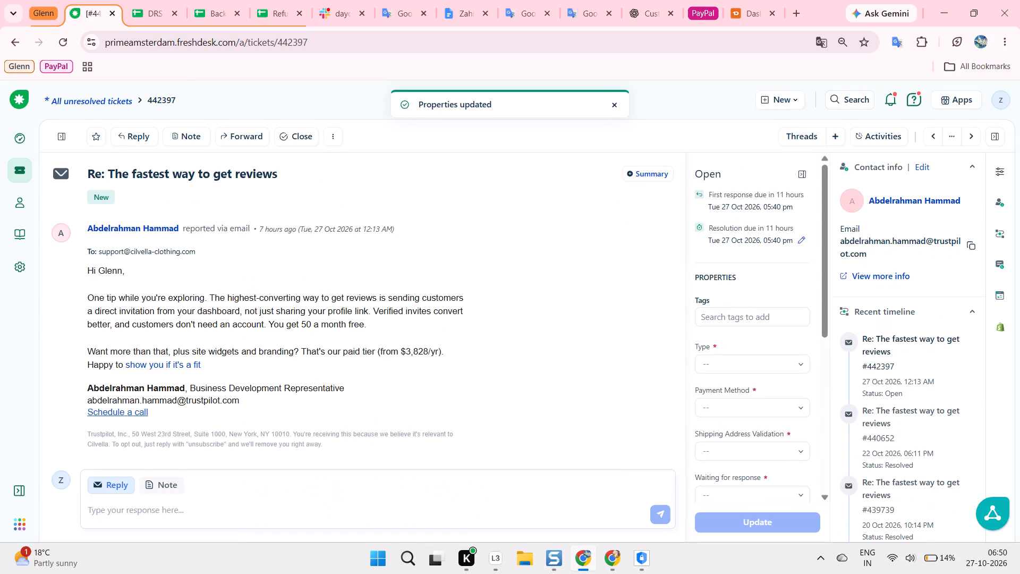
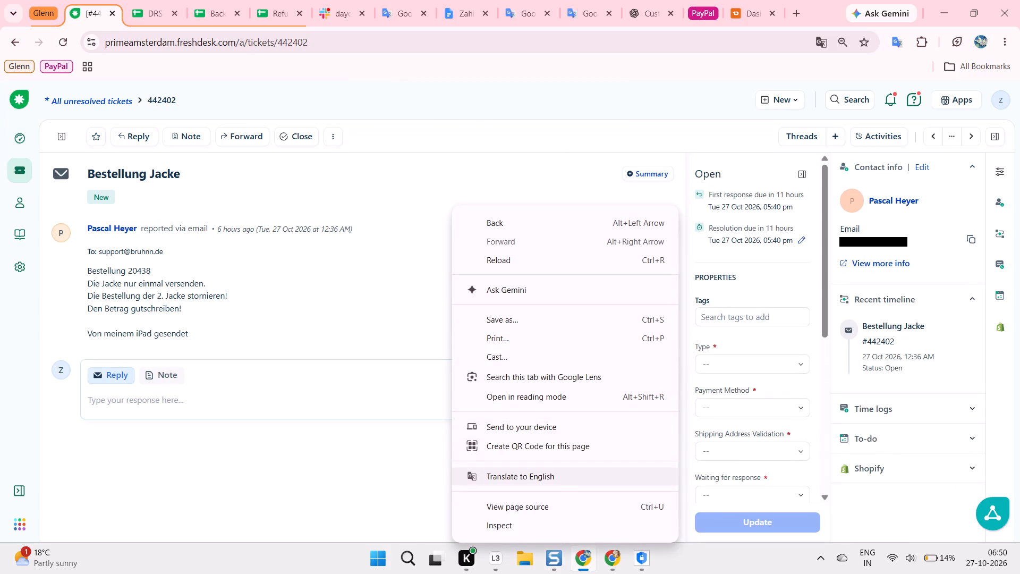
{"action": "left_click", "coordinate": [515, 474]}
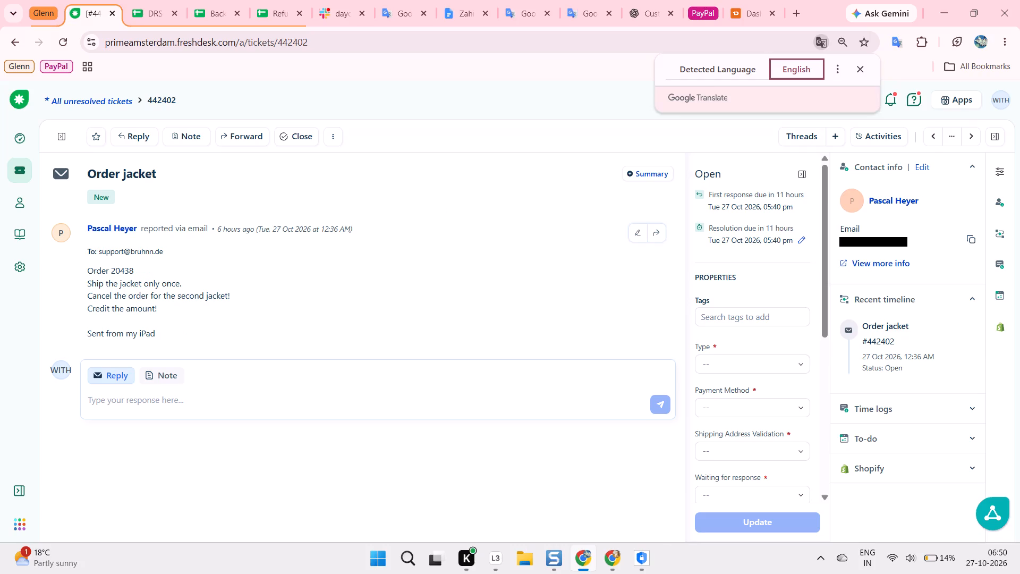
{"action": "left_click", "coordinate": [710, 69]}
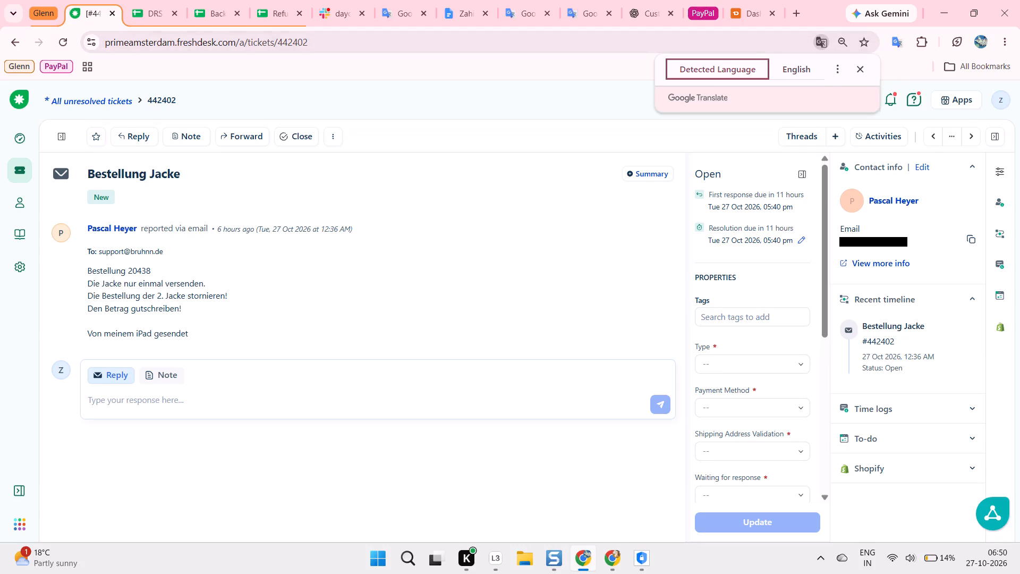
{"action": "left_click", "coordinate": [971, 242]}
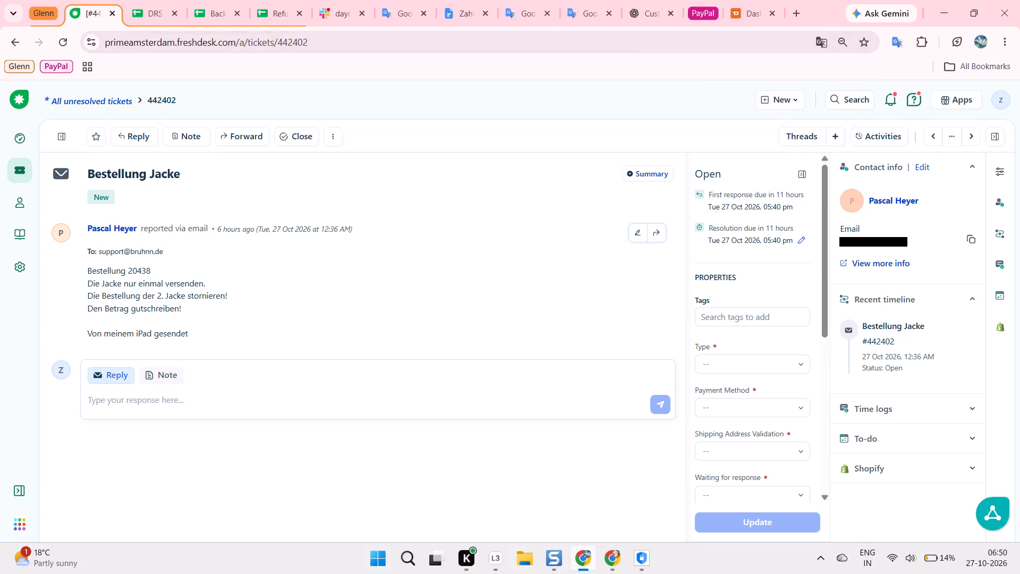
{"action": "left_click", "coordinate": [381, 307]}
{"action": "key", "text": "alt+Tab"}
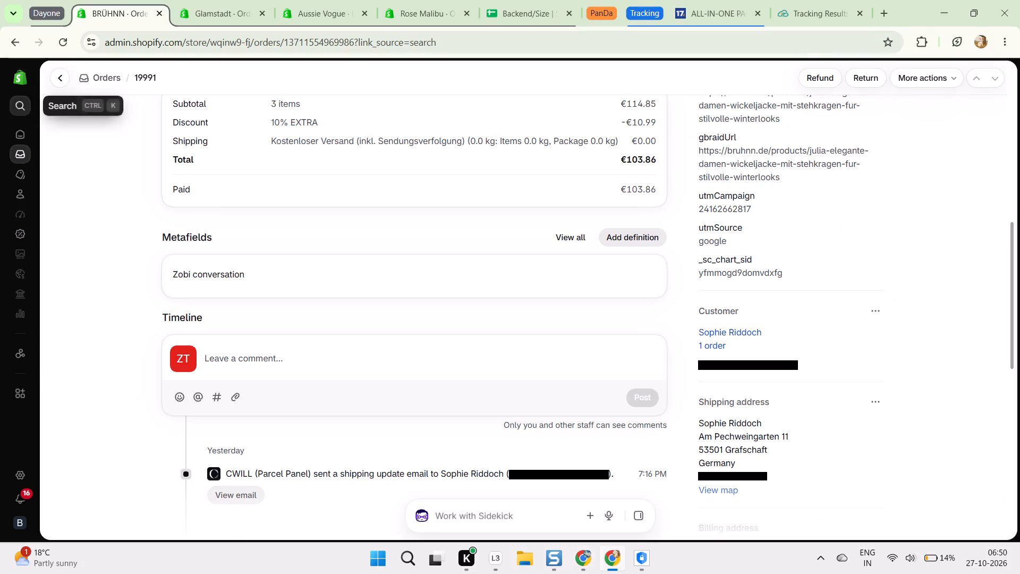
{"action": "left_click", "coordinate": [29, 102]}
{"action": "key", "text": "ctrl+v"}
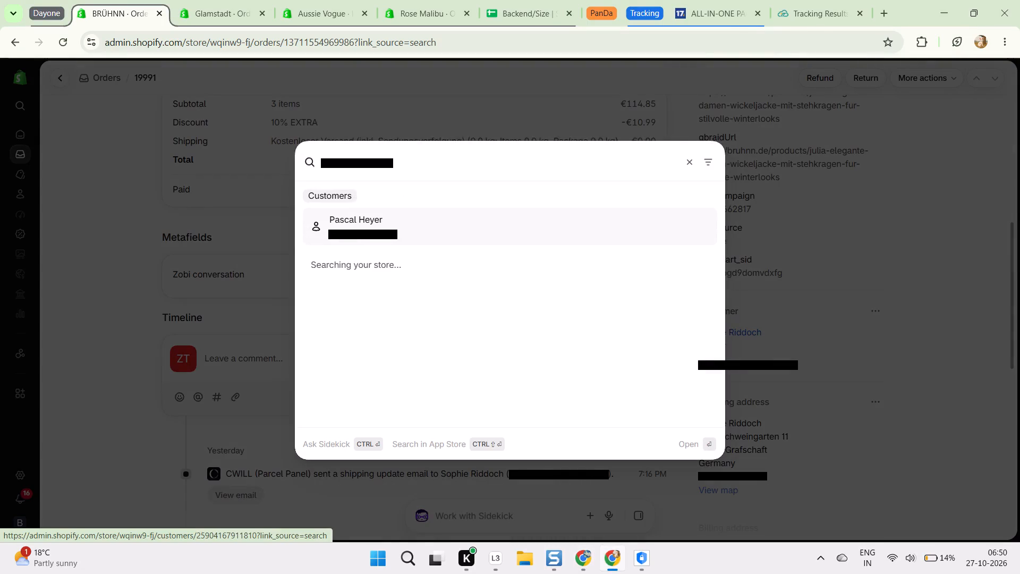
{"action": "left_click", "coordinate": [345, 257]}
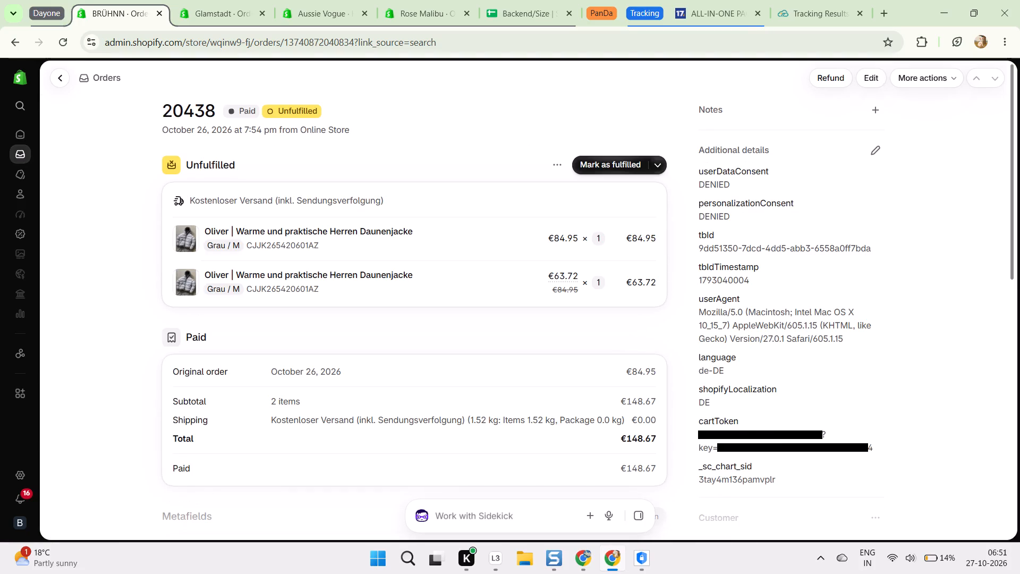
{"action": "scroll", "coordinate": [345, 257], "scroll_direction": "down", "scroll_amount": 2}
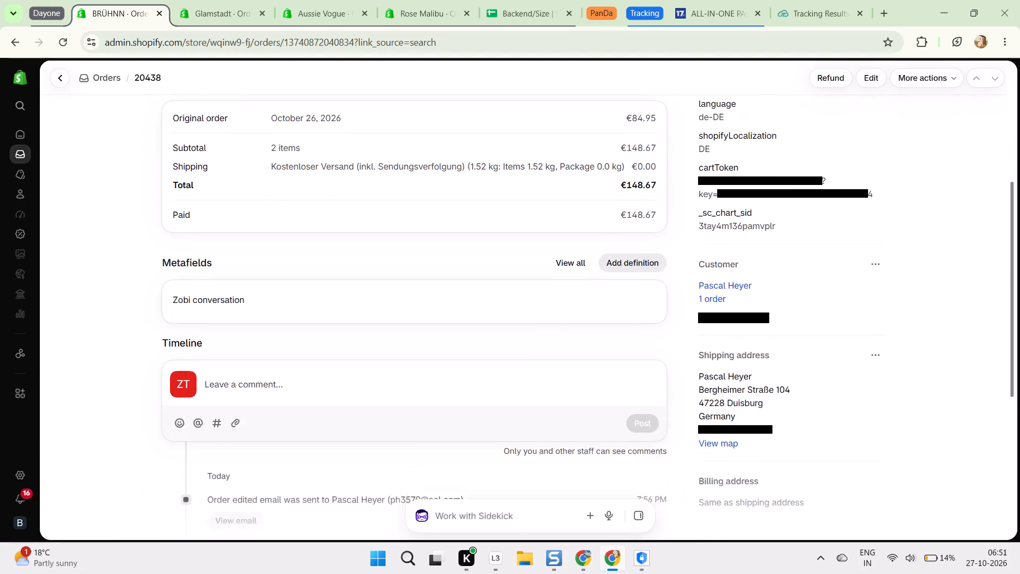
{"action": "scroll", "coordinate": [345, 257], "scroll_direction": "down", "scroll_amount": 1}
{"action": "scroll", "coordinate": [345, 257], "scroll_direction": "right", "scroll_amount": 1}
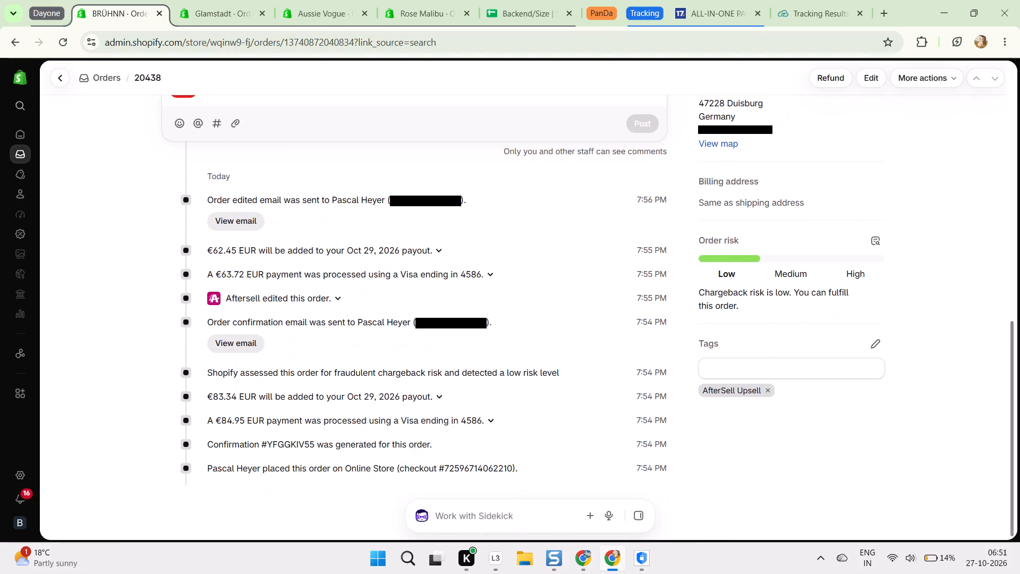
{"action": "scroll", "coordinate": [345, 257], "scroll_direction": "up", "scroll_amount": 12}
Copy the English additional-item reply from one Google Translate page and replace the return-tracking text in the other one with it.
{"action": "key", "text": "alt+Tab"}
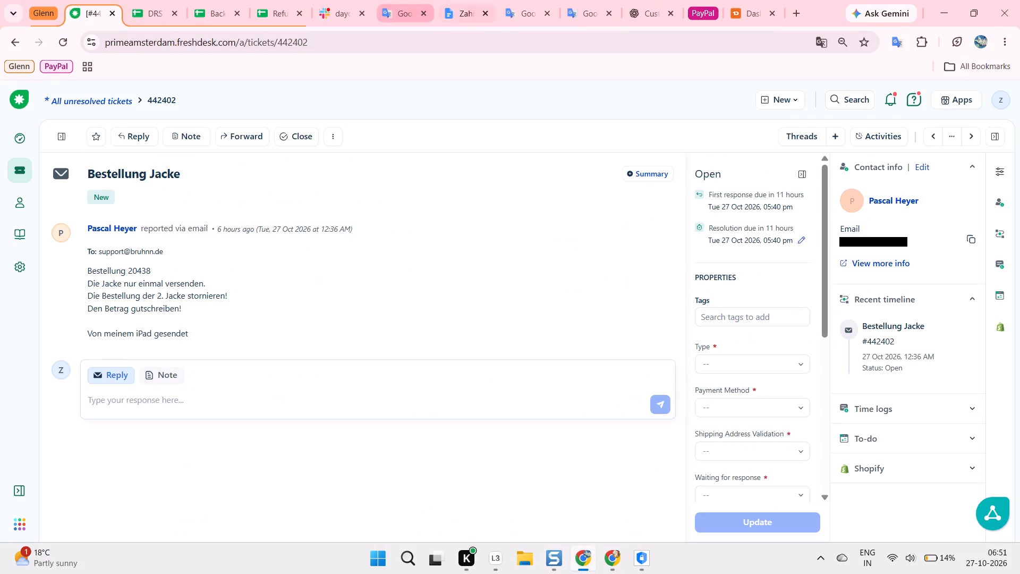
{"action": "left_click", "coordinate": [469, 0]}
{"action": "left_click", "coordinate": [527, 0]}
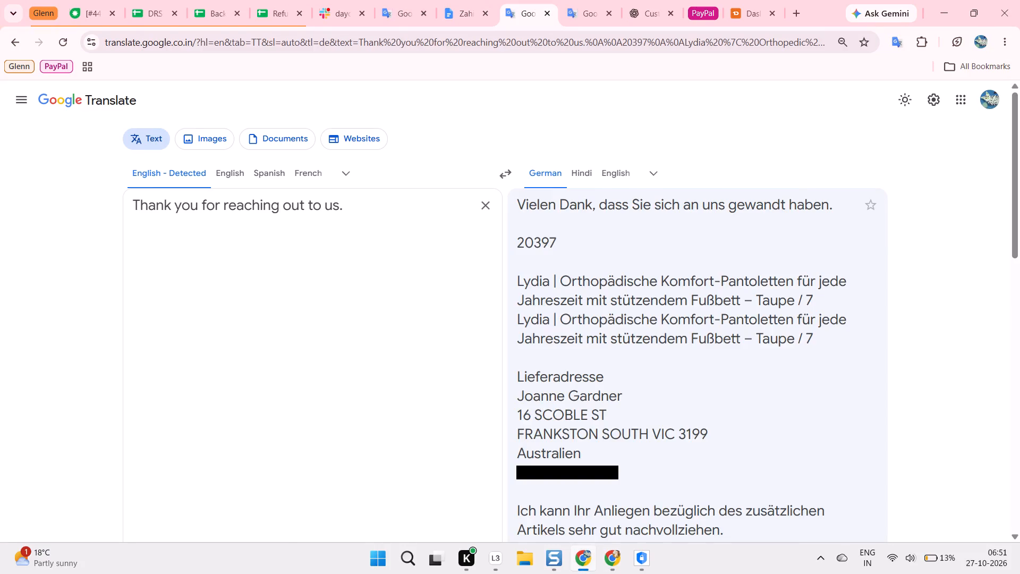
{"action": "left_click", "coordinate": [340, 306]}
{"action": "key", "text": "ctrl+a"}
{"action": "key", "text": "ctrl+c"}
{"action": "key", "text": "ctrl+c"}
{"action": "key", "text": "ctrl+c"}
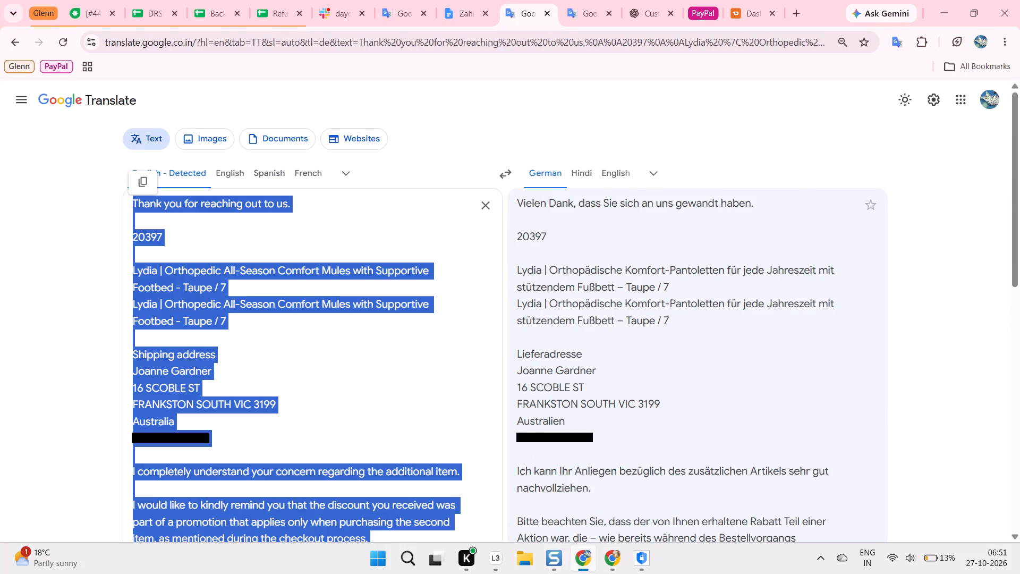
{"action": "left_click", "coordinate": [540, 3]}
{"action": "left_click_drag", "start_coordinate": [540, 3], "coordinate": [573, 0]}
{"action": "left_click", "coordinate": [573, 0]}
{"action": "left_click_drag", "start_coordinate": [541, 0], "coordinate": [579, 0]}
{"action": "left_click", "coordinate": [586, 13]}
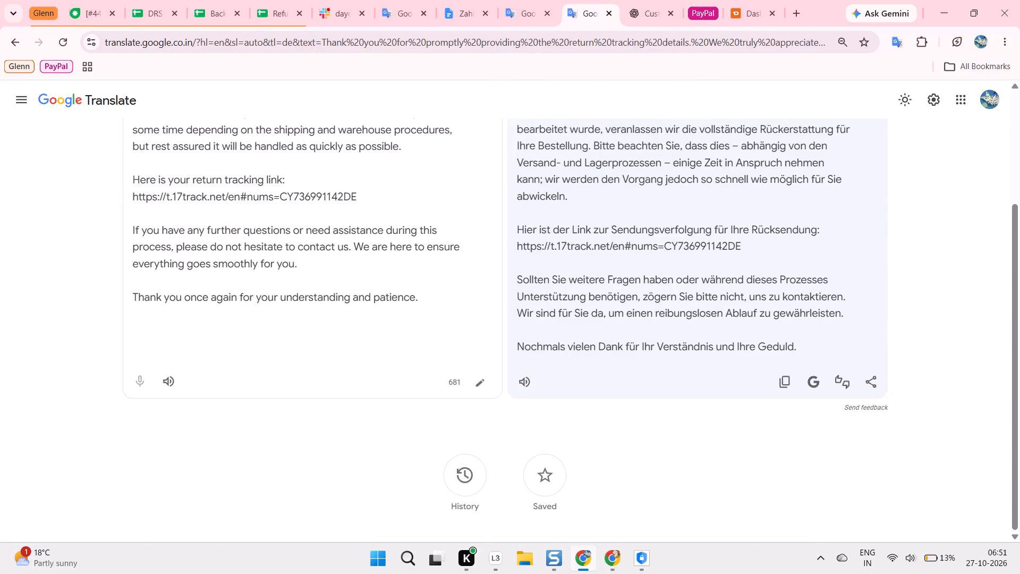
{"action": "scroll", "coordinate": [388, 89], "scroll_direction": "up", "scroll_amount": 5}
{"action": "left_click", "coordinate": [479, 209]}
{"action": "key", "text": "ctrl+v"}
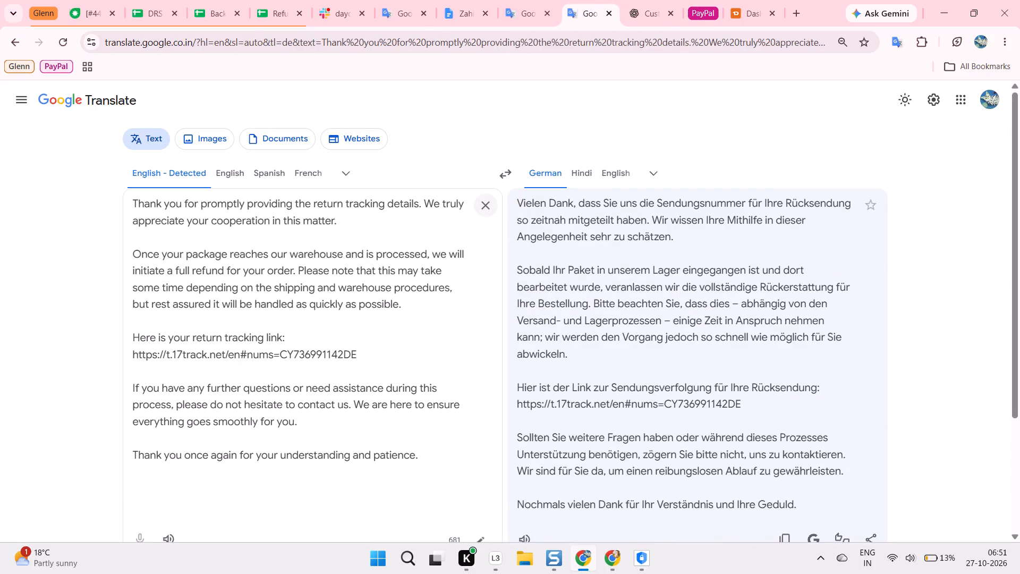
{"action": "left_click", "coordinate": [479, 209]}
{"action": "key", "text": "ctrl+v"}
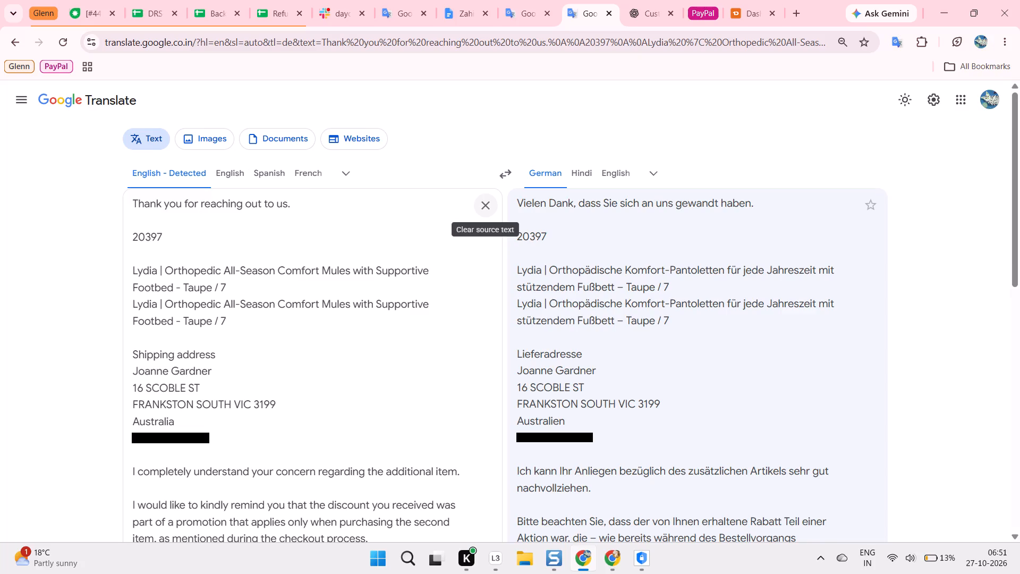
{"action": "key", "text": "alt+Tab"}
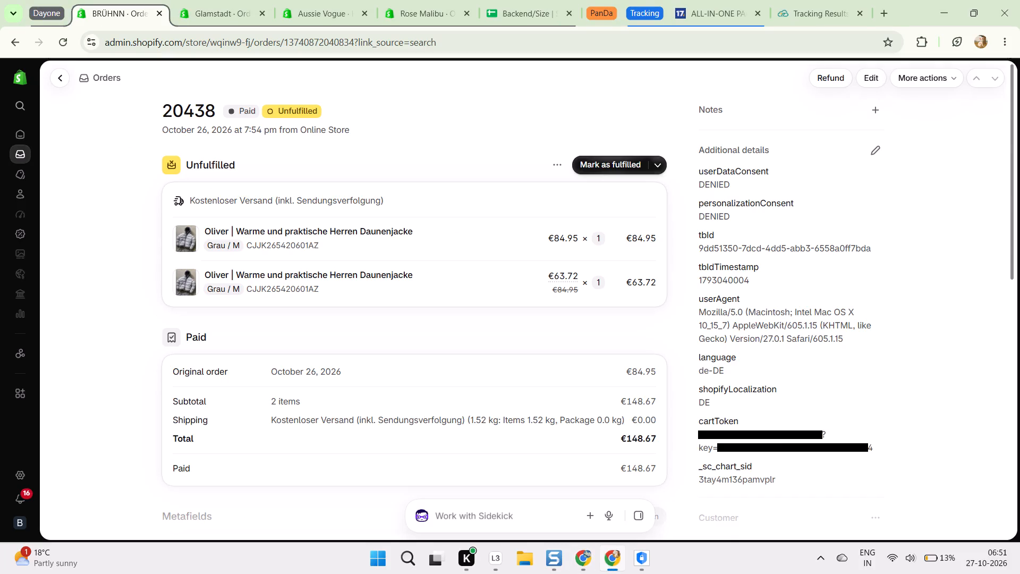
{"action": "triple_click", "coordinate": [194, 115]}
{"action": "key", "text": "ctrl+c"}
{"action": "key", "text": "ctrl+c"}
{"action": "key", "text": "alt+Tab"}
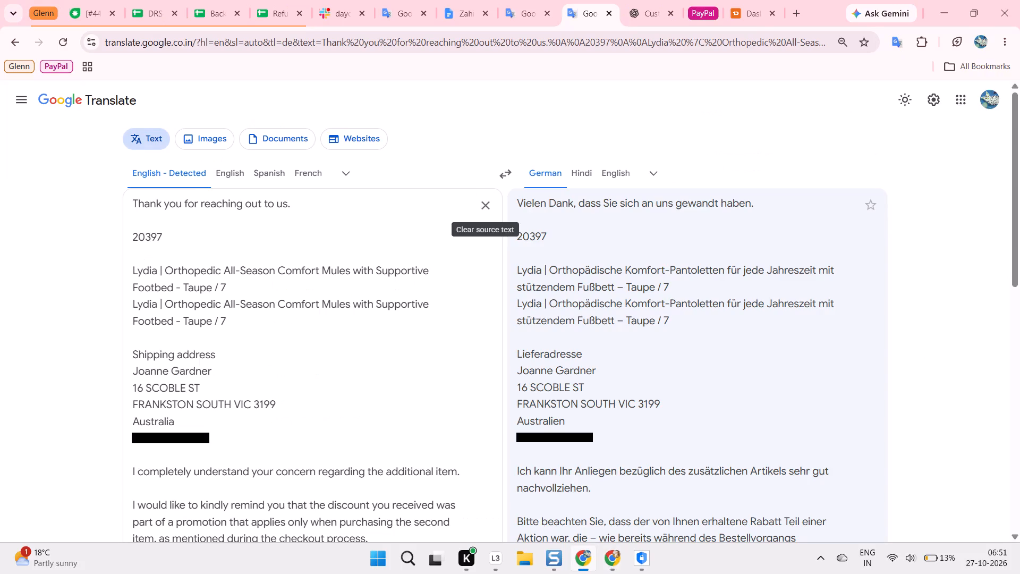
{"action": "triple_click", "coordinate": [151, 239]}
{"action": "key", "text": "ctrl+v"}
Replace the two Lydia product lines in the draft with two copies of "Oliver | Warme und praktische Herren Daunenjacke Grau / M" from the order.
{"action": "key", "text": "alt+Tab"}
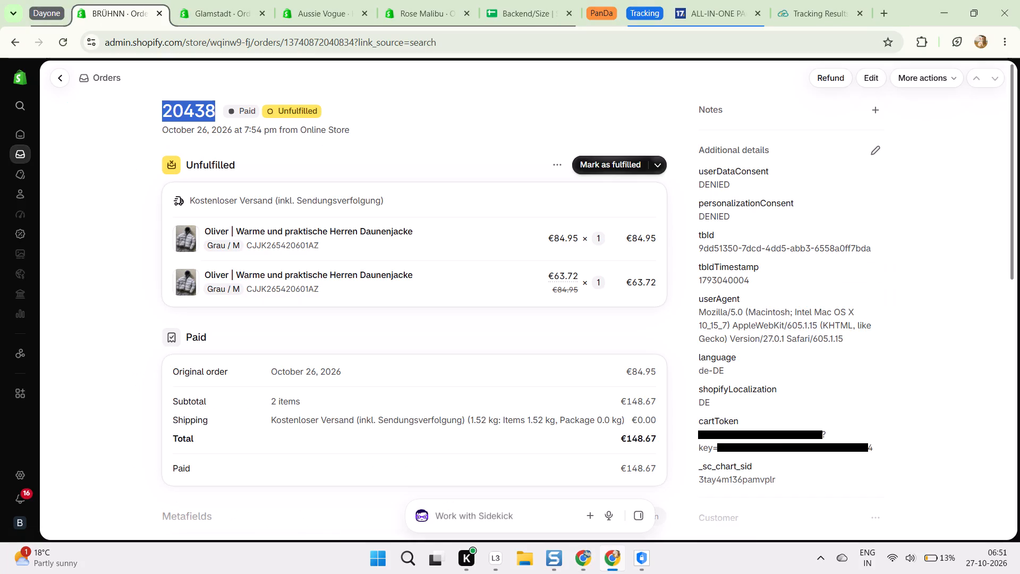
{"action": "left_click_drag", "start_coordinate": [240, 251], "coordinate": [195, 227]}
{"action": "key", "text": "ctrl+c"}
{"action": "key", "text": "ctrl+c"}
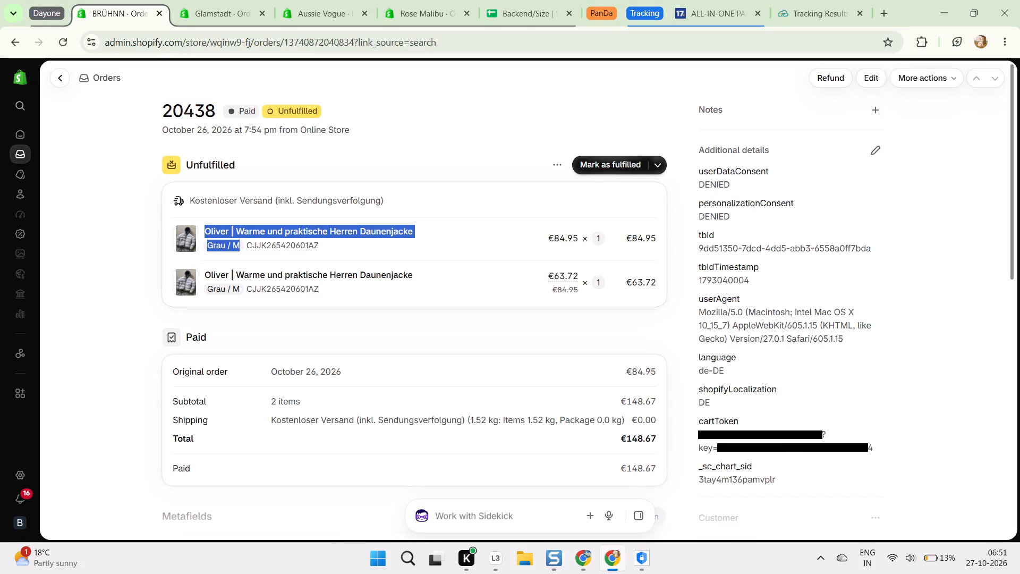
{"action": "key", "text": "alt+Tab"}
{"action": "left_click_drag", "start_coordinate": [236, 322], "coordinate": [225, 316]}
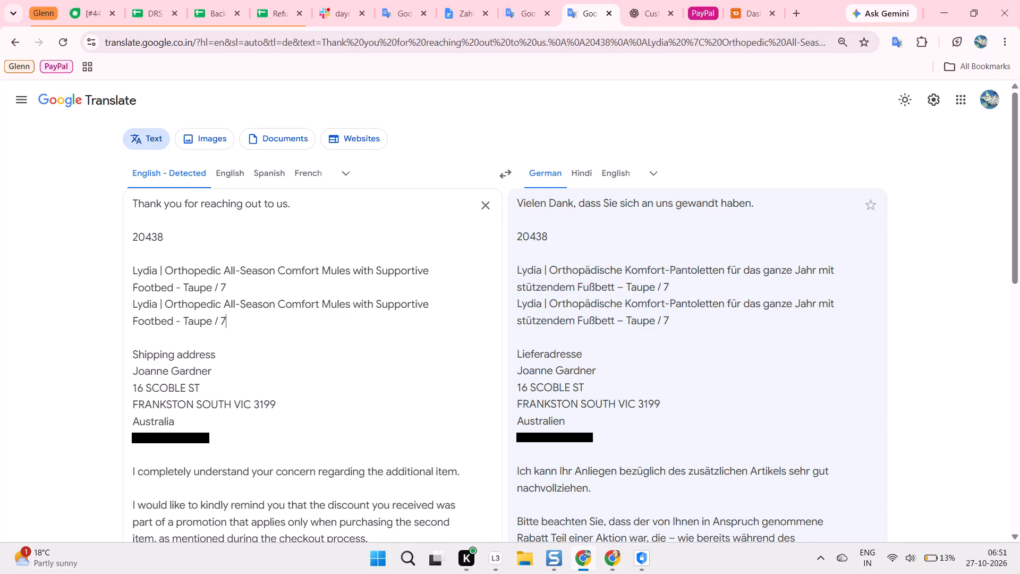
{"action": "left_click_drag", "start_coordinate": [225, 316], "coordinate": [123, 276]}
{"action": "key", "text": "ctrl+v"}
{"action": "key", "text": "Return"}
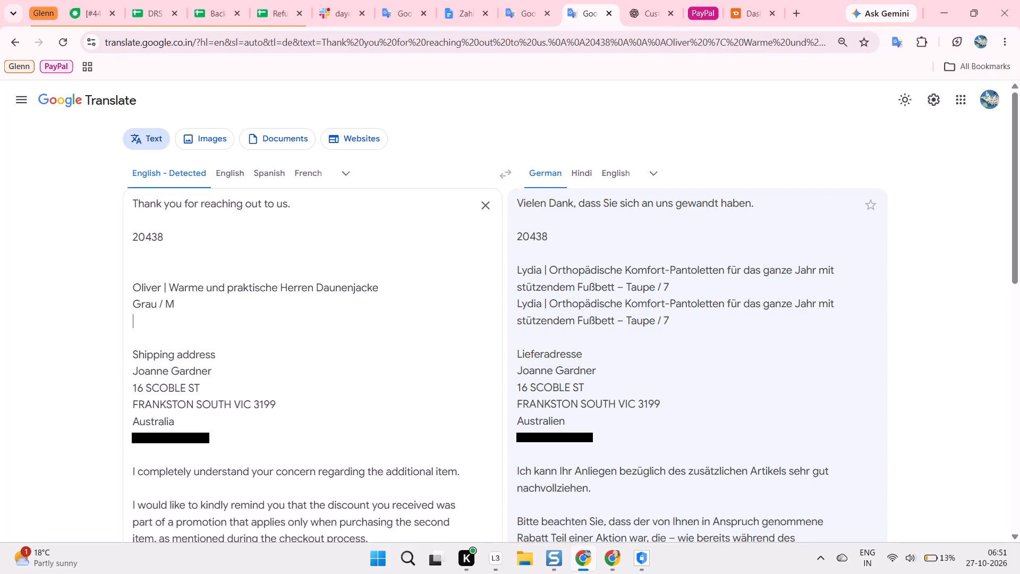
{"action": "key", "text": "ctrl+v"}
Remove the extra blank lines around the Oliver products and join each name and variant on one line as "- Grau / M".
{"action": "left_click", "coordinate": [146, 265]}
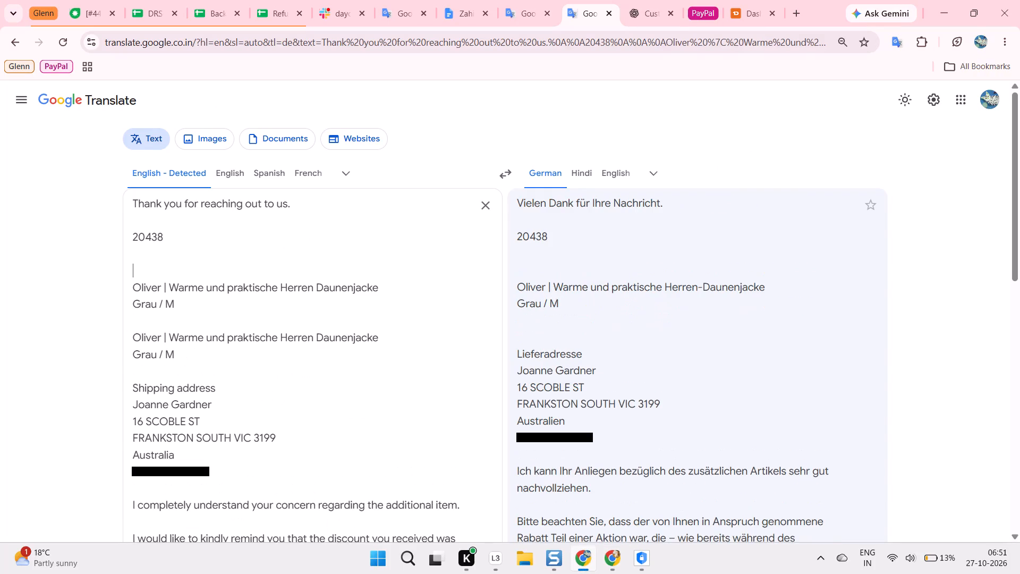
{"action": "key", "text": "BackSpace"}
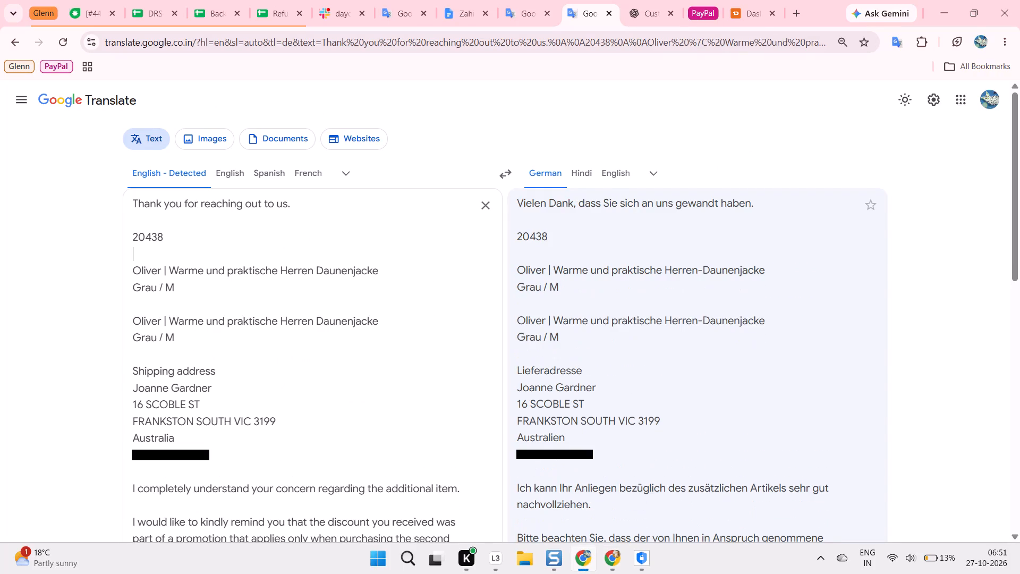
{"action": "left_click", "coordinate": [132, 285]}
{"action": "key", "text": "BackSpace"}
{"action": "key", "text": "space"}
{"action": "key", "text": "space"}
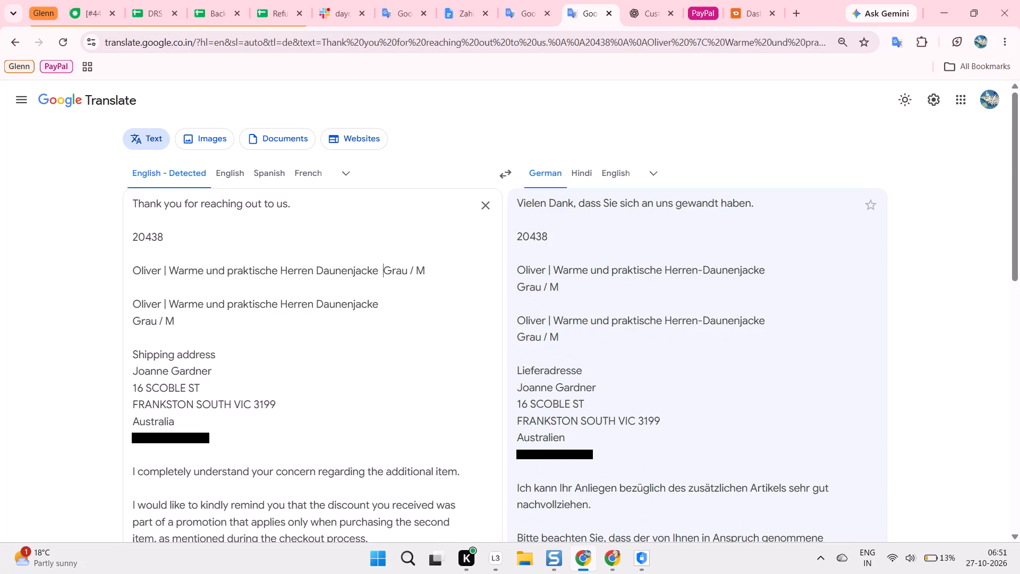
{"action": "type", "text": "-"}
{"action": "key", "text": "space"}
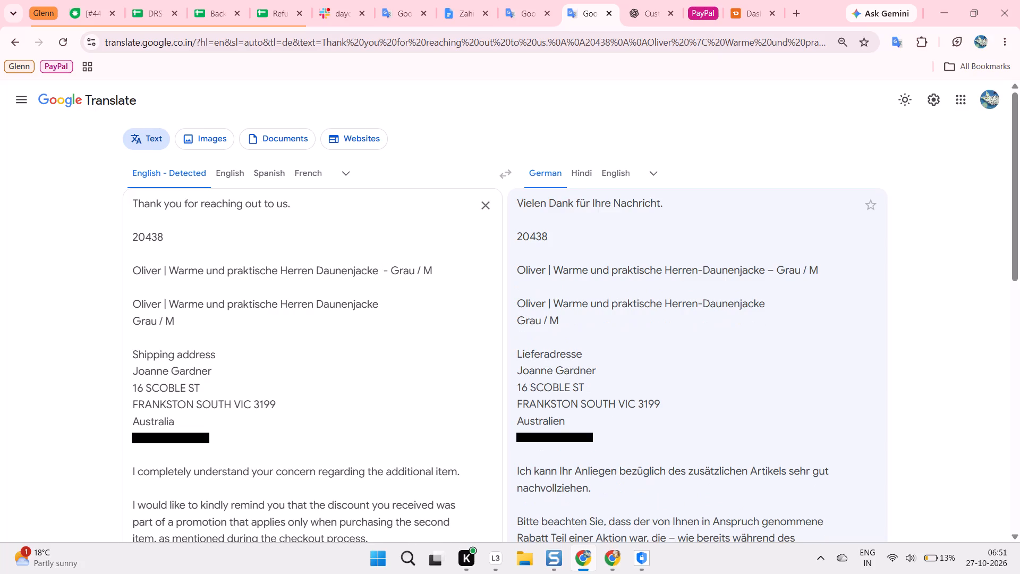
{"action": "left_click", "coordinate": [133, 320]}
{"action": "key", "text": "BackSpace"}
{"action": "key", "text": "space"}
{"action": "type", "text": "-"}
{"action": "key", "text": "space"}
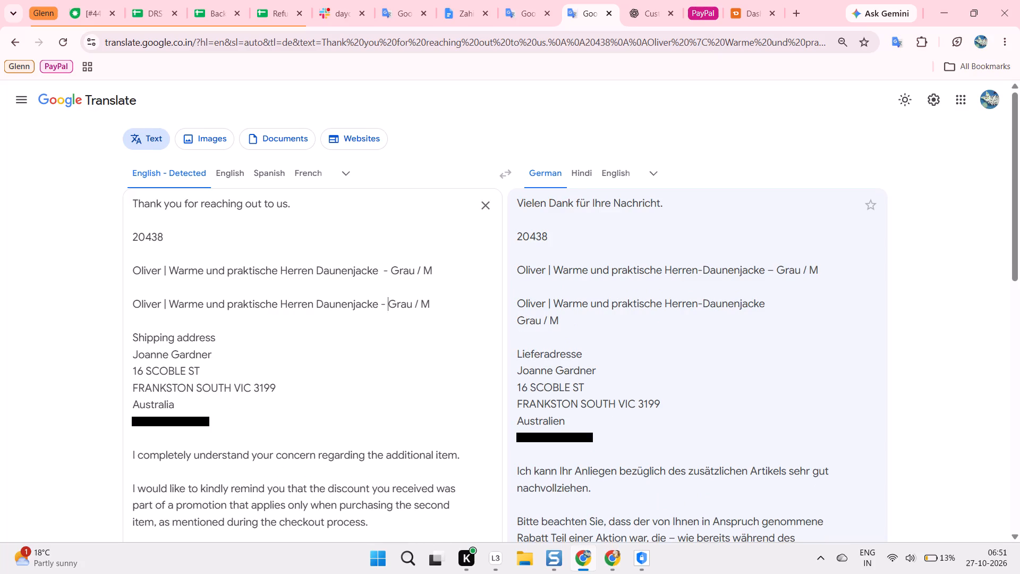
{"action": "left_click", "coordinate": [167, 287]}
{"action": "key", "text": "BackSpace"}
{"action": "key", "text": "alt+Tab"}
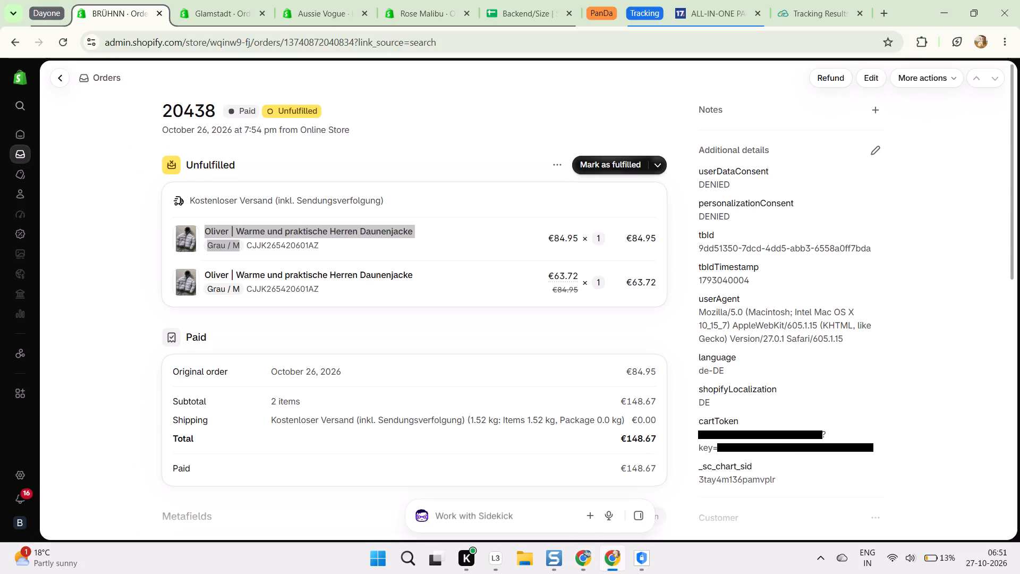
{"action": "scroll", "coordinate": [698, 372], "scroll_direction": "down", "scroll_amount": 3}
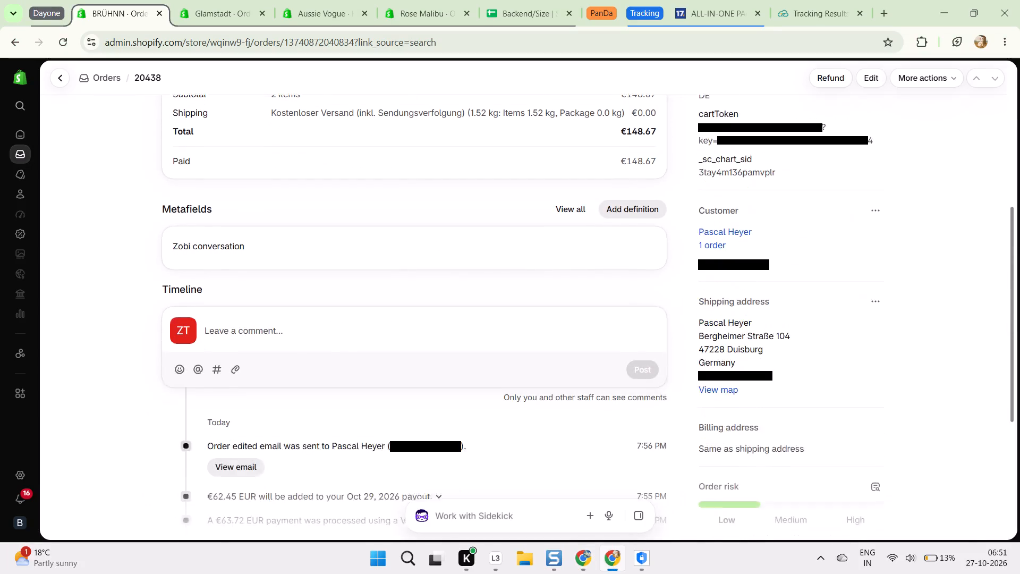
{"action": "scroll", "coordinate": [698, 372], "scroll_direction": "down", "scroll_amount": 1}
{"action": "left_click_drag", "start_coordinate": [692, 259], "coordinate": [805, 327]}
{"action": "key", "text": "ctrl+c"}
{"action": "key", "text": "ctrl+c"}
{"action": "key", "text": "alt+Tab"}
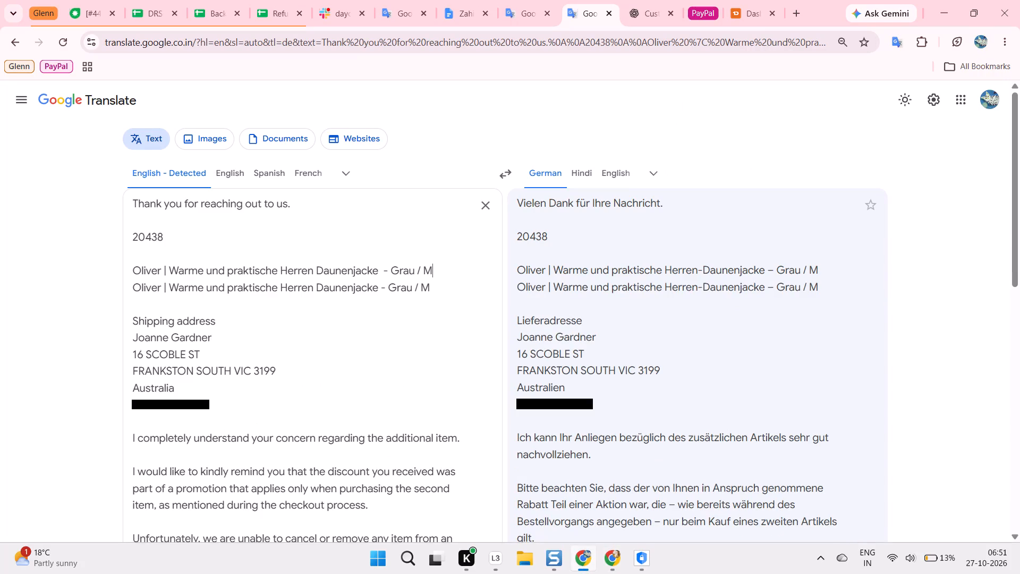
{"action": "left_click_drag", "start_coordinate": [218, 405], "coordinate": [129, 346]}
{"action": "key", "text": "ctrl+v"}
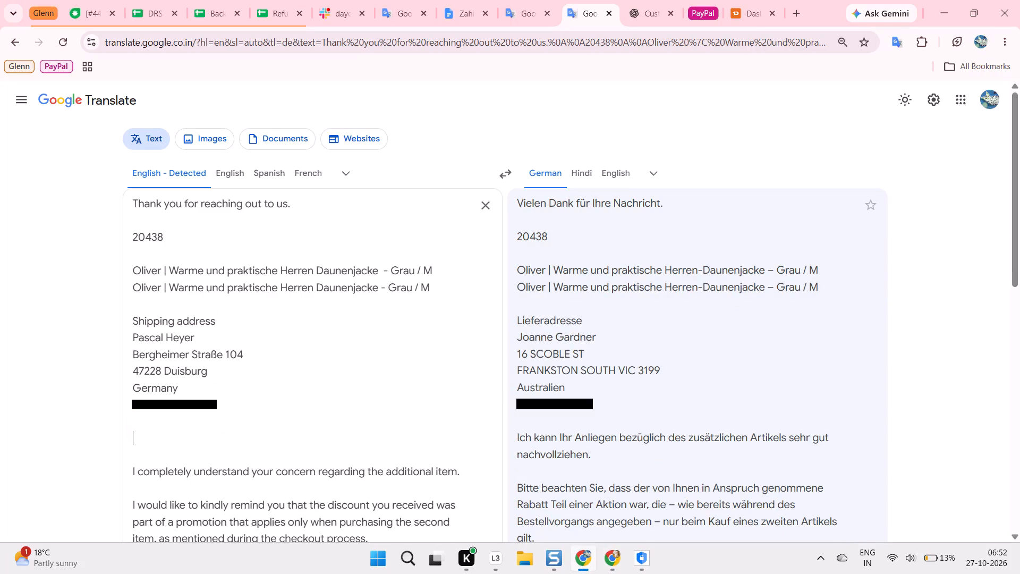
{"action": "key", "text": "BackSpace"}
{"action": "key", "text": "BackSpace"}
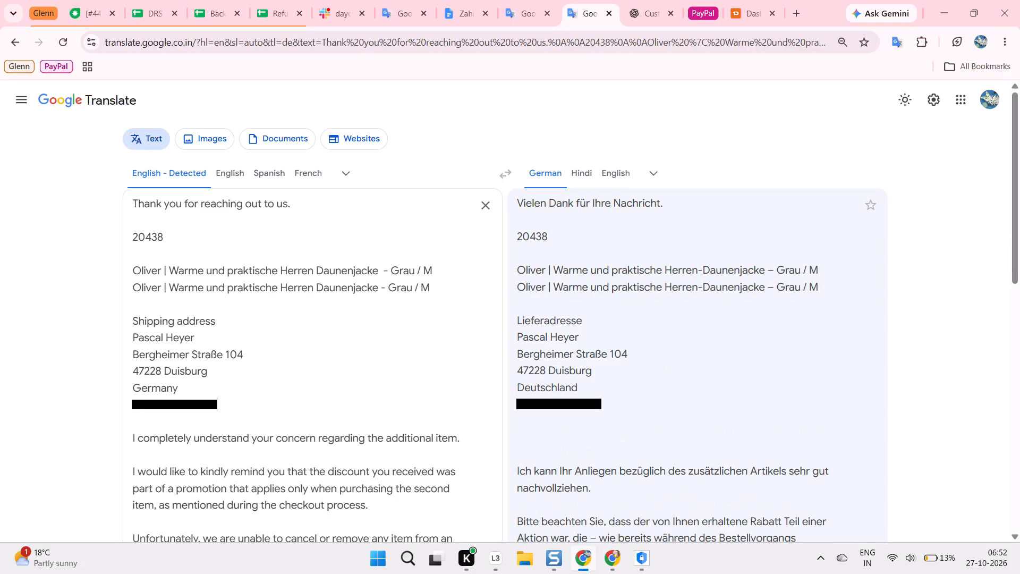
Open the Stornierungsrichtlinie page on the bruhnn.de store and copy its web address.
{"action": "scroll", "coordinate": [267, 413], "scroll_direction": "down", "scroll_amount": 4}
{"action": "key", "text": "alt+Tab"}
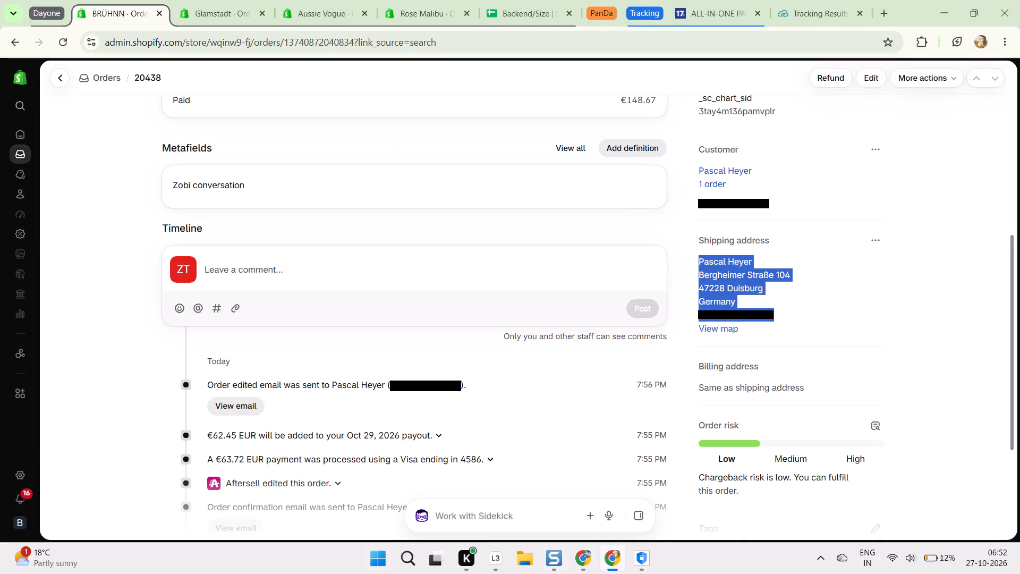
{"action": "scroll", "coordinate": [336, 216], "scroll_direction": "up", "scroll_amount": 4}
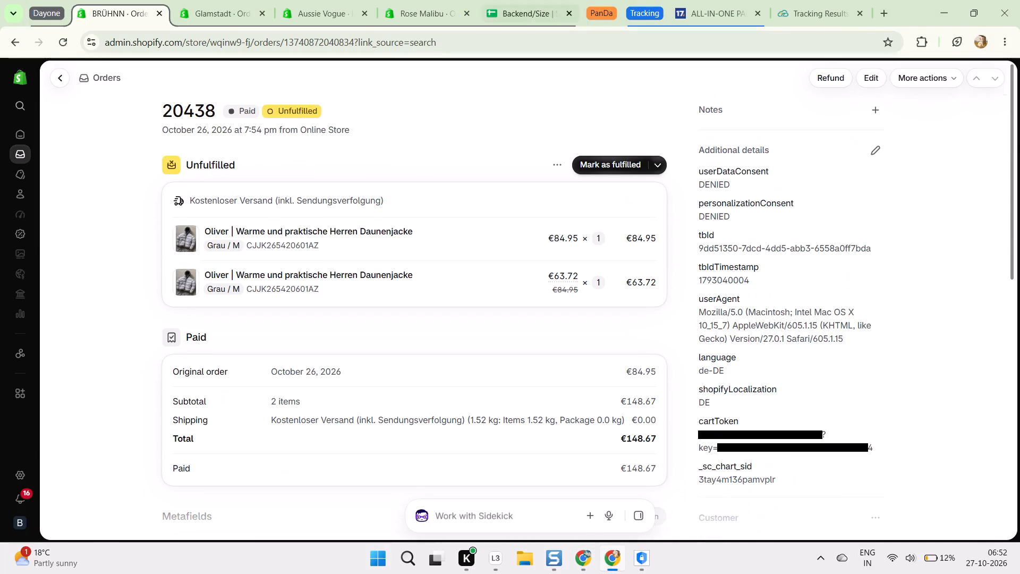
{"action": "left_click", "coordinate": [883, 12]}
{"action": "type", "text": "bruh"}
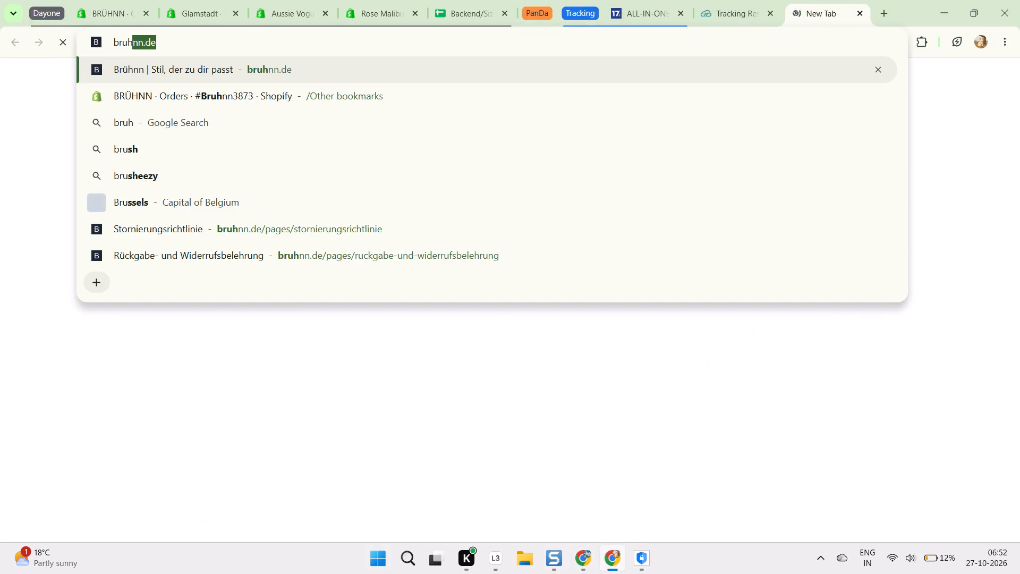
{"action": "key", "text": "Return"}
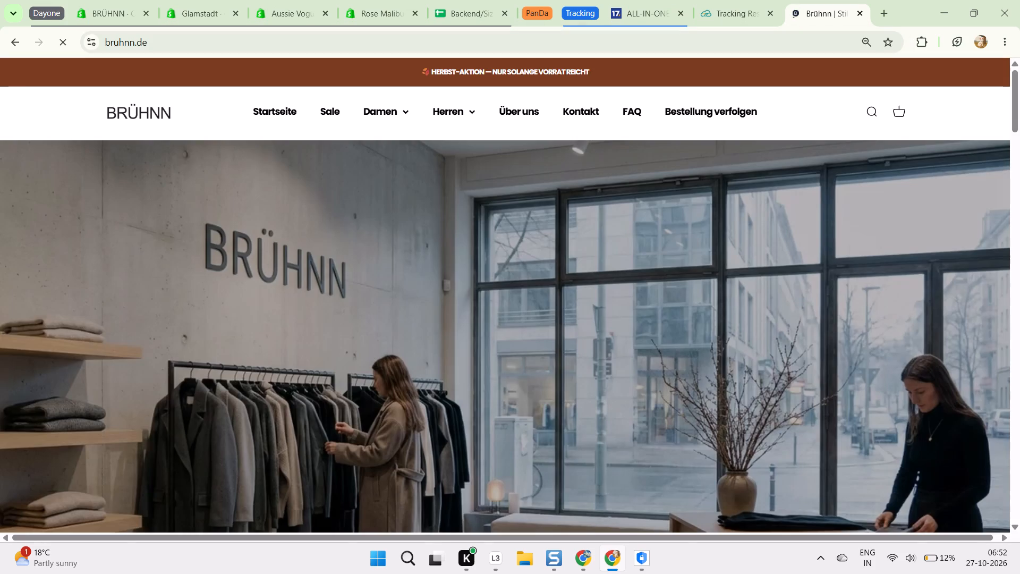
{"action": "scroll", "coordinate": [593, 274], "scroll_direction": "down", "scroll_amount": 11}
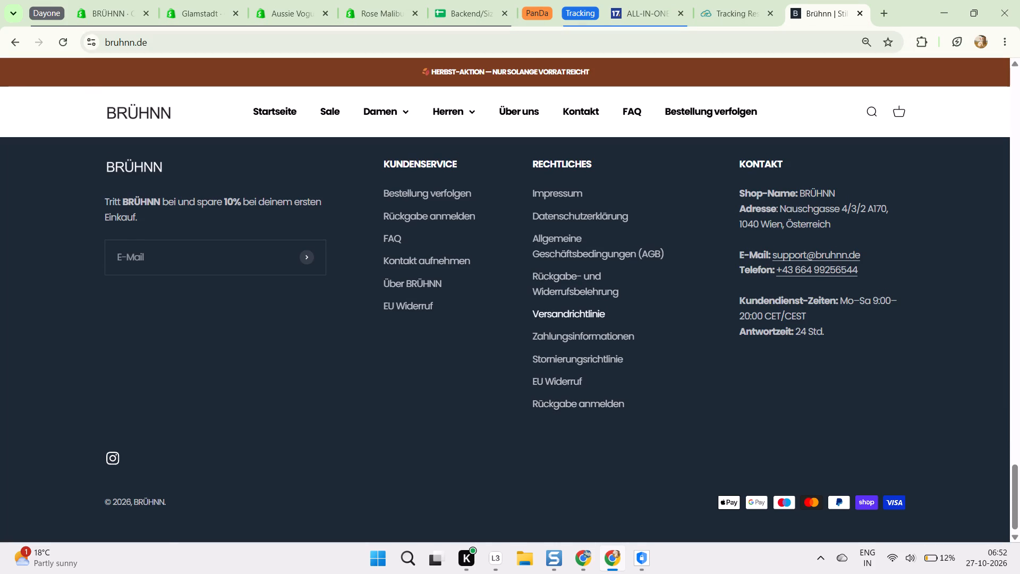
{"action": "left_click", "coordinate": [577, 362]}
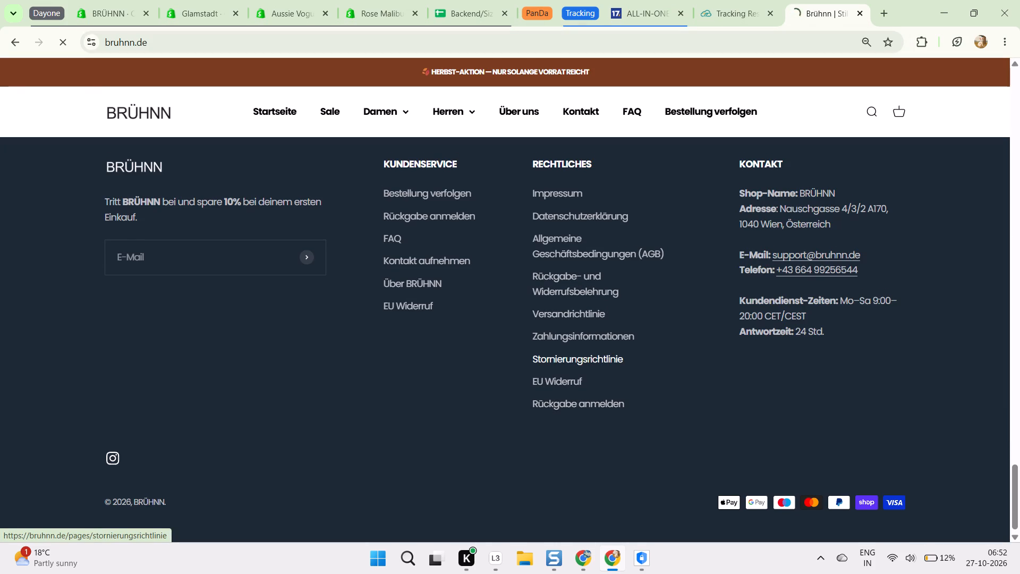
{"action": "left_click", "coordinate": [364, 40]}
{"action": "key", "text": "ctrl+c"}
{"action": "key", "text": "ctrl+c"}
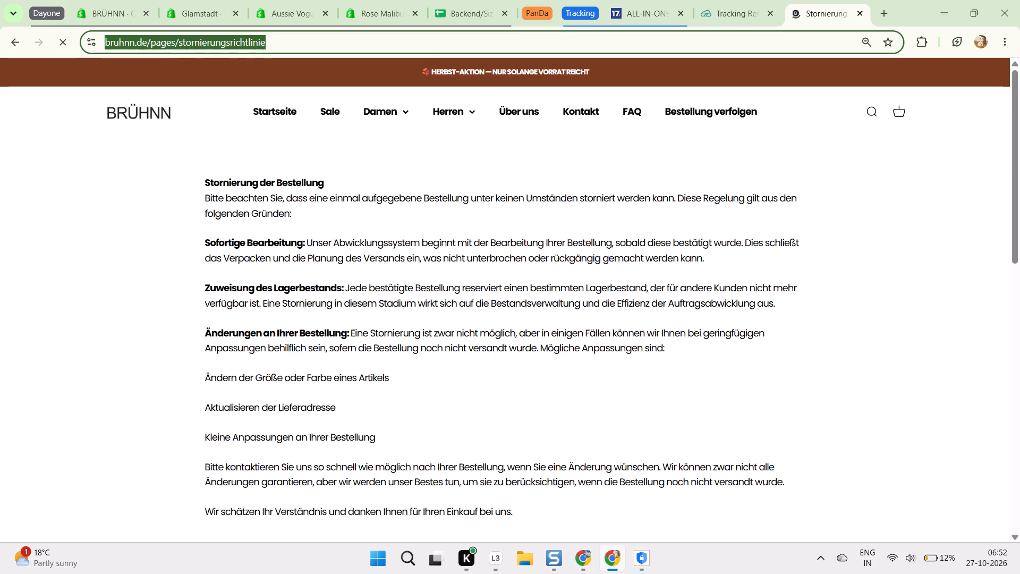
{"action": "key", "text": "alt+Tab"}
{"action": "double_click", "coordinate": [220, 220]}
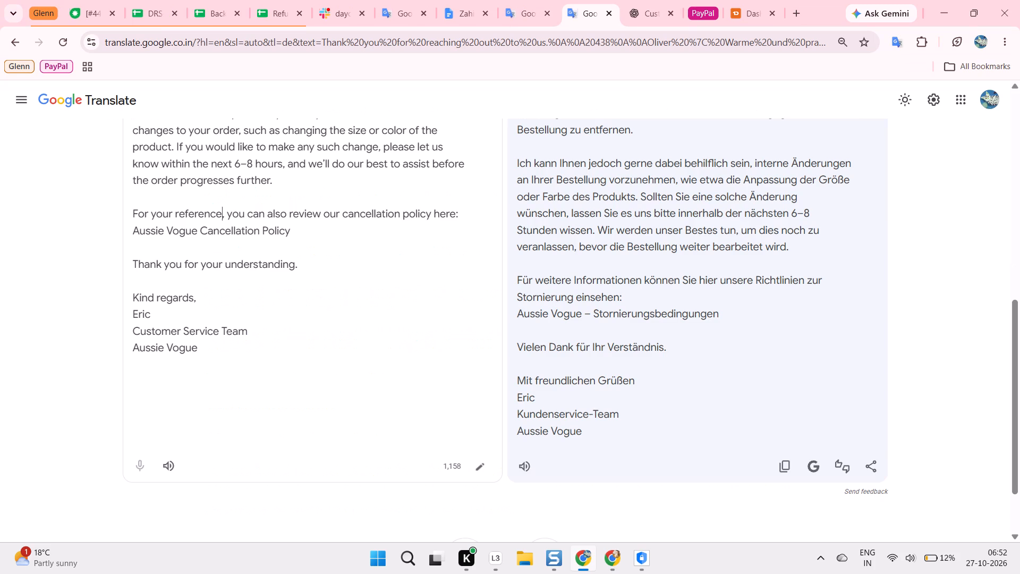
{"action": "triple_click", "coordinate": [186, 237]}
{"action": "left_click", "coordinate": [186, 237], "text": "ctrl"}
{"action": "key", "text": "ctrl+v"}
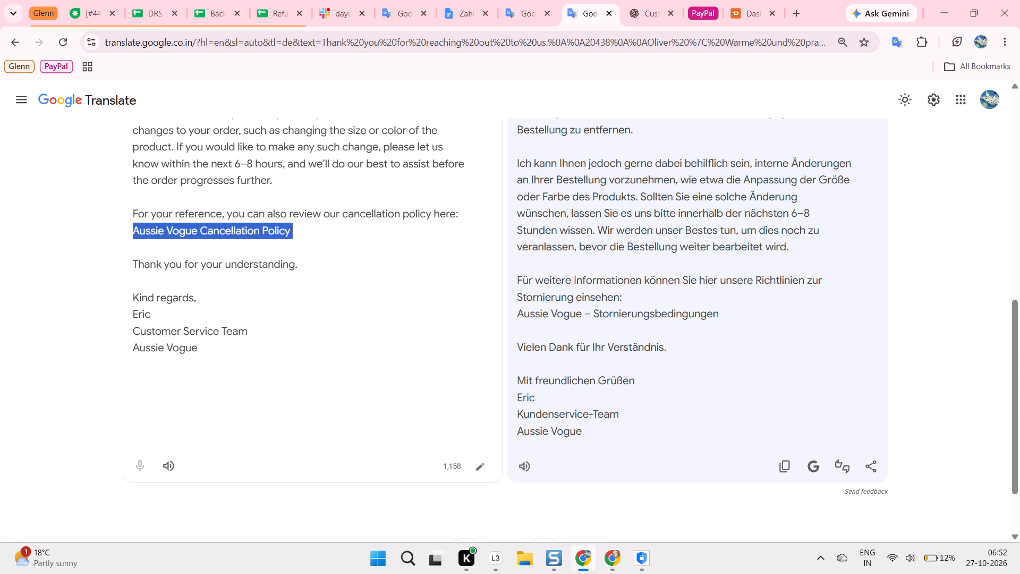
{"action": "key", "text": "Return"}
Replace Aussie Vogue in the draft's signature with BRÜHNN, copied from the Shopify store name, without an extra line break.
{"action": "key", "text": "alt+Tab"}
{"action": "left_click", "coordinate": [81, 0]}
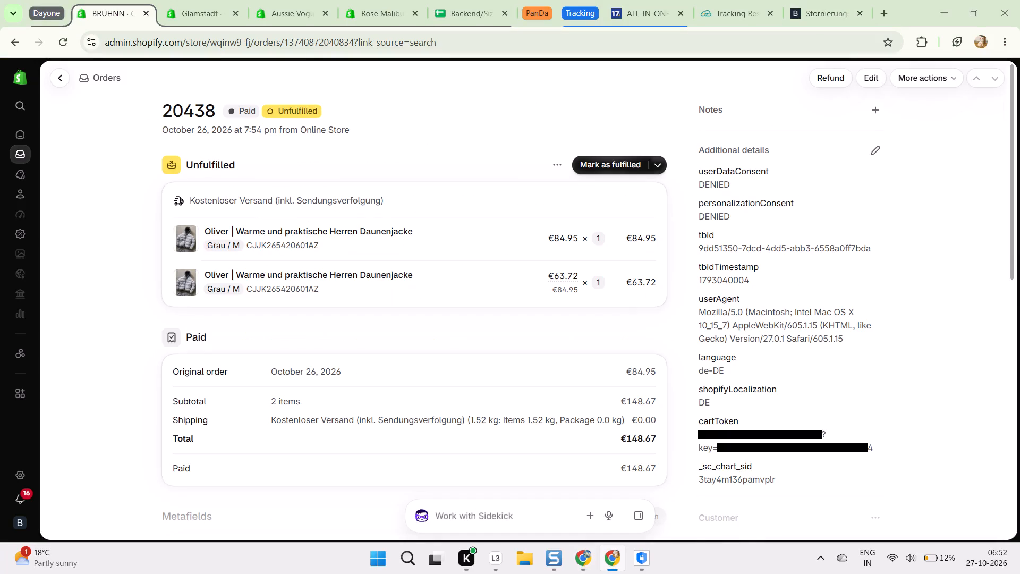
{"action": "left_click", "coordinate": [24, 522]}
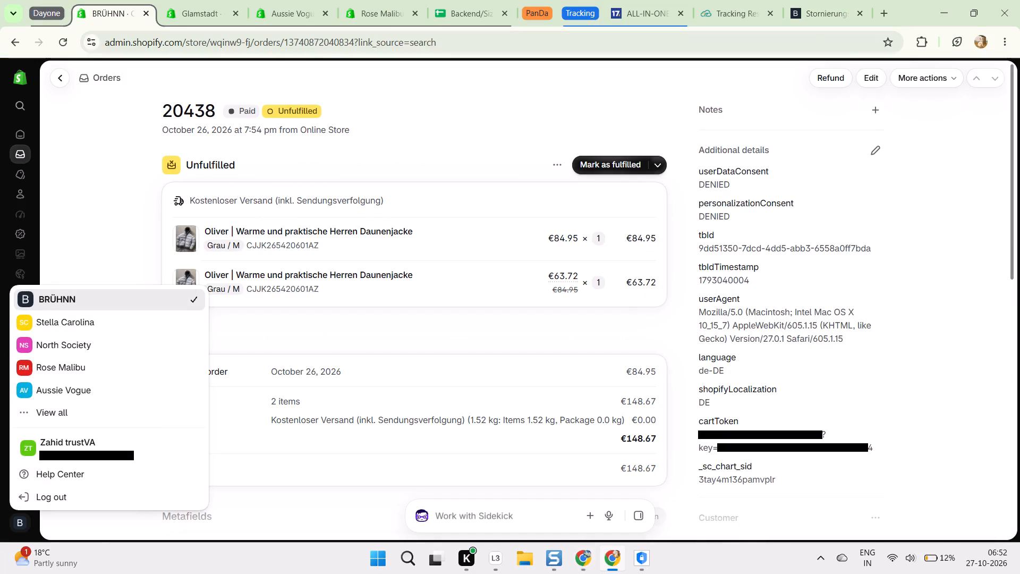
{"action": "triple_click", "coordinate": [109, 293]}
{"action": "left_click", "coordinate": [109, 293], "text": "ctrl"}
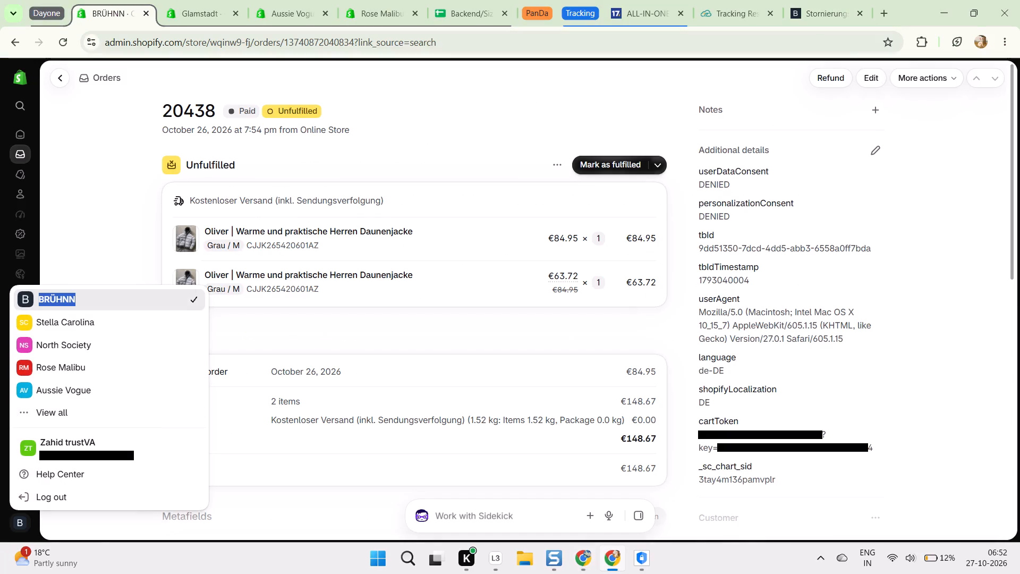
{"action": "key", "text": "ctrl+c"}
{"action": "key", "text": "ctrl+c"}
{"action": "left_click", "coordinate": [112, 227]}
{"action": "key", "text": "alt+Tab"}
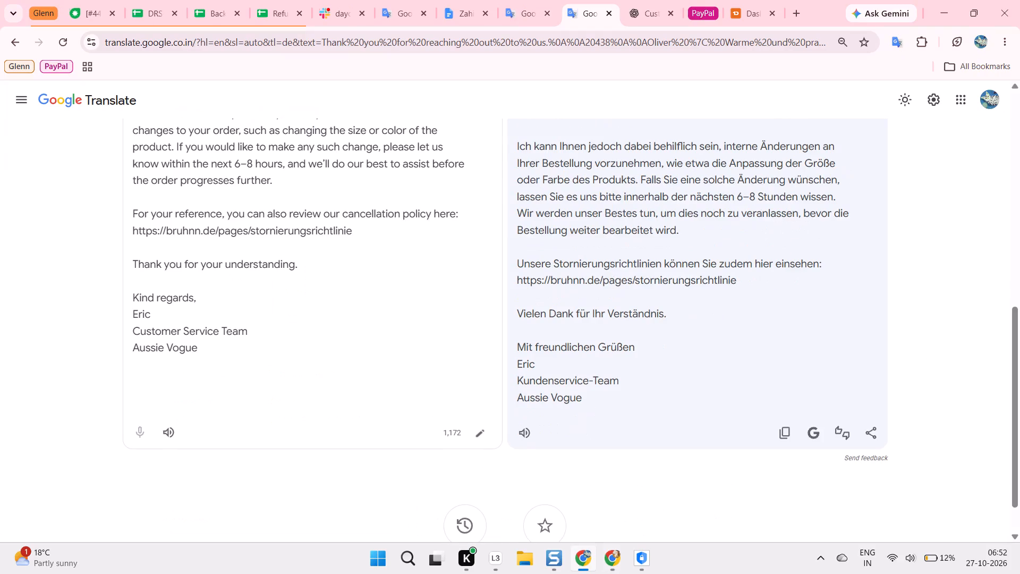
{"action": "triple_click", "coordinate": [184, 347]}
{"action": "left_click", "coordinate": [184, 347], "text": "ctrl"}
{"action": "key", "text": "ctrl+v"}
{"action": "key", "text": "BackSpace"}
Look over the finished draft and copy its full German translation.
{"action": "scroll", "coordinate": [471, 280], "scroll_direction": "up", "scroll_amount": 4}
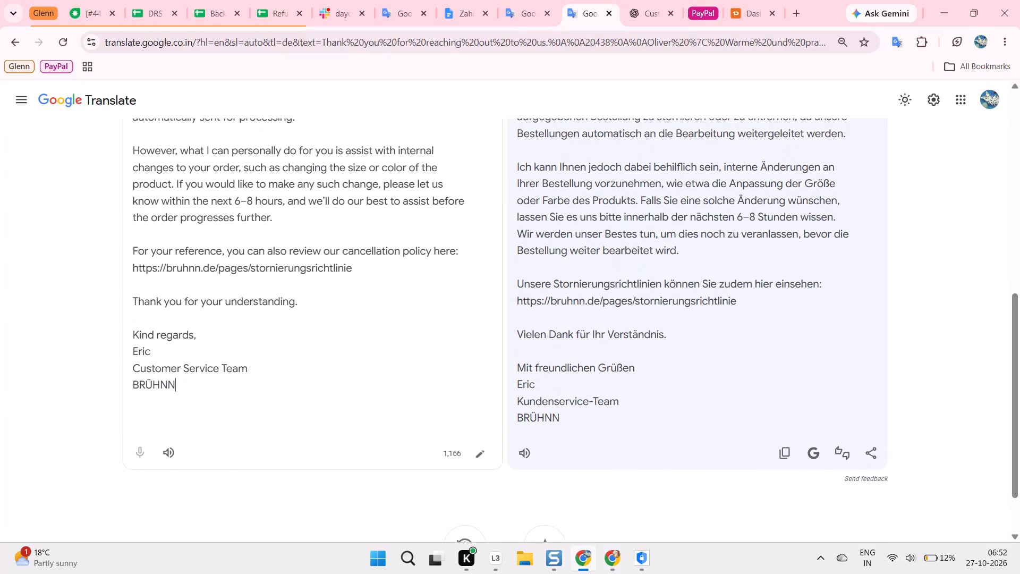
{"action": "scroll", "coordinate": [471, 280], "scroll_direction": "up", "scroll_amount": 1}
{"action": "scroll", "coordinate": [585, 381], "scroll_direction": "down", "scroll_amount": 5}
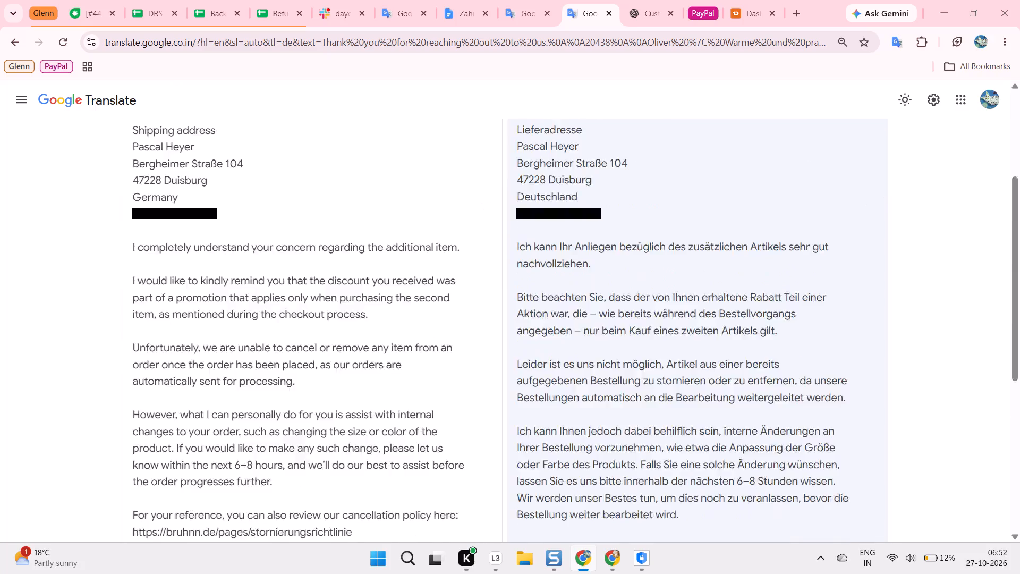
{"action": "scroll", "coordinate": [585, 381], "scroll_direction": "down", "scroll_amount": 2}
{"action": "left_click", "coordinate": [785, 373]}
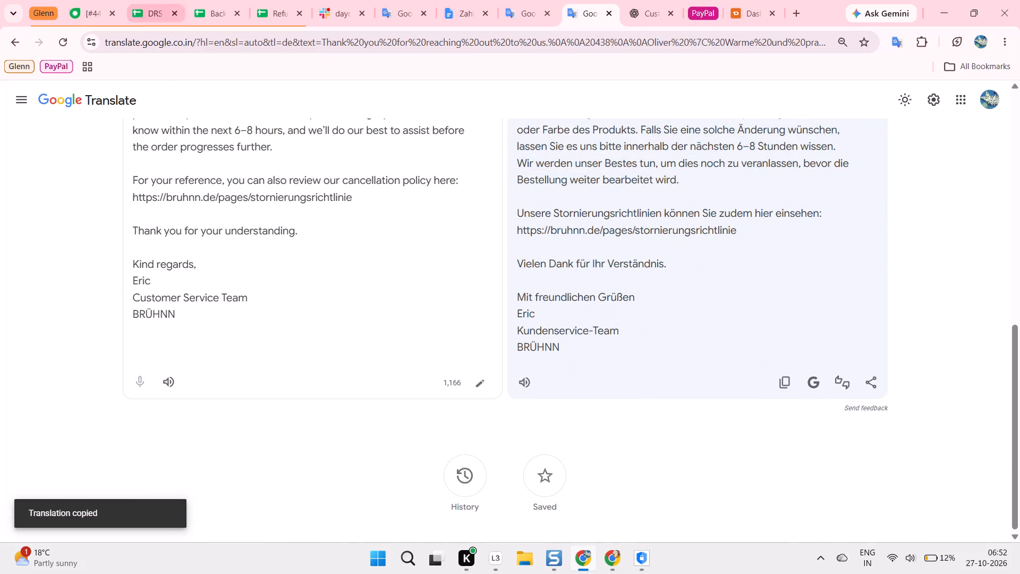
Start a reply to ticket 442402 without quoted text, insert the "asn" canned response, and paste the German translation into its body.
{"action": "left_click", "coordinate": [83, 0]}
{"action": "key", "text": "r"}
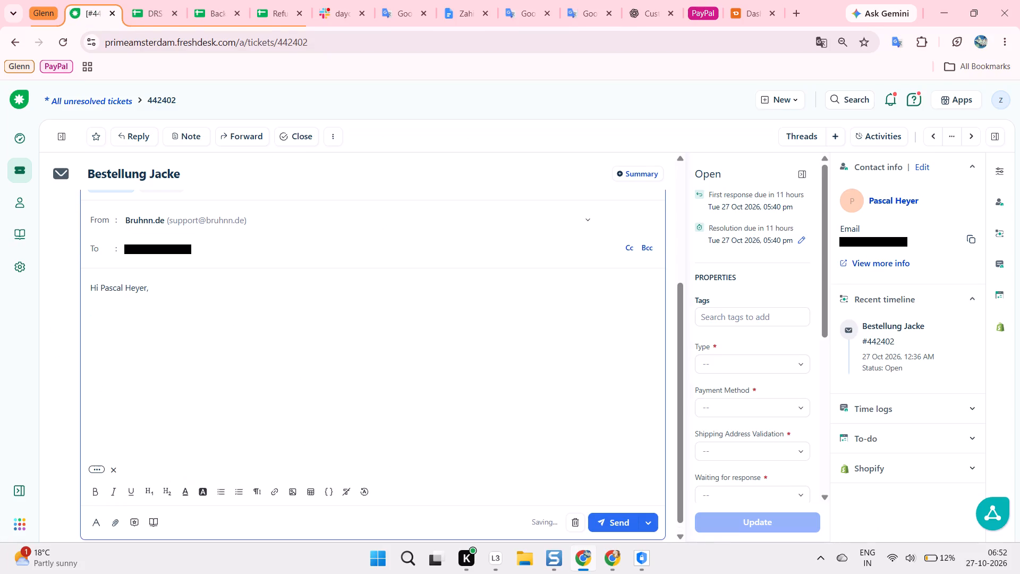
{"action": "left_click", "coordinate": [113, 470]}
{"action": "left_click", "coordinate": [154, 358]}
{"action": "key", "text": "ctrl+a"}
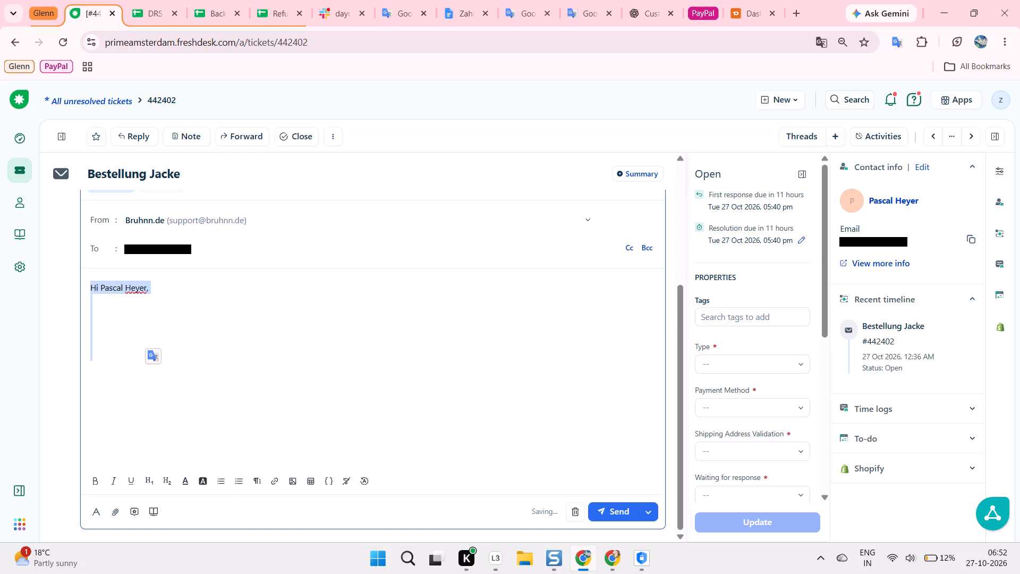
{"action": "type", "text": "/c"}
{"action": "key", "text": "Return"}
{"action": "type", "text": "asn"}
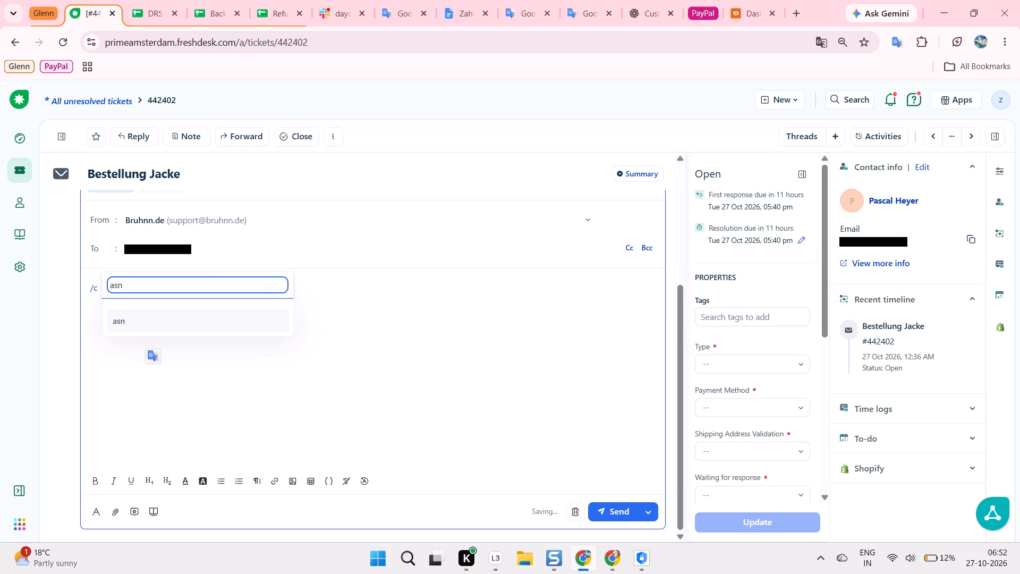
{"action": "left_click", "coordinate": [144, 319]}
{"action": "left_click_drag", "start_coordinate": [124, 319], "coordinate": [198, 357]}
{"action": "key", "text": "ctrl+v"}
{"action": "scroll", "coordinate": [338, 428], "scroll_direction": "down", "scroll_amount": 2}
{"action": "scroll", "coordinate": [338, 428], "scroll_direction": "up", "scroll_amount": 3}
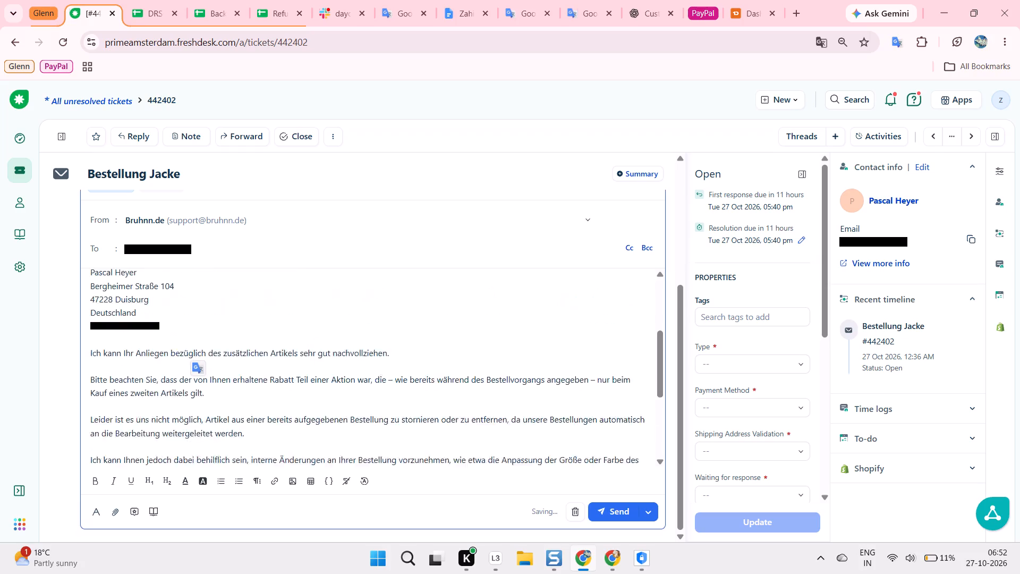
{"action": "scroll", "coordinate": [348, 375], "scroll_direction": "up", "scroll_amount": 2}
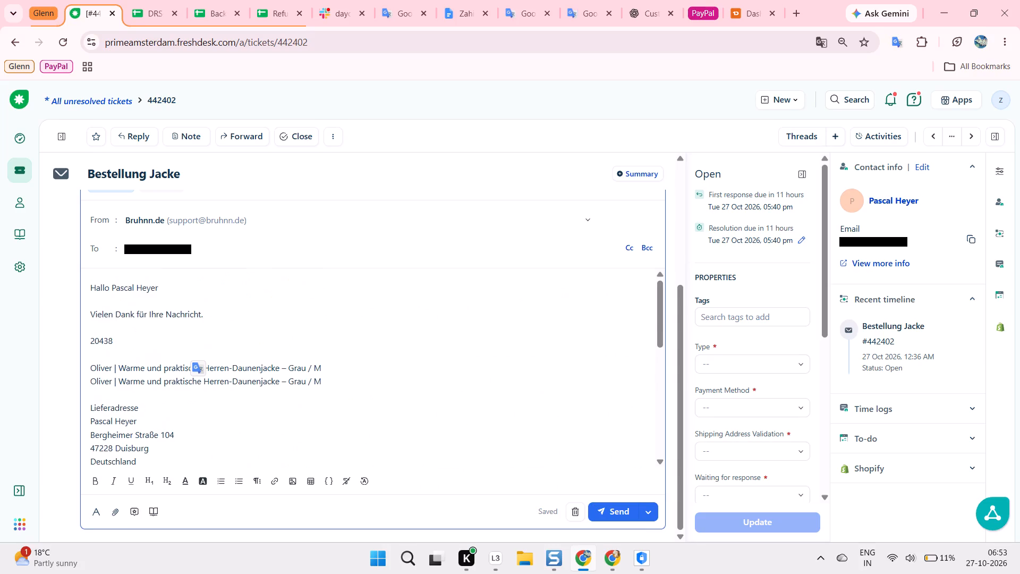
Bold the order number, both Oliver product lines and the Lieferadresse heading in the reply, and send it.
{"action": "left_click_drag", "start_coordinate": [145, 411], "coordinate": [81, 345]}
{"action": "key", "text": "ctrl+b"}
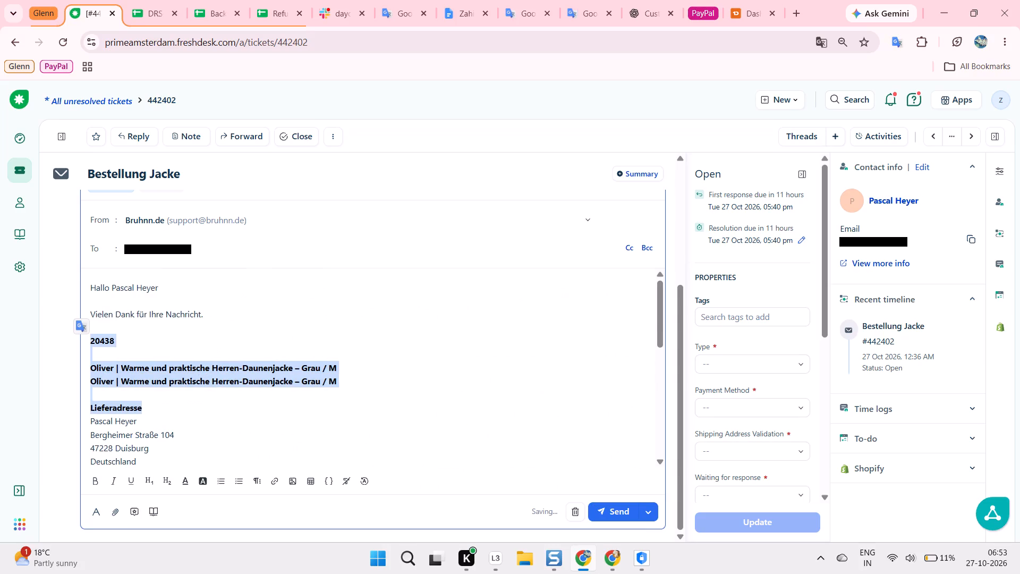
{"action": "left_click", "coordinate": [610, 513]}
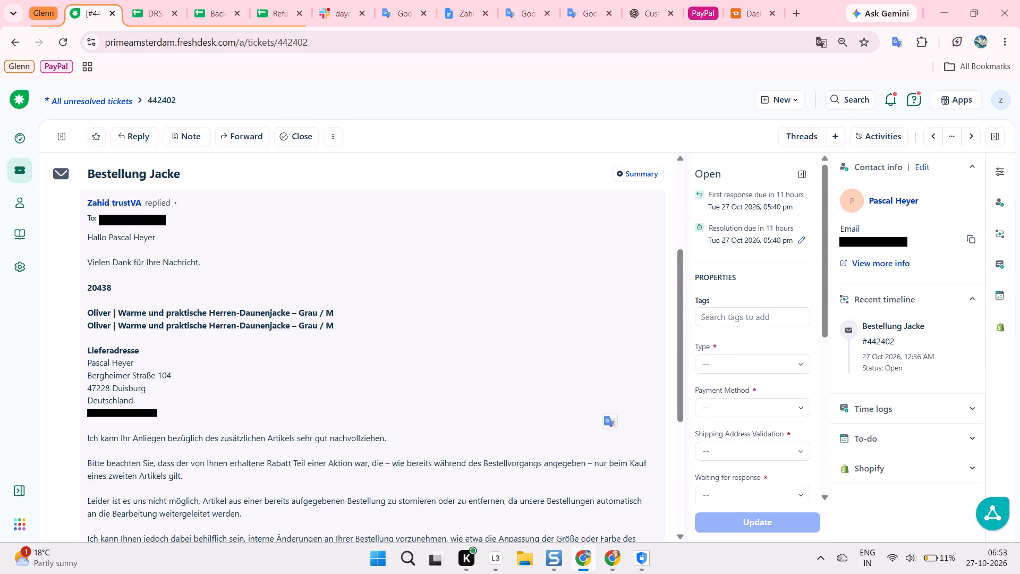
{"action": "key", "text": "alt+Tab"}
{"action": "scroll", "coordinate": [735, 365], "scroll_direction": "down", "scroll_amount": 2}
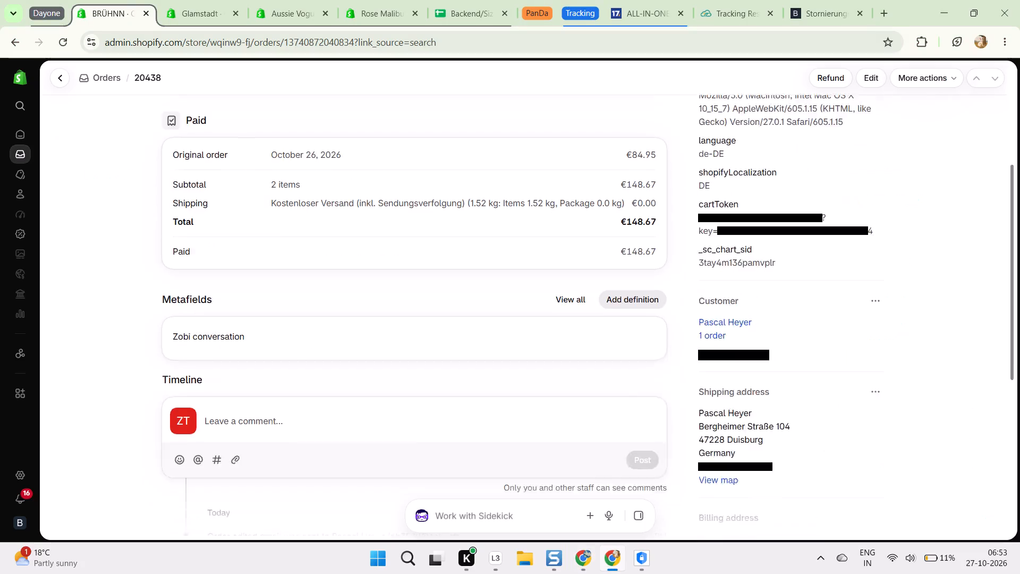
{"action": "scroll", "coordinate": [735, 365], "scroll_direction": "down", "scroll_amount": 3}
{"action": "key", "text": "alt+Tab"}
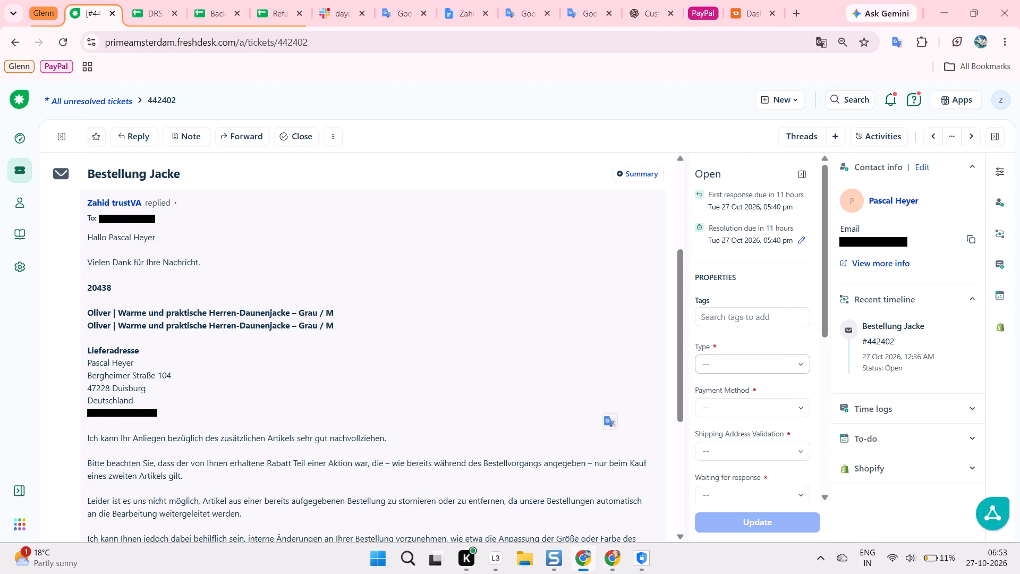
{"action": "left_click", "coordinate": [737, 360]}
{"action": "type", "text": "ca"}
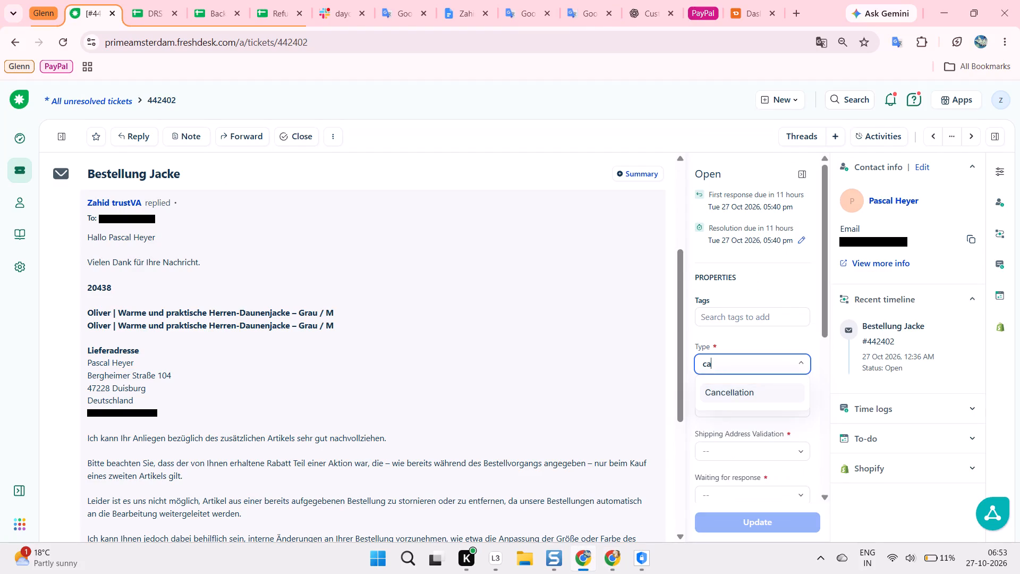
{"action": "key", "text": "Tab"}
{"action": "left_click", "coordinate": [762, 364]}
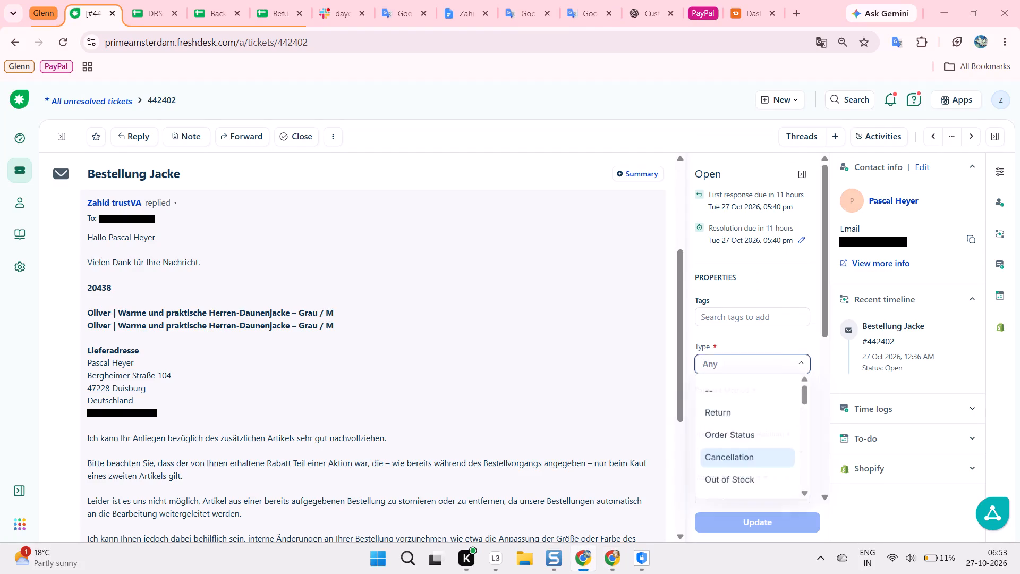
{"action": "type", "text": "ca"}
{"action": "left_click", "coordinate": [766, 397]}
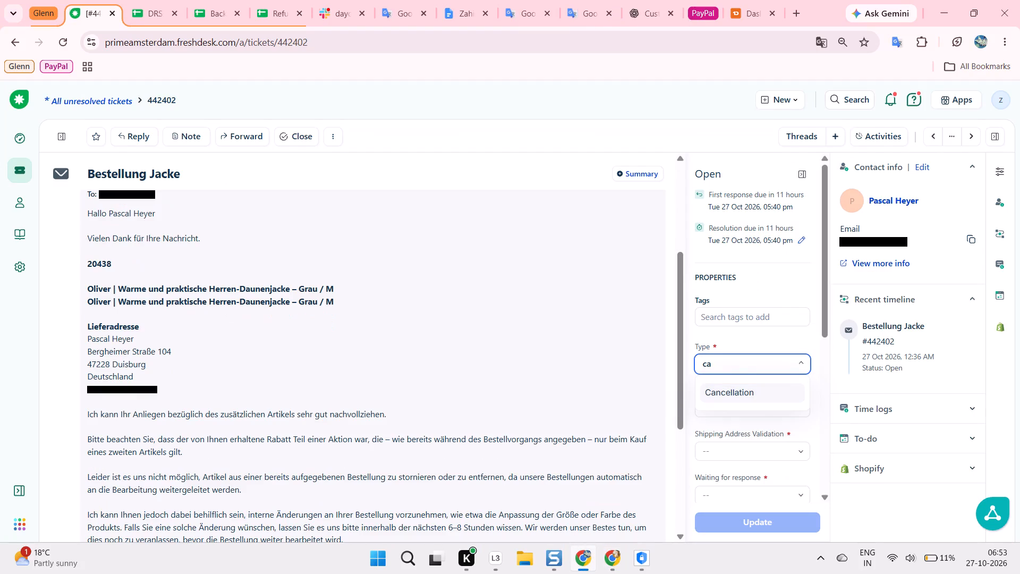
{"action": "key", "text": "Tab"}
{"action": "key", "text": "c"}
{"action": "key", "text": "Tab"}
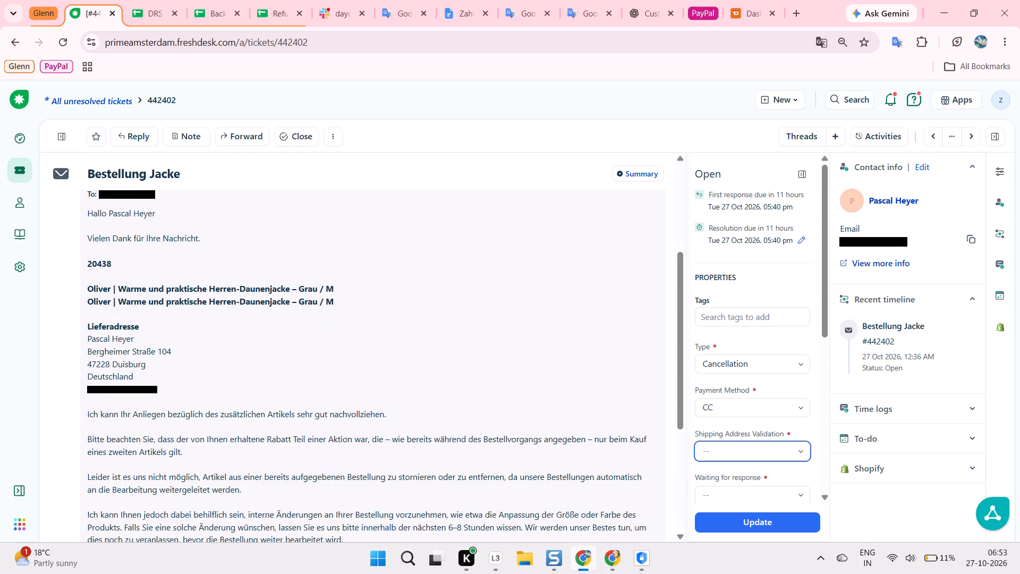
Set Shipping Address Validation to Verified & Correct, Waiting for response to N/A, Marketing/PayPal to No, and Status to Resolved.
{"action": "key", "text": "v"}
{"action": "key", "text": "Tab"}
{"action": "key", "text": "n"}
{"action": "key", "text": "Tab"}
{"action": "key", "text": "n"}
{"action": "key", "text": "Tab"}
{"action": "key", "text": "r"}
{"action": "key", "text": "Tab"}
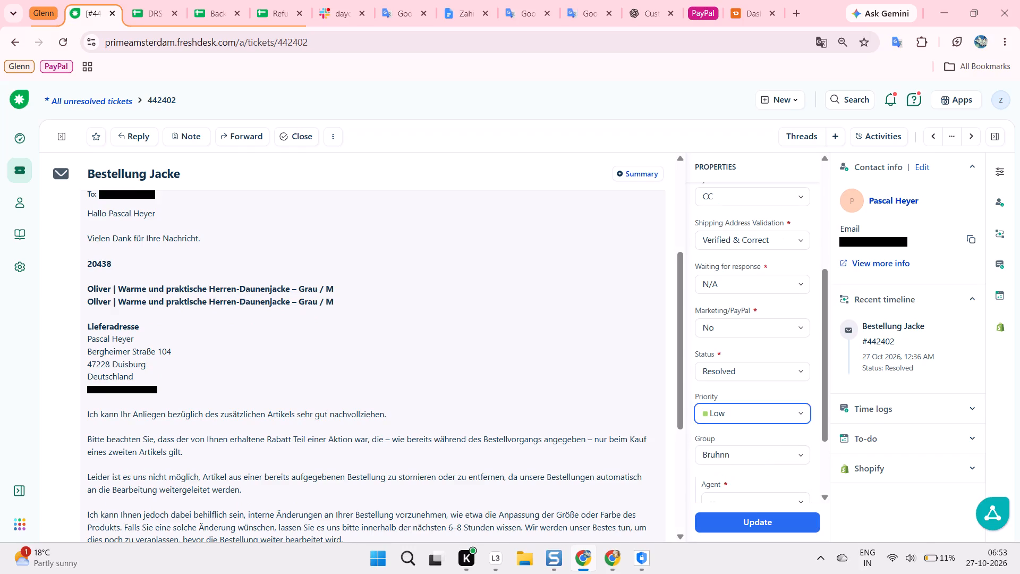
Assign the ticket to agent Zahid and save the updated ticket properties.
{"action": "key", "text": "Tab"}
{"action": "key", "text": "Tab"}
{"action": "key", "text": "z"}
{"action": "key", "text": "Tab"}
{"action": "key", "text": "Tab"}
{"action": "key", "text": "Return"}
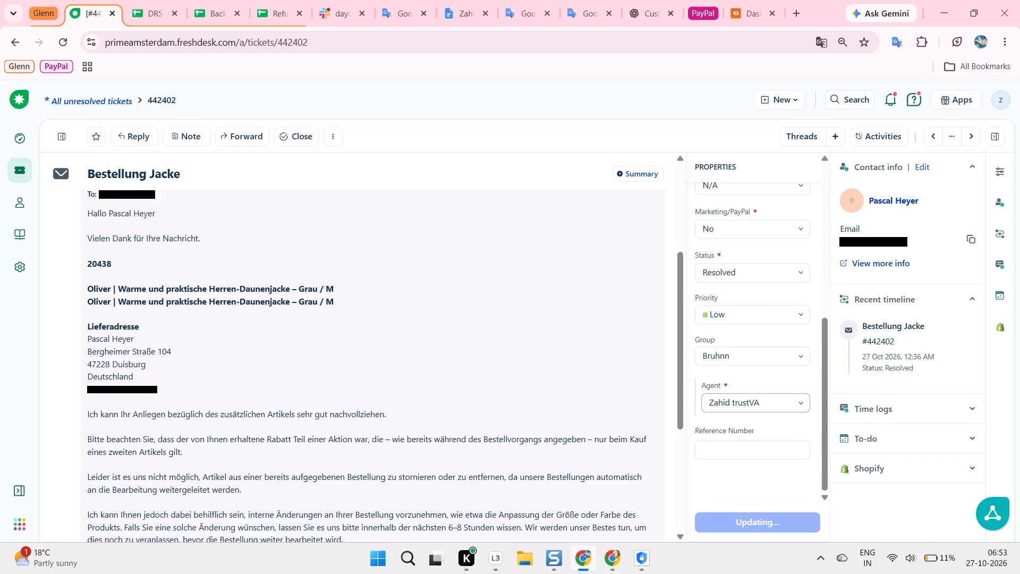
{"action": "double_click", "coordinate": [156, 102]}
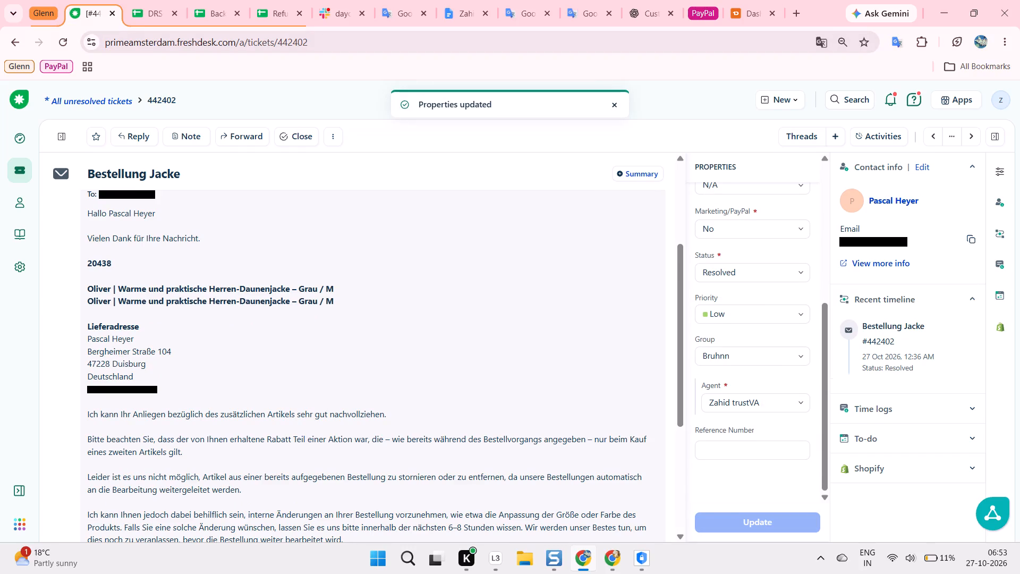
{"action": "key", "text": "ctrl+c"}
{"action": "key", "text": "ctrl+c"}
{"action": "left_click", "coordinate": [150, 0]}
{"action": "key", "text": "ctrl+v"}
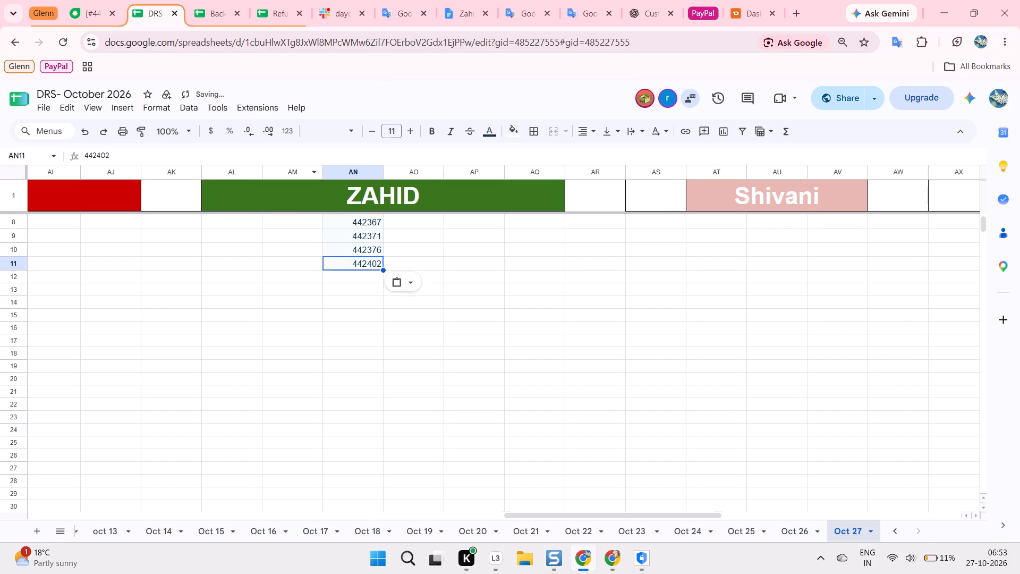
{"action": "left_click", "coordinate": [344, 277]}
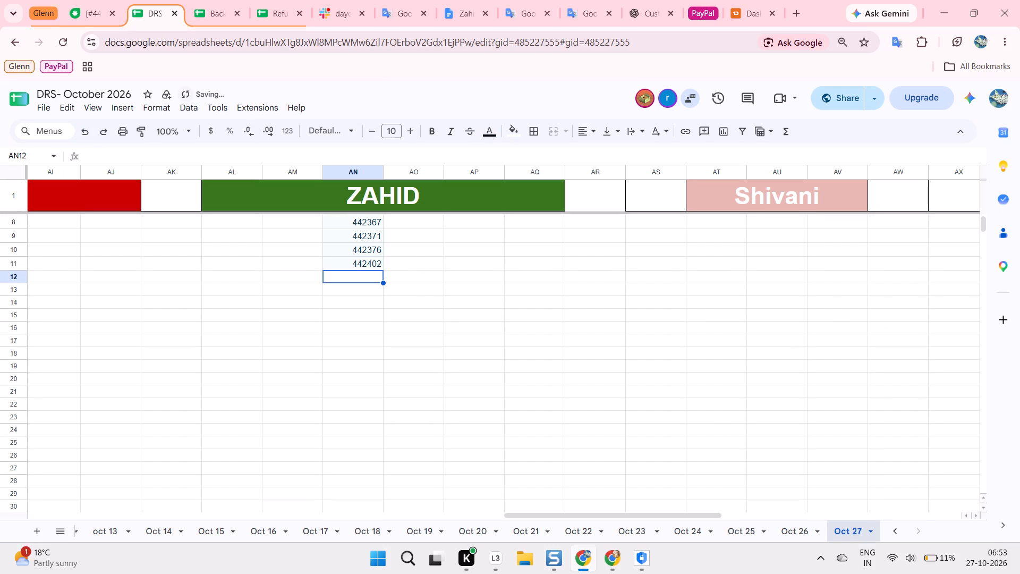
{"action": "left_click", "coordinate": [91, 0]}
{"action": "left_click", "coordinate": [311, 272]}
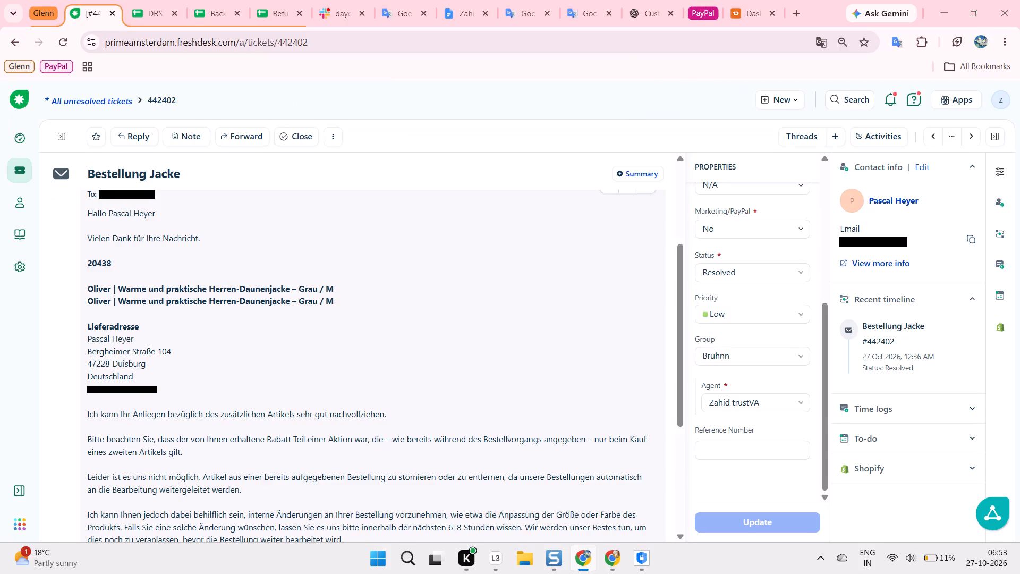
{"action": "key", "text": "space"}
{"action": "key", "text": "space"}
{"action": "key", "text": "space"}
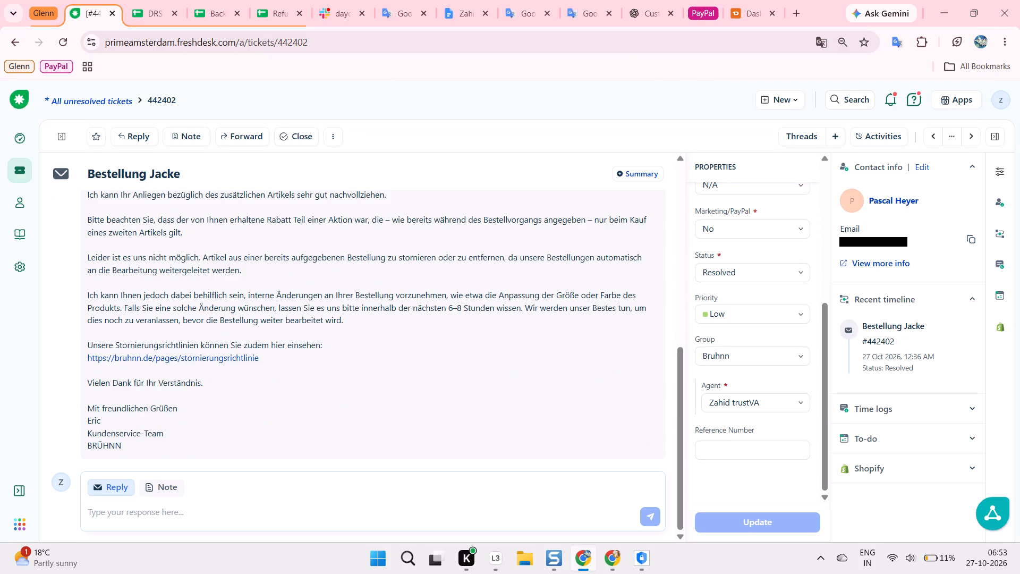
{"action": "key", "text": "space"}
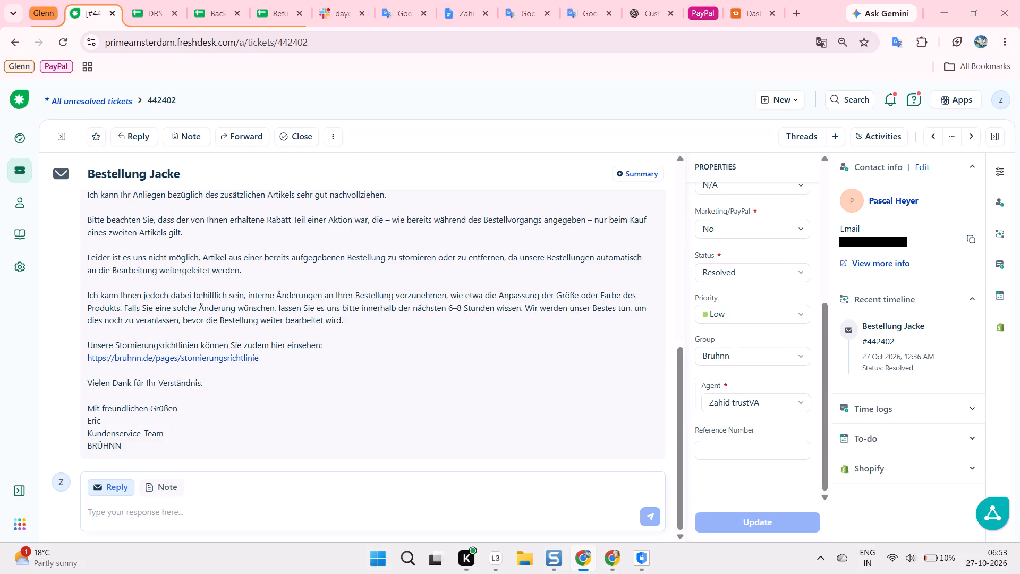
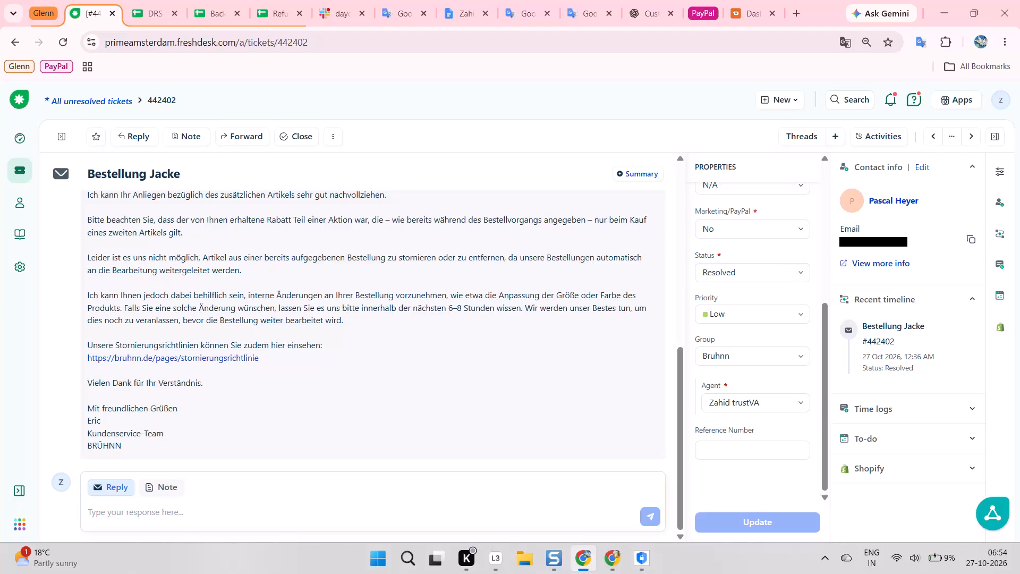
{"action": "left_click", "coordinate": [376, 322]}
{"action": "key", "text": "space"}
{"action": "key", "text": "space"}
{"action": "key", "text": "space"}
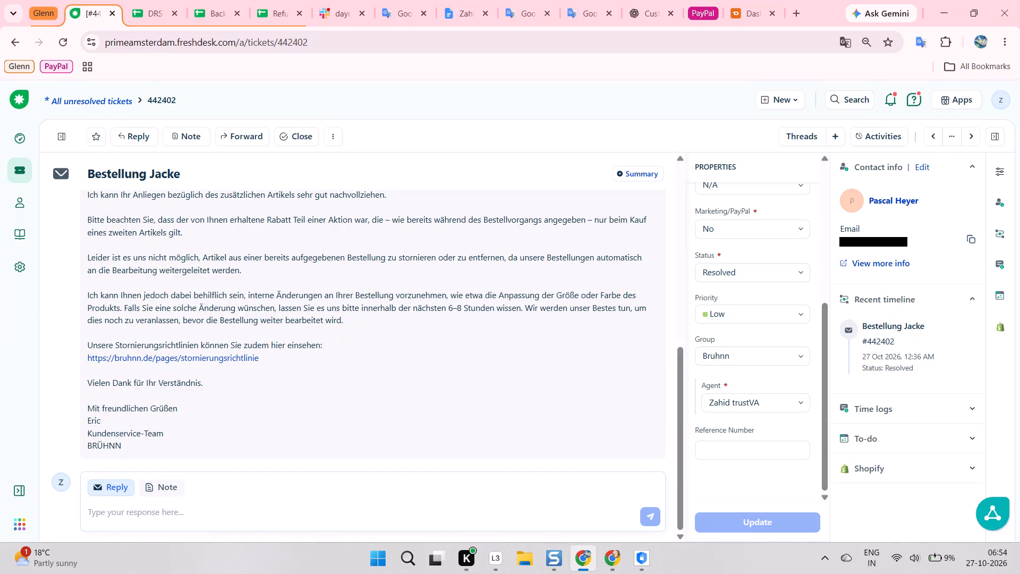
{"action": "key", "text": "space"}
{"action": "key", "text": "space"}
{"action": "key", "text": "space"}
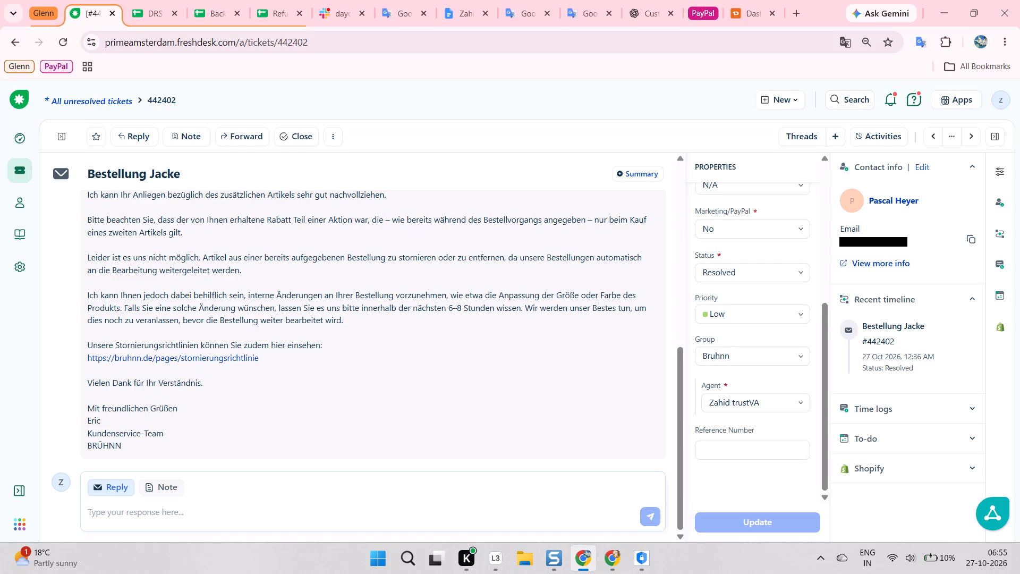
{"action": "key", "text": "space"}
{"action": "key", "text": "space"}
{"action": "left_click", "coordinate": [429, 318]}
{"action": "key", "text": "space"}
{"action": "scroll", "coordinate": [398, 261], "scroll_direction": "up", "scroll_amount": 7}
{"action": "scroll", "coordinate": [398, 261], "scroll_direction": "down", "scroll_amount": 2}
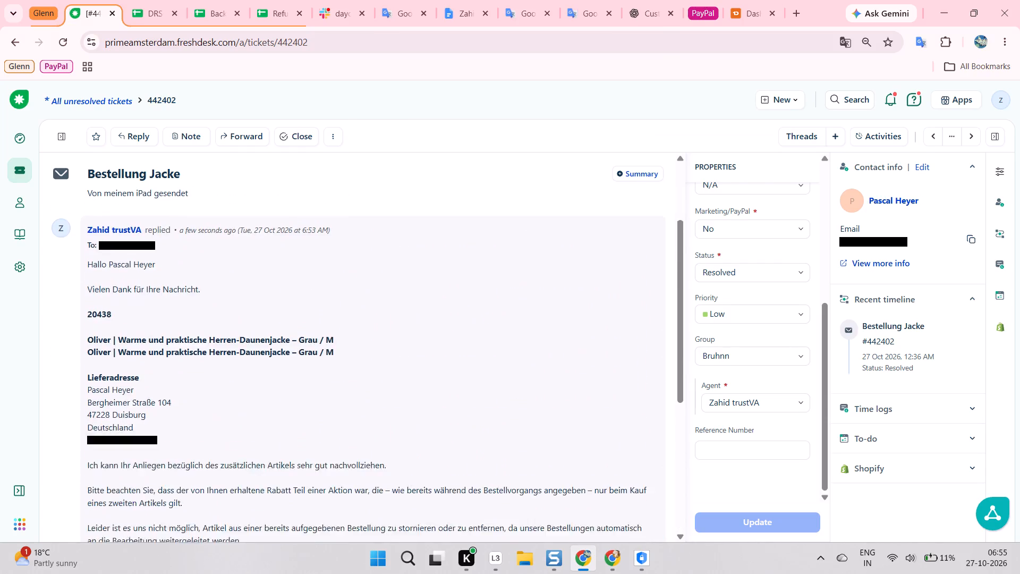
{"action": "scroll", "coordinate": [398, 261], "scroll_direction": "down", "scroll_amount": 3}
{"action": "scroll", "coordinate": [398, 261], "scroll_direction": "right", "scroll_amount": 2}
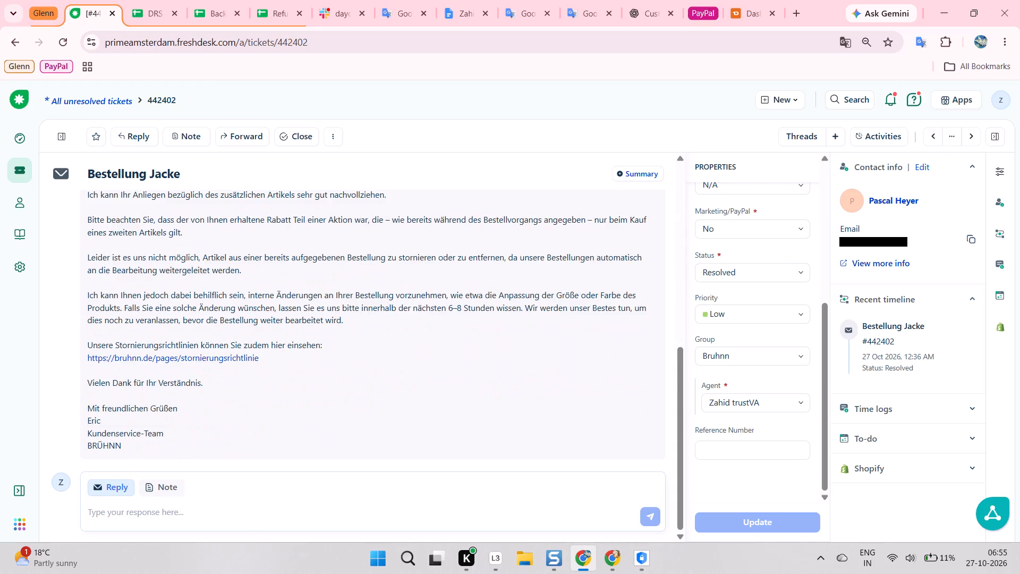
Advance from ticket 442402 past ticket 442403 and open ticket 442405 in the unresolved tickets queue.
{"action": "left_click", "coordinate": [498, 311]}
{"action": "key", "text": "k"}
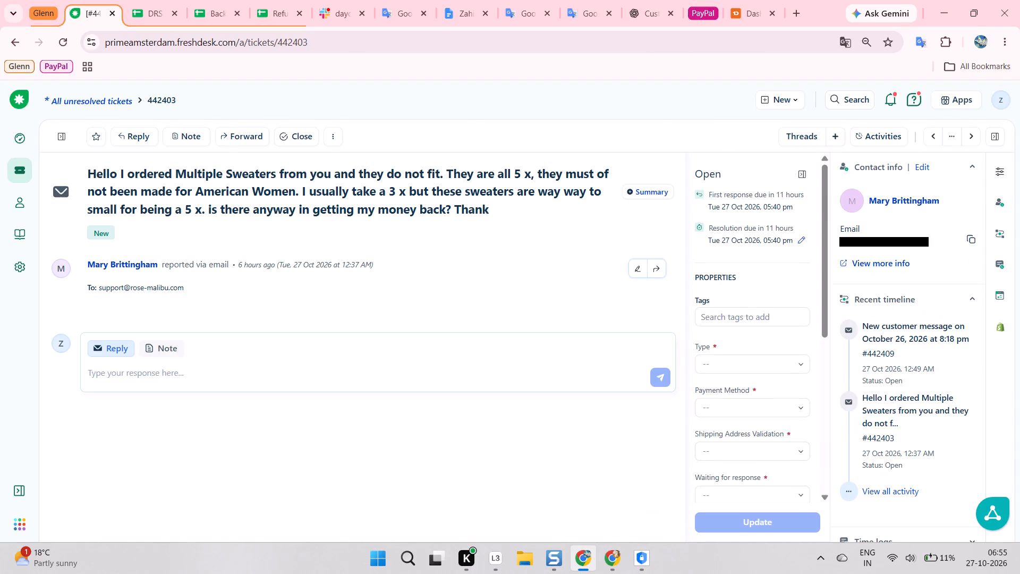
{"action": "scroll", "coordinate": [498, 311], "scroll_direction": "down", "scroll_amount": 1}
{"action": "left_click", "coordinate": [524, 287]}
{"action": "key", "text": "k"}
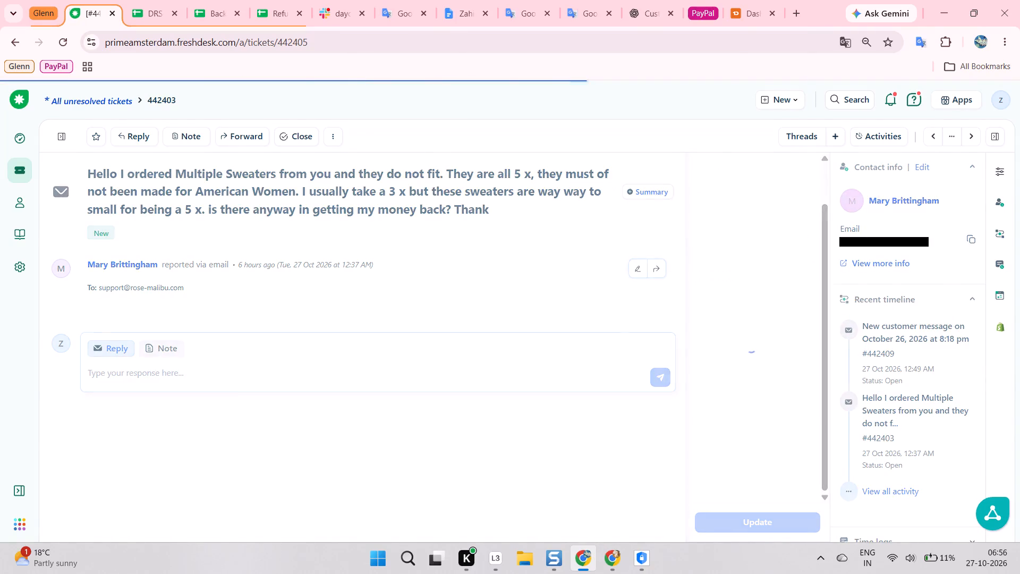
{"action": "scroll", "coordinate": [431, 327], "scroll_direction": "down", "scroll_amount": 2}
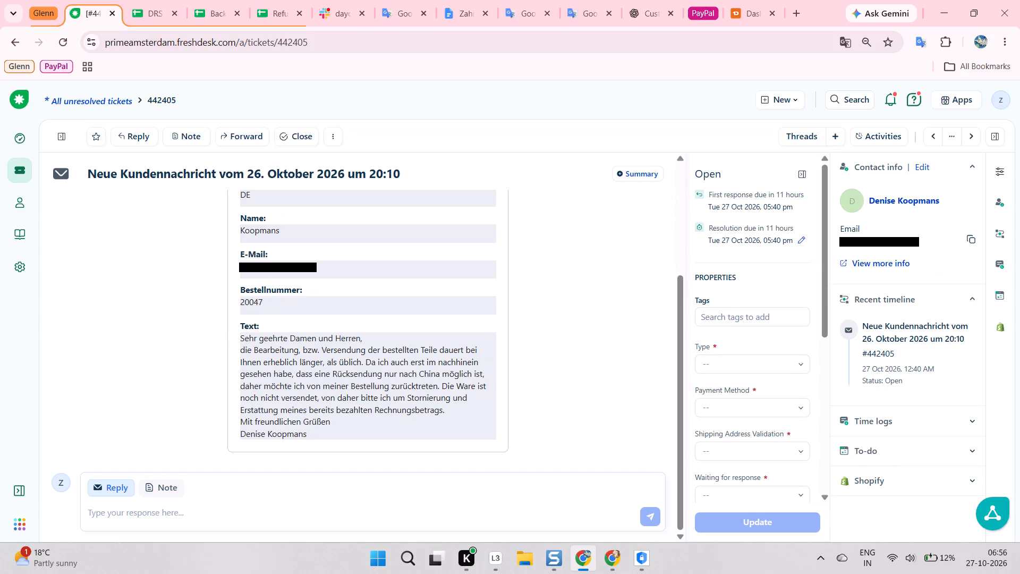
{"action": "right_click", "coordinate": [433, 267]}
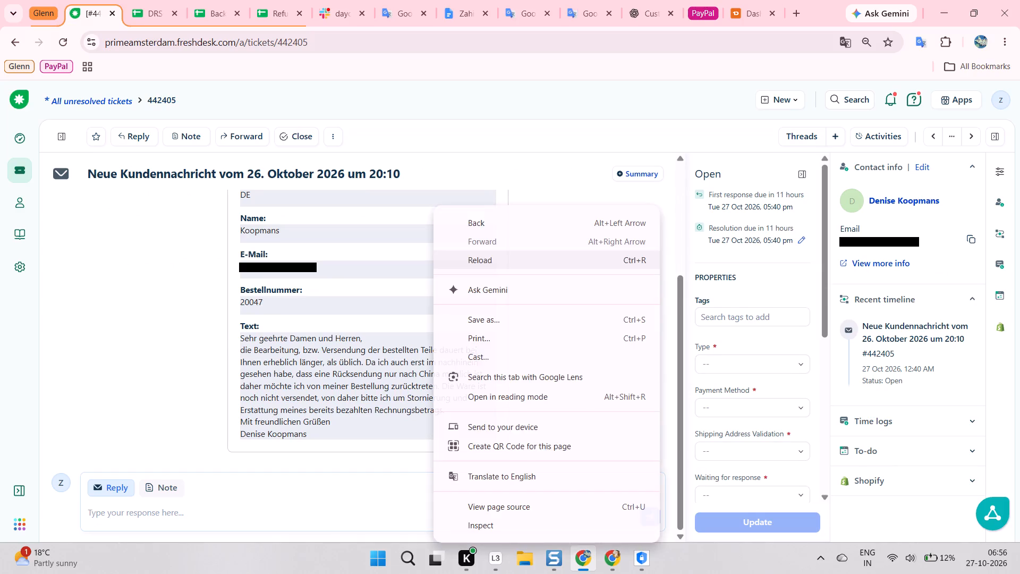
{"action": "left_click", "coordinate": [496, 474]}
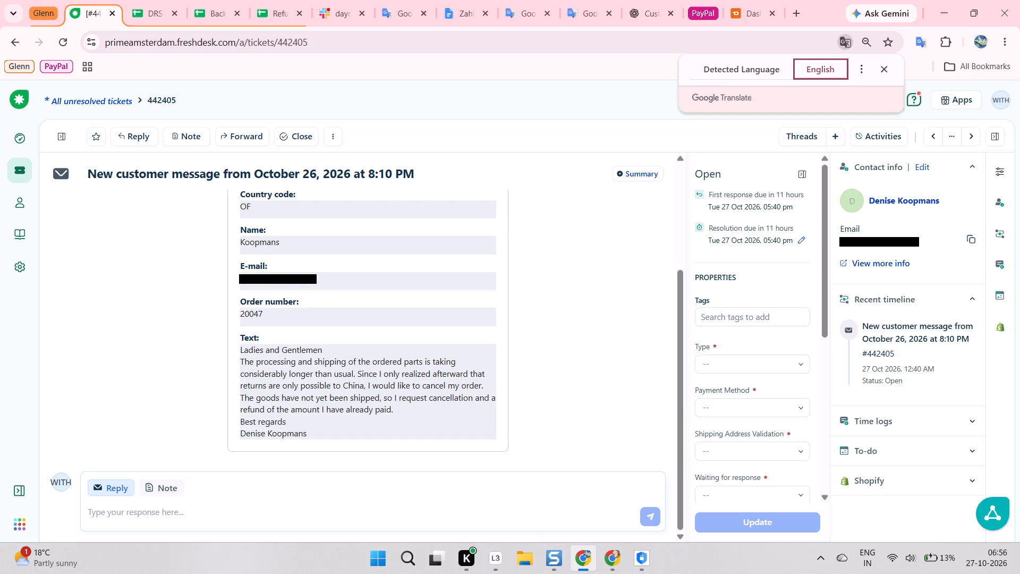
{"action": "left_click_drag", "start_coordinate": [722, 56], "coordinate": [731, 72]}
{"action": "left_click", "coordinate": [731, 72]}
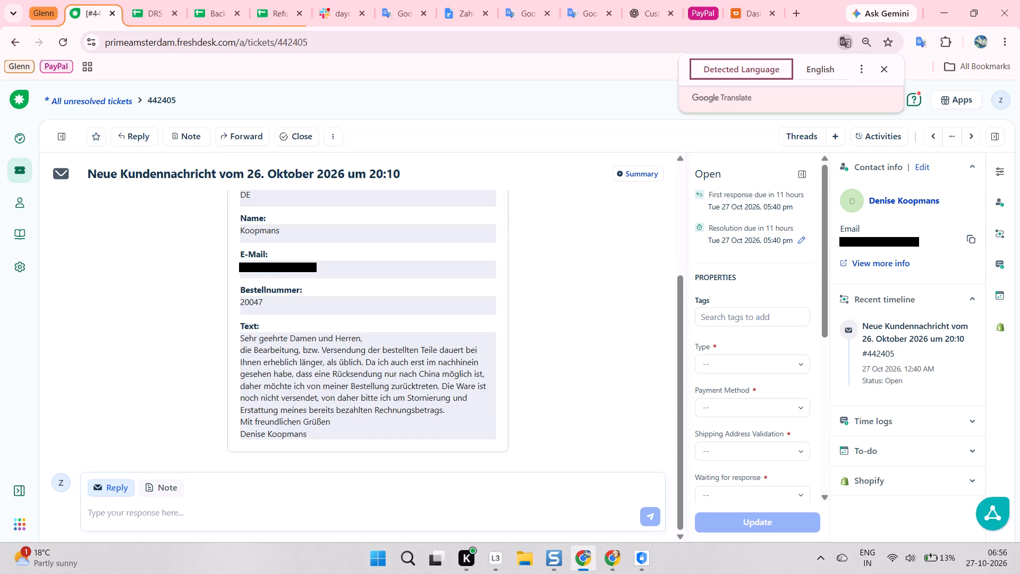
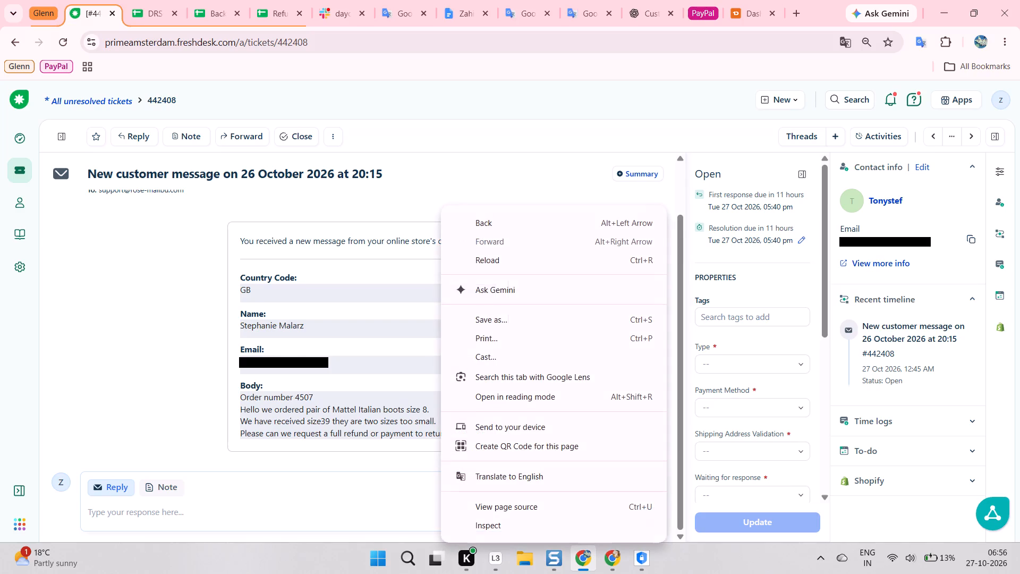
{"action": "left_click", "coordinate": [548, 469]}
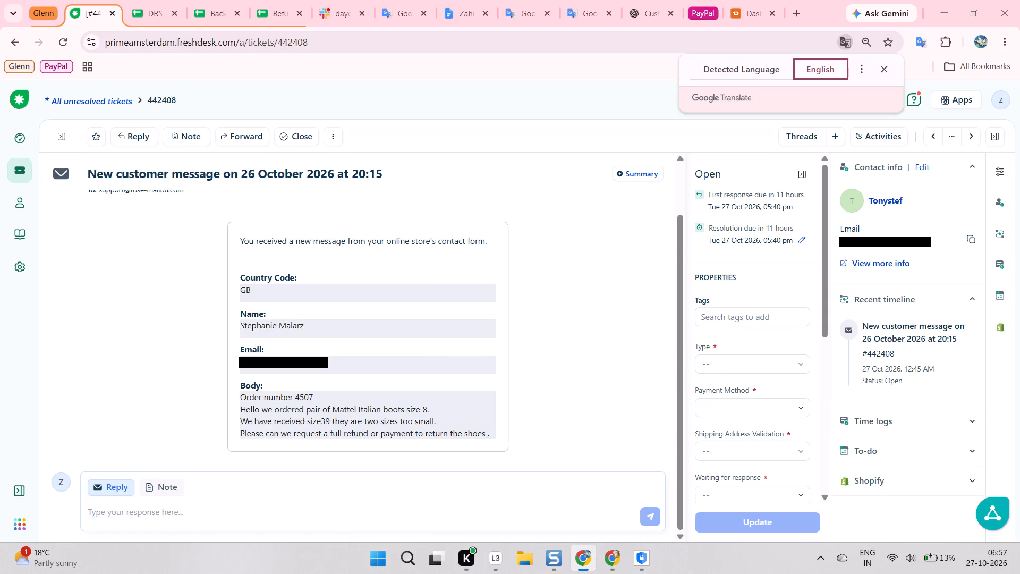
{"action": "left_click", "coordinate": [728, 74]}
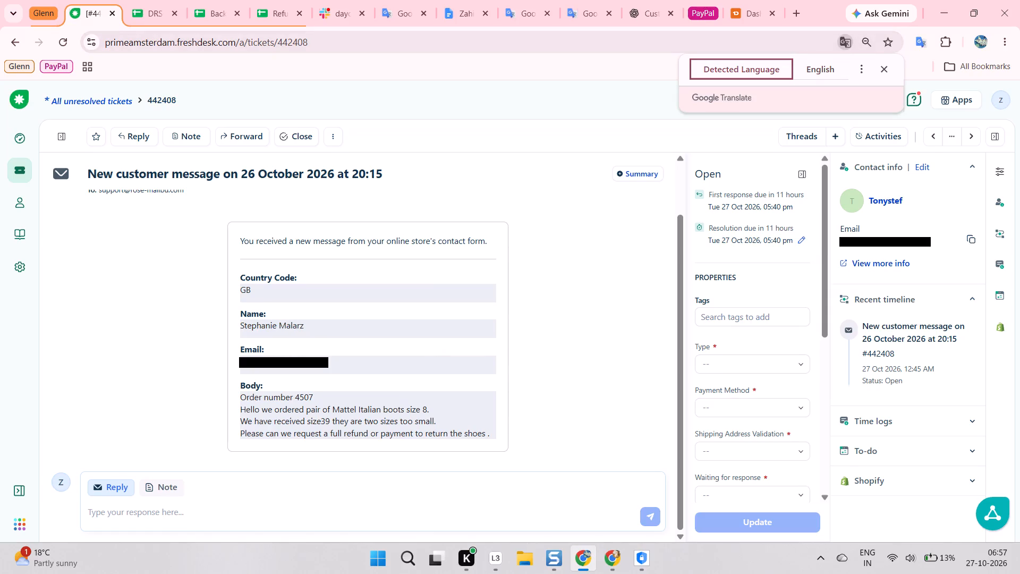
{"action": "scroll", "coordinate": [420, 255], "scroll_direction": "up", "scroll_amount": 5}
{"action": "left_click", "coordinate": [482, 221]}
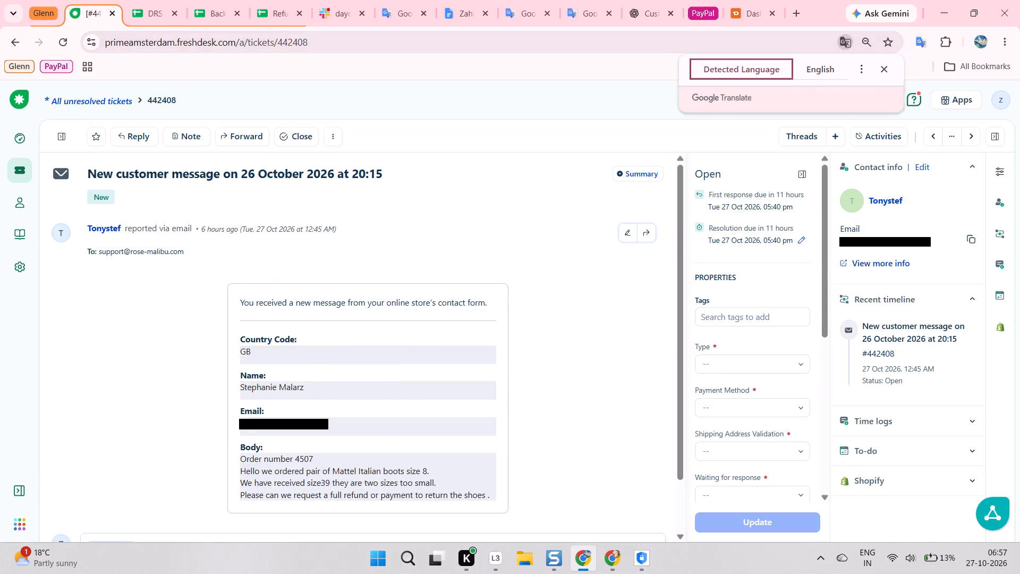
{"action": "left_click", "coordinate": [482, 221]}
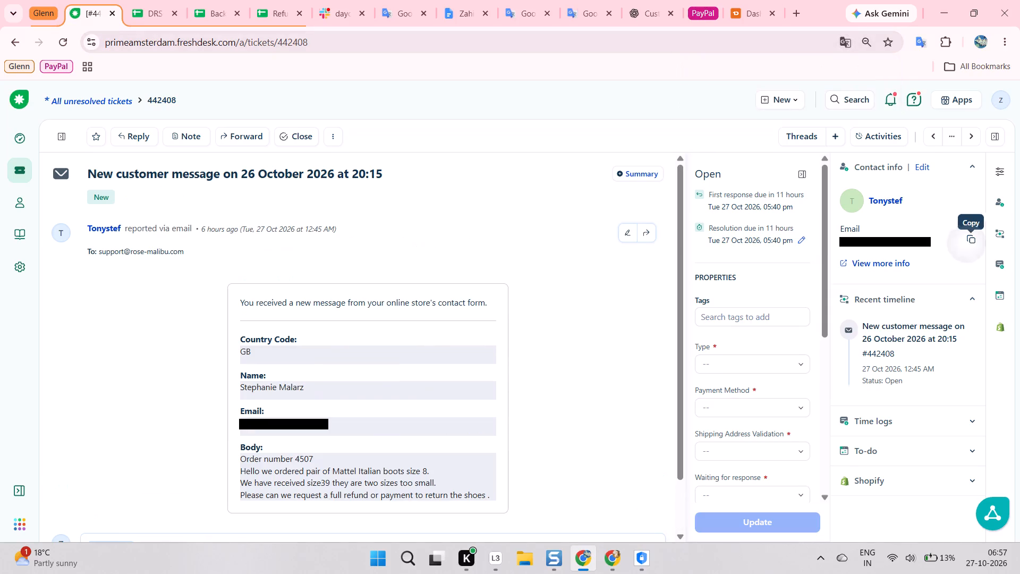
{"action": "key", "text": "alt+Tab"}
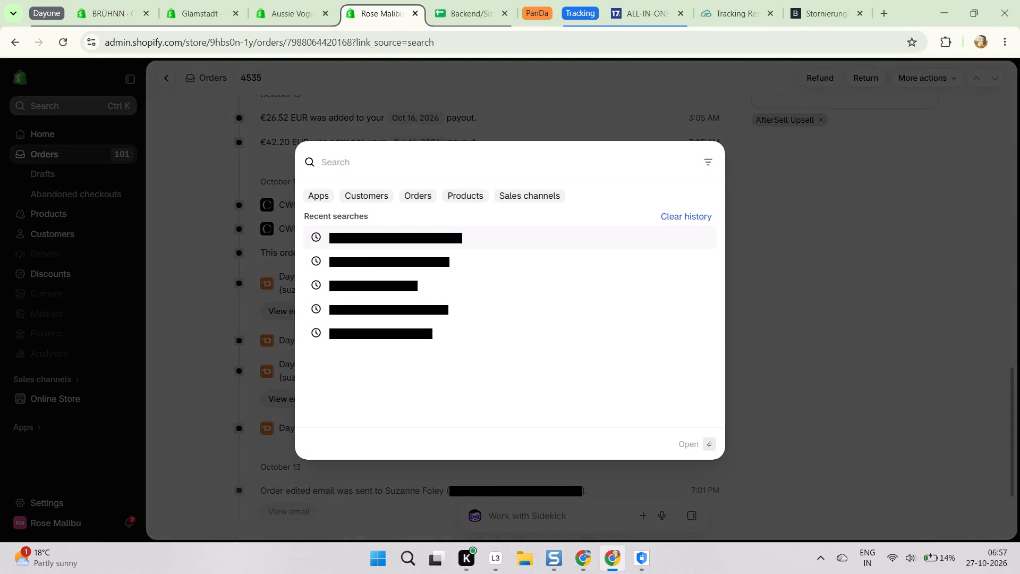
{"action": "key", "text": "ctrl+v"}
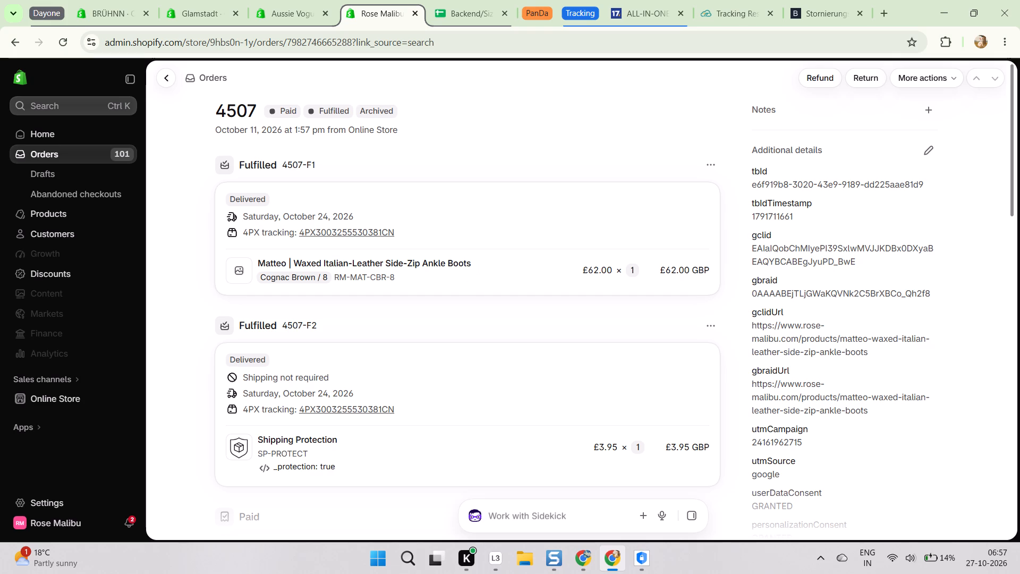
{"action": "triple_click", "coordinate": [486, 257]}
{"action": "left_click", "coordinate": [486, 257]}
{"action": "key", "text": "ctrl+c"}
{"action": "key", "text": "ctrl+c"}
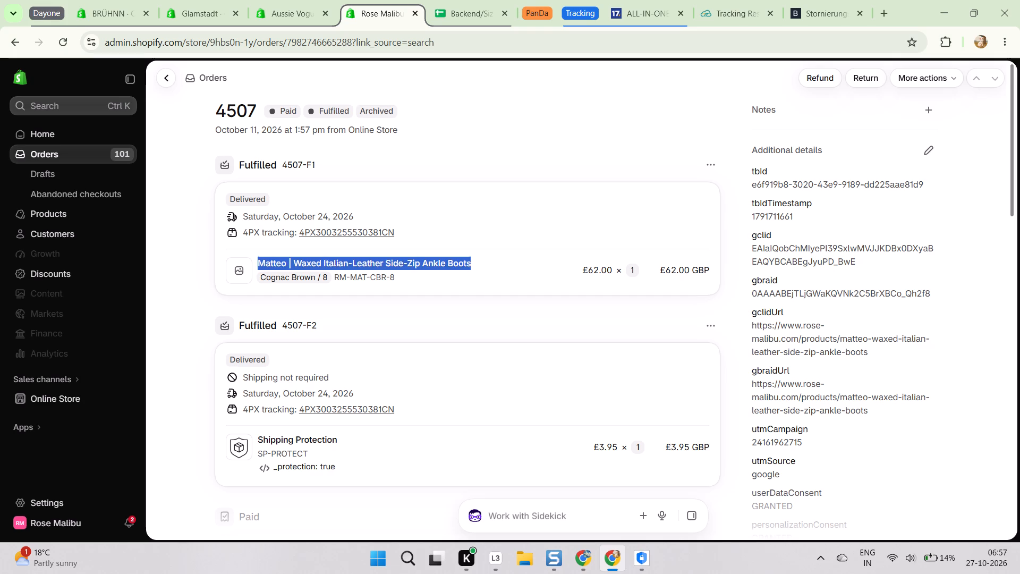
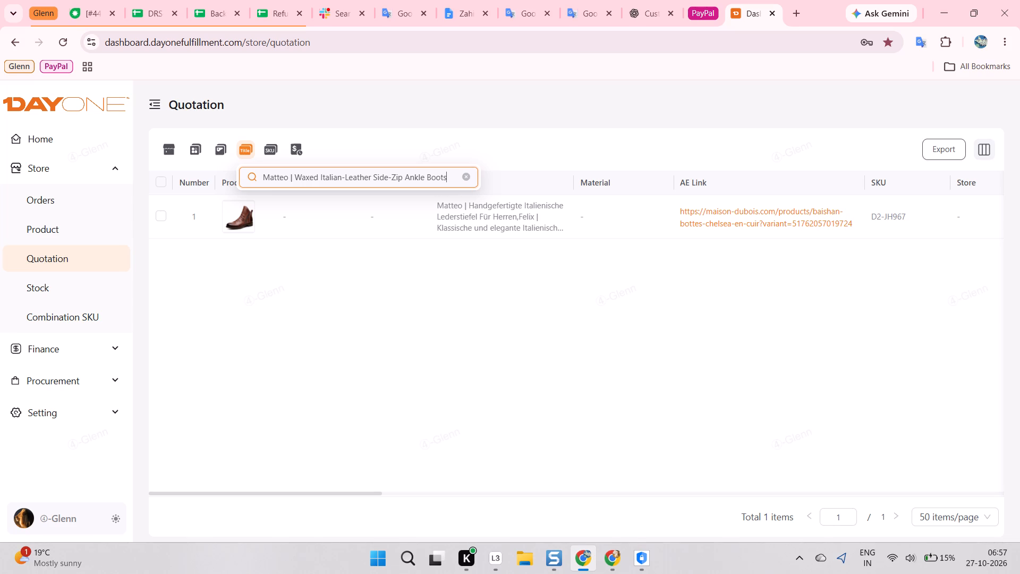
{"action": "key", "text": "alt+Tab"}
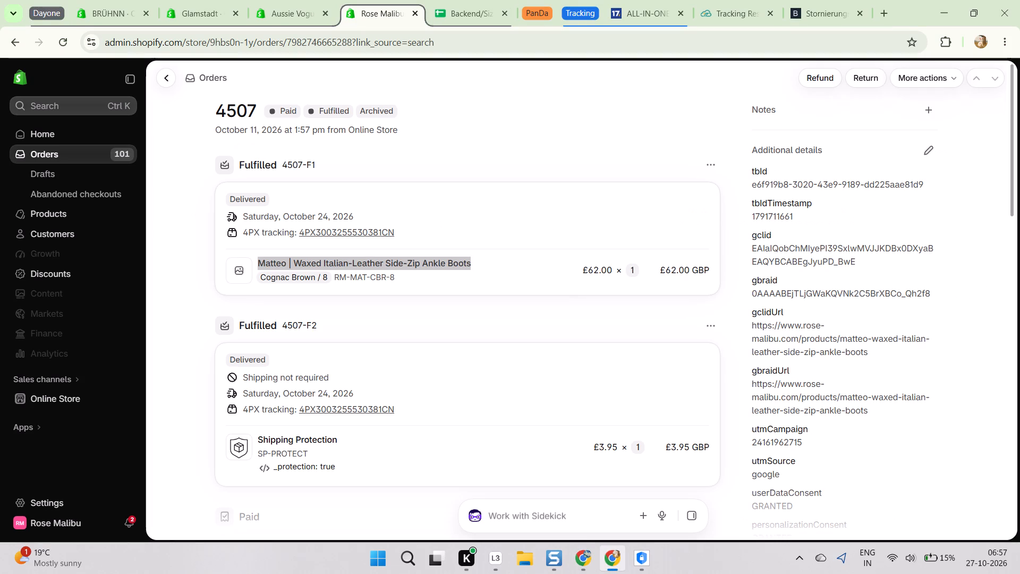
{"action": "triple_click", "coordinate": [237, 115]}
{"action": "key", "text": "ctrl+c"}
{"action": "key", "text": "ctrl+c"}
{"action": "key", "text": "ctrl+c"}
{"action": "key", "text": "ctrl+c"}
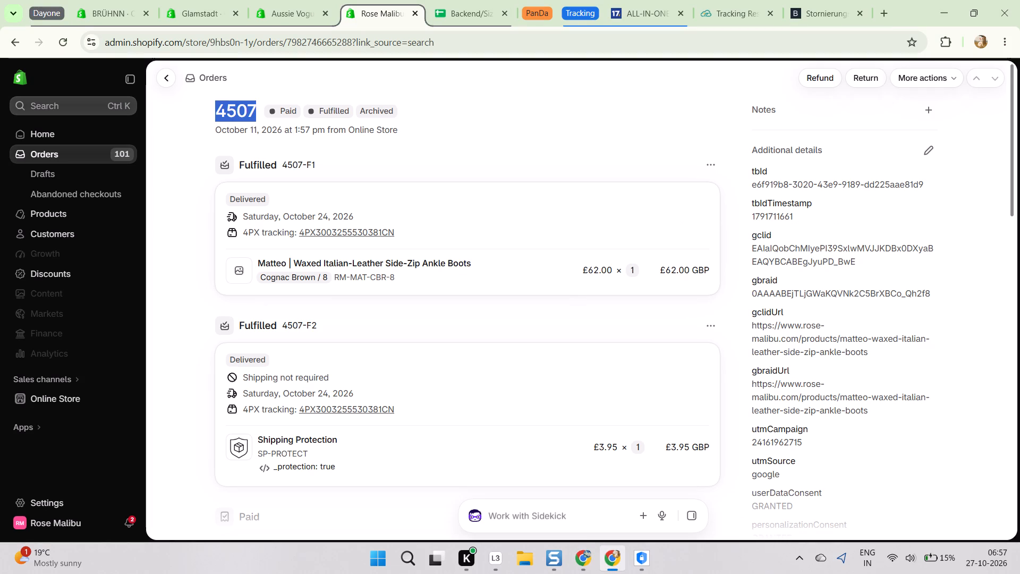
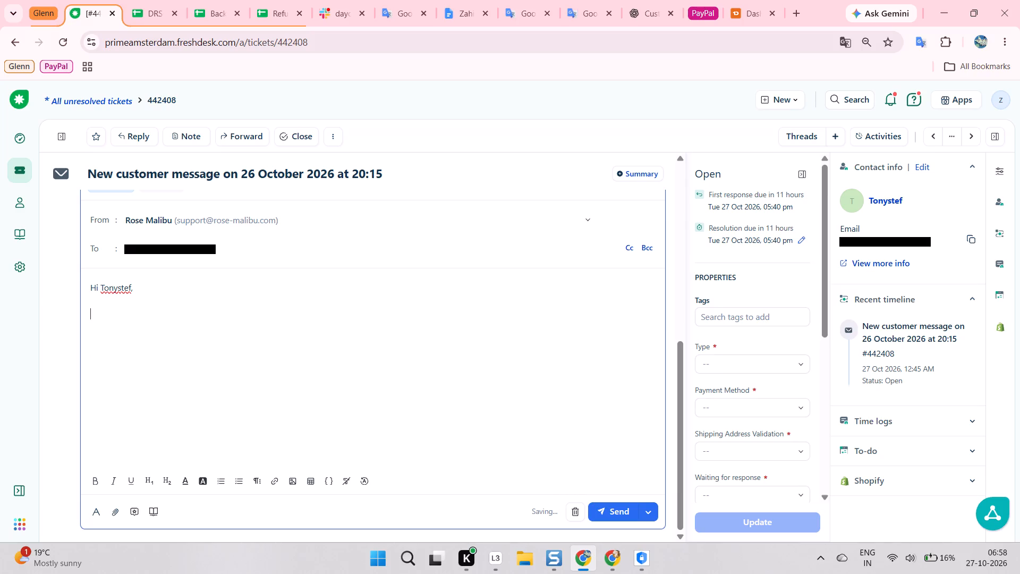
Clear the reply draft and insert the canned response "New Aussie Vogue PP- Dayone".
{"action": "key", "text": "BackSpace"}
{"action": "key", "text": "ctrl+a"}
{"action": "key", "text": "ctrl+BackSpace"}
{"action": "key", "text": "BackSpace"}
{"action": "key", "text": "BackSpace"}
{"action": "key", "text": "BackSpace"}
{"action": "key", "text": "BackSpace"}
{"action": "key", "text": "BackSpace"}
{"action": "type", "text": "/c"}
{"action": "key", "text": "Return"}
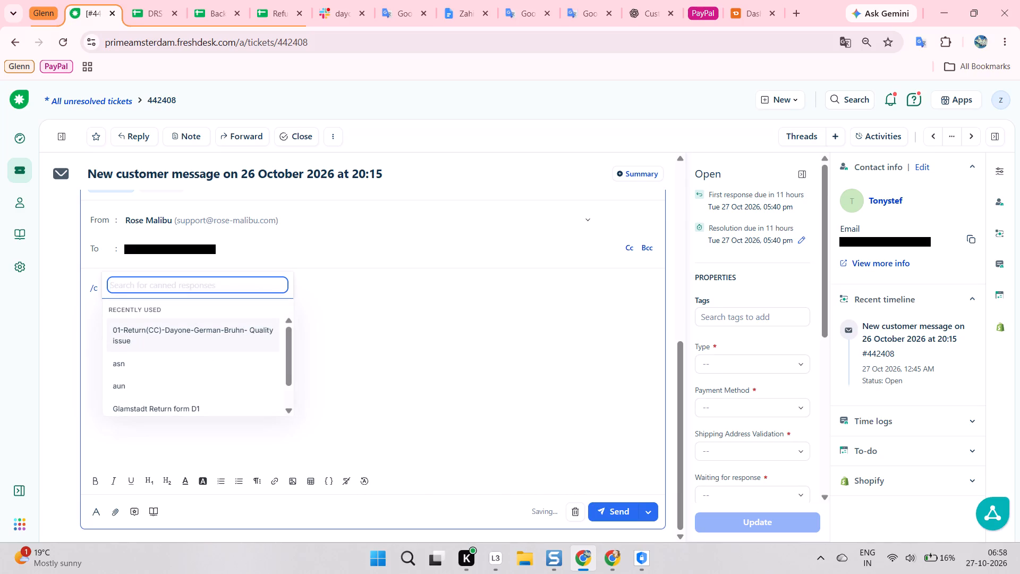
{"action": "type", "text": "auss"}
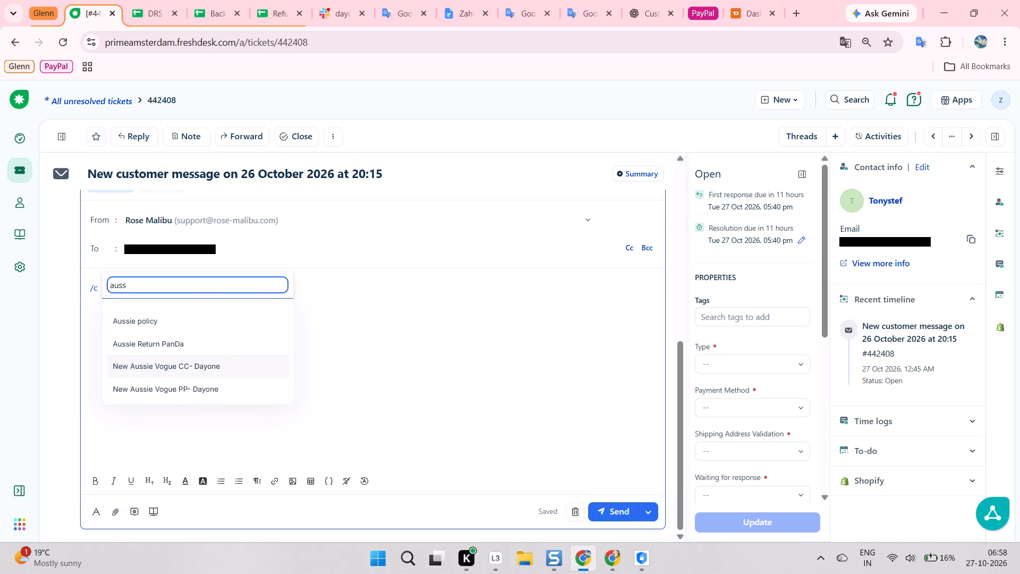
{"action": "scroll", "coordinate": [238, 343], "scroll_direction": "down", "scroll_amount": 2}
{"action": "left_click", "coordinate": [215, 395]}
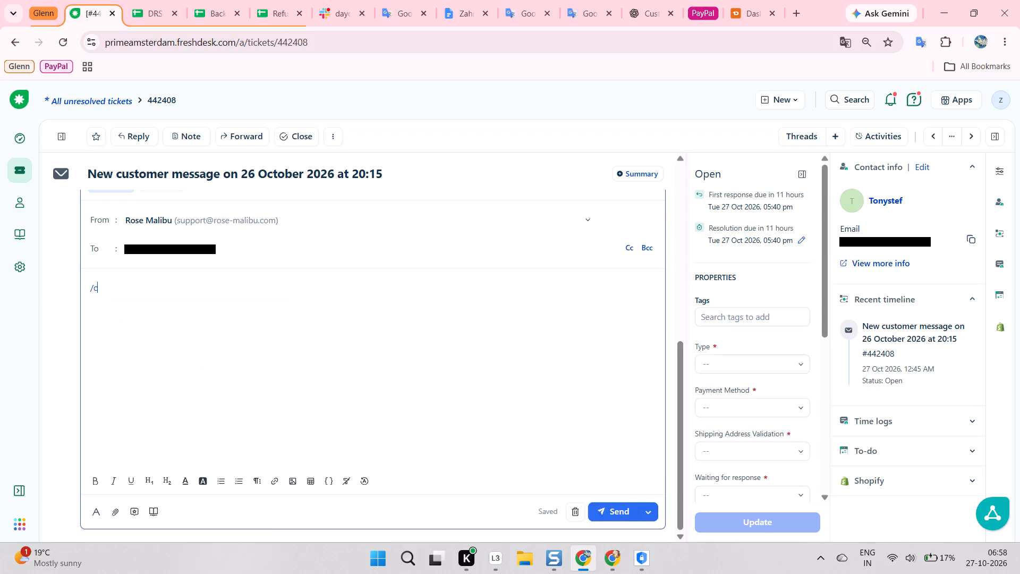
Delete the reply paragraph that asks the customer for the reason for the return.
{"action": "triple_click", "coordinate": [244, 371]}
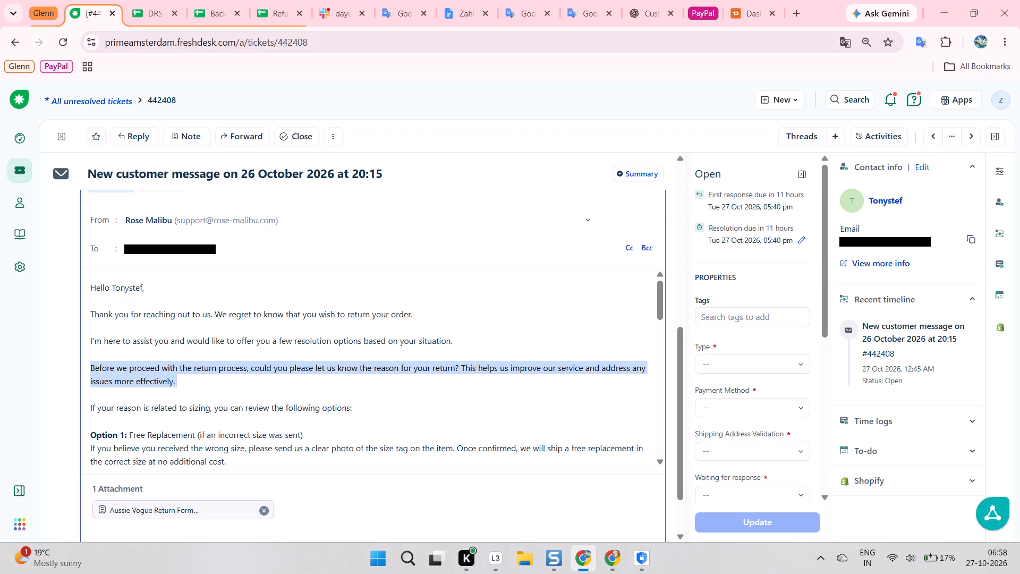
{"action": "key", "text": "BackSpace"}
{"action": "key", "text": "BackSpace"}
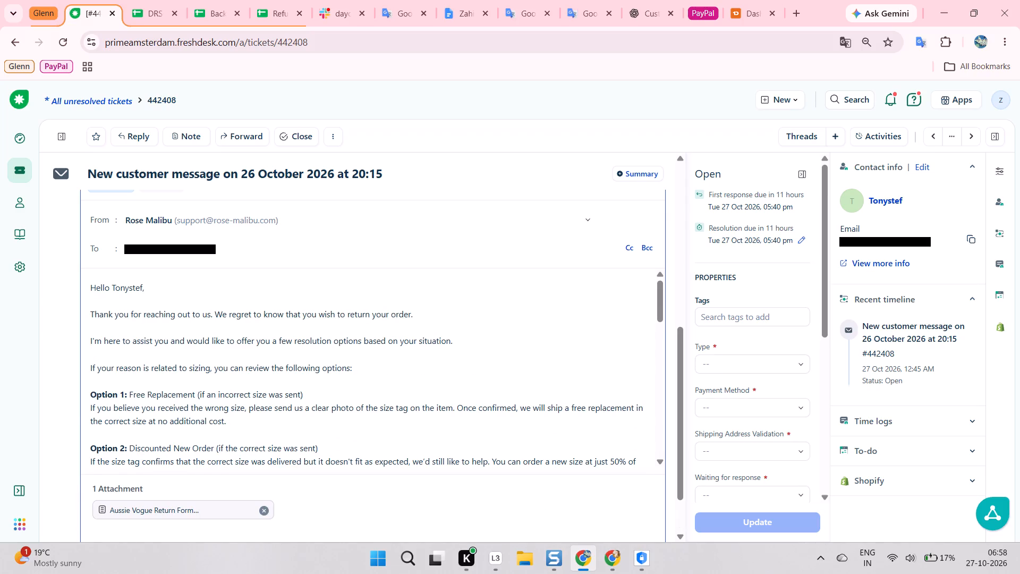
{"action": "key", "text": "alt+Tab"}
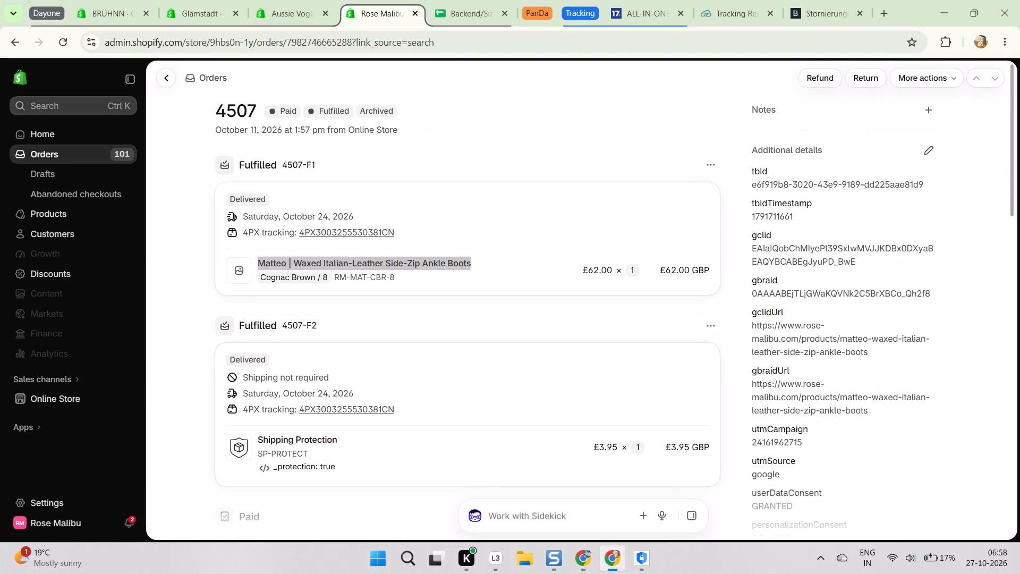
{"action": "scroll", "coordinate": [578, 360], "scroll_direction": "down", "scroll_amount": 5}
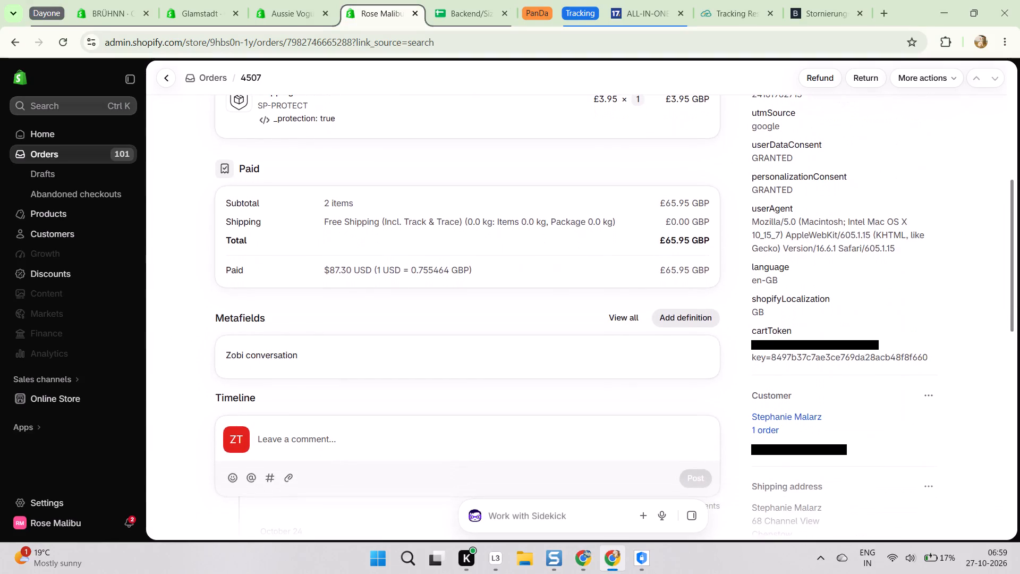
{"action": "key", "text": "alt+Tab"}
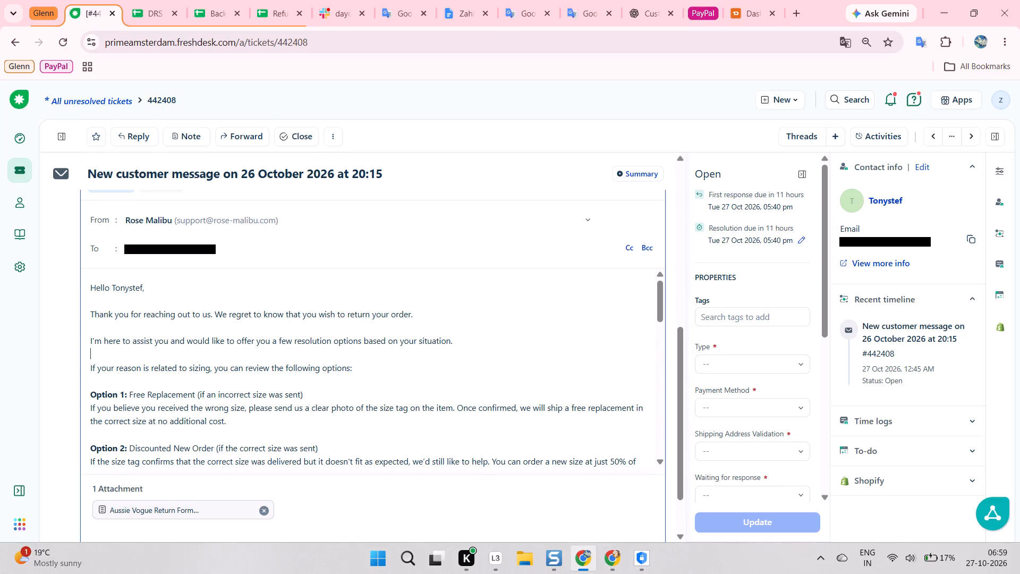
{"action": "left_click", "coordinate": [156, 288]}
{"action": "key", "text": "BackSpace"}
{"action": "key", "text": "equal"}
{"action": "key", "text": "BackSpace"}
{"action": "key", "text": "BackSpace"}
{"action": "key", "text": "BackSpace"}
{"action": "key", "text": "BackSpace"}
{"action": "key", "text": "BackSpace"}
{"action": "key", "text": "BackSpace"}
{"action": "key", "text": "BackSpace"}
{"action": "key", "text": "BackSpace"}
{"action": "key", "text": "BackSpace"}
{"action": "key", "text": "alt+Tab"}
{"action": "key", "text": "alt+Tab"}
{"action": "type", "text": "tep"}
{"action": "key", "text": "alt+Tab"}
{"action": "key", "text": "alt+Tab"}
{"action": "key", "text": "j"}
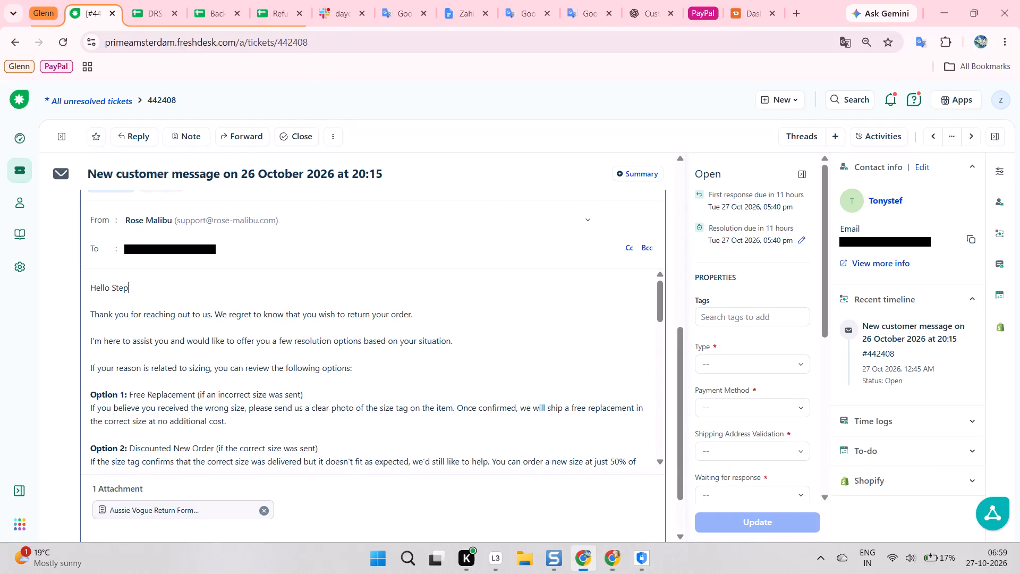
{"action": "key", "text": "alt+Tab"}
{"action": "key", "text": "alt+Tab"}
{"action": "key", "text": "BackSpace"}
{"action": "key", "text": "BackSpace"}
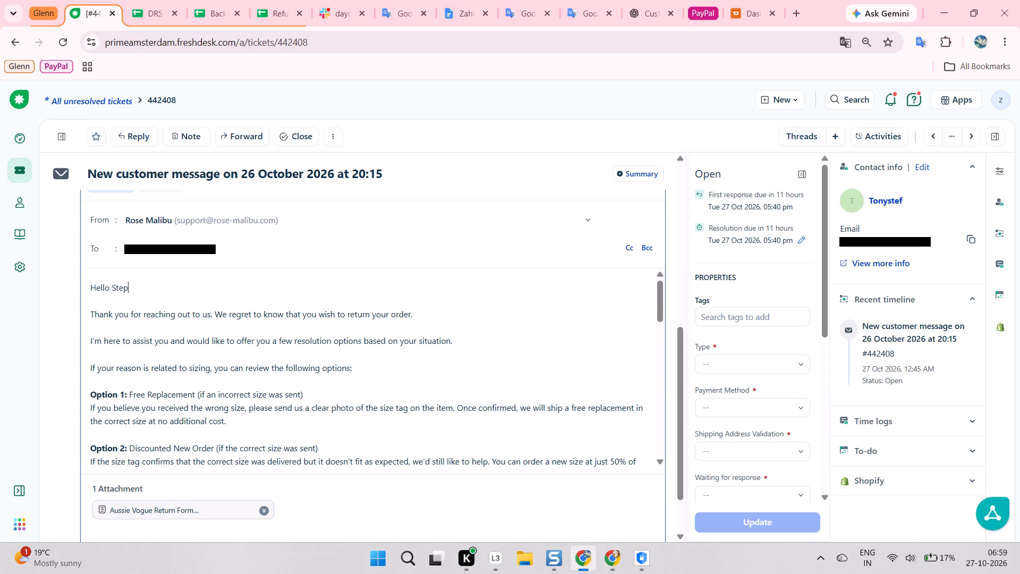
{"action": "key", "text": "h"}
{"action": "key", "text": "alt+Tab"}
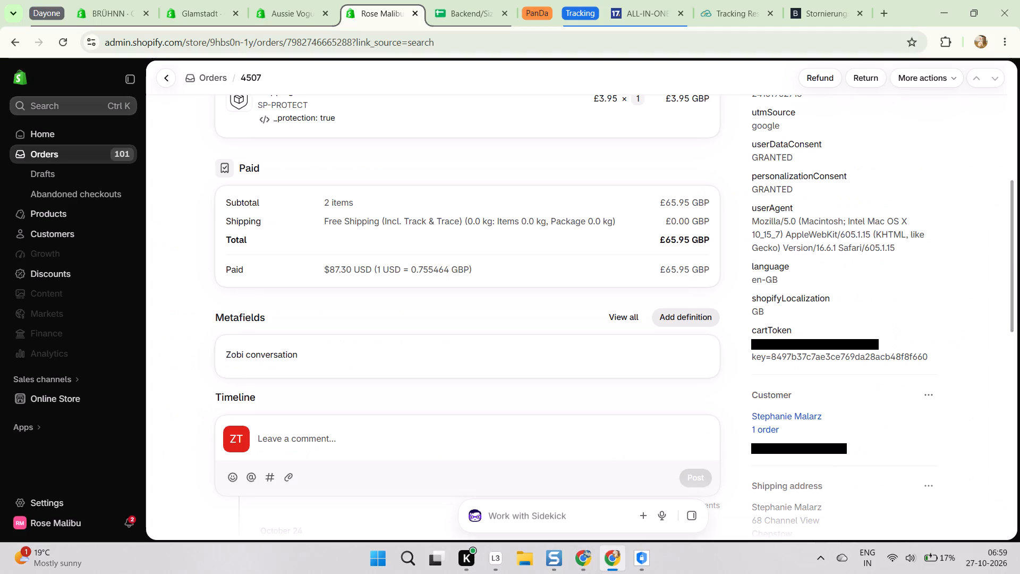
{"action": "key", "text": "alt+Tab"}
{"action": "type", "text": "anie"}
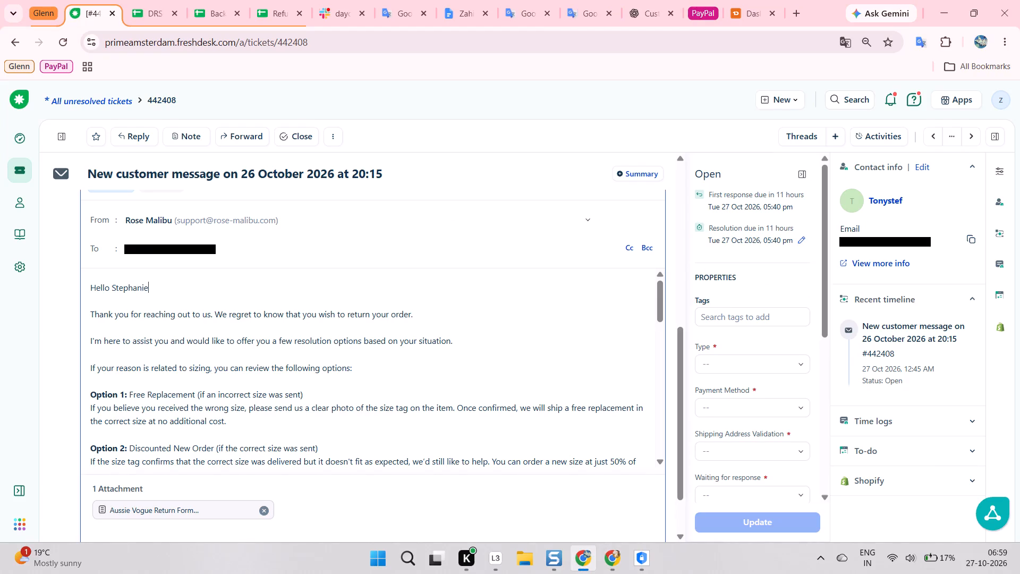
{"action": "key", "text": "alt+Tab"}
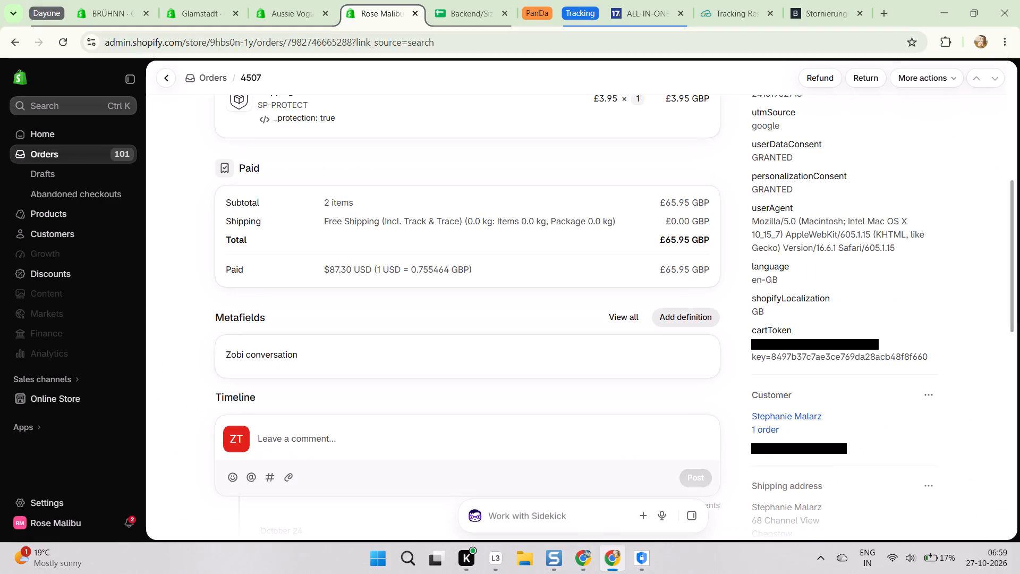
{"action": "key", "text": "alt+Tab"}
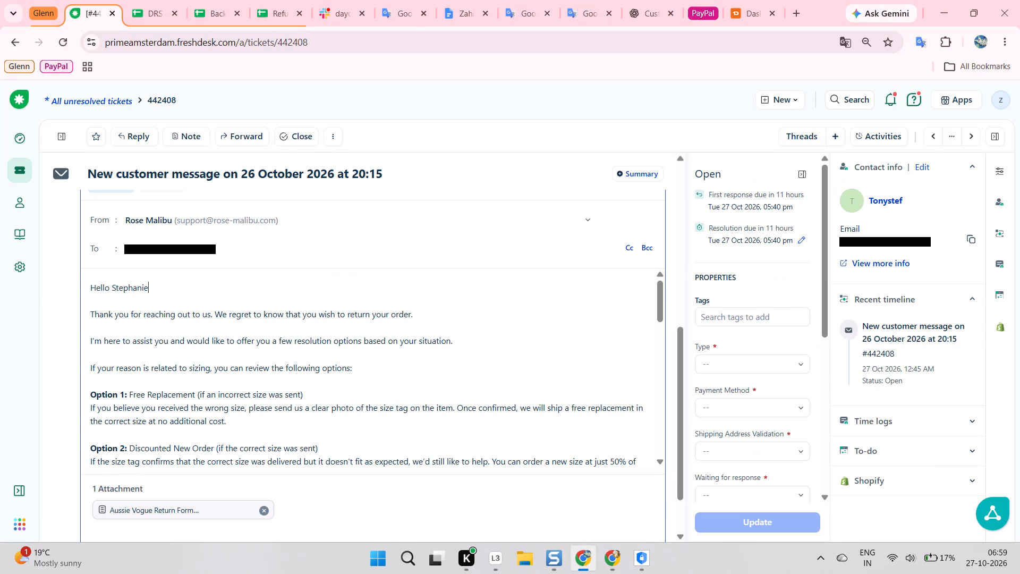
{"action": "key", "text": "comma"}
Shorten the sentence introducing the options to "You can review the following options:".
{"action": "left_click_drag", "start_coordinate": [217, 370], "coordinate": [83, 361]}
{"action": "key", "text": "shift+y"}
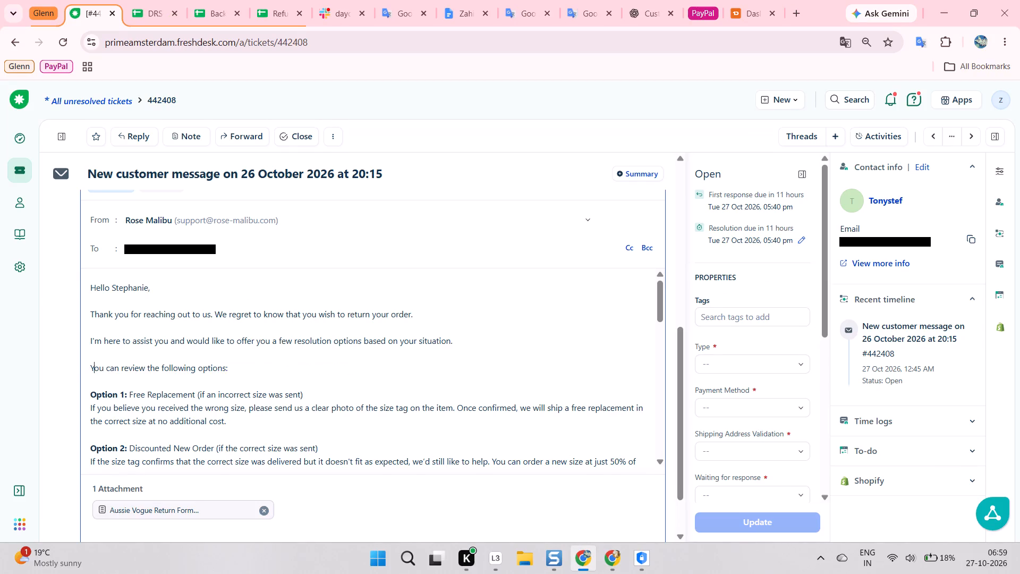
Insert a line break after the Option 2 paragraph, before the sentence "If neither of the above options works for you".
{"action": "scroll", "coordinate": [299, 403], "scroll_direction": "down", "scroll_amount": 2}
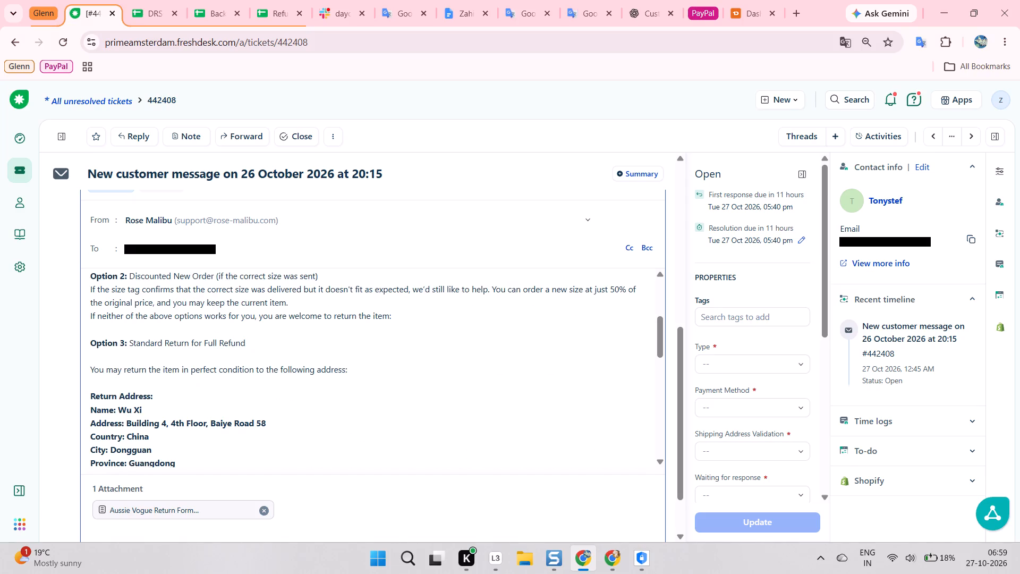
{"action": "left_click", "coordinate": [301, 302]}
{"action": "key", "text": "Return"}
Delete the Aussie Vogue return instructions screenshot and the empty lines below the reply's sign-off.
{"action": "scroll", "coordinate": [363, 332], "scroll_direction": "down", "scroll_amount": 2}
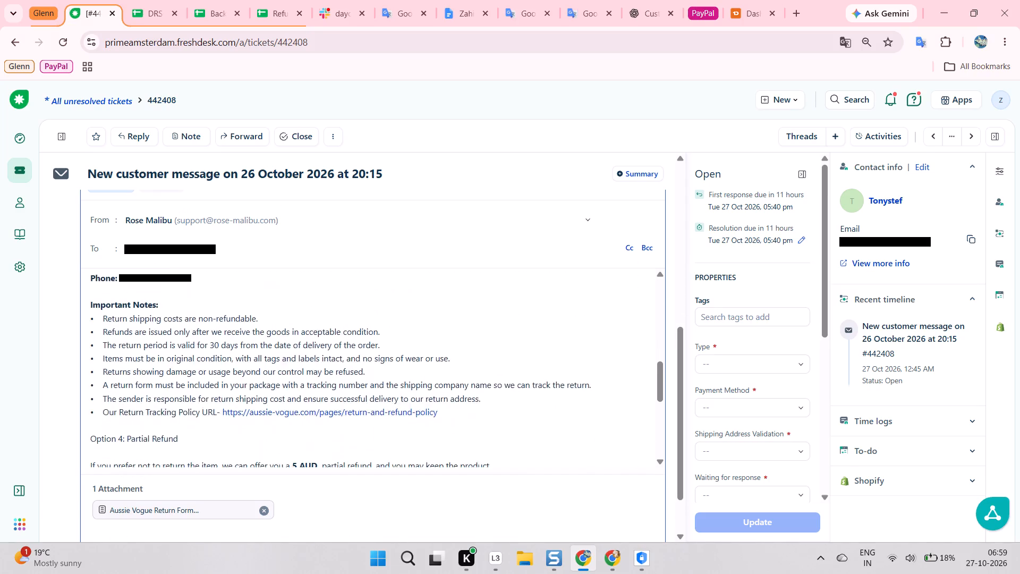
{"action": "scroll", "coordinate": [363, 332], "scroll_direction": "down", "scroll_amount": 2}
{"action": "left_click", "coordinate": [358, 349]}
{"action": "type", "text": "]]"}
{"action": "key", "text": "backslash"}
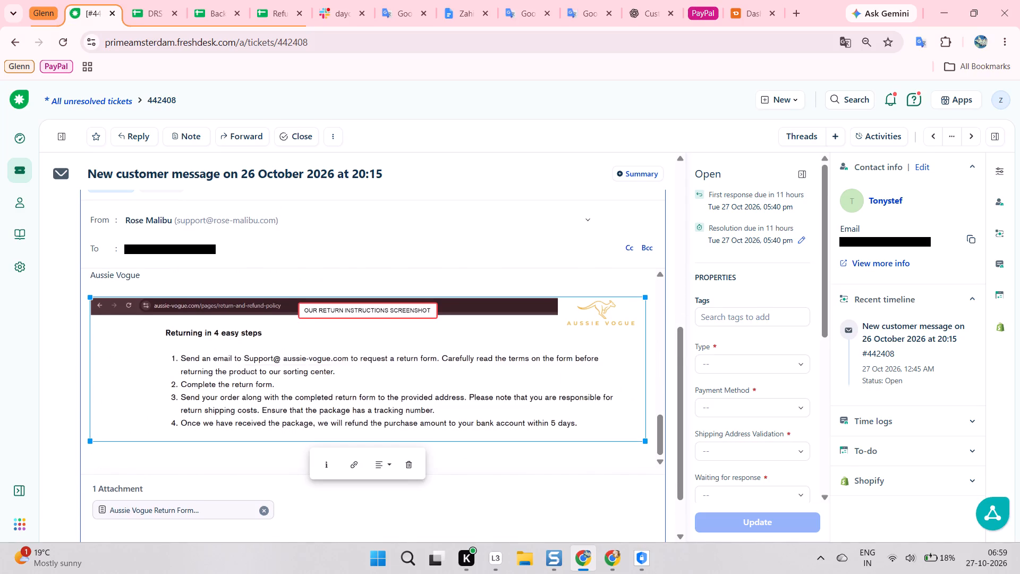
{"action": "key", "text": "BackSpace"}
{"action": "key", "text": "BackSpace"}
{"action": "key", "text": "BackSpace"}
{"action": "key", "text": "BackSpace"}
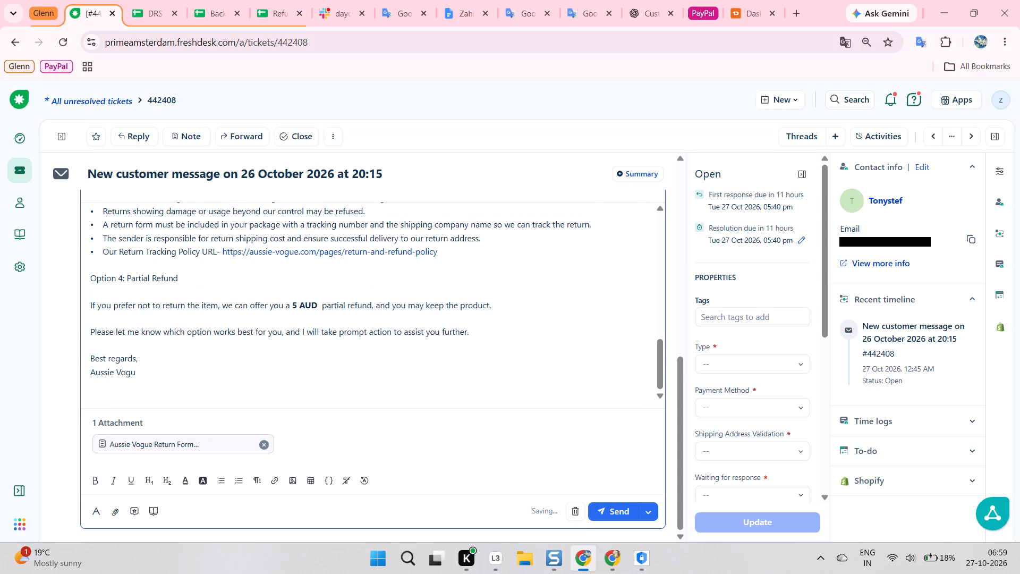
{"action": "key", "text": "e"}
{"action": "left_click", "coordinate": [164, 382]}
{"action": "key", "text": "BackSpace"}
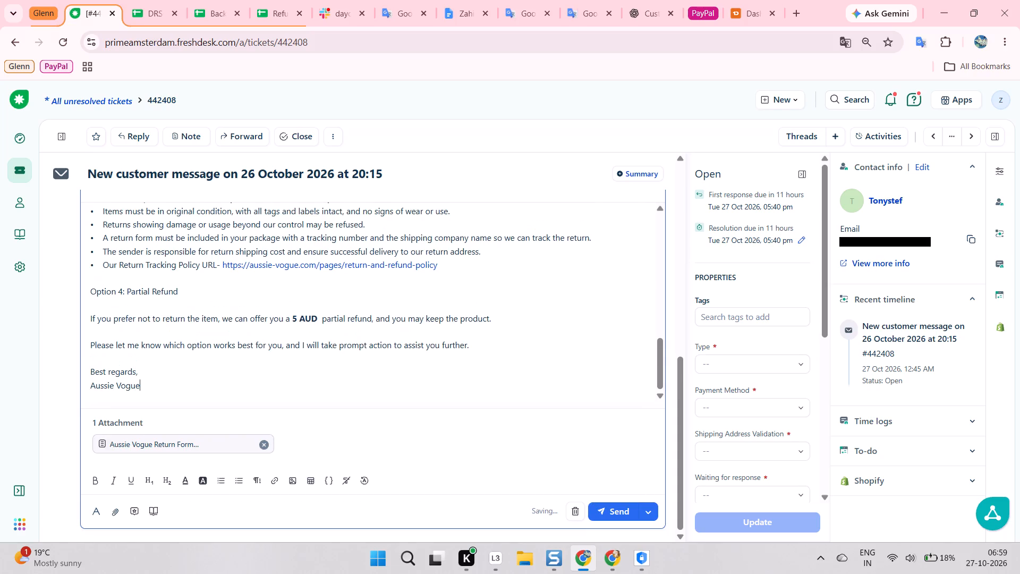
Change the partial refund offered under Option 4 to 10%.
{"action": "left_click_drag", "start_coordinate": [259, 272], "coordinate": [300, 324]}
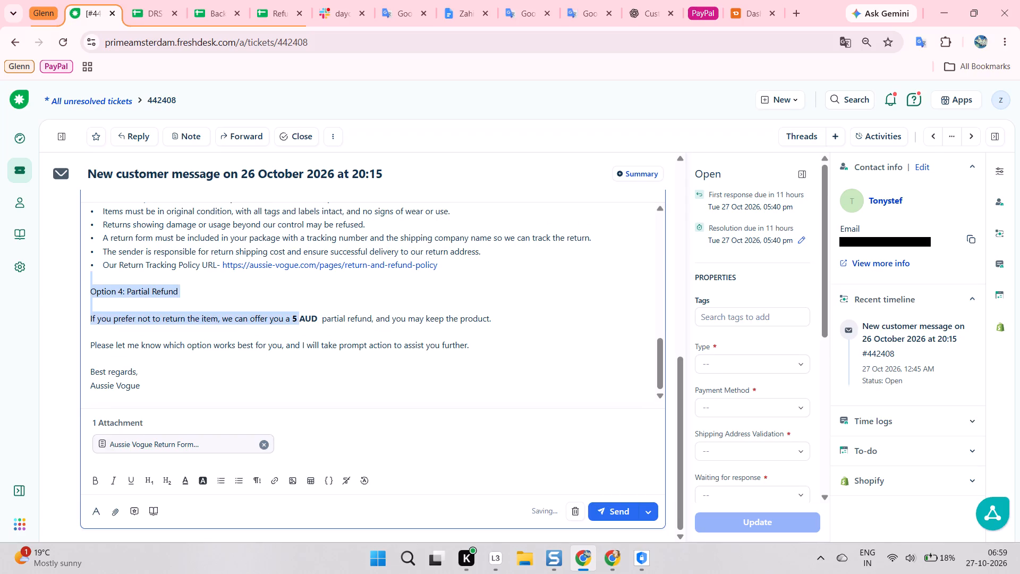
{"action": "double_click", "coordinate": [305, 323]}
{"action": "key", "text": "BackSpace"}
{"action": "key", "text": "BackSpace"}
{"action": "key", "text": "BackSpace"}
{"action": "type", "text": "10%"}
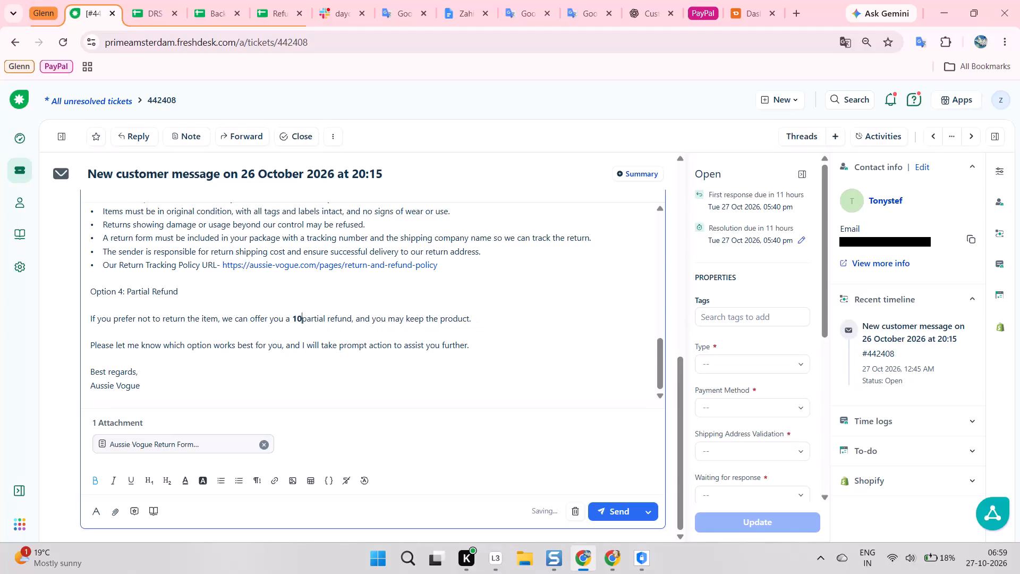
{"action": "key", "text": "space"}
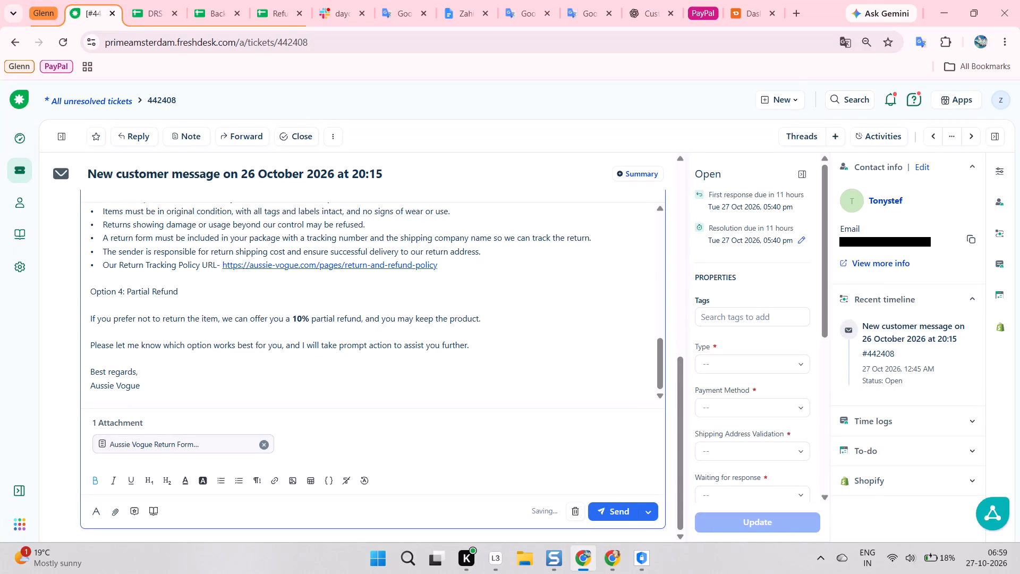
Delete the Return Tracking Policy URL bullet from the reply's Important Notes.
{"action": "triple_click", "coordinate": [314, 260]}
{"action": "left_click", "coordinate": [314, 260]}
{"action": "key", "text": "BackSpace"}
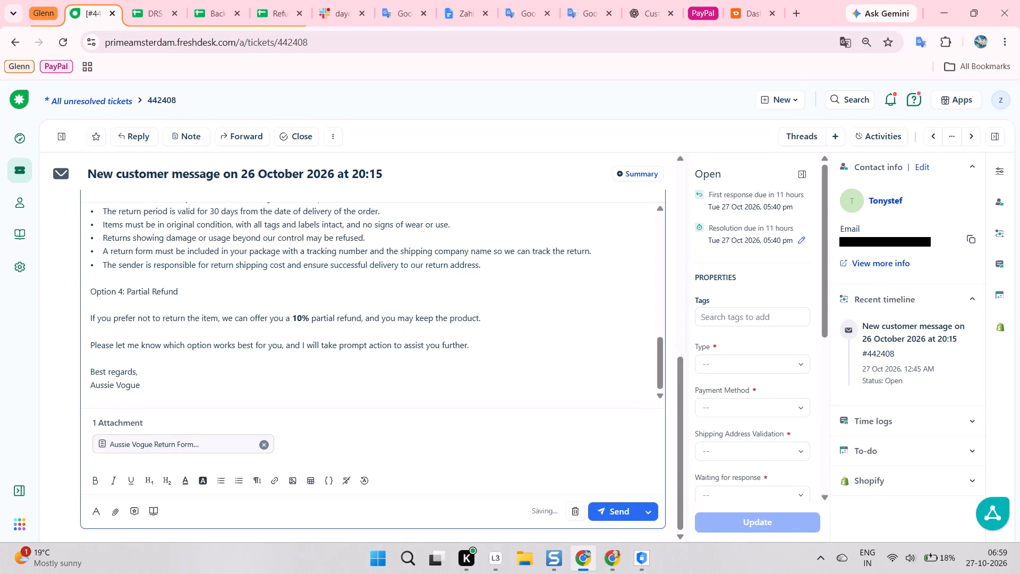
Remove the Aussie Vogue Return Form attachment from the reply.
{"action": "left_click", "coordinate": [265, 449]}
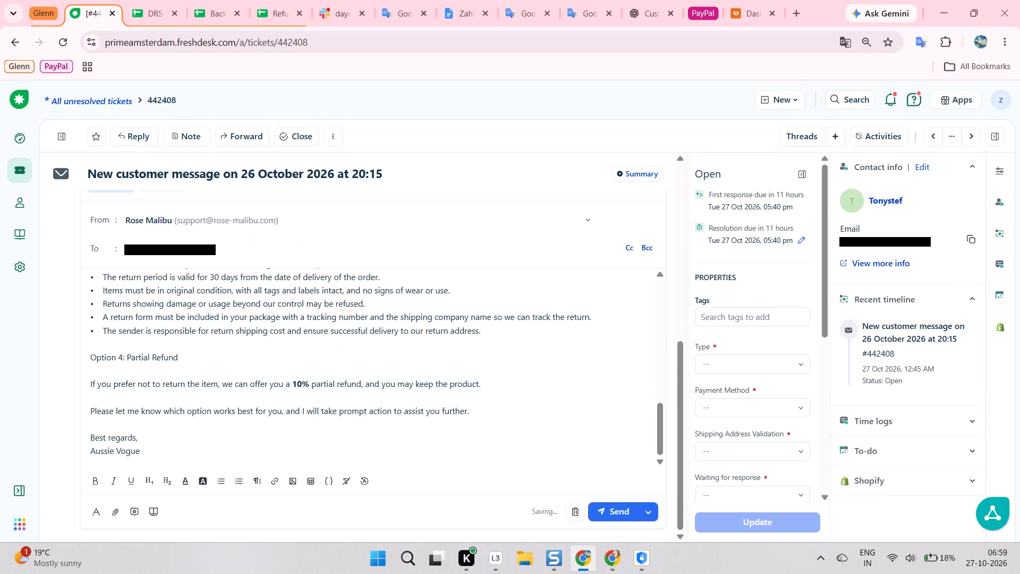
Attach Rose Malibu Return Form.pdf from the Downloads folder to the reply.
{"action": "left_click", "coordinate": [113, 518]}
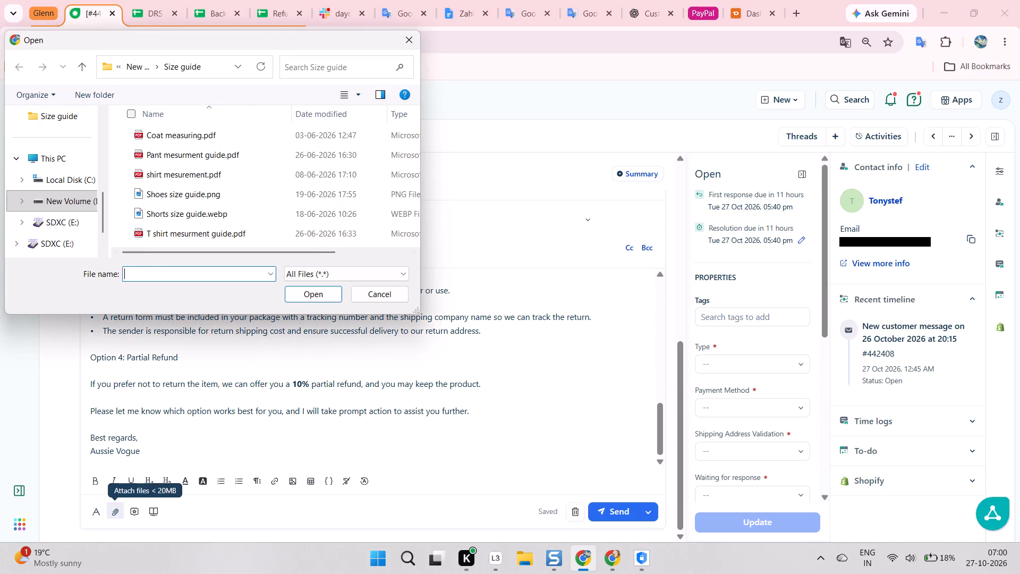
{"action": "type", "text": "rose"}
{"action": "scroll", "coordinate": [67, 176], "scroll_direction": "up", "scroll_amount": 4}
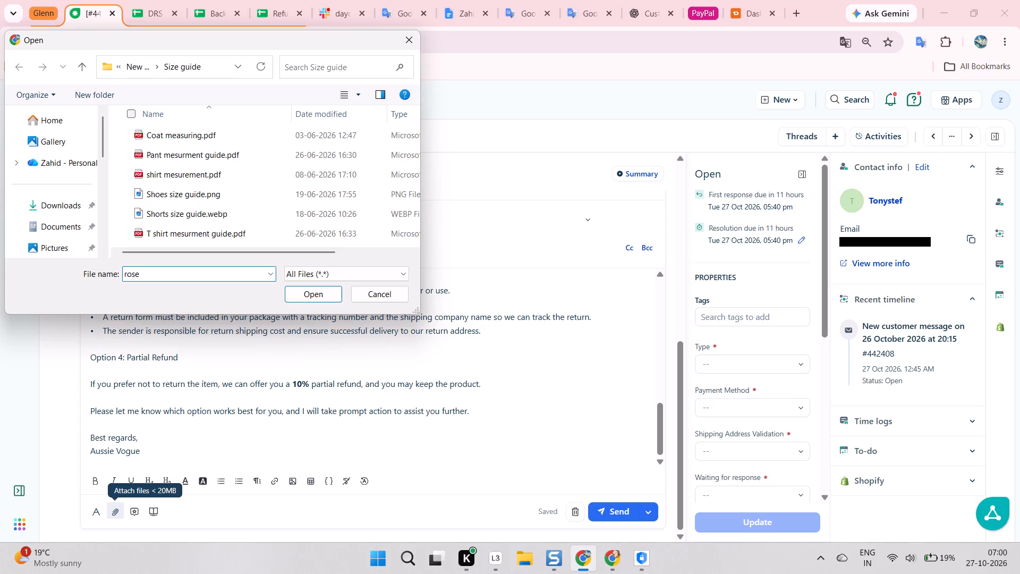
{"action": "left_click", "coordinate": [70, 199]}
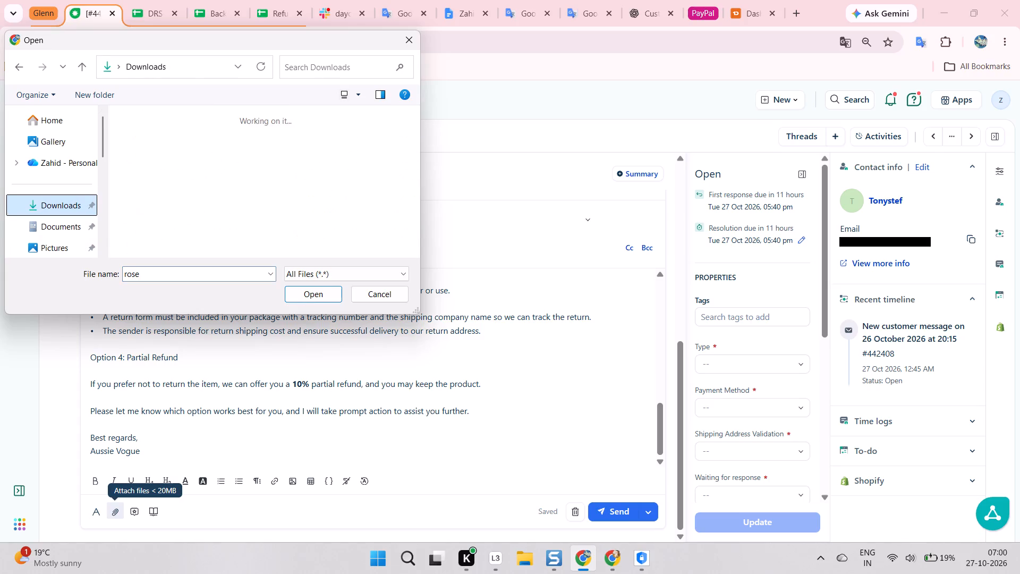
{"action": "triple_click", "coordinate": [147, 278]}
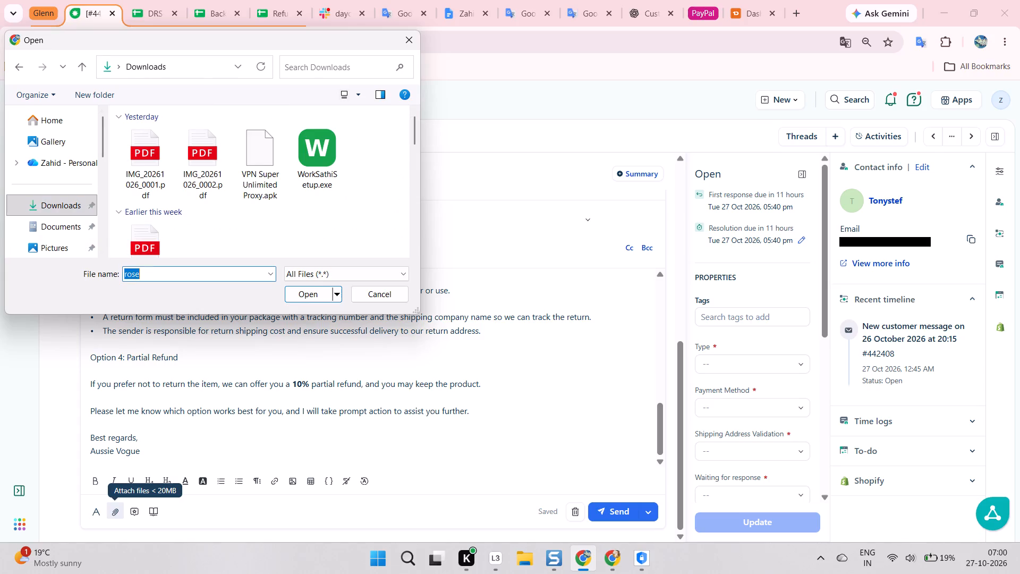
{"action": "key", "text": "BackSpace"}
{"action": "key", "text": "BackSpace"}
{"action": "key", "text": "BackSpace"}
{"action": "key", "text": "BackSpace"}
{"action": "key", "text": "BackSpace"}
{"action": "key", "text": "BackSpace"}
{"action": "key", "text": "BackSpace"}
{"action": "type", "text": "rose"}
{"action": "left_click", "coordinate": [160, 293]}
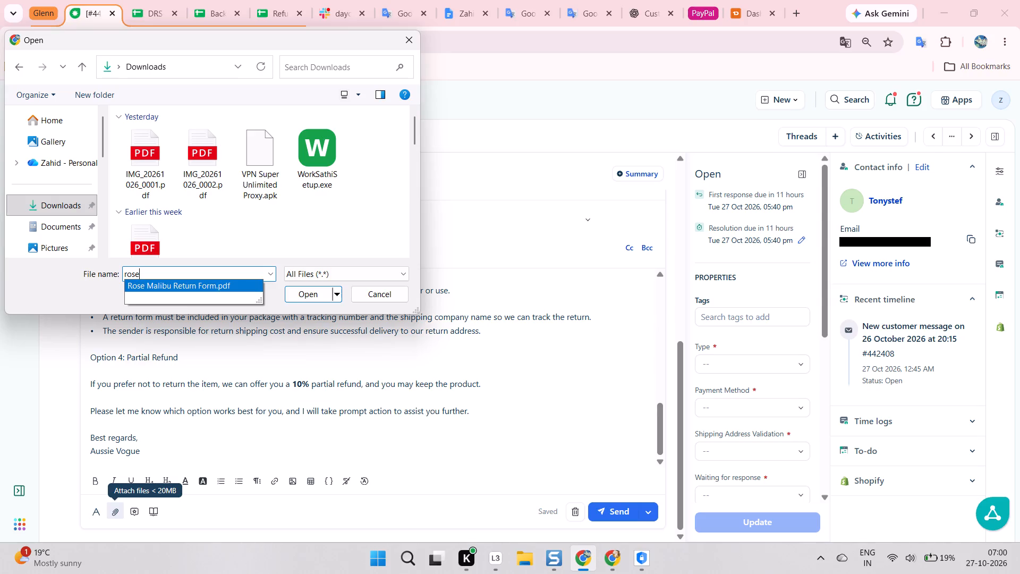
{"action": "left_click", "coordinate": [223, 286]}
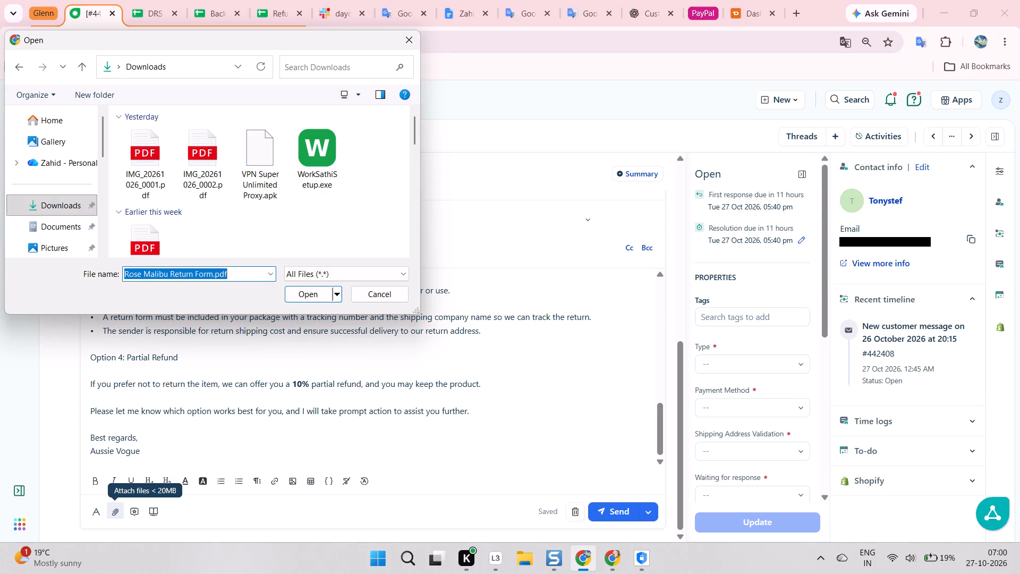
{"action": "left_click", "coordinate": [295, 292]}
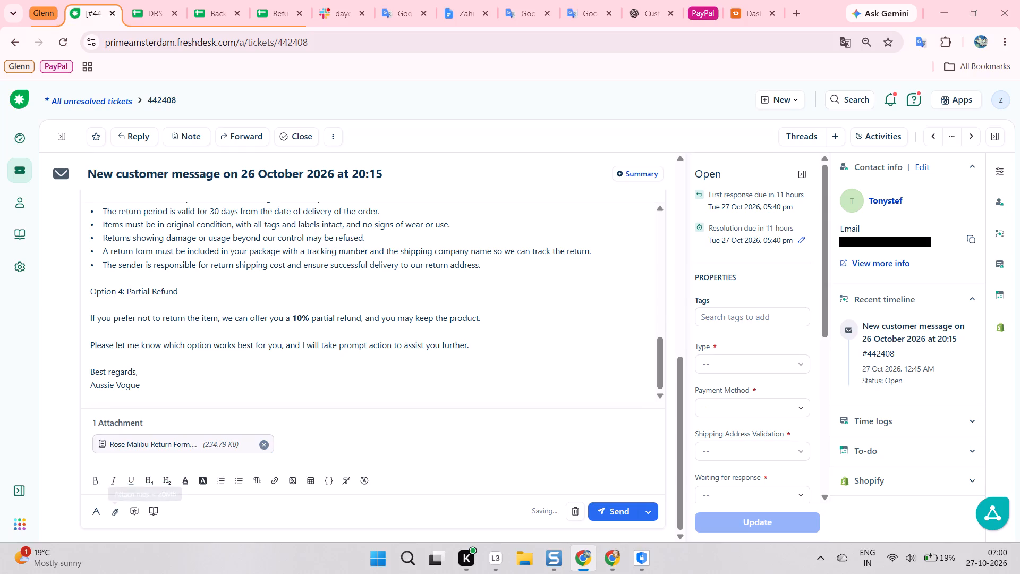
{"action": "triple_click", "coordinate": [124, 386]}
{"action": "left_click", "coordinate": [124, 386]}
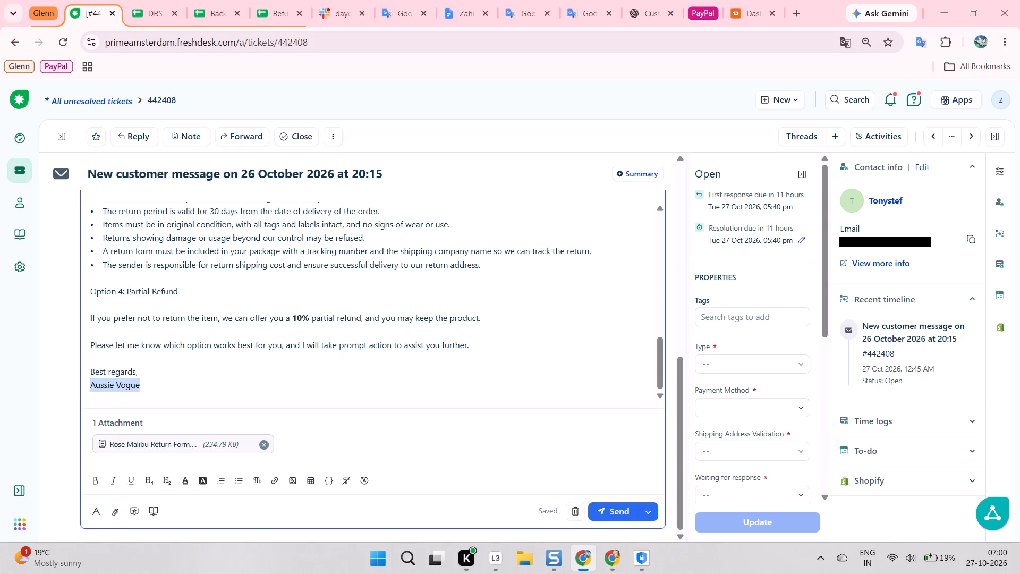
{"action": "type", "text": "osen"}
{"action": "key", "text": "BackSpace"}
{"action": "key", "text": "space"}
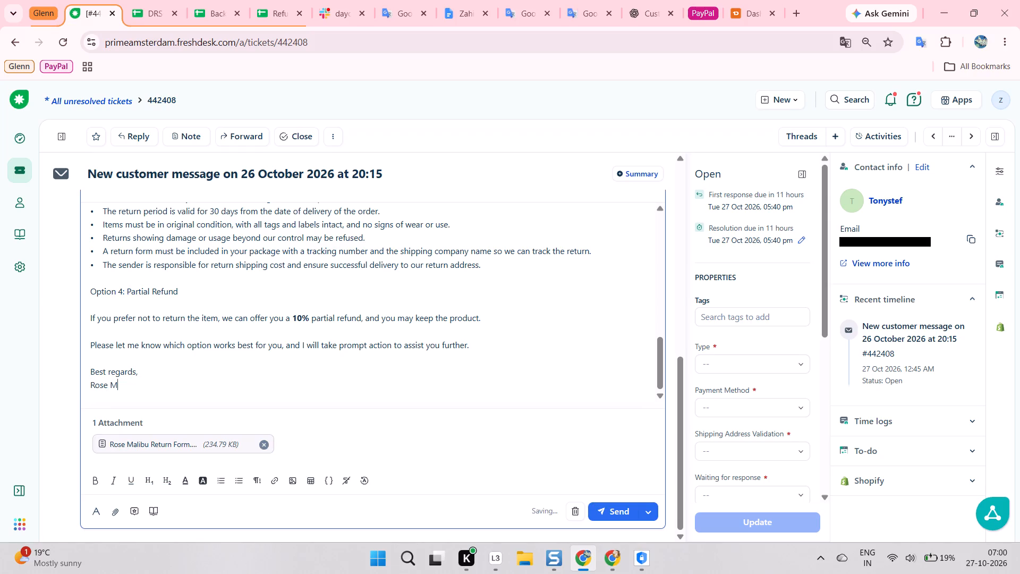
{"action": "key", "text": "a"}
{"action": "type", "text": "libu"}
{"action": "left_click", "coordinate": [614, 512]}
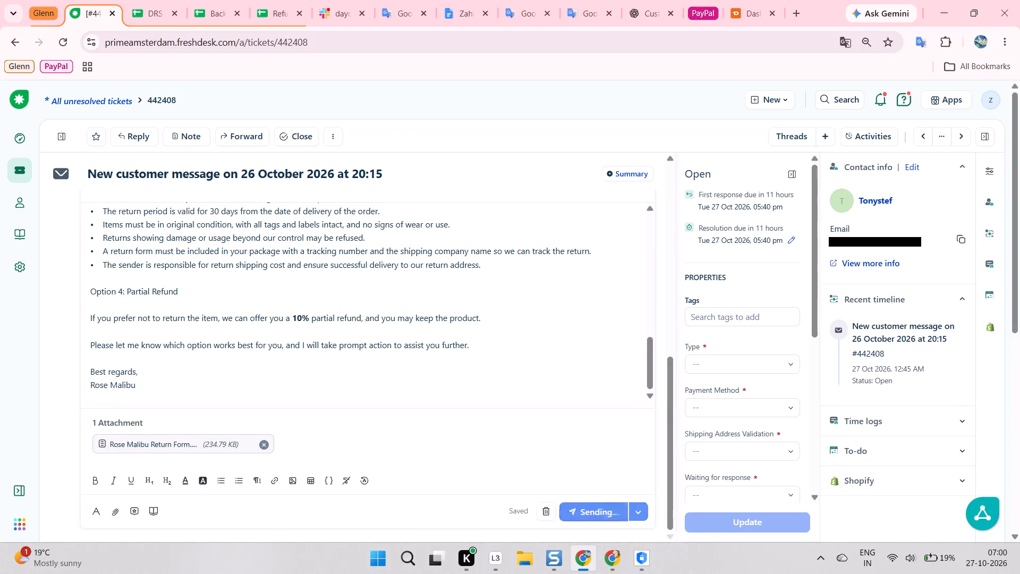
Set ticket 442408's Type to Return + Size Issue, Payment Method to CC, Shipping Address Validation to Verified & Correct, and Waiting for response to N/A.
{"action": "left_click", "coordinate": [752, 358]}
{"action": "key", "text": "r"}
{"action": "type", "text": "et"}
{"action": "left_click", "coordinate": [758, 453]}
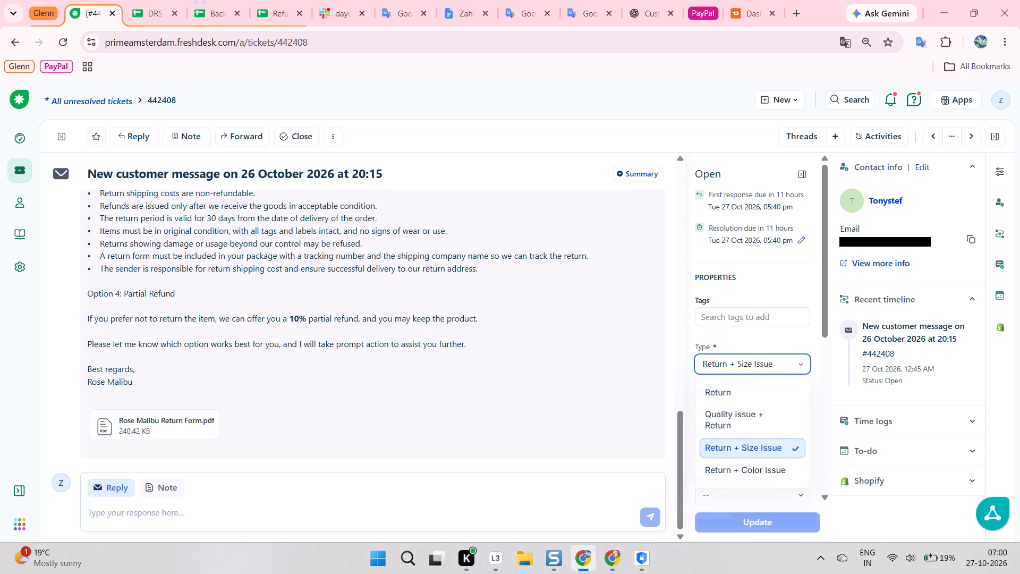
{"action": "key", "text": "Tab"}
{"action": "key", "text": "alt+Tab"}
{"action": "scroll", "coordinate": [785, 363], "scroll_direction": "down", "scroll_amount": 5}
{"action": "key", "text": "alt+Tab"}
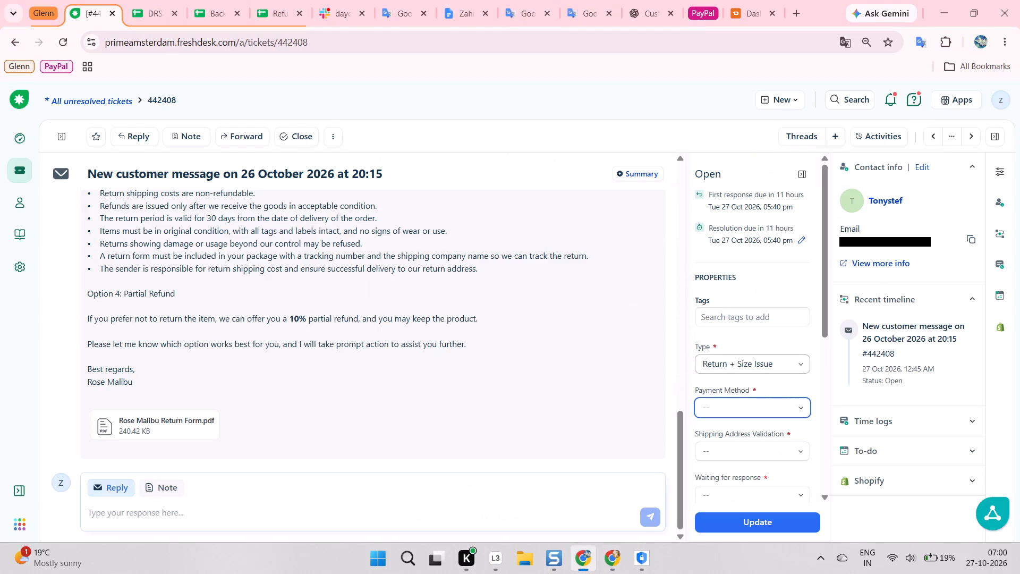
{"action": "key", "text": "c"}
{"action": "key", "text": "Tab"}
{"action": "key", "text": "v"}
{"action": "key", "text": "Tab"}
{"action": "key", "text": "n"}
{"action": "key", "text": "Tab"}
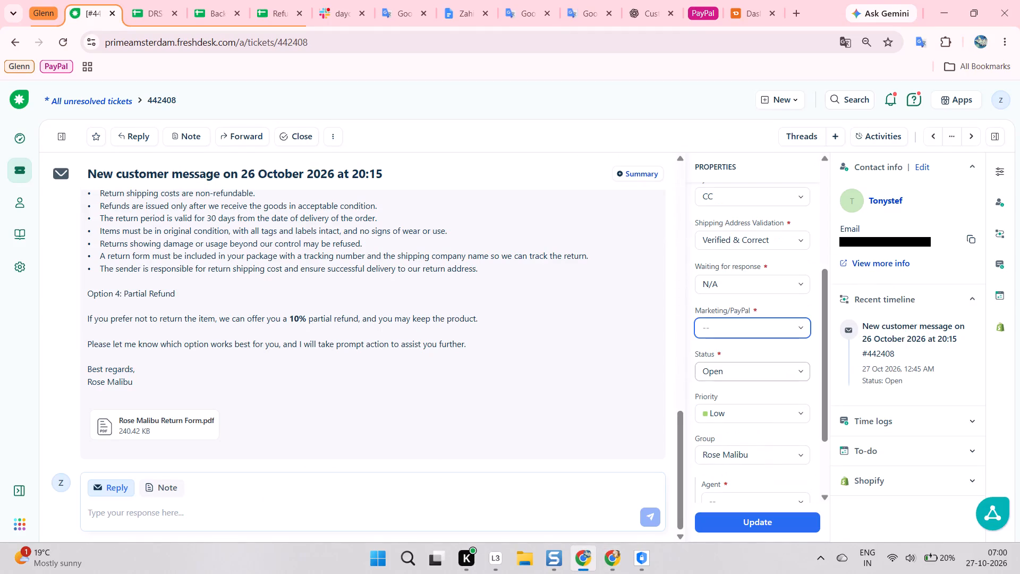
Set Marketing/PayPal to No, Status to Resolved and the agent to Zahid, and update the ticket's properties.
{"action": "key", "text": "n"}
{"action": "key", "text": "Tab"}
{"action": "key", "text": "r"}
{"action": "key", "text": "Tab"}
{"action": "key", "text": "Tab"}
{"action": "key", "text": "Tab"}
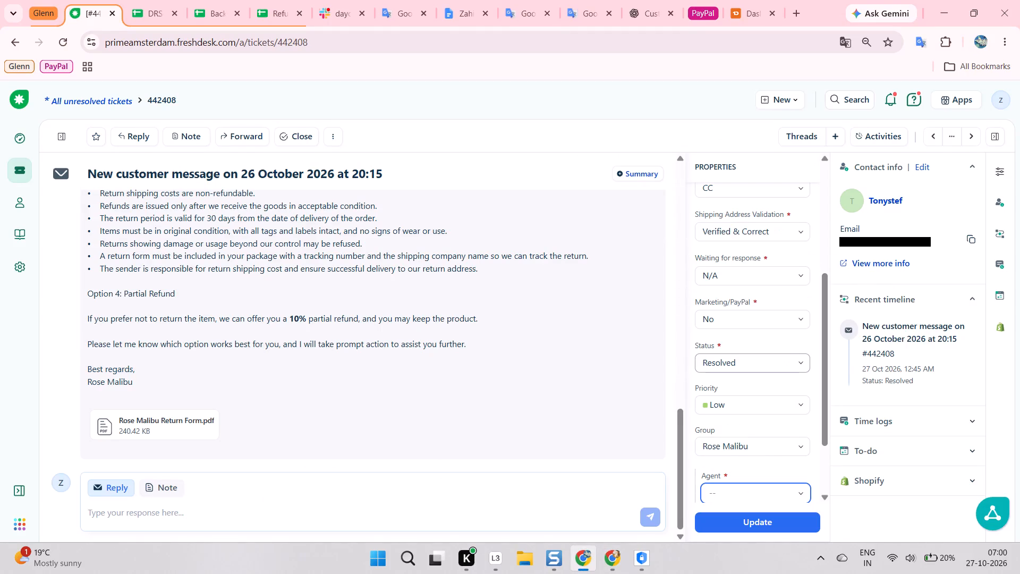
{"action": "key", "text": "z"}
{"action": "key", "text": "Tab"}
{"action": "key", "text": "Tab"}
{"action": "key", "text": "Return"}
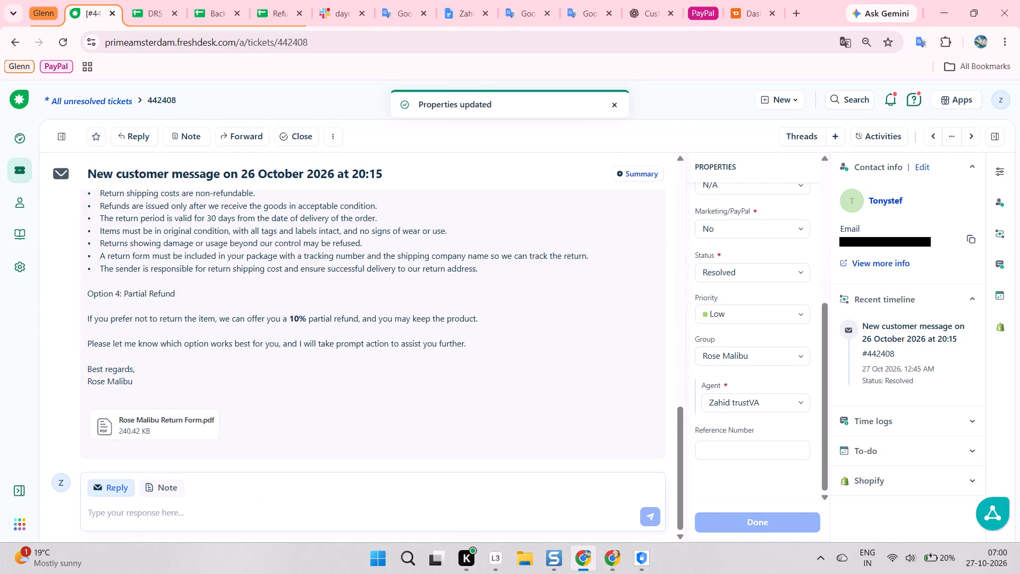
Log ticket number 442408 in cell AN12 under ZAHID on the Oct 27 sheet of the DRS spreadsheet.
{"action": "double_click", "coordinate": [158, 95]}
{"action": "key", "text": "ctrl+c"}
{"action": "key", "text": "ctrl+c"}
{"action": "key", "text": "ctrl+c"}
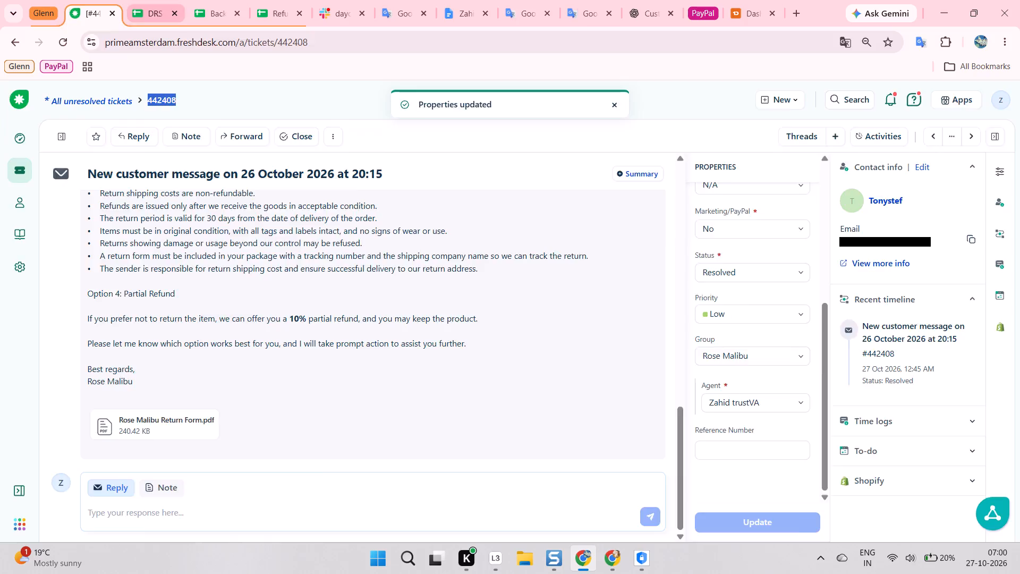
{"action": "left_click", "coordinate": [135, 0]}
{"action": "key", "text": "ctrl+v"}
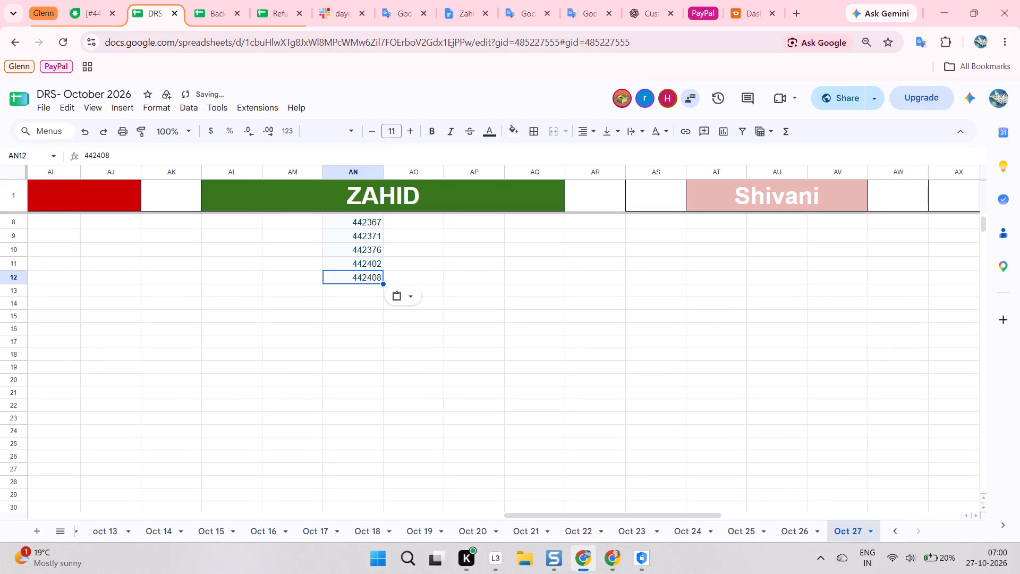
{"action": "left_click", "coordinate": [361, 293]}
{"action": "scroll", "coordinate": [361, 293], "scroll_direction": "down", "scroll_amount": 1}
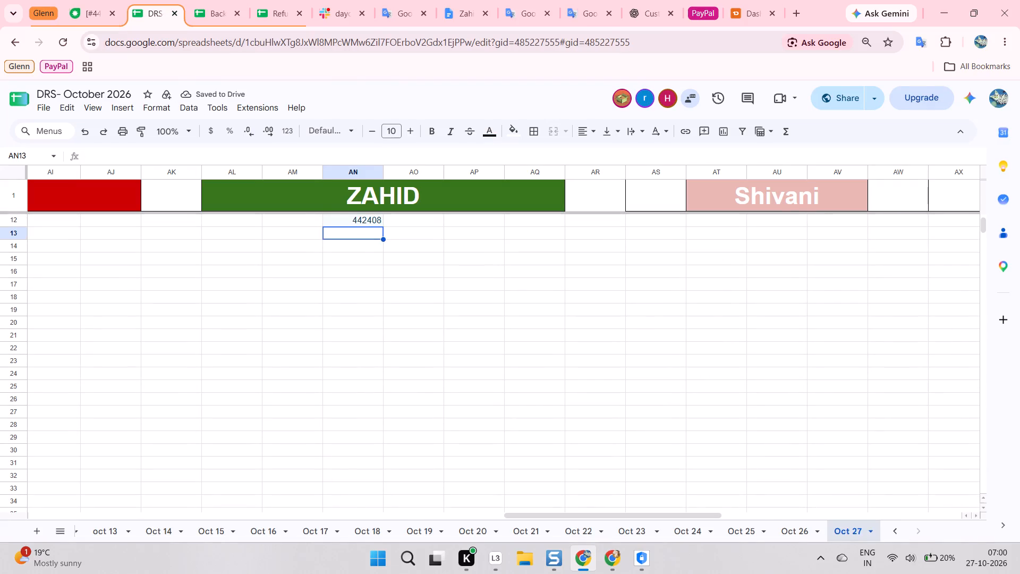
{"action": "left_click", "coordinate": [92, 7]}
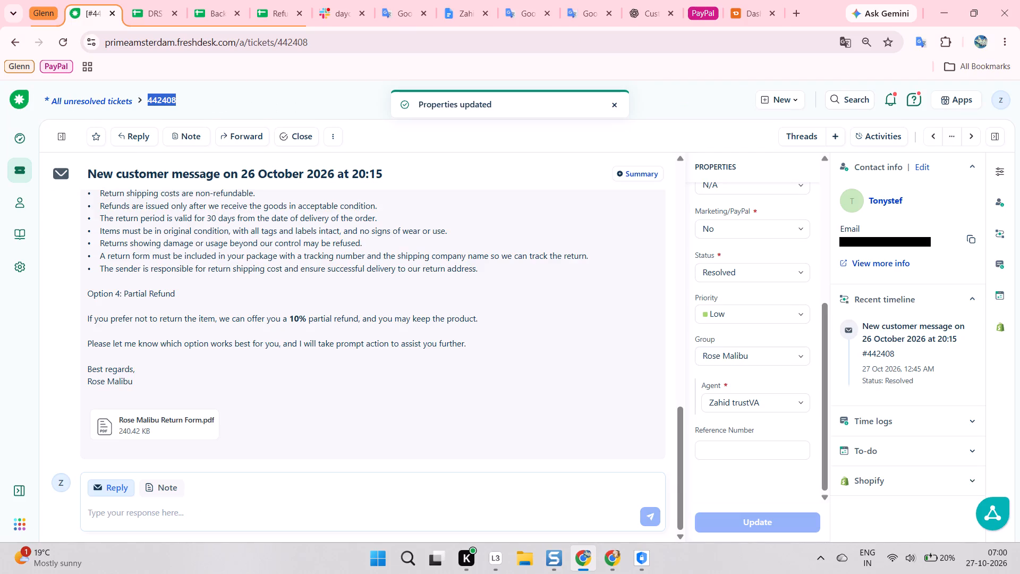
{"action": "left_click", "coordinate": [499, 307]}
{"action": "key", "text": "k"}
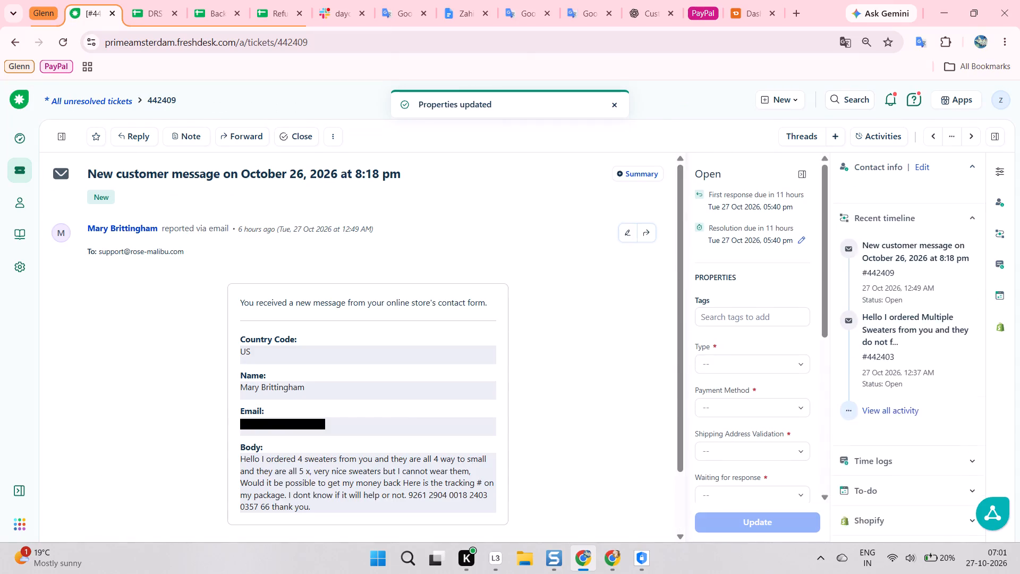
{"action": "scroll", "coordinate": [499, 307], "scroll_direction": "down", "scroll_amount": 2}
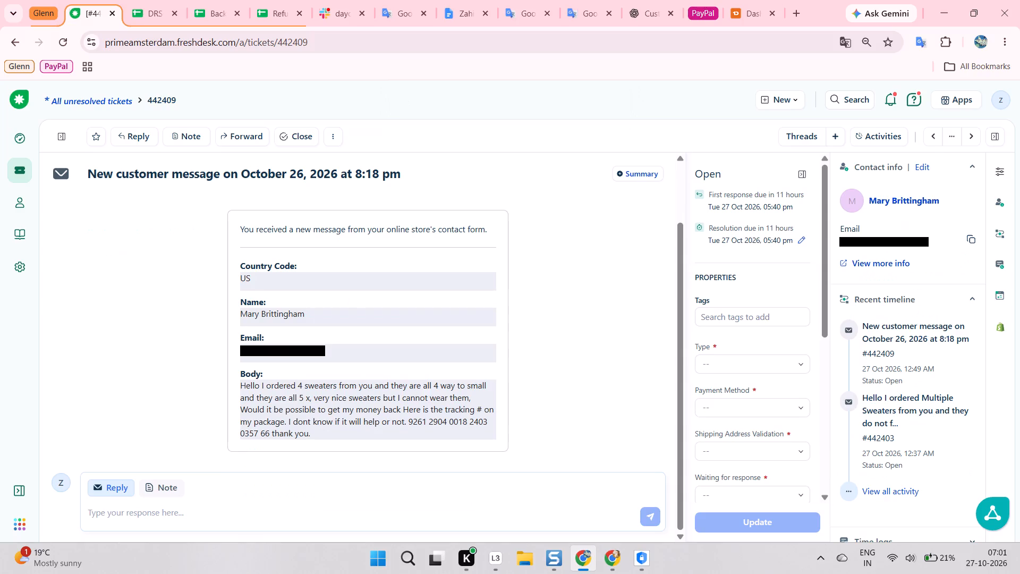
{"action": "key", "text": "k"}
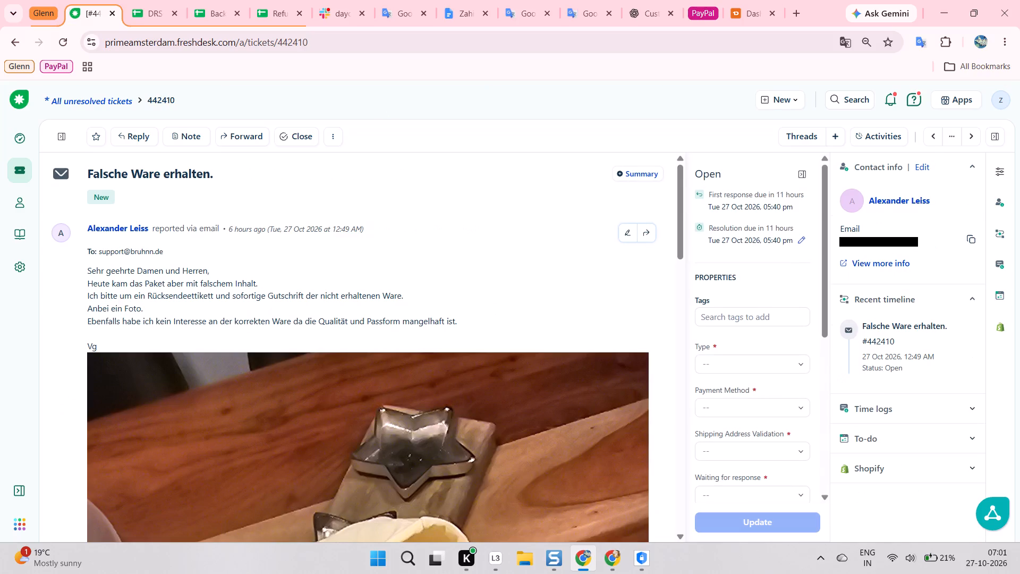
{"action": "scroll", "coordinate": [523, 303], "scroll_direction": "down", "scroll_amount": 4}
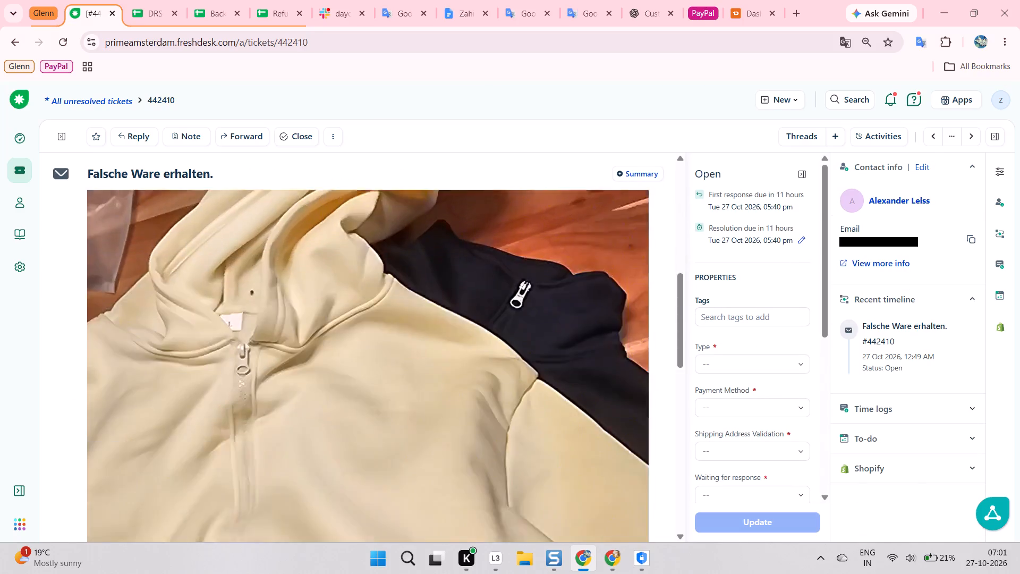
{"action": "scroll", "coordinate": [523, 303], "scroll_direction": "down", "scroll_amount": 6}
{"action": "scroll", "coordinate": [523, 303], "scroll_direction": "up", "scroll_amount": 3}
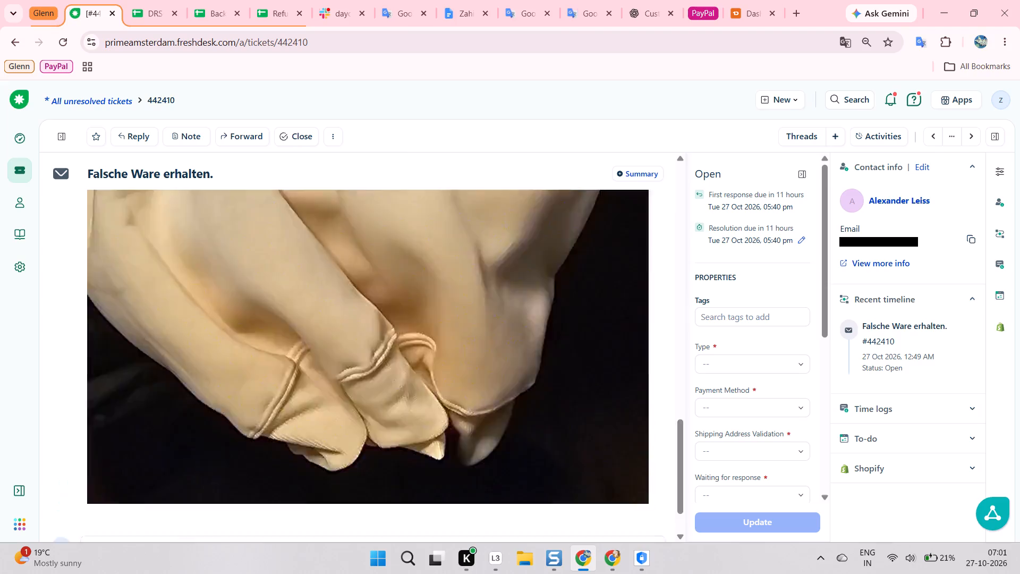
{"action": "scroll", "coordinate": [523, 303], "scroll_direction": "up", "scroll_amount": 9}
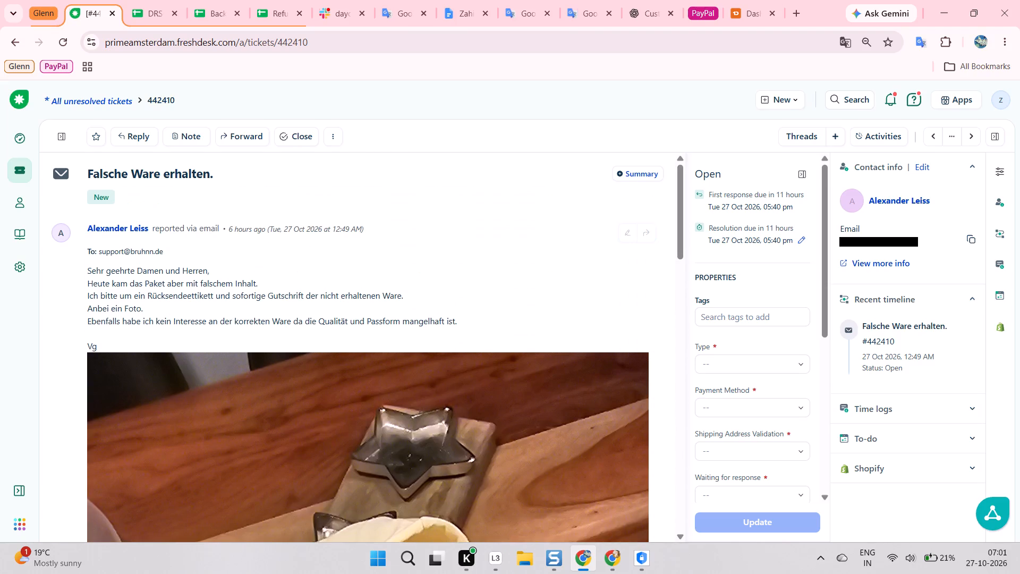
{"action": "right_click", "coordinate": [441, 178]}
{"action": "left_click", "coordinate": [543, 452]}
{"action": "left_click", "coordinate": [335, 265]}
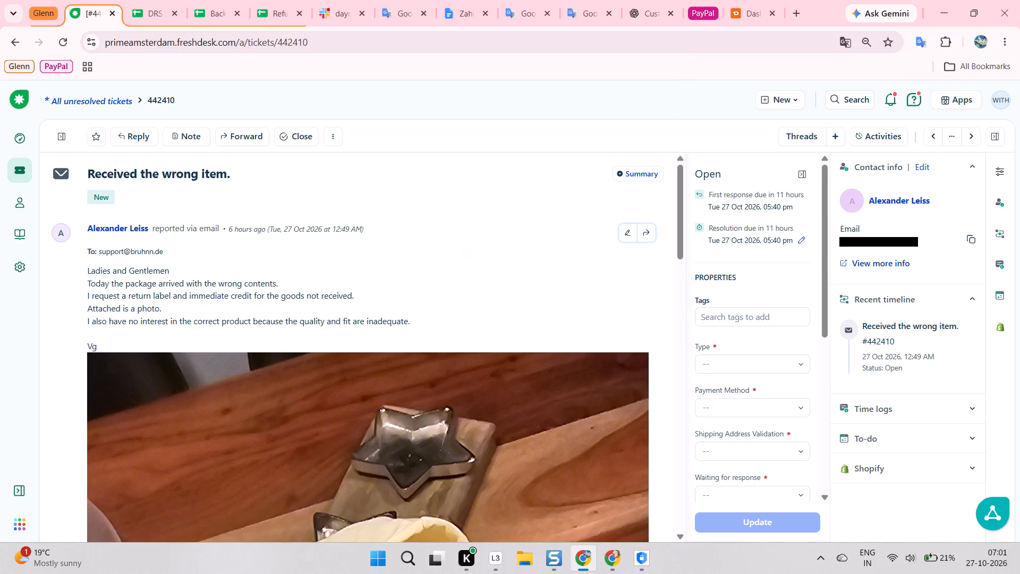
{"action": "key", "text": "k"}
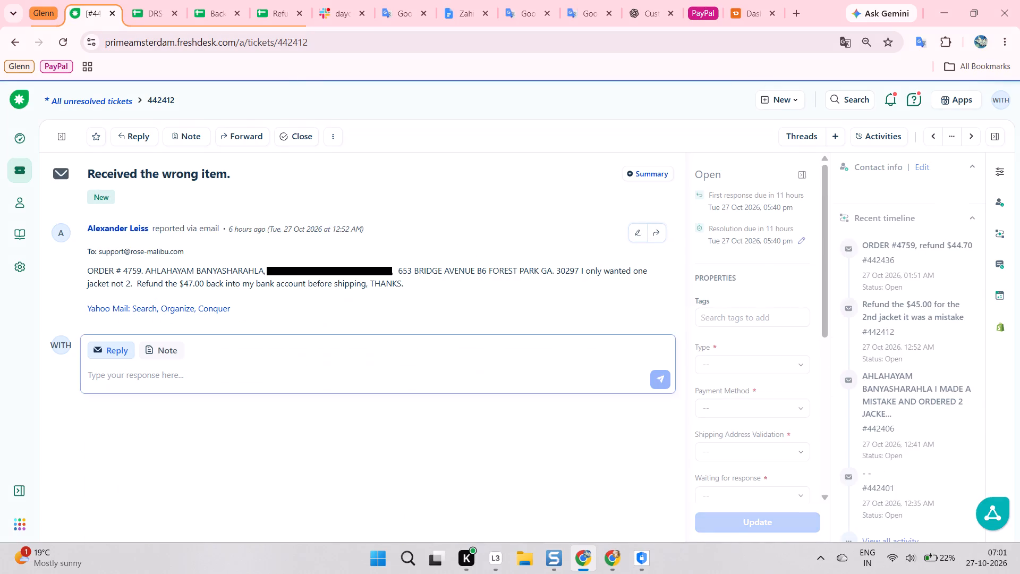
{"action": "left_click", "coordinate": [441, 250]}
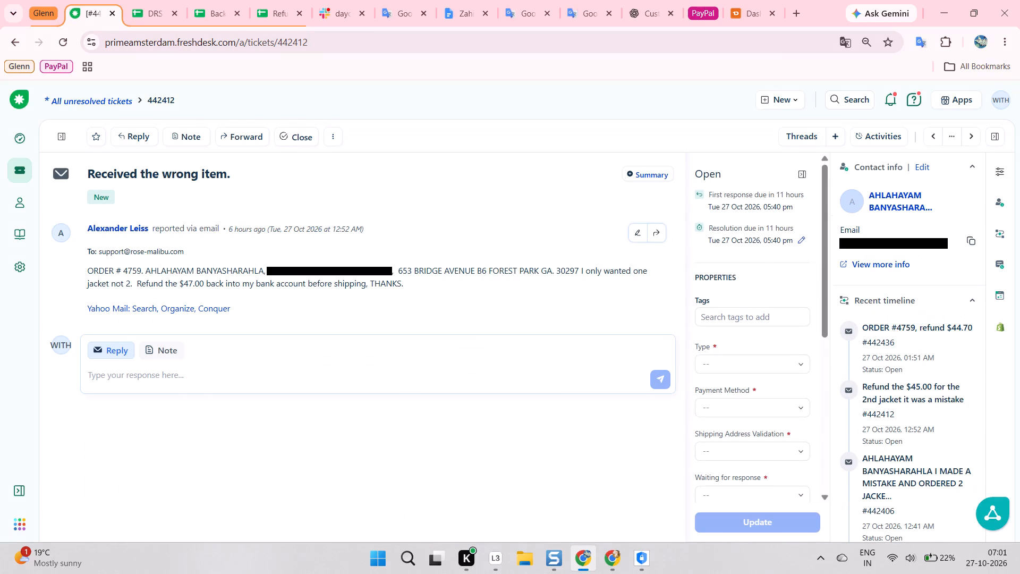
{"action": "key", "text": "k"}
{"action": "scroll", "coordinate": [441, 250], "scroll_direction": "down", "scroll_amount": 1}
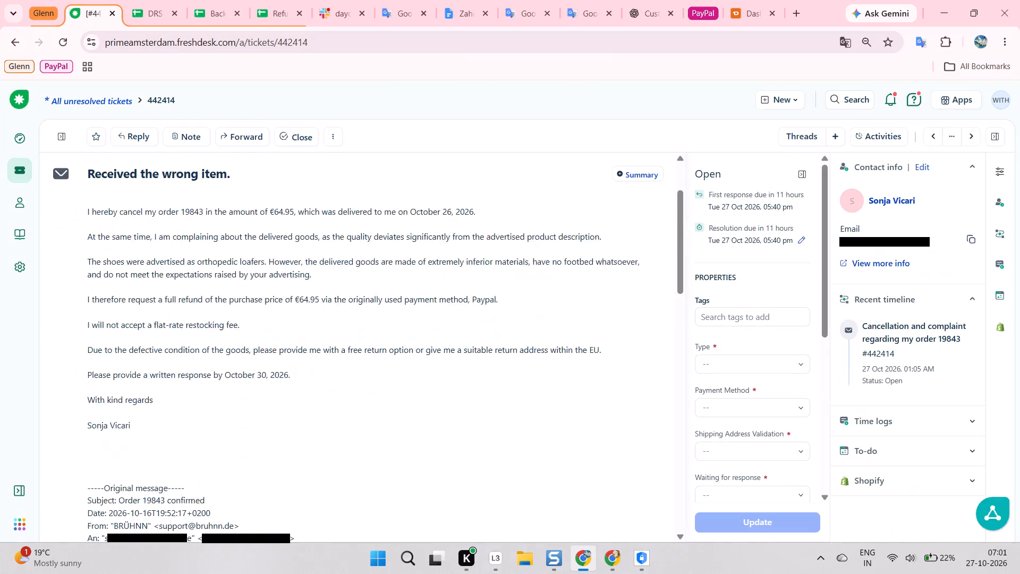
{"action": "scroll", "coordinate": [441, 250], "scroll_direction": "down", "scroll_amount": 6}
{"action": "scroll", "coordinate": [441, 250], "scroll_direction": "up", "scroll_amount": 8}
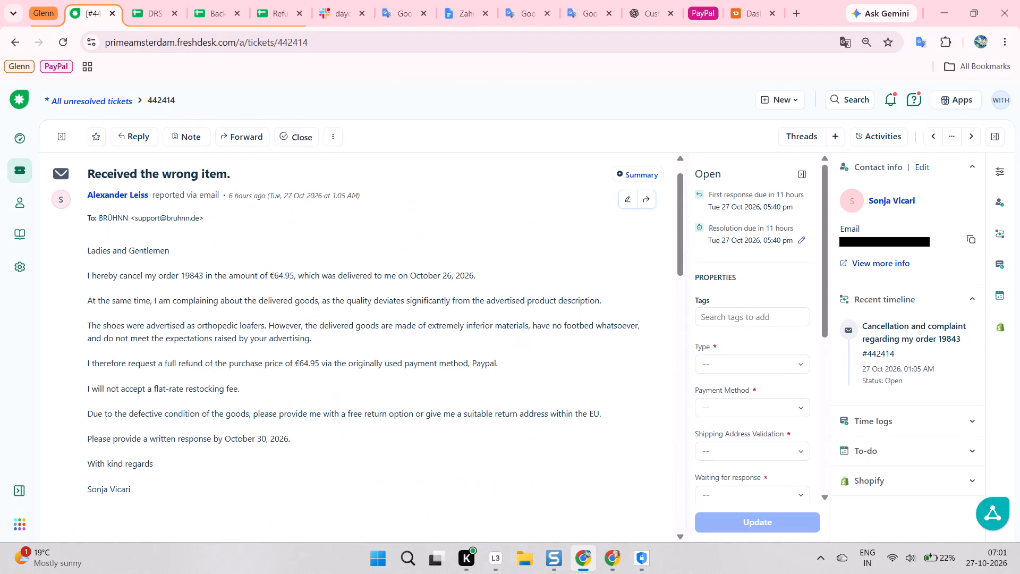
{"action": "left_click", "coordinate": [457, 235]}
On ticket 442417, set Type, Payment Method and Shipping Address Validation to NA, Waiting for response to N/A, and Marketing/PayPal to No.
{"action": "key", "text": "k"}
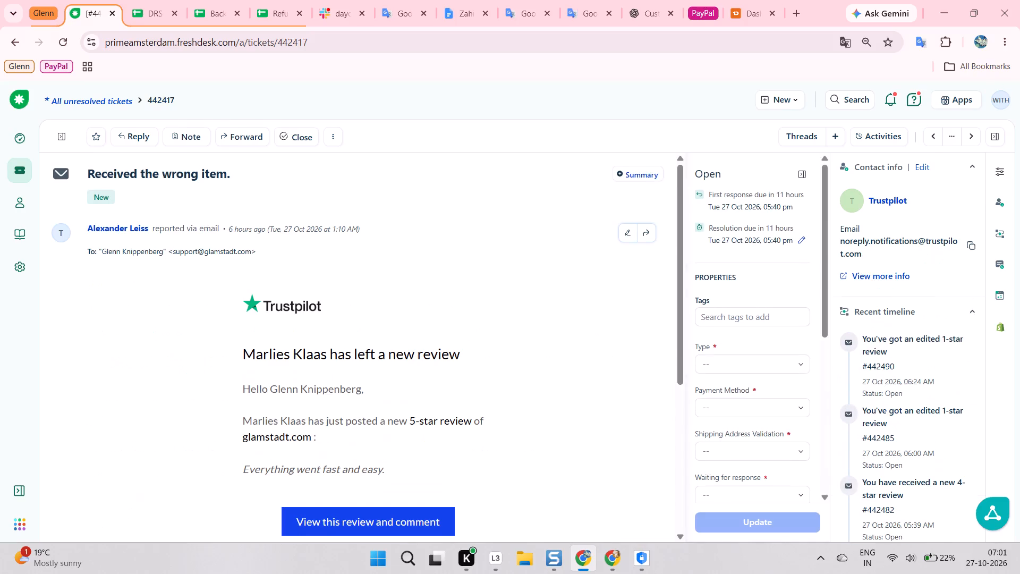
{"action": "left_click", "coordinate": [757, 364]}
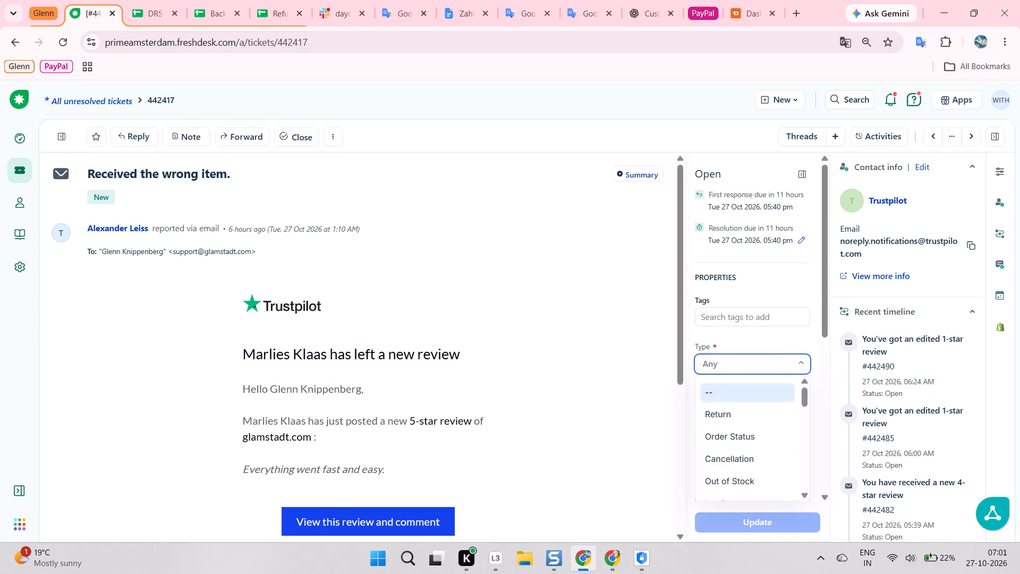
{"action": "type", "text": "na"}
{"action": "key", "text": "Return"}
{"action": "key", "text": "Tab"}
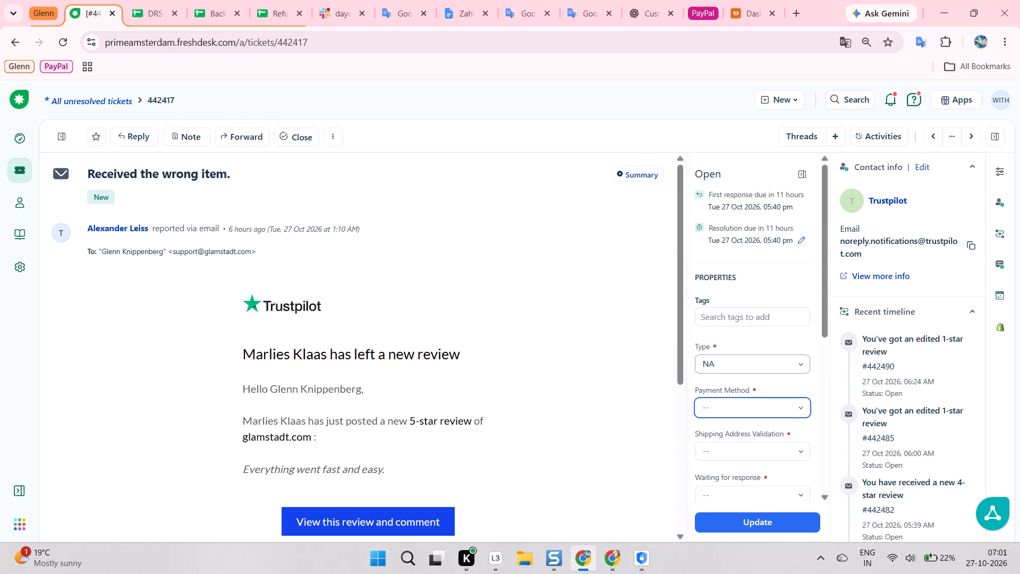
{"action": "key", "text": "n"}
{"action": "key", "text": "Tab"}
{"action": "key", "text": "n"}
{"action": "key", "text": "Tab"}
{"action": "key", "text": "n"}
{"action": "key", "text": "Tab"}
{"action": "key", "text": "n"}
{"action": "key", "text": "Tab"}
Set ticket 442417's status to Resolved, assign it to agent Zahid, and update the properties.
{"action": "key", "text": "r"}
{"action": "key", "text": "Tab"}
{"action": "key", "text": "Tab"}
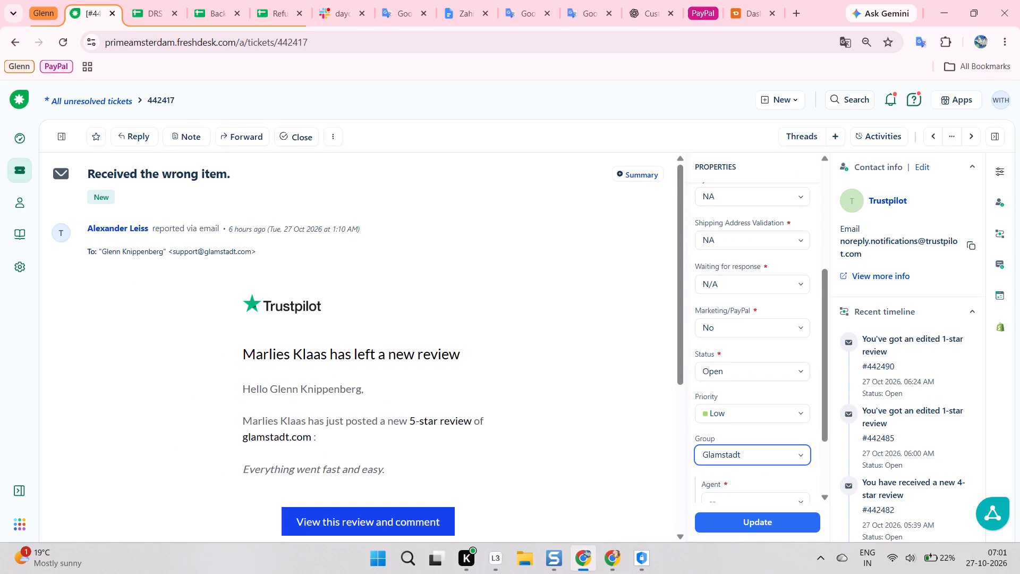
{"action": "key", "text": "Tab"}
{"action": "left_click", "coordinate": [779, 357]}
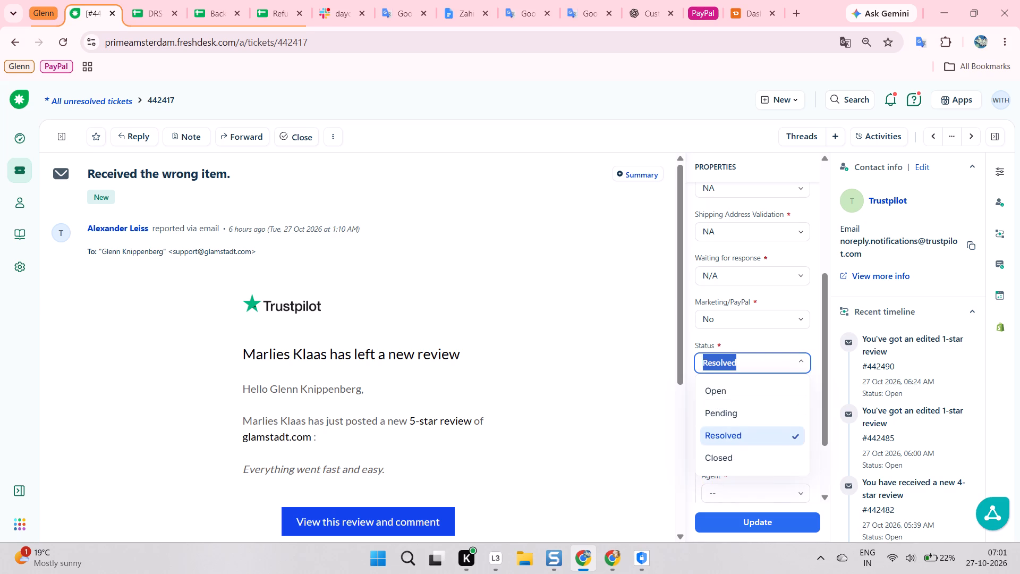
{"action": "key", "text": "Return"}
{"action": "key", "text": "Tab"}
{"action": "key", "text": "Tab"}
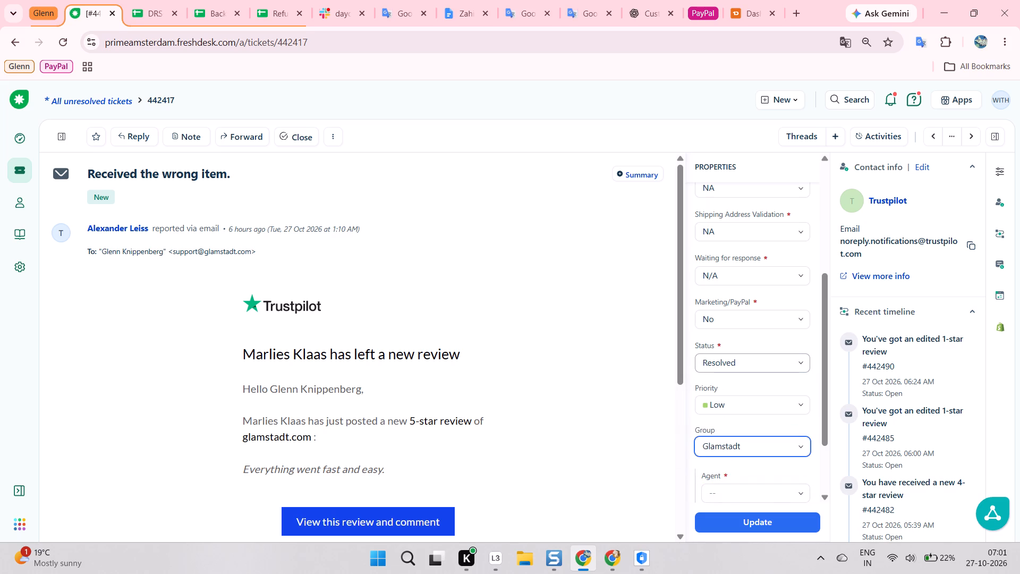
{"action": "key", "text": "Tab"}
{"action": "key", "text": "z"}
{"action": "key", "text": "Tab"}
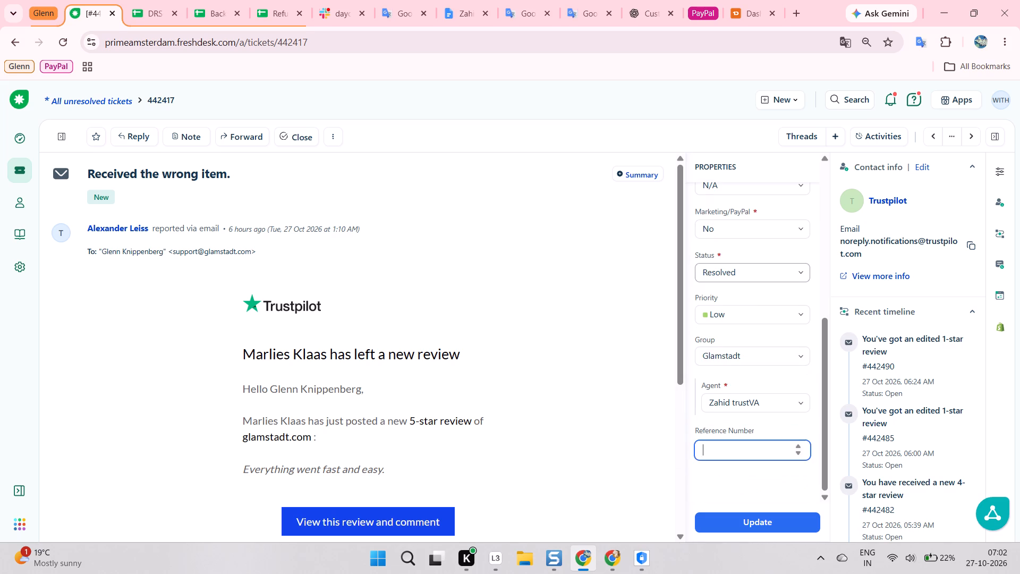
{"action": "key", "text": "Tab"}
{"action": "key", "text": "Return"}
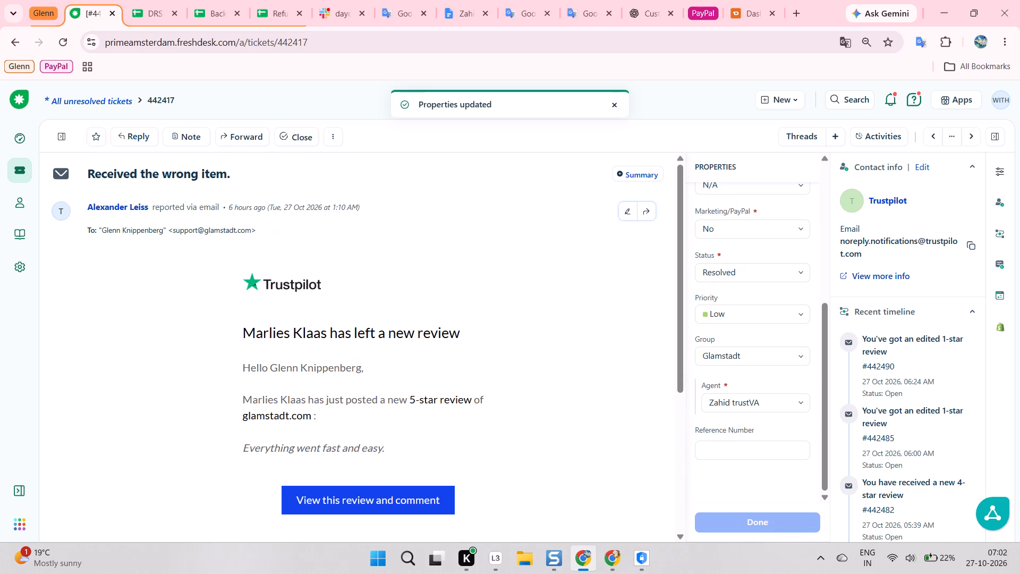
Move on through tickets 442418 and 442419 to 442424, reading the customers' return and cancellation messages.
{"action": "left_click", "coordinate": [497, 214]}
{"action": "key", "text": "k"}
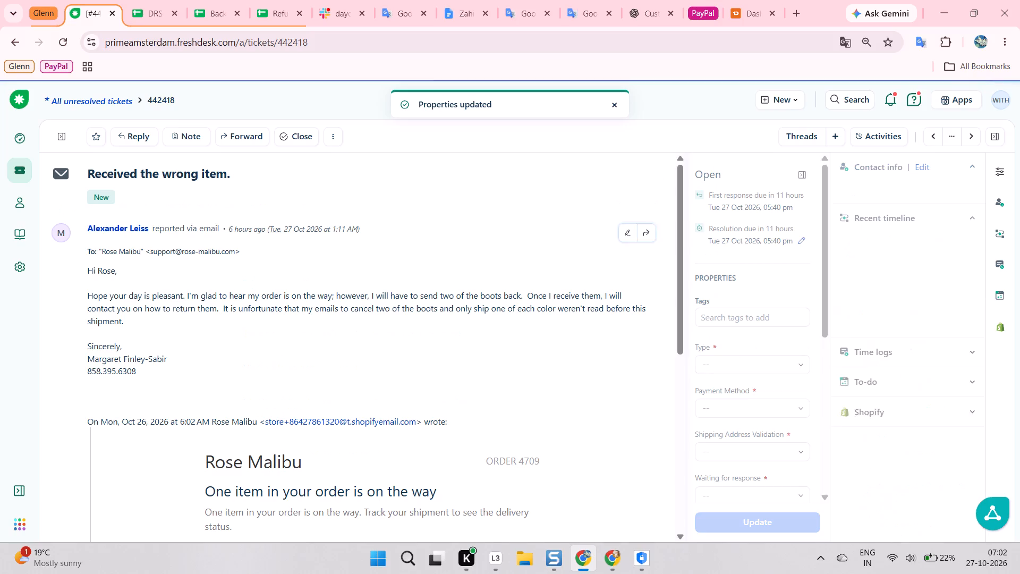
{"action": "left_click", "coordinate": [456, 273]}
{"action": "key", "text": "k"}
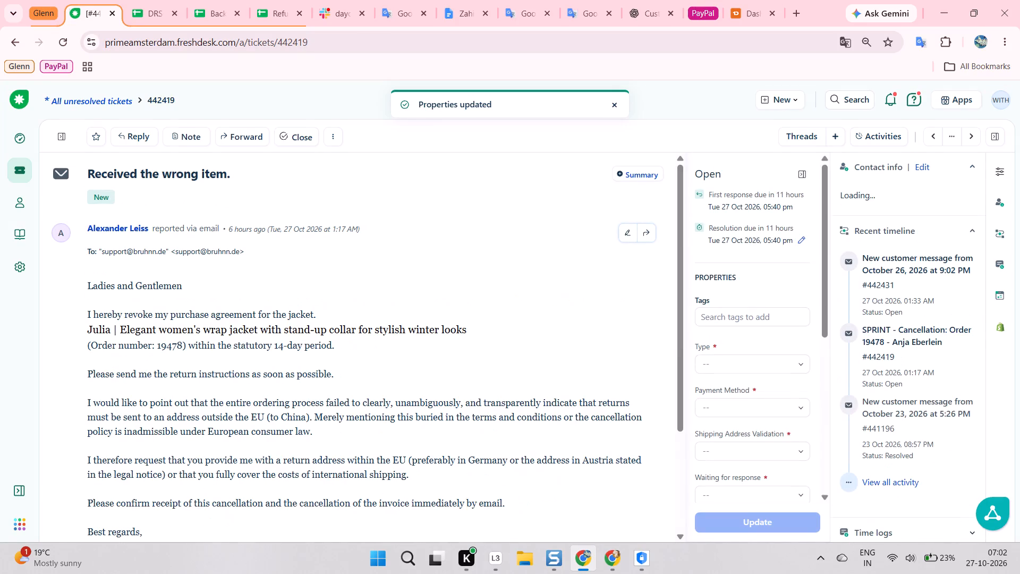
{"action": "left_click", "coordinate": [412, 262]}
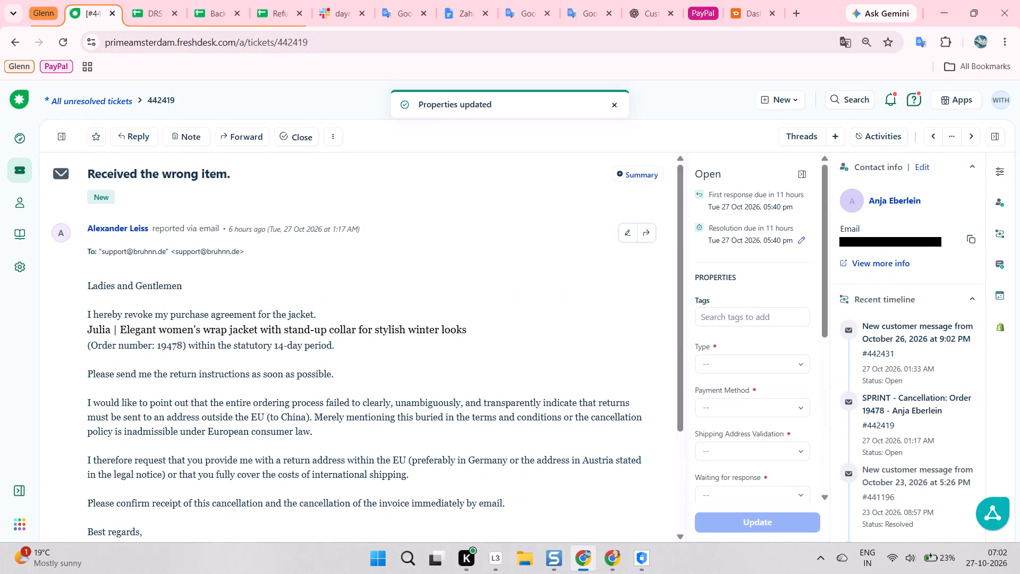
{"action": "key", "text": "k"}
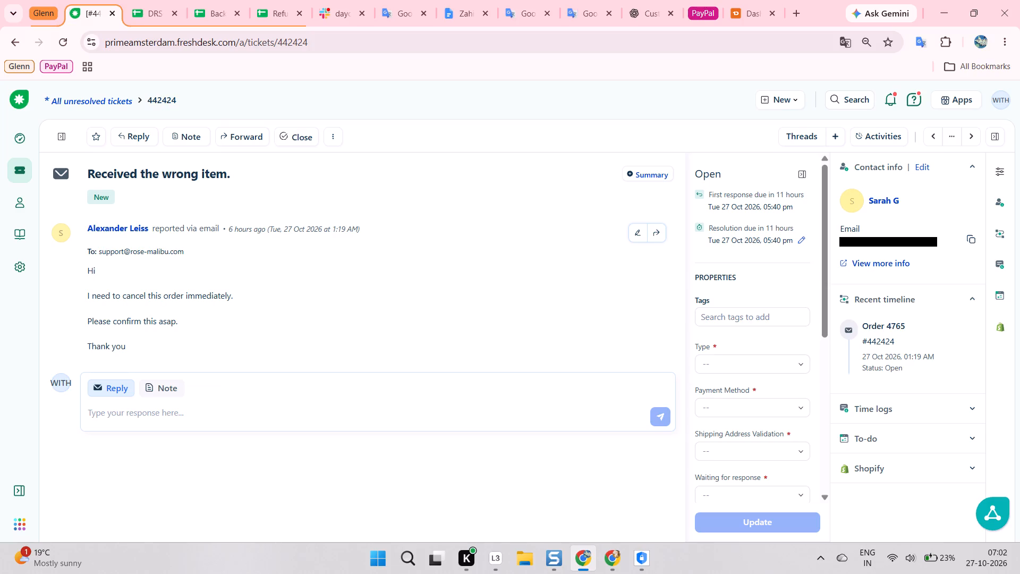
Switch the page of ticket 442424 from the English translation back to its original language.
{"action": "left_click", "coordinate": [390, 237]}
{"action": "right_click", "coordinate": [424, 244]}
{"action": "left_click", "coordinate": [315, 264]}
{"action": "left_click", "coordinate": [395, 239]}
{"action": "right_click", "coordinate": [395, 239]}
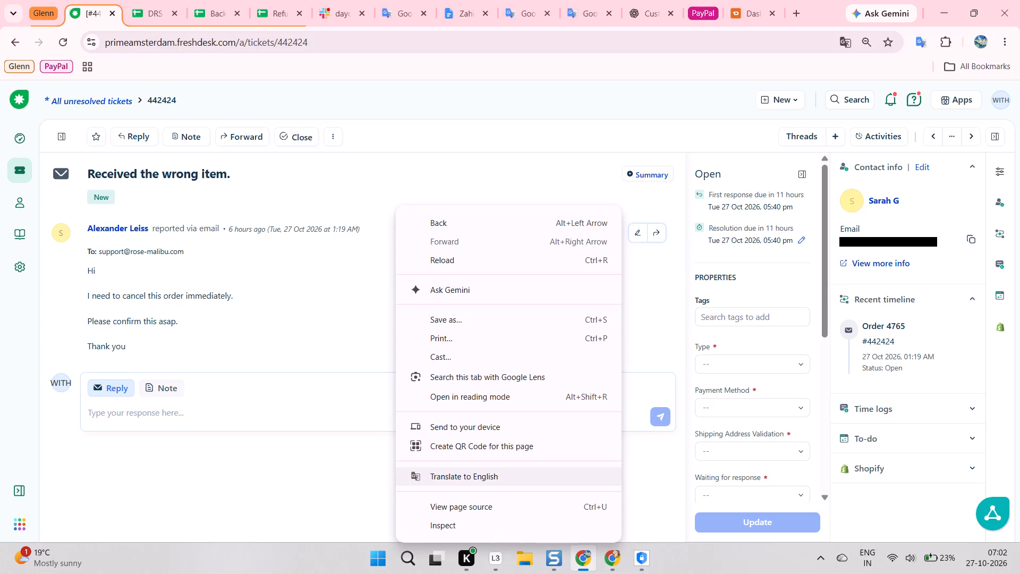
{"action": "left_click", "coordinate": [474, 475]}
{"action": "triple_click", "coordinate": [732, 65]}
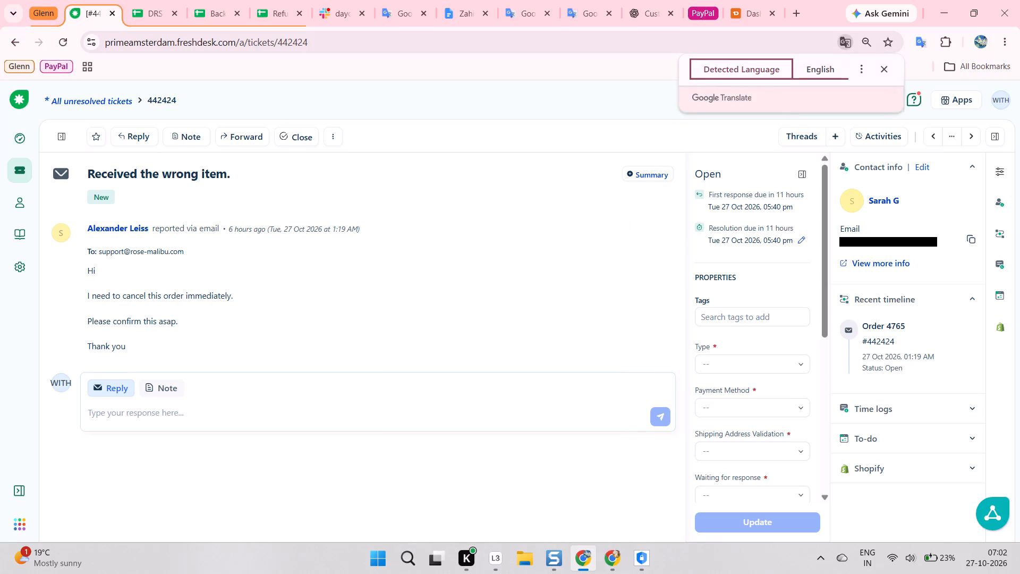
{"action": "double_click", "coordinate": [732, 65]}
{"action": "left_click_drag", "start_coordinate": [732, 65], "coordinate": [530, 155]}
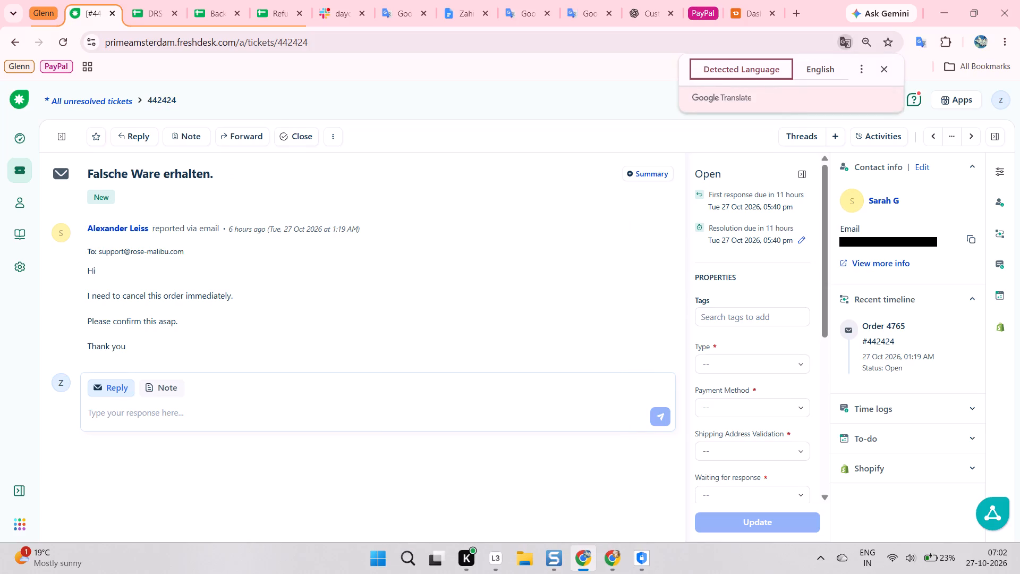
{"action": "double_click", "coordinate": [427, 264]}
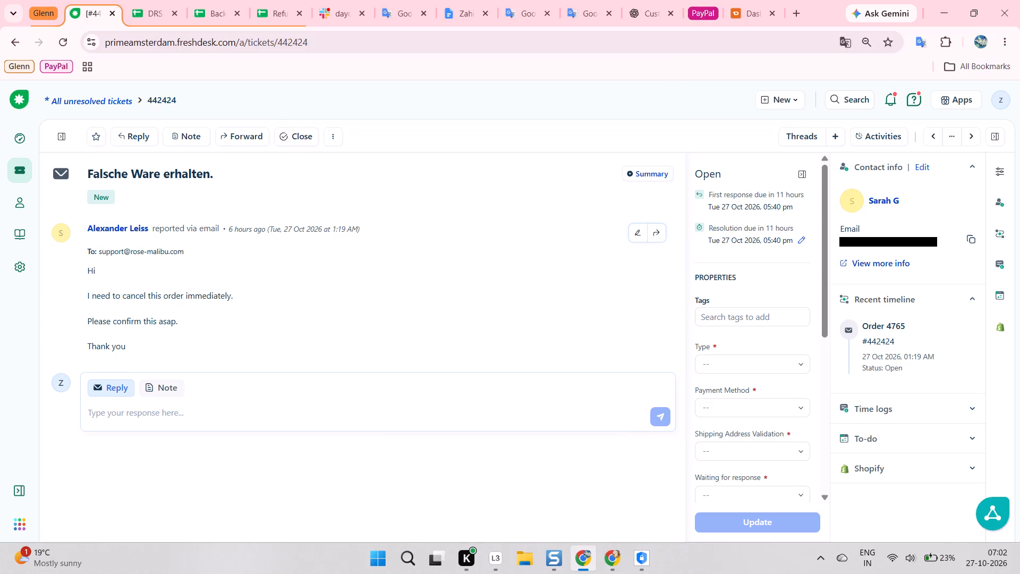
{"action": "left_click", "coordinate": [427, 264]}
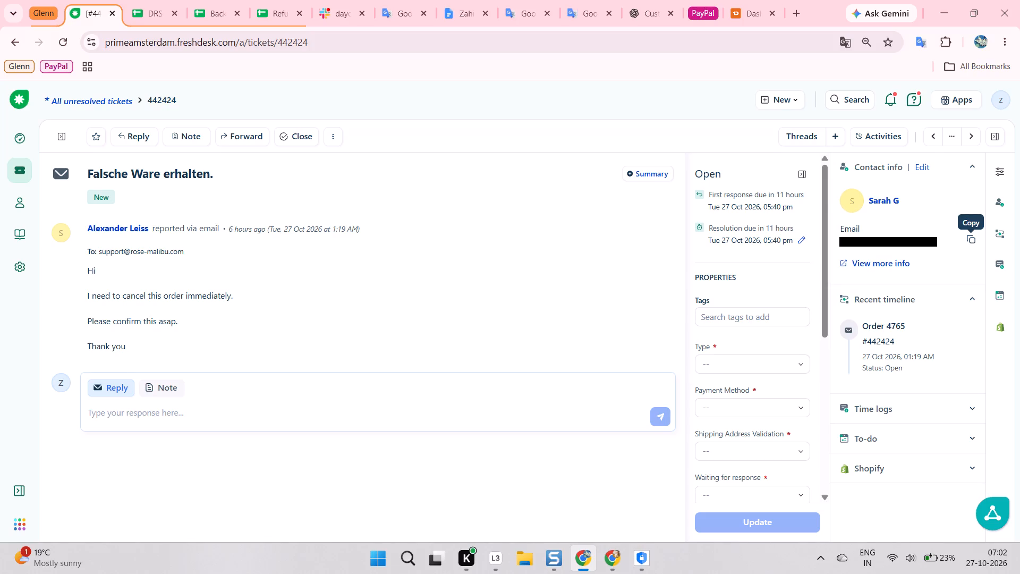
Copy the customer's email from ticket 442424, search for it in the Rose Malibu Shopify store, and review order 4765.
{"action": "left_click", "coordinate": [974, 242]}
{"action": "left_click", "coordinate": [305, 306]}
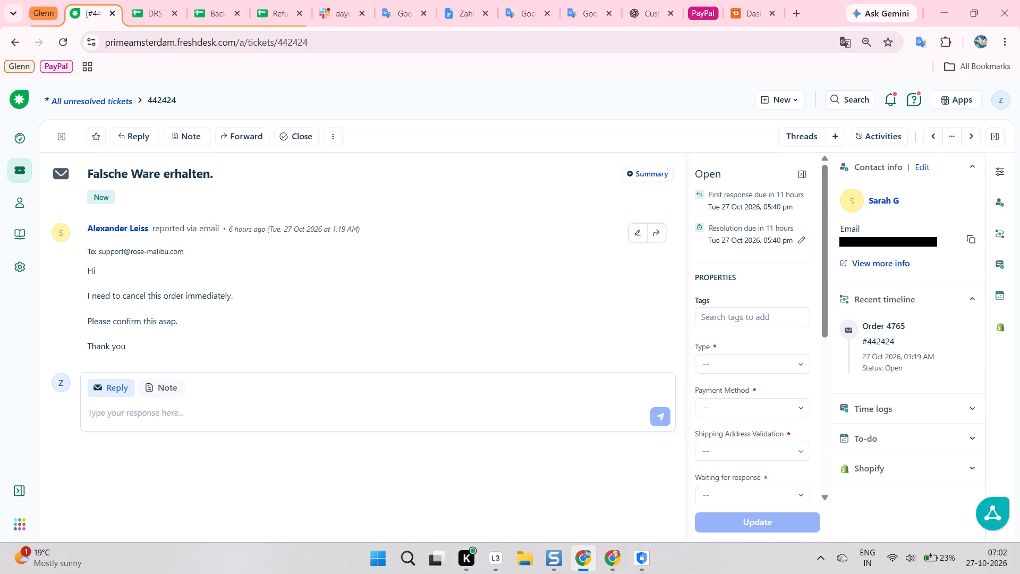
{"action": "key", "text": "alt+Tab"}
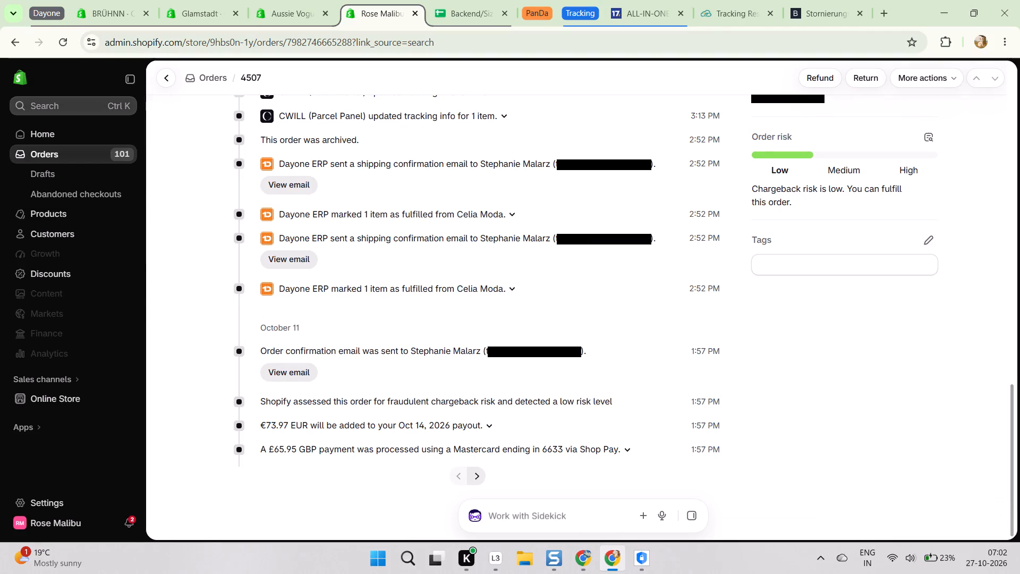
{"action": "left_click", "coordinate": [49, 109]}
{"action": "key", "text": "ctrl+v"}
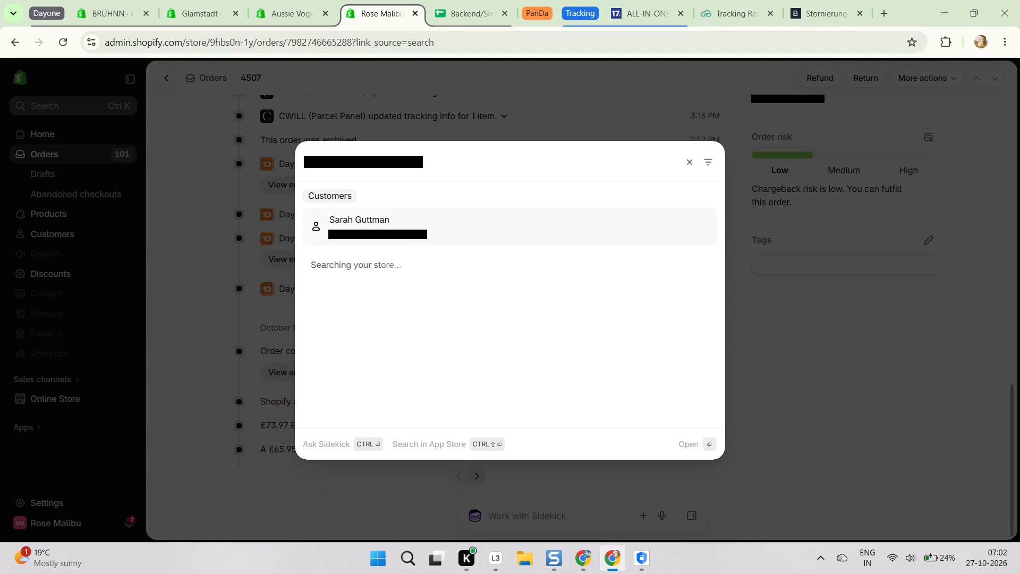
{"action": "left_click", "coordinate": [338, 258]}
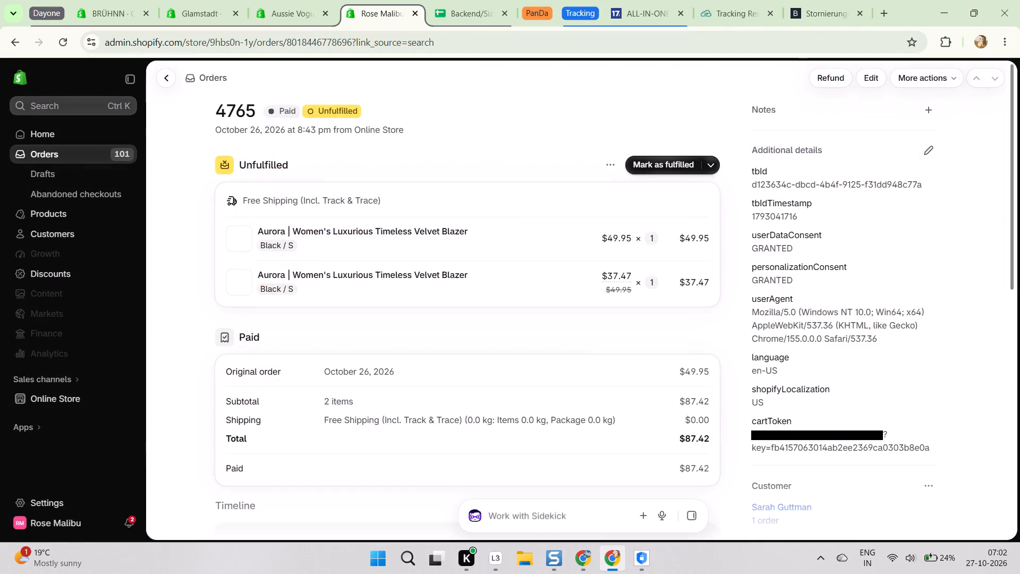
{"action": "scroll", "coordinate": [471, 181], "scroll_direction": "down", "scroll_amount": 2}
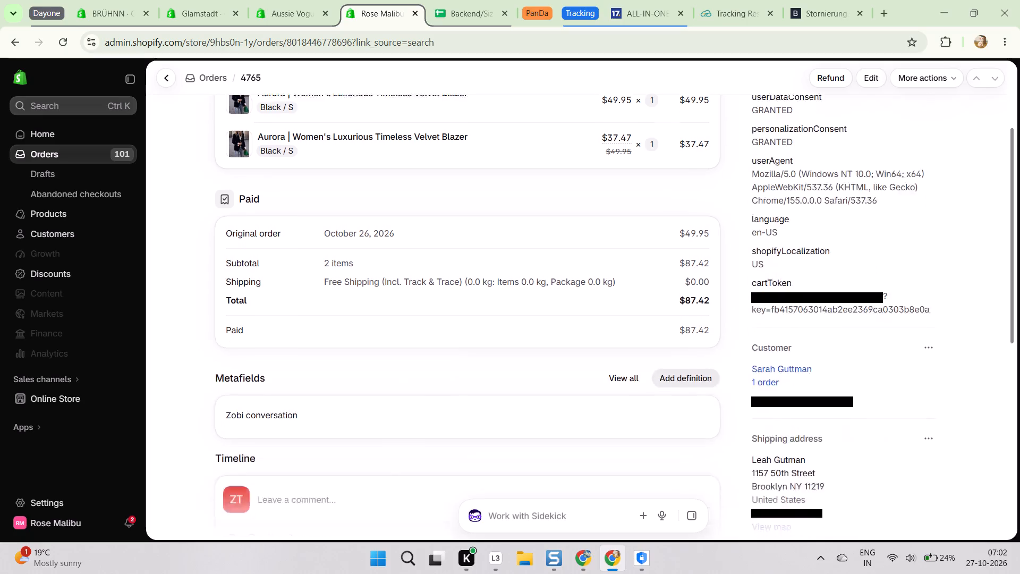
{"action": "scroll", "coordinate": [471, 181], "scroll_direction": "down", "scroll_amount": 3}
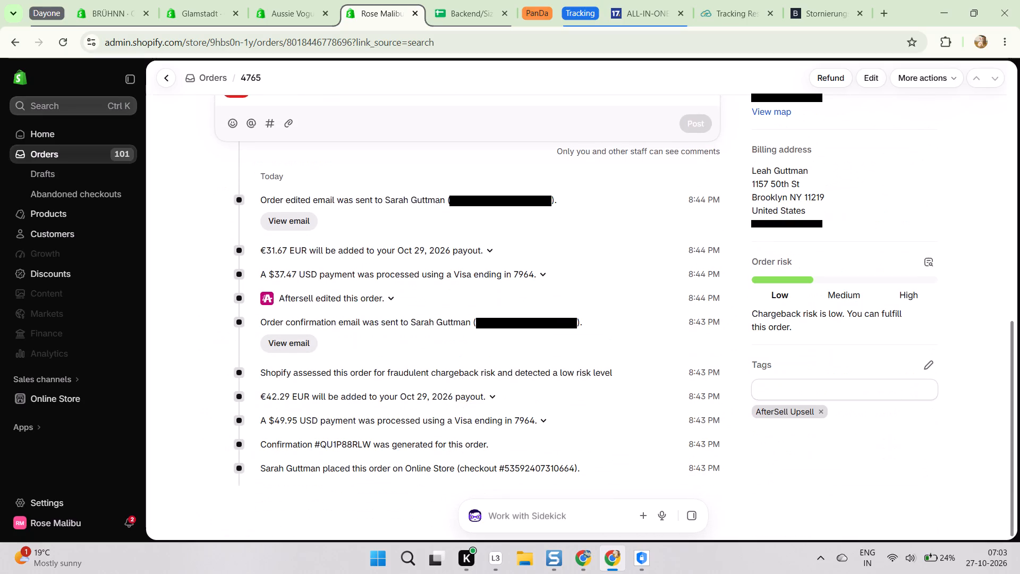
Close the leftover Stornierung browser tab.
{"action": "left_click", "coordinate": [861, 16]}
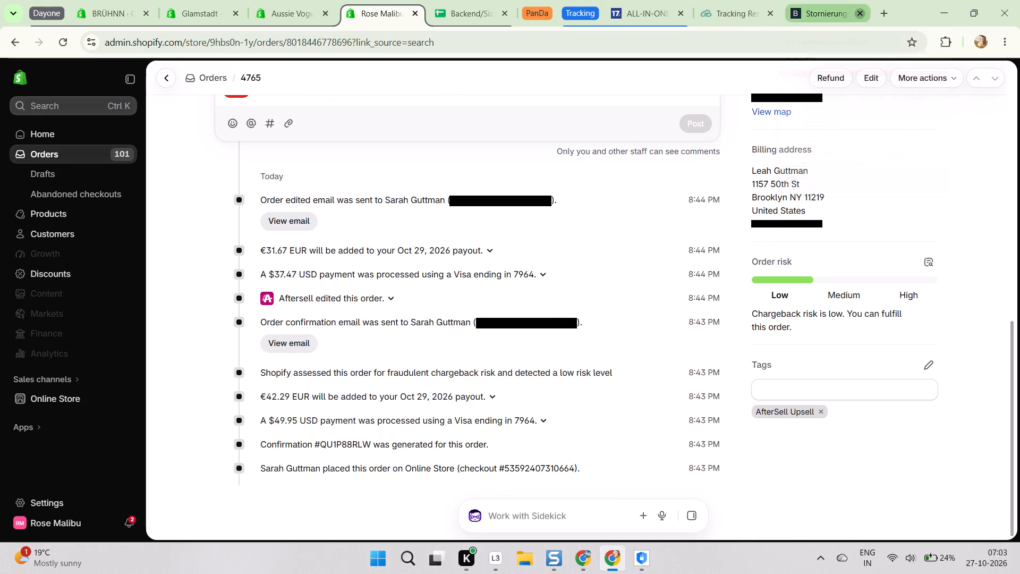
{"action": "scroll", "coordinate": [480, 247], "scroll_direction": "up", "scroll_amount": 9}
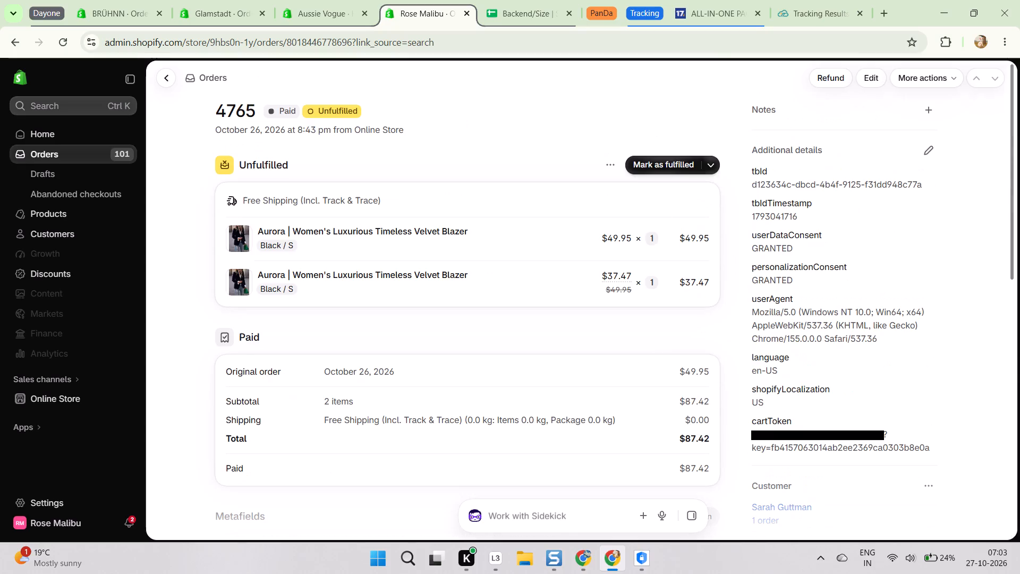
{"action": "key", "text": "ctrl+f"}
{"action": "key", "text": "ctrl+v"}
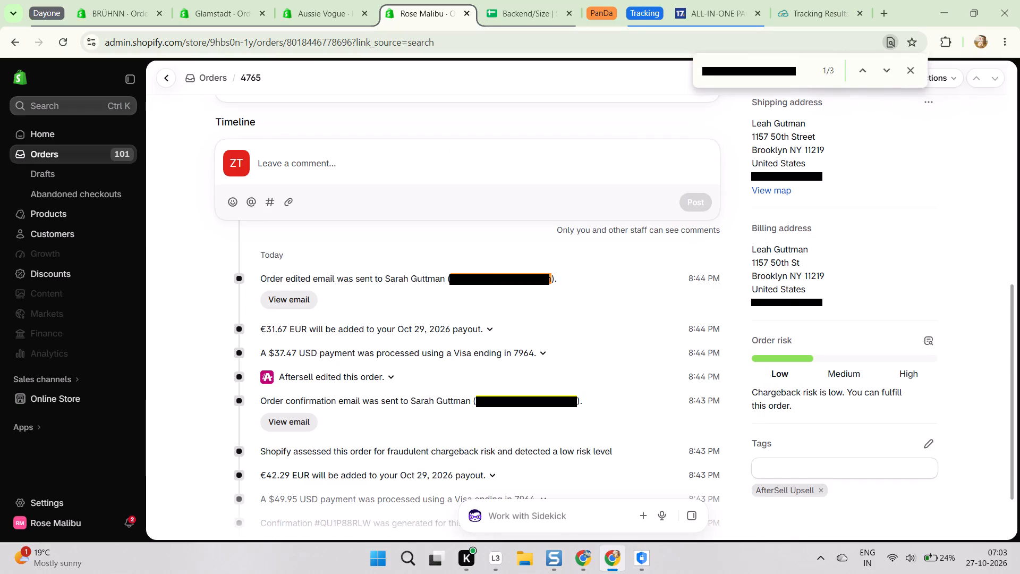
{"action": "left_click", "coordinate": [910, 71]}
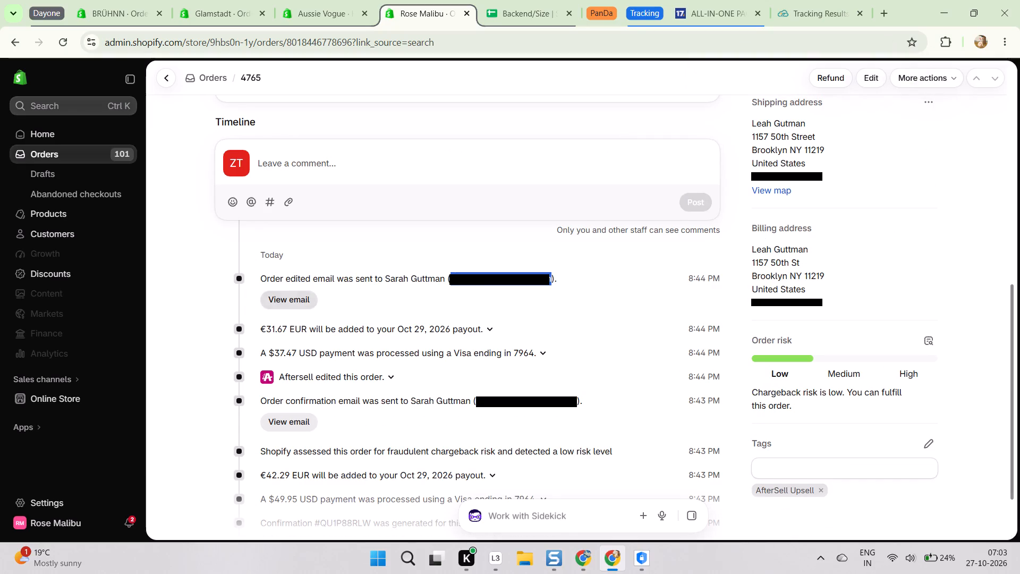
{"action": "scroll", "coordinate": [309, 309], "scroll_direction": "down", "scroll_amount": 6}
{"action": "scroll", "coordinate": [309, 309], "scroll_direction": "up", "scroll_amount": 6}
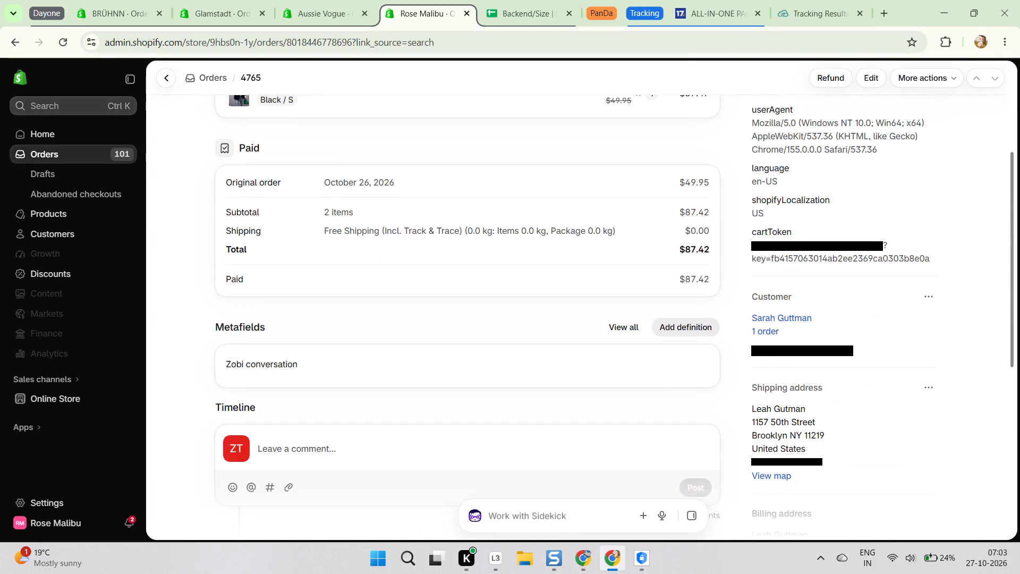
{"action": "left_click", "coordinate": [127, 400]}
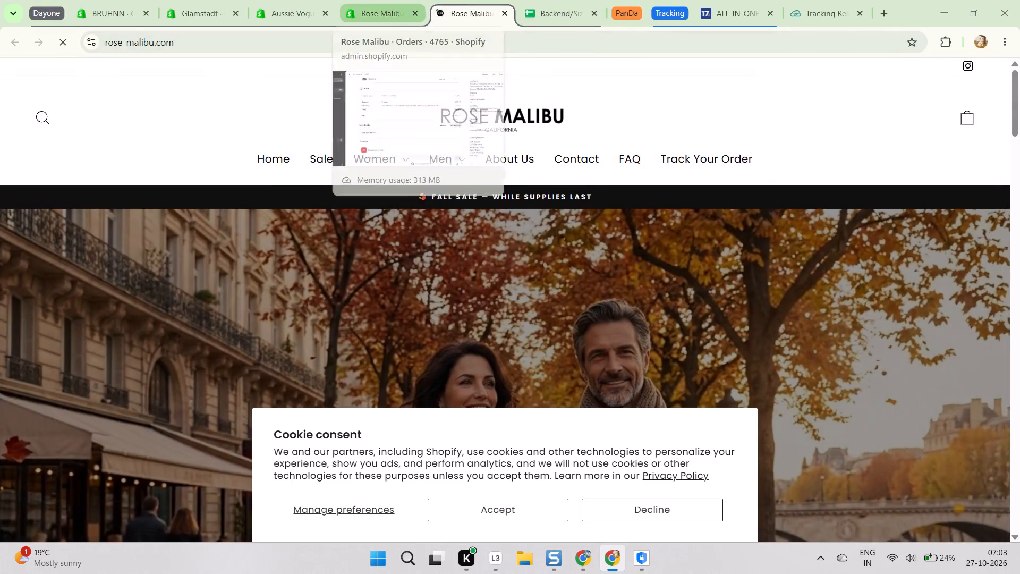
{"action": "scroll", "coordinate": [491, 162], "scroll_direction": "down", "scroll_amount": 16}
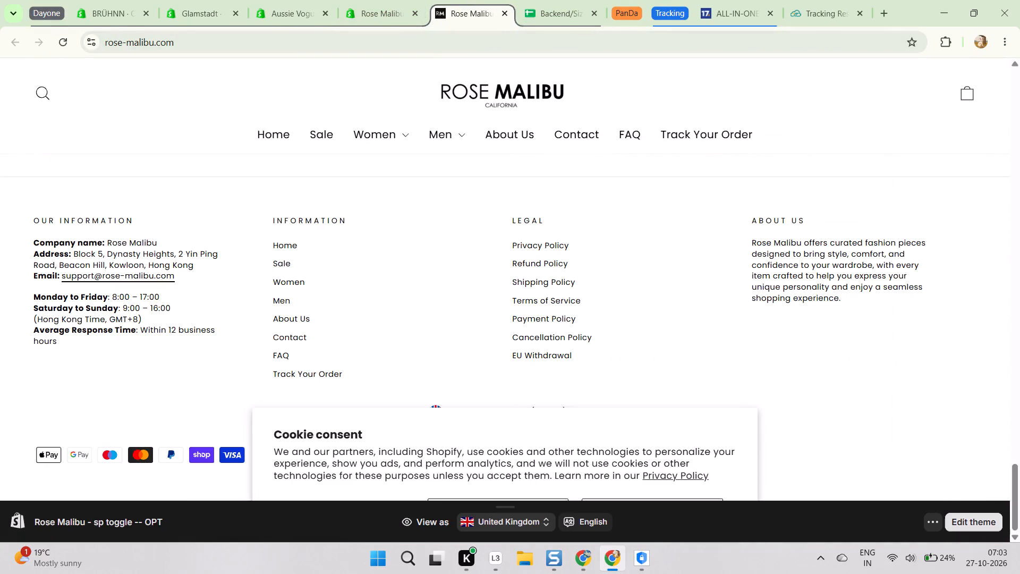
{"action": "left_click", "coordinate": [529, 337]}
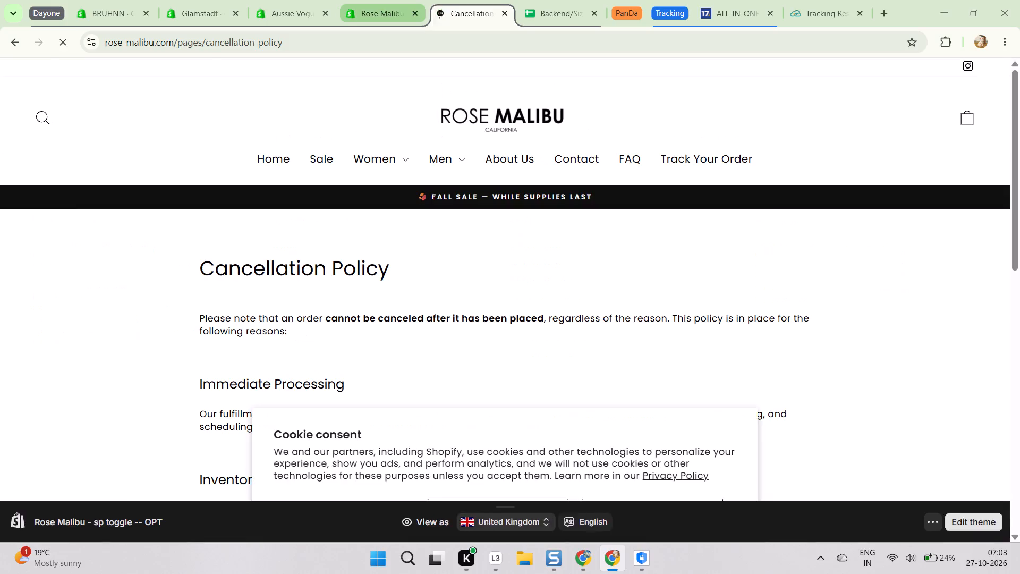
{"action": "left_click", "coordinate": [387, 0]}
{"action": "scroll", "coordinate": [404, 317], "scroll_direction": "up", "scroll_amount": 12}
Copy the body of the "After order cancellation" template, from the apology through the thank-you line, from the CANCEL section of the Zahid temp. document.
{"action": "key", "text": "alt+Tab"}
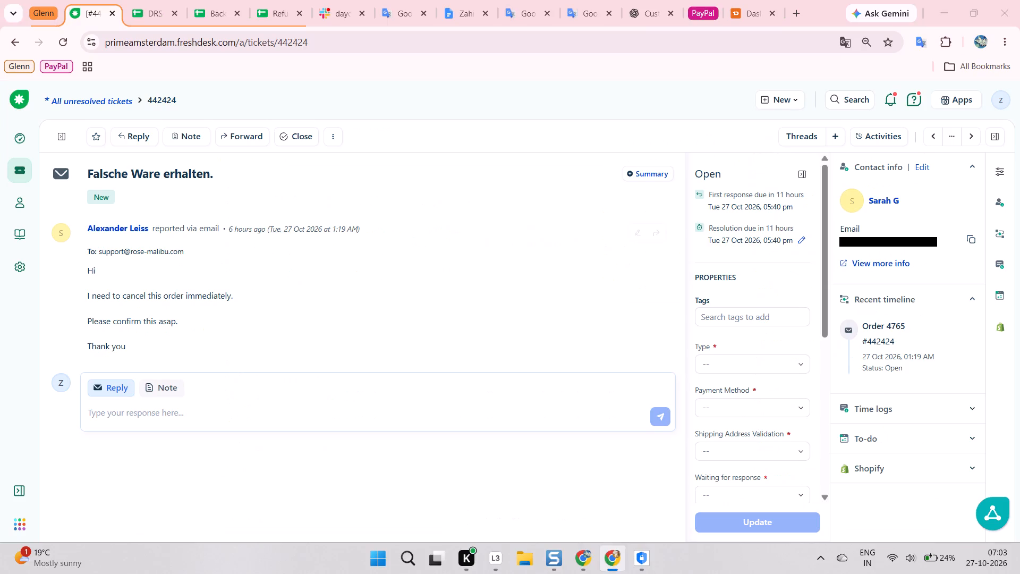
{"action": "left_click", "coordinate": [495, 0]}
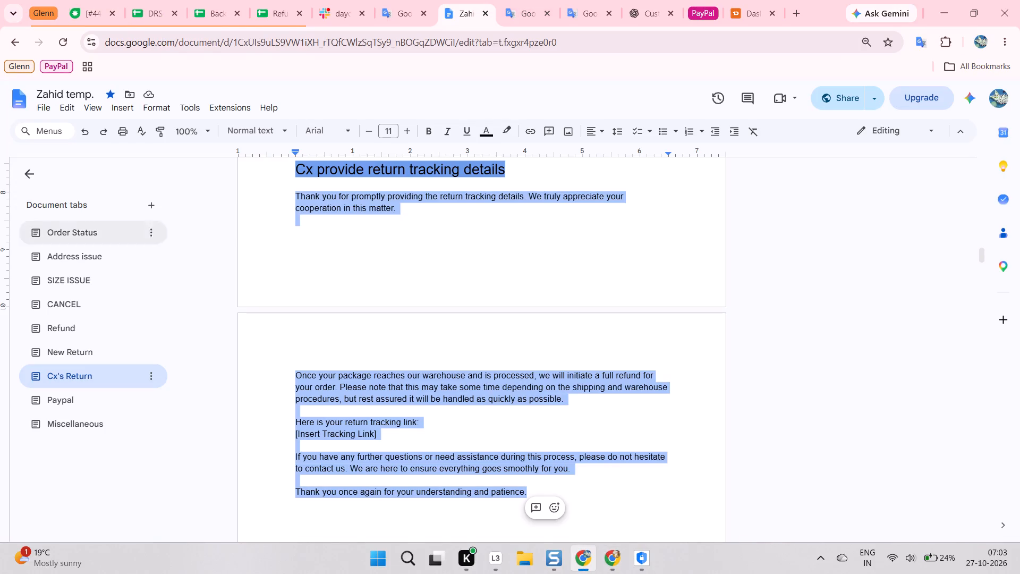
{"action": "left_click", "coordinate": [110, 290]}
{"action": "left_click", "coordinate": [110, 297]}
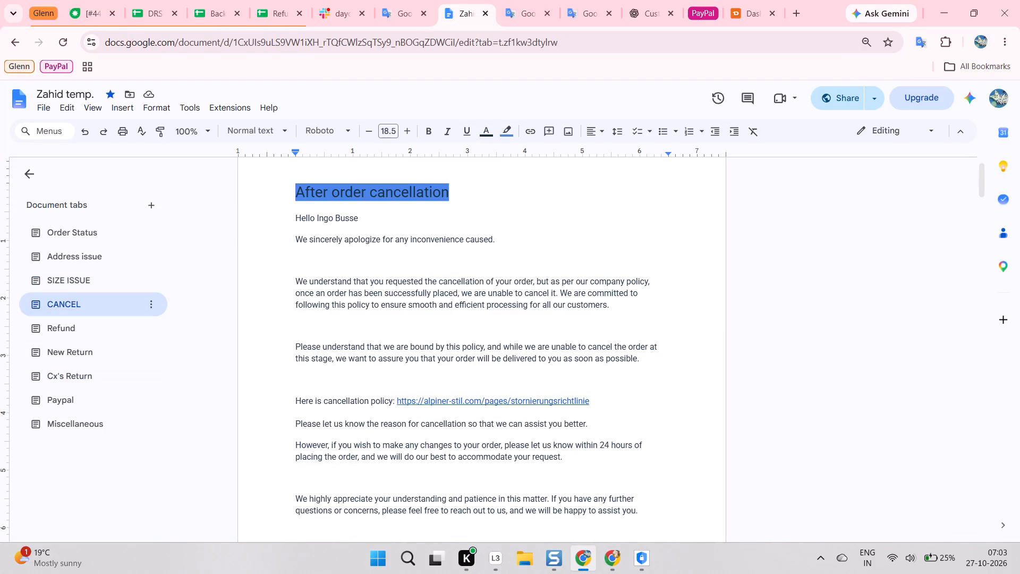
{"action": "left_click_drag", "start_coordinate": [291, 241], "coordinate": [594, 462]}
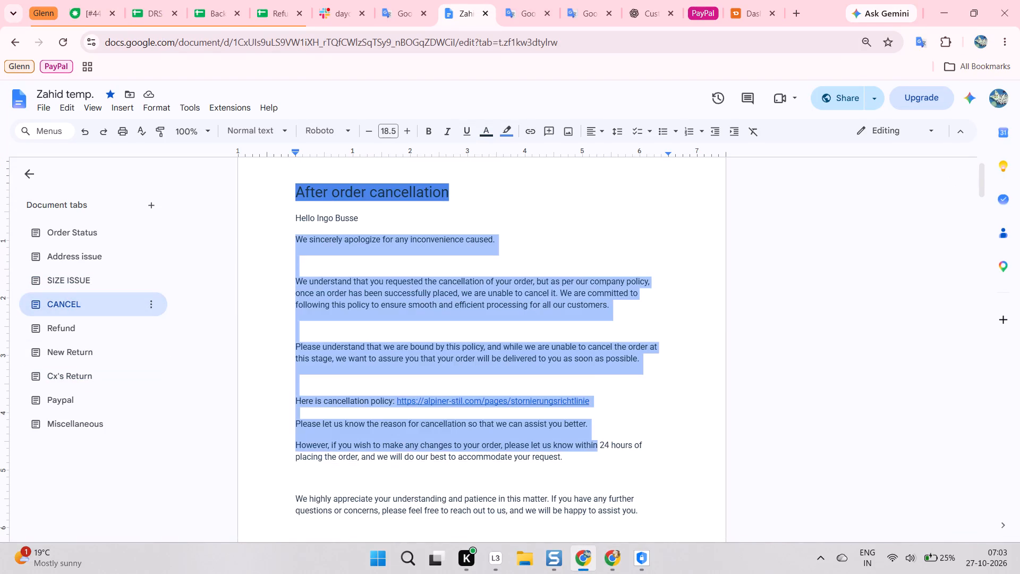
{"action": "left_click_drag", "start_coordinate": [594, 462], "coordinate": [661, 507]}
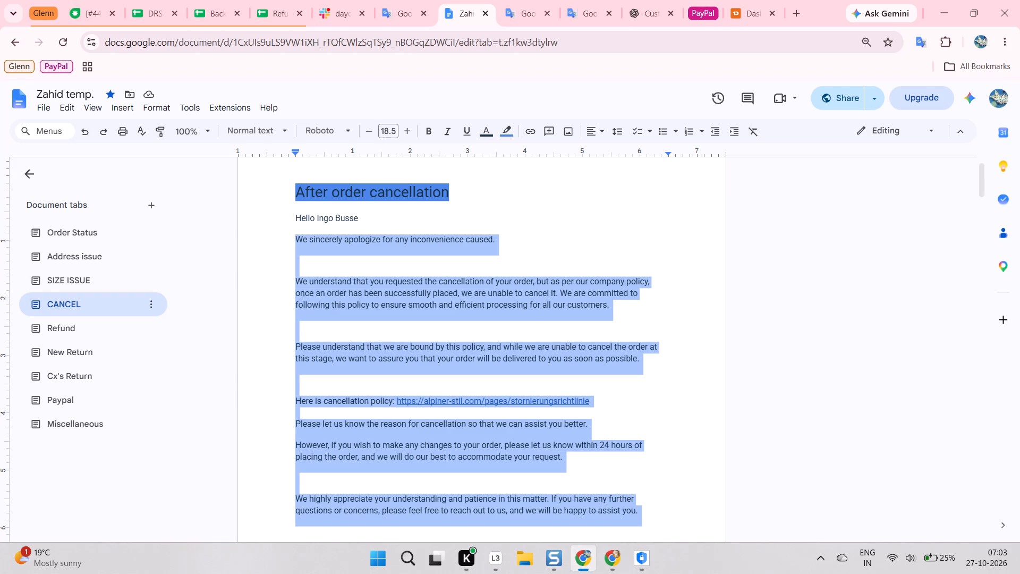
{"action": "left_click_drag", "start_coordinate": [661, 507], "coordinate": [686, 555]}
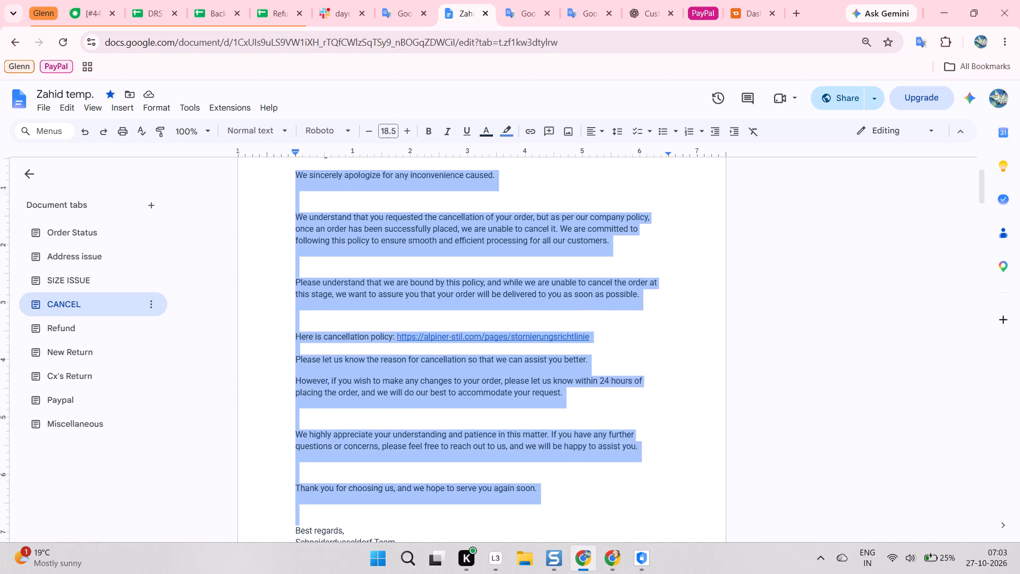
{"action": "left_click_drag", "start_coordinate": [686, 555], "coordinate": [552, 208]}
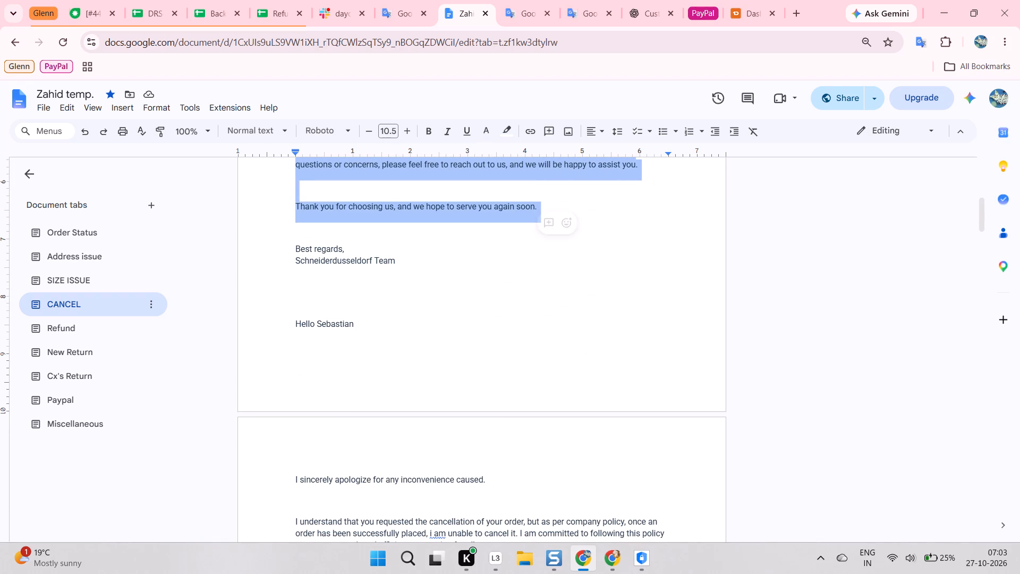
{"action": "key", "text": "ctrl+c"}
{"action": "key", "text": "ctrl+c"}
In Google Translate, replace the old reply below "Thank you for reaching out to us." with the copied template and separate the "However" paragraph.
{"action": "left_click", "coordinate": [596, 0]}
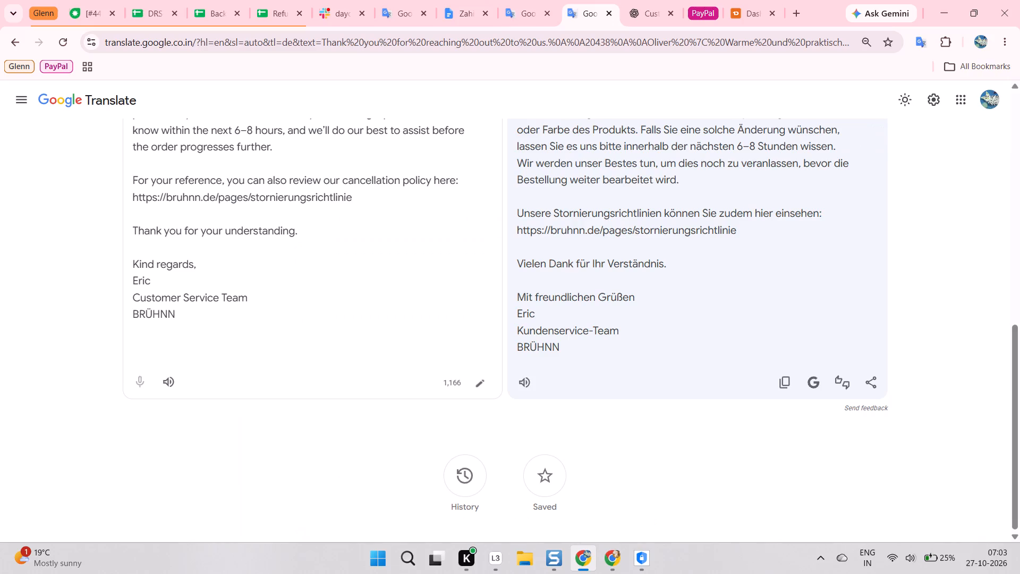
{"action": "scroll", "coordinate": [478, 191], "scroll_direction": "up", "scroll_amount": 8}
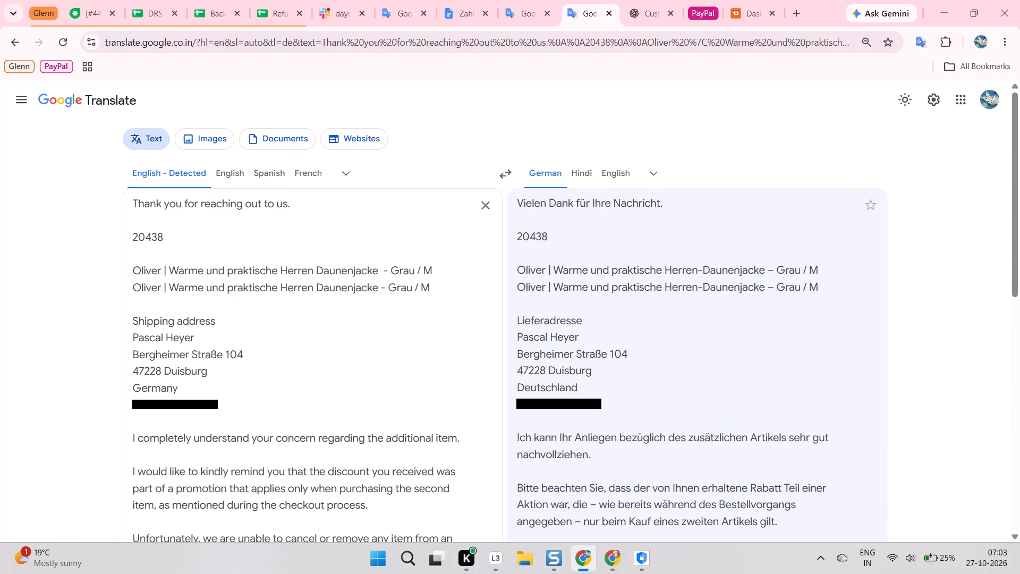
{"action": "scroll", "coordinate": [346, 325], "scroll_direction": "down", "scroll_amount": 3}
{"action": "scroll", "coordinate": [227, 442], "scroll_direction": "down", "scroll_amount": 1}
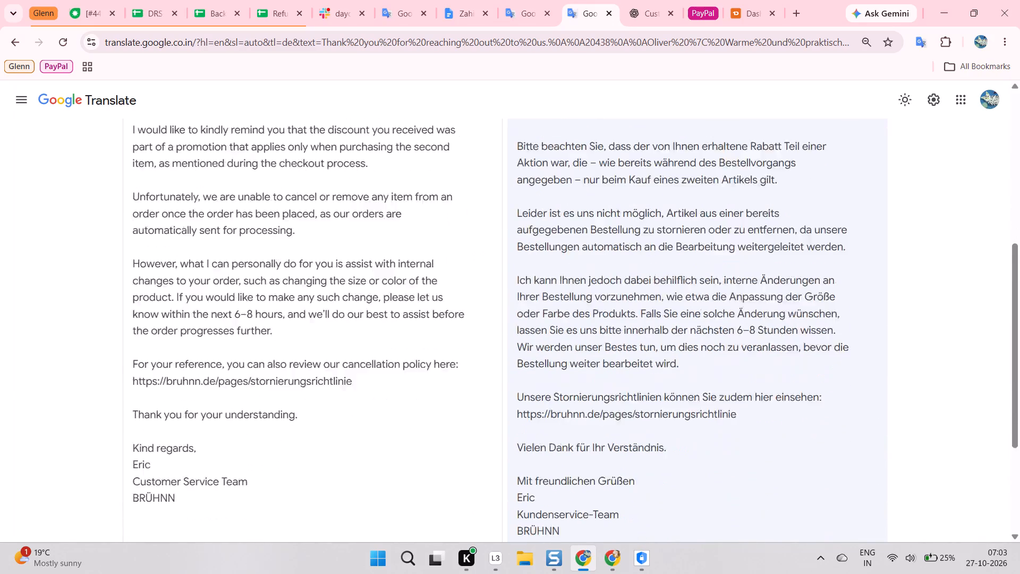
{"action": "scroll", "coordinate": [227, 442], "scroll_direction": "down", "scroll_amount": 1}
{"action": "left_click_drag", "start_coordinate": [192, 461], "coordinate": [103, 318]}
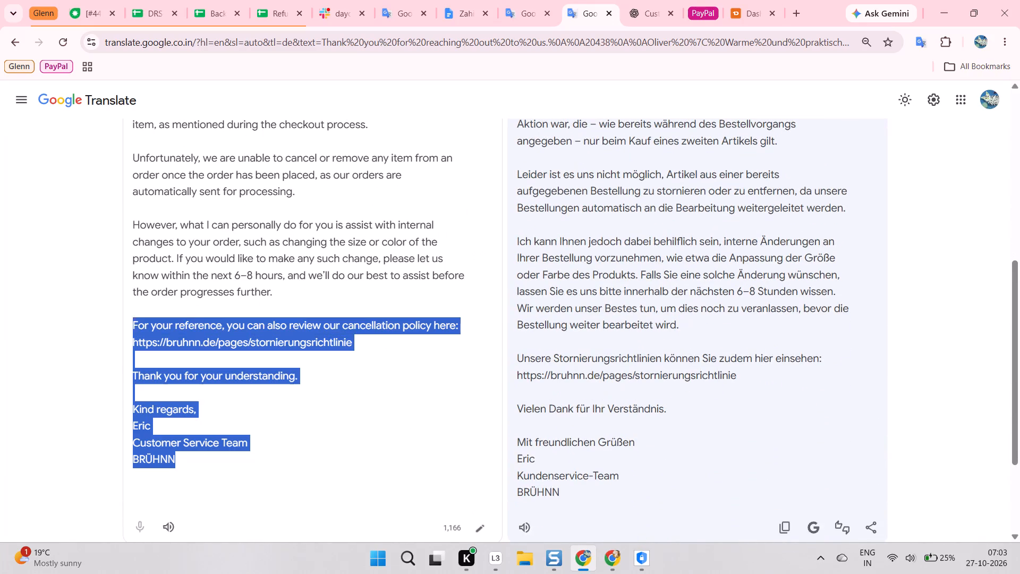
{"action": "left_click_drag", "start_coordinate": [103, 318], "coordinate": [111, 58]}
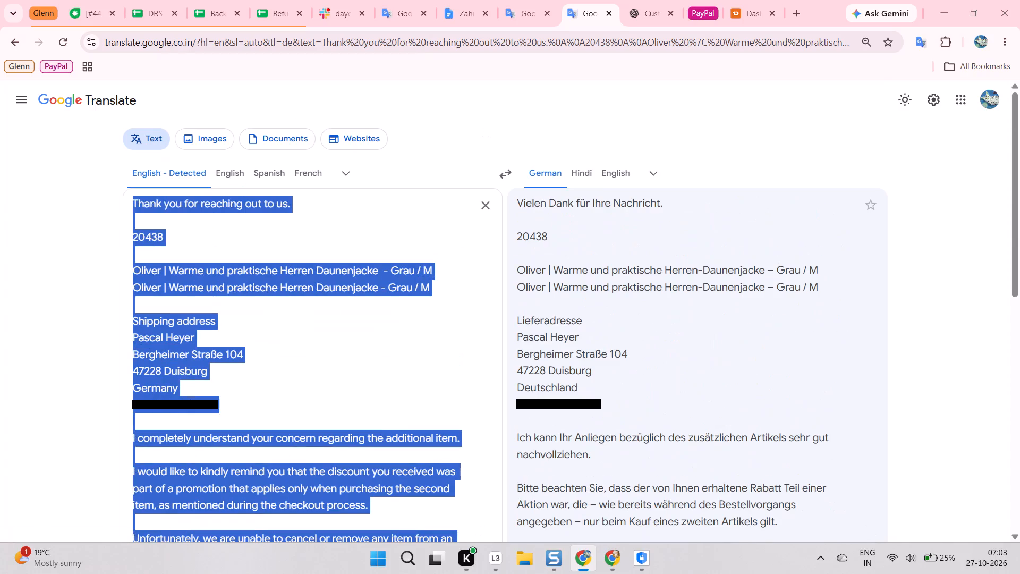
{"action": "left_click_drag", "start_coordinate": [111, 58], "coordinate": [117, 244]}
{"action": "key", "text": "ctrl+v"}
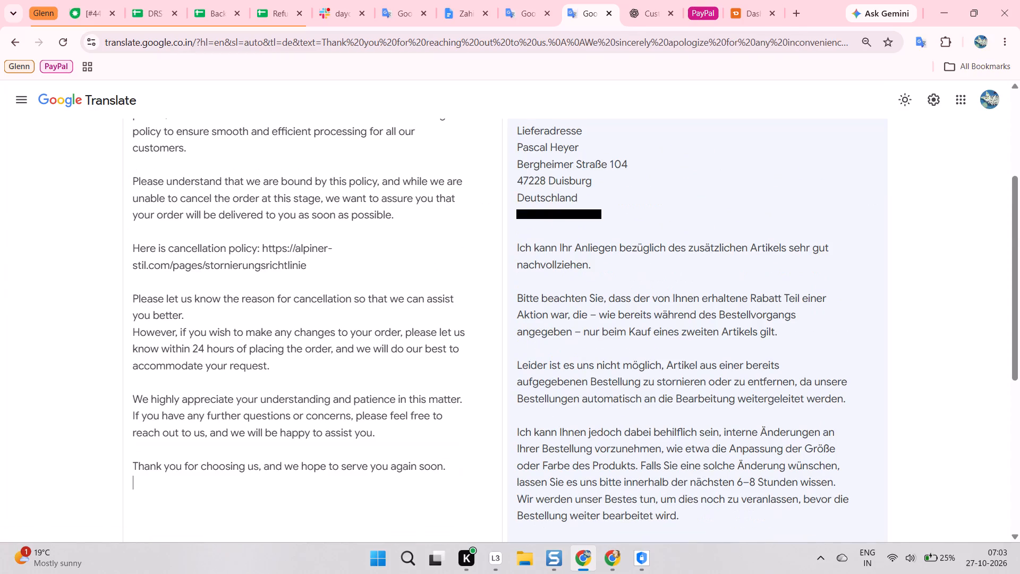
{"action": "key", "text": "BackSpace"}
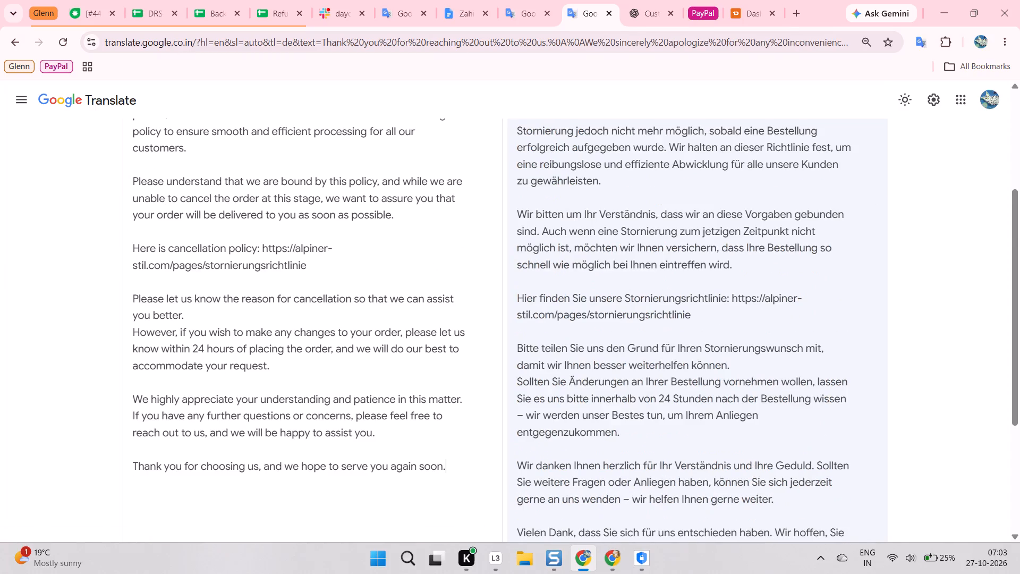
{"action": "left_click", "coordinate": [202, 312]}
{"action": "key", "text": "Return"}
Replace the cancellation policy link in the reply with the Rose Malibu store's cancellation-policy page address.
{"action": "scroll", "coordinate": [260, 250], "scroll_direction": "up", "scroll_amount": 4}
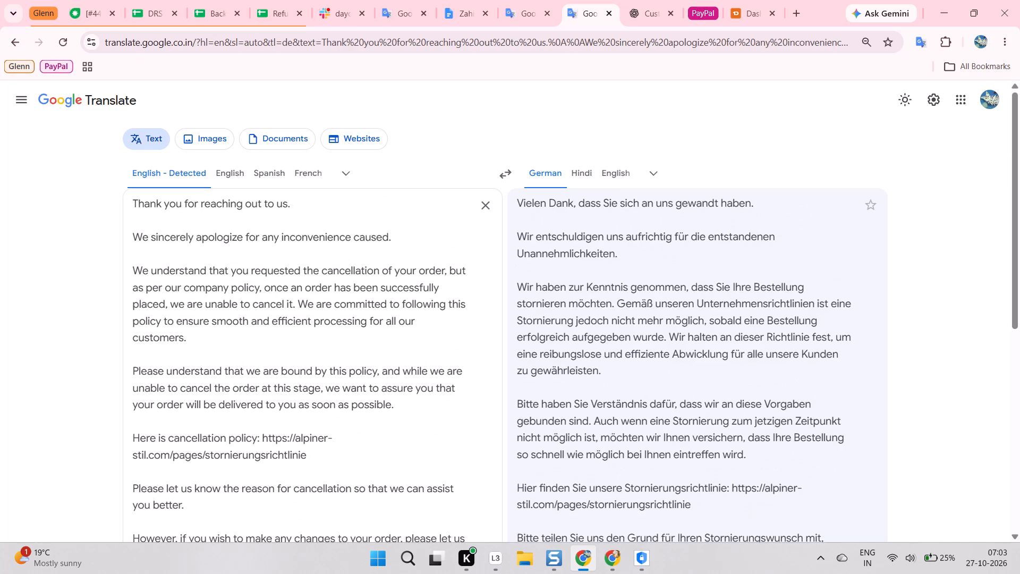
{"action": "key", "text": "alt+Tab"}
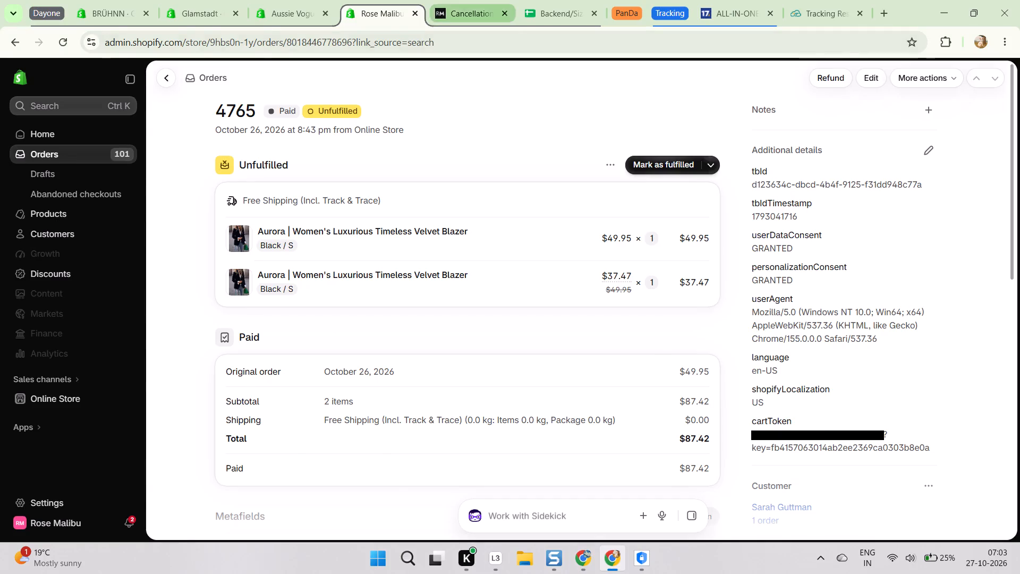
{"action": "left_click", "coordinate": [454, 0]}
{"action": "left_click", "coordinate": [364, 43], "text": "ctrl"}
{"action": "key", "text": "ctrl+c"}
{"action": "key", "text": "ctrl+c"}
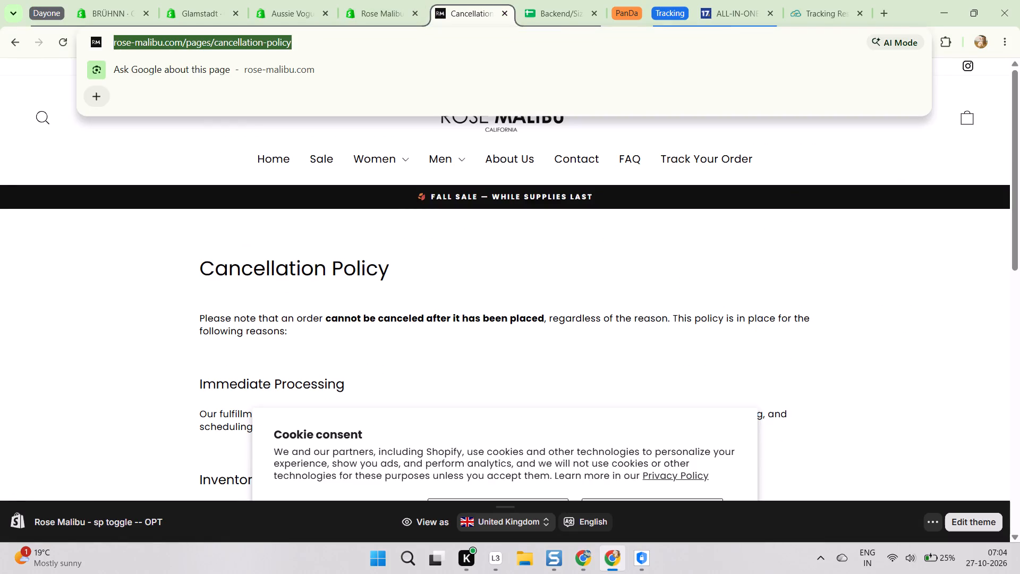
{"action": "key", "text": "alt+Tab"}
{"action": "scroll", "coordinate": [297, 267], "scroll_direction": "down", "scroll_amount": 1}
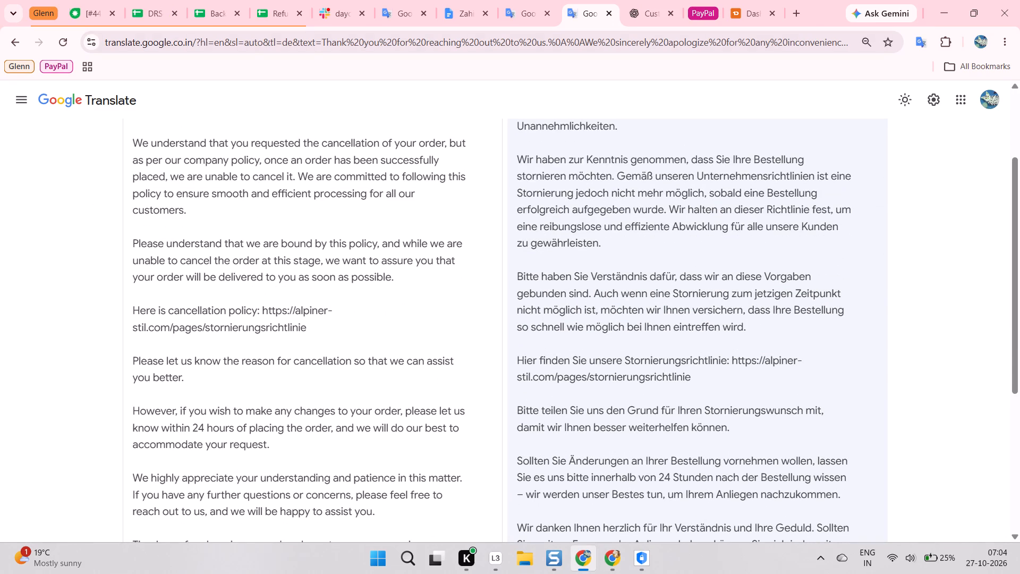
{"action": "left_click_drag", "start_coordinate": [265, 311], "coordinate": [314, 329]}
{"action": "key", "text": "ctrl+v"}
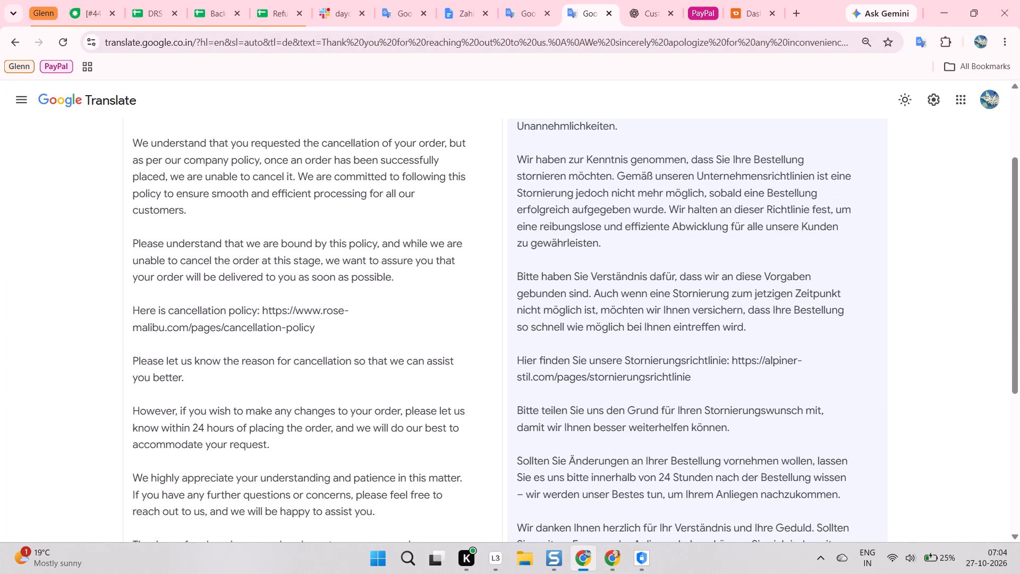
Add two line breaks after the opening sentence of the reply to make room for the order details.
{"action": "scroll", "coordinate": [314, 329], "scroll_direction": "up", "scroll_amount": 4}
{"action": "left_click", "coordinate": [321, 199]}
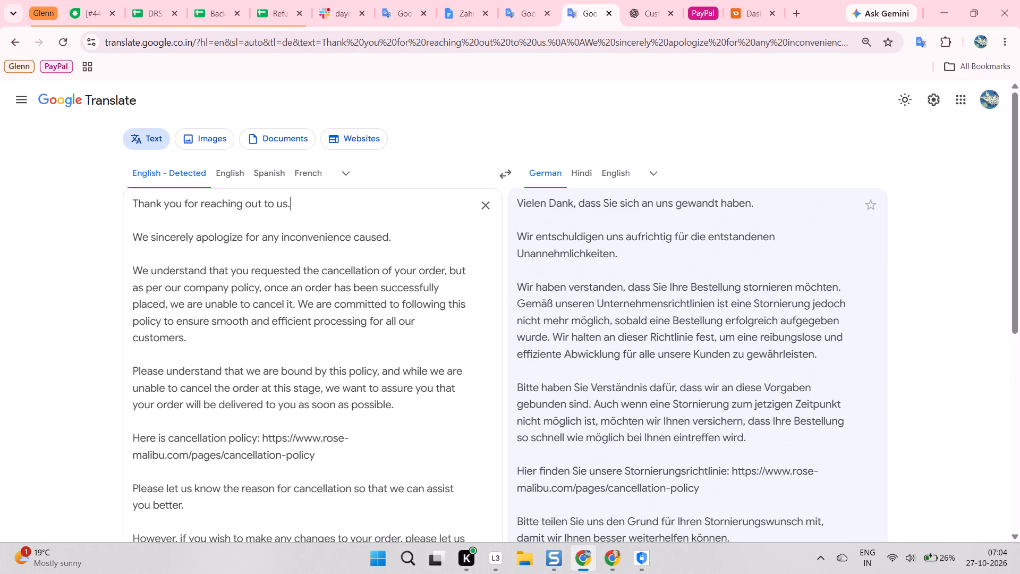
{"action": "key", "text": "Return"}
{"action": "key", "text": "Return"}
{"action": "key", "text": "alt+Tab"}
{"action": "key", "text": "alt+Tab"}
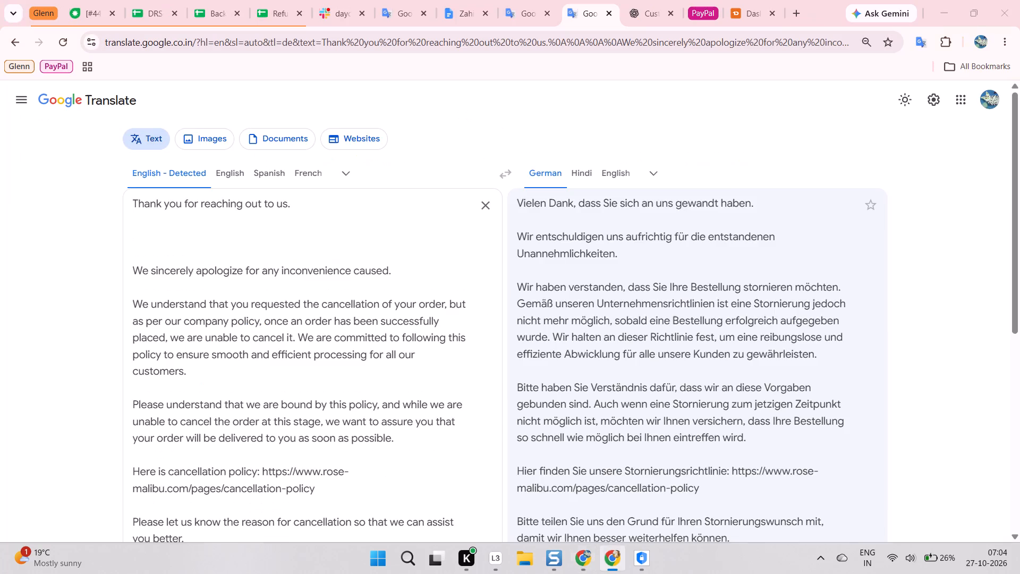
Change the time limit for order changes in the reply to 6-8 hours.
{"action": "scroll", "coordinate": [321, 199], "scroll_direction": "down", "scroll_amount": 5}
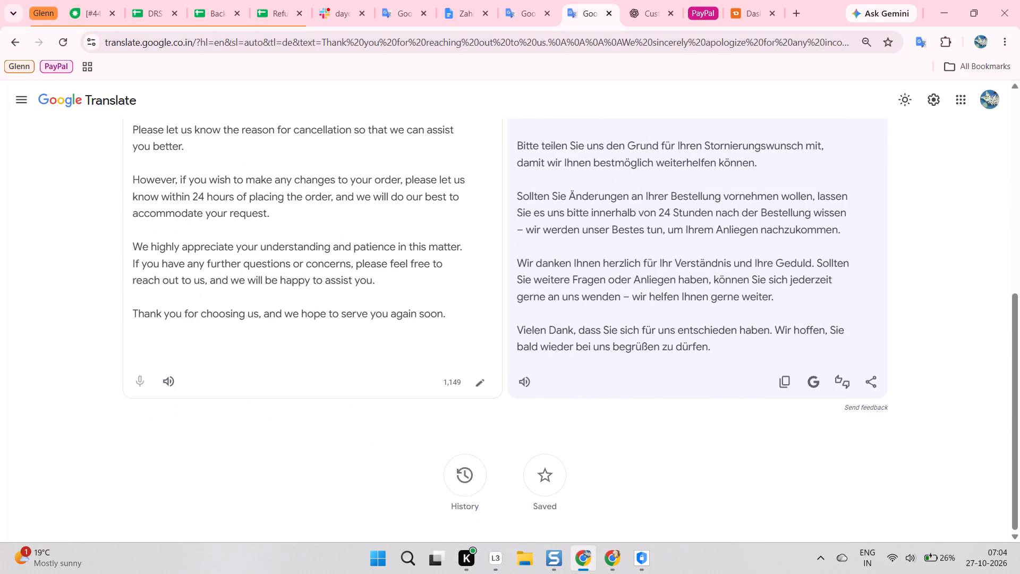
{"action": "double_click", "coordinate": [195, 203]}
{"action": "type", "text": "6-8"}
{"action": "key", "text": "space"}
{"action": "scroll", "coordinate": [195, 203], "scroll_direction": "up", "scroll_amount": 4}
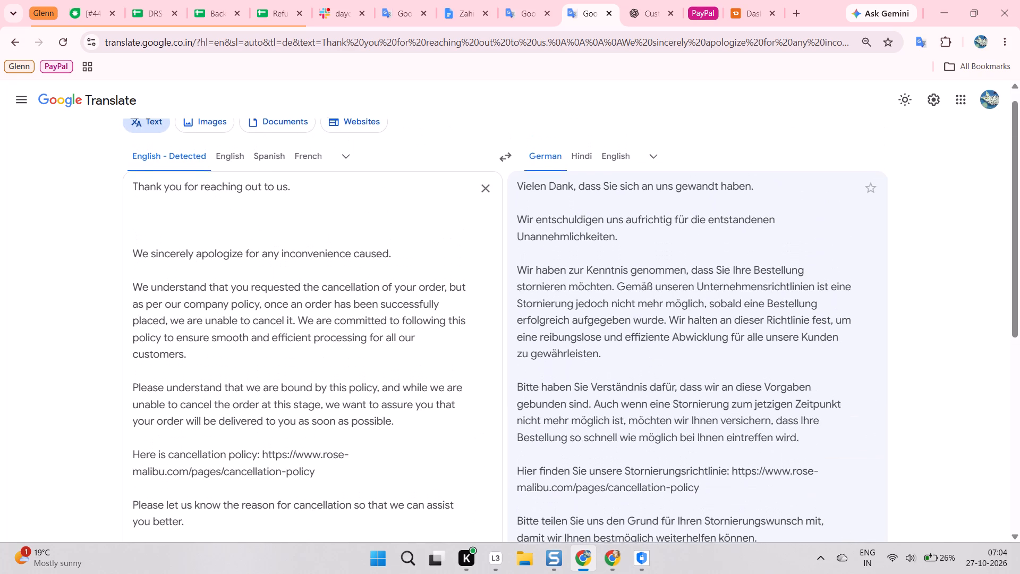
{"action": "left_click", "coordinate": [186, 224]}
{"action": "key", "text": "alt+Tab"}
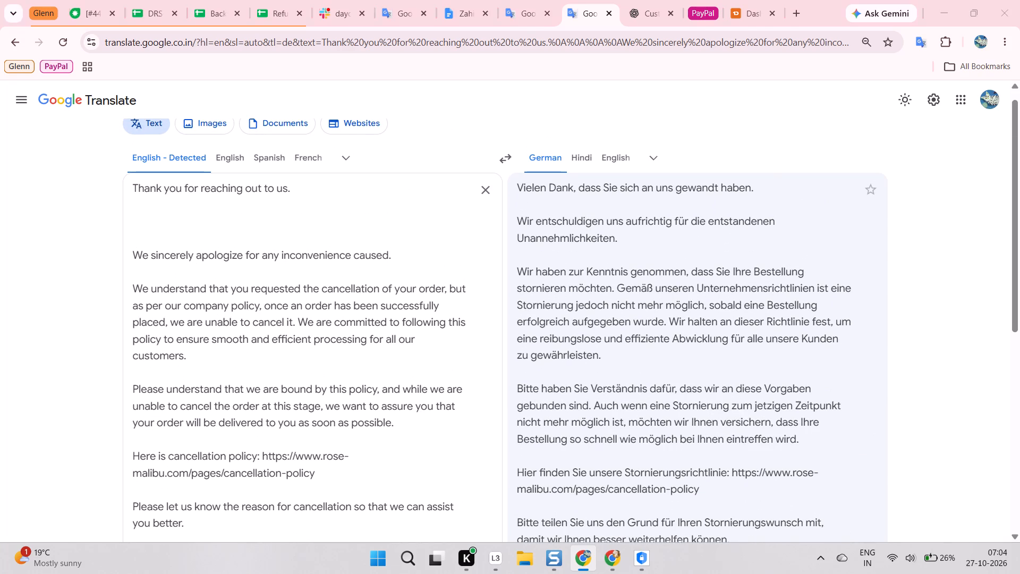
{"action": "left_click", "coordinate": [413, 0]}
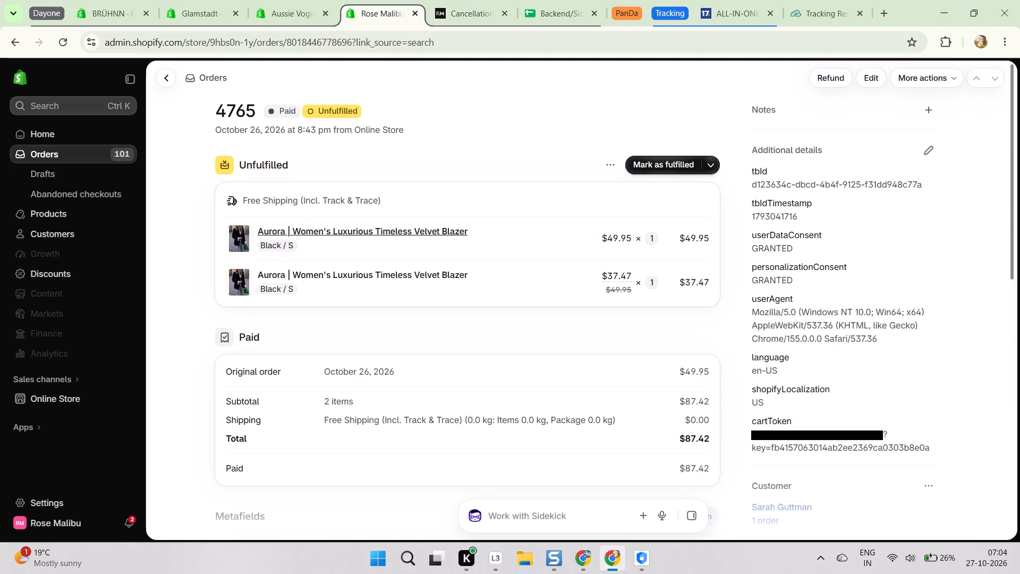
{"action": "double_click", "coordinate": [241, 113]}
{"action": "key", "text": "ctrl+c"}
{"action": "key", "text": "ctrl+c"}
{"action": "key", "text": "ctrl+c"}
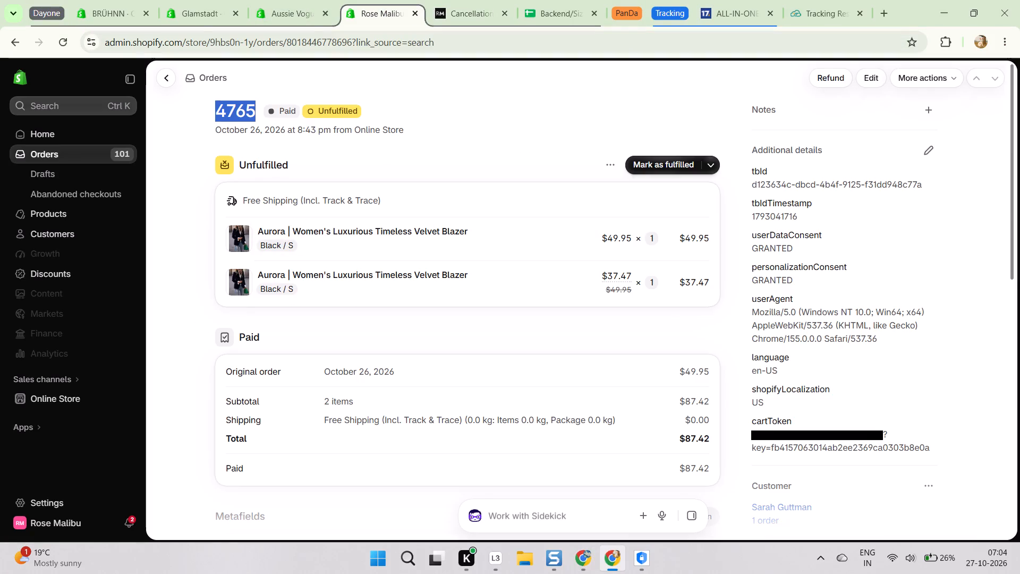
{"action": "key", "text": "alt+Tab"}
{"action": "key", "text": "ctrl+v"}
{"action": "key", "text": "Return"}
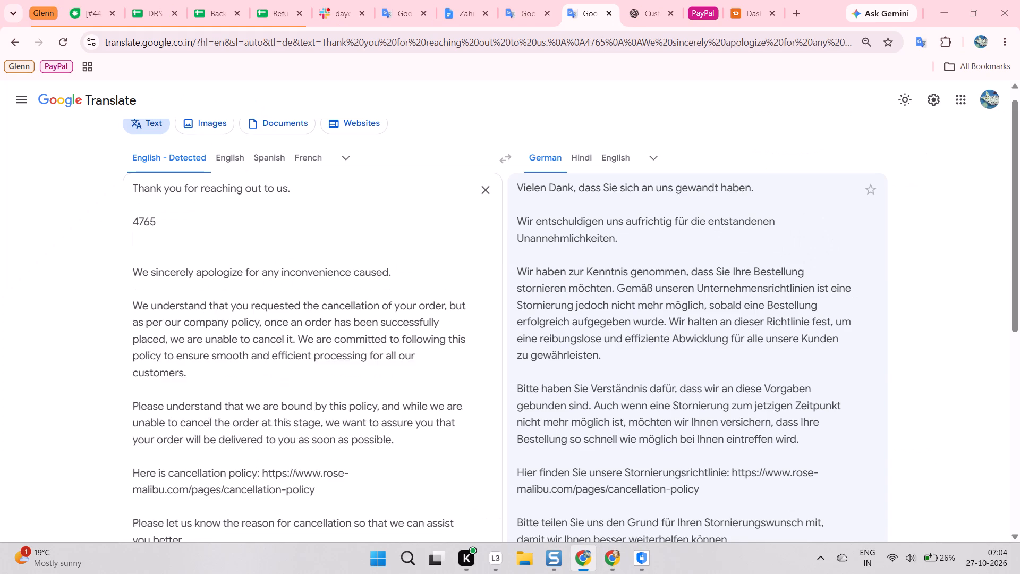
{"action": "key", "text": "Return"}
{"action": "key", "text": "alt+Tab"}
{"action": "left_click_drag", "start_coordinate": [304, 243], "coordinate": [275, 245]}
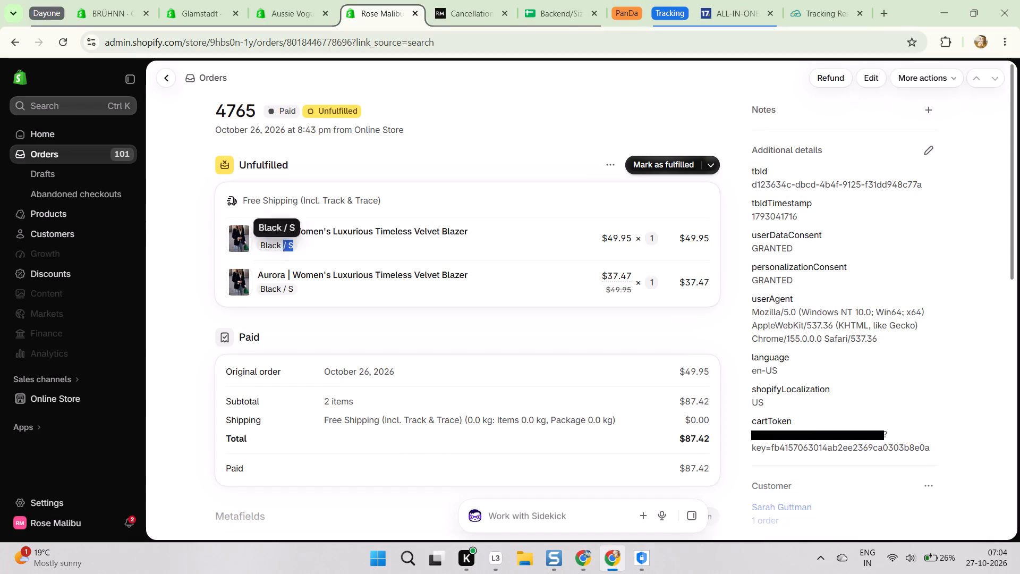
{"action": "left_click_drag", "start_coordinate": [275, 245], "coordinate": [250, 238]}
{"action": "key", "text": "ctrl+c"}
{"action": "key", "text": "ctrl+c"}
{"action": "key", "text": "alt+Tab"}
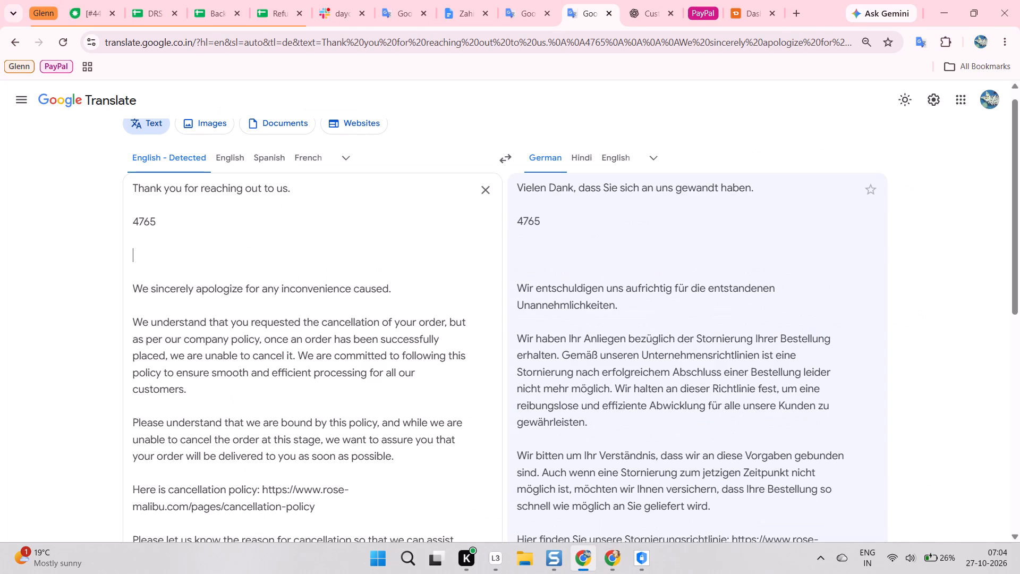
{"action": "key", "text": "ctrl+v"}
{"action": "key", "text": "Return"}
{"action": "key", "text": "alt+Tab"}
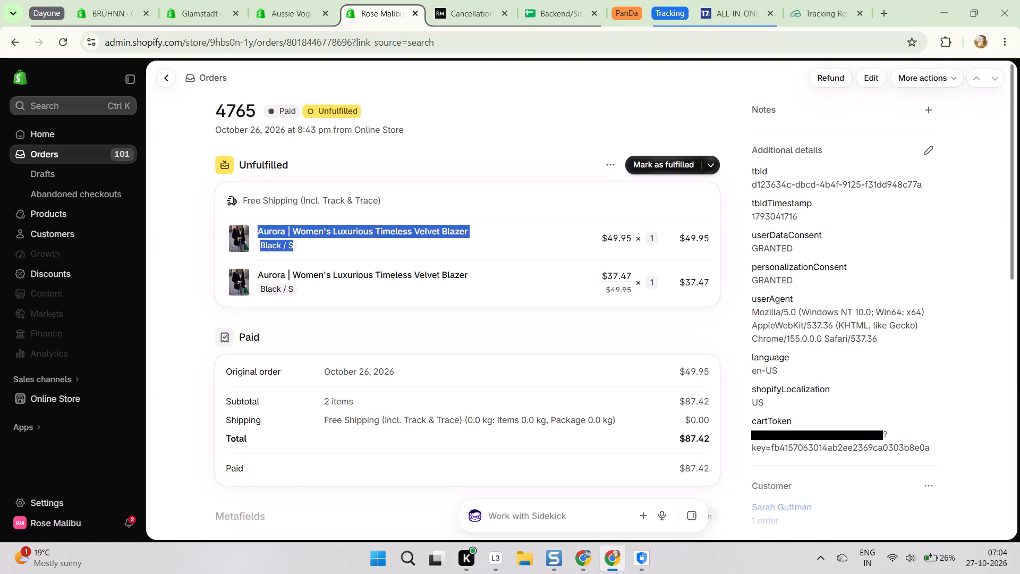
{"action": "left_click_drag", "start_coordinate": [300, 288], "coordinate": [243, 280]}
{"action": "key", "text": "ctrl+c"}
{"action": "key", "text": "ctrl+c"}
{"action": "key", "text": "alt+Tab"}
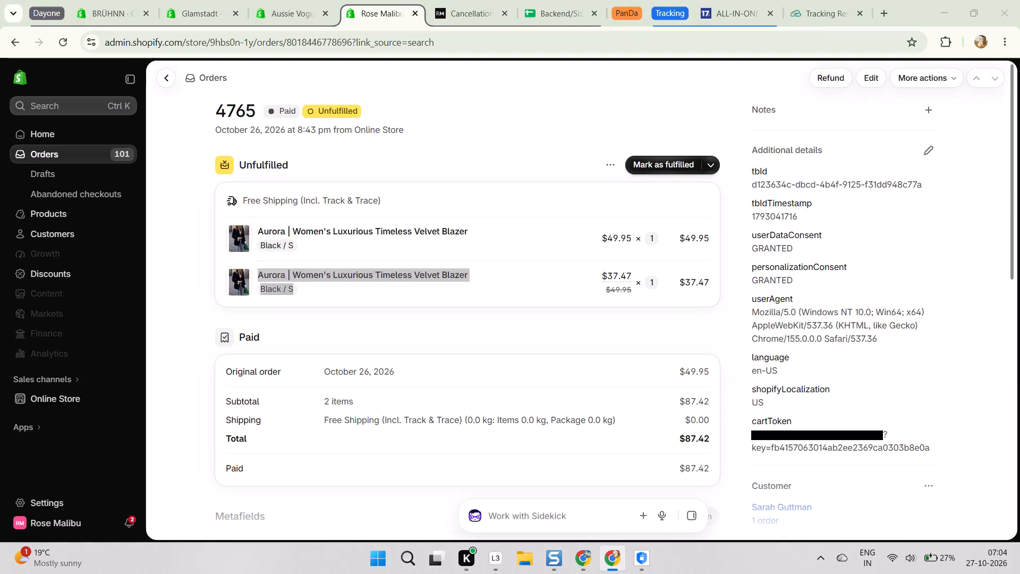
{"action": "key", "text": "ctrl+v"}
Put each blazer and its variant on one line separated by " - ", and remove the extra blank lines around the two items.
{"action": "left_click", "coordinate": [165, 249]}
{"action": "key", "text": "backslash"}
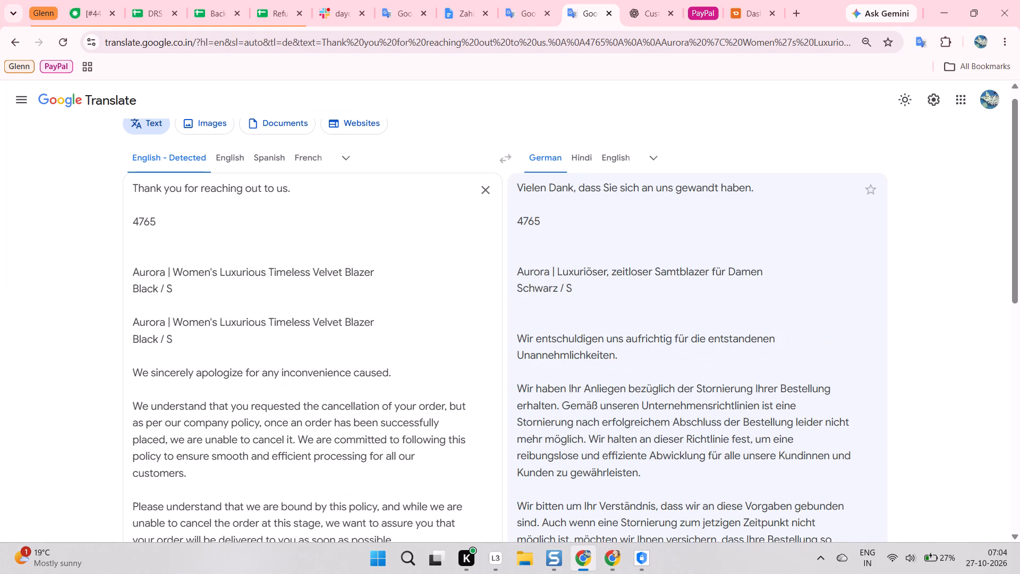
{"action": "key", "text": "BackSpace"}
{"action": "key", "text": "BackSpace"}
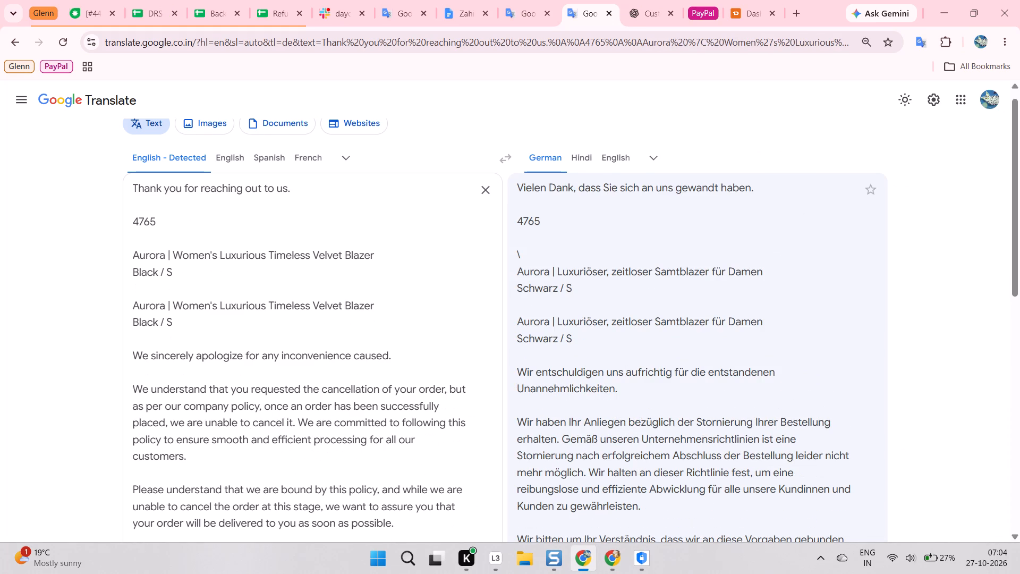
{"action": "left_click", "coordinate": [134, 274]}
{"action": "key", "text": "BackSpace"}
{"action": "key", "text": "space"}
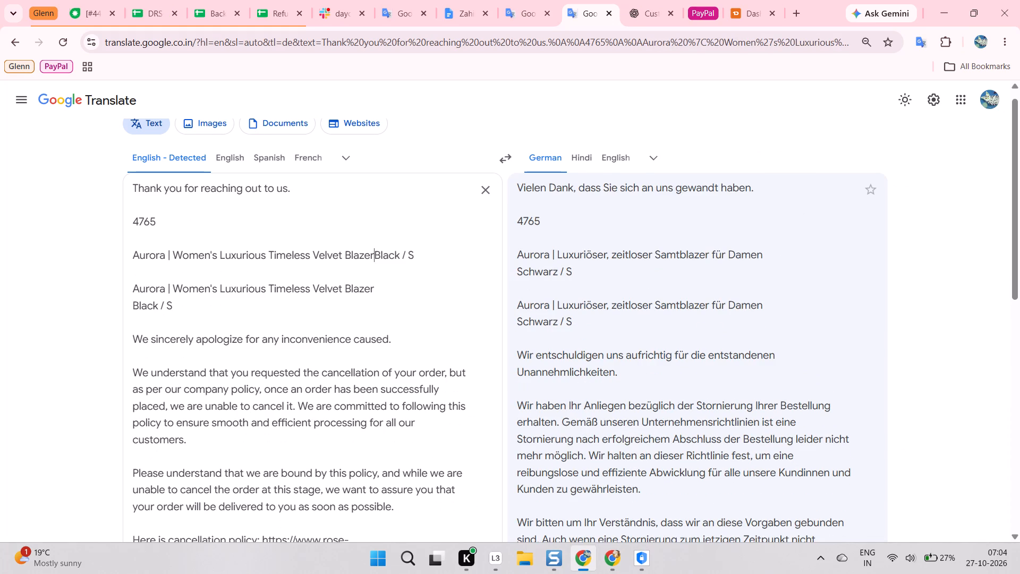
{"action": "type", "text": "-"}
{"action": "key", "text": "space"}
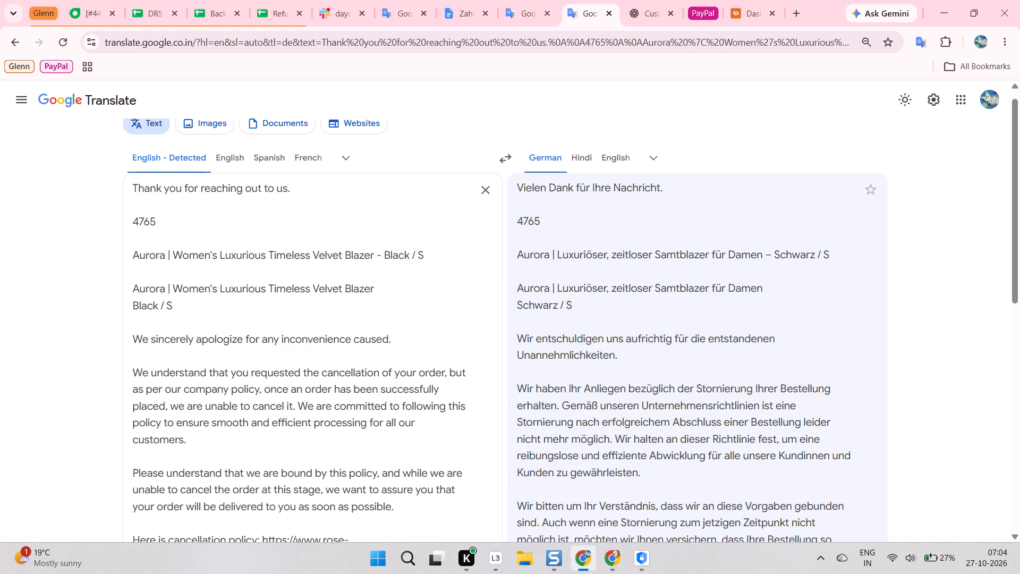
{"action": "left_click", "coordinate": [133, 307]}
{"action": "key", "text": "BackSpace"}
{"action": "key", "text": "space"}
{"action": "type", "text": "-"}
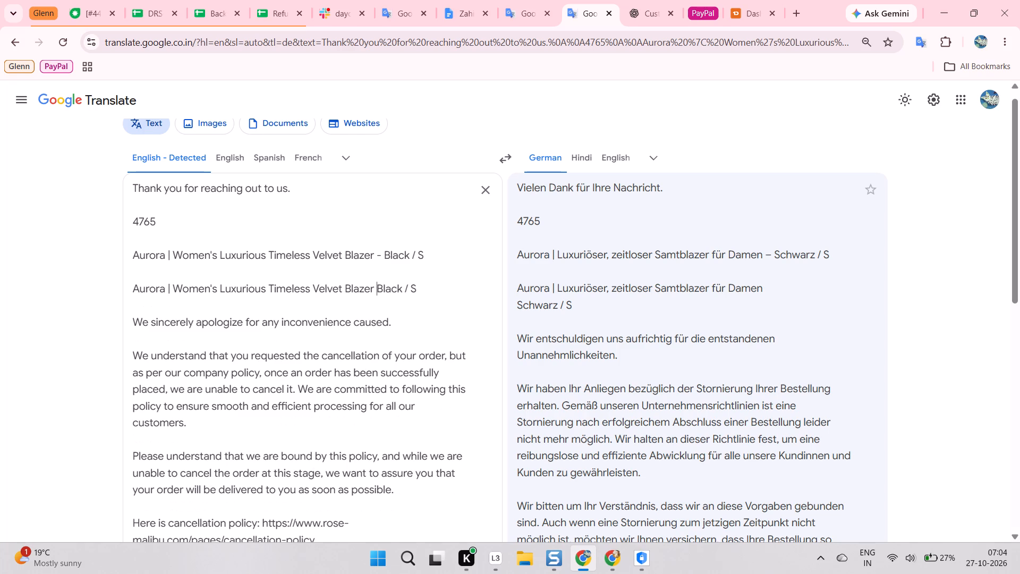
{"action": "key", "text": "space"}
{"action": "left_click", "coordinate": [197, 272]}
{"action": "key", "text": "BackSpace"}
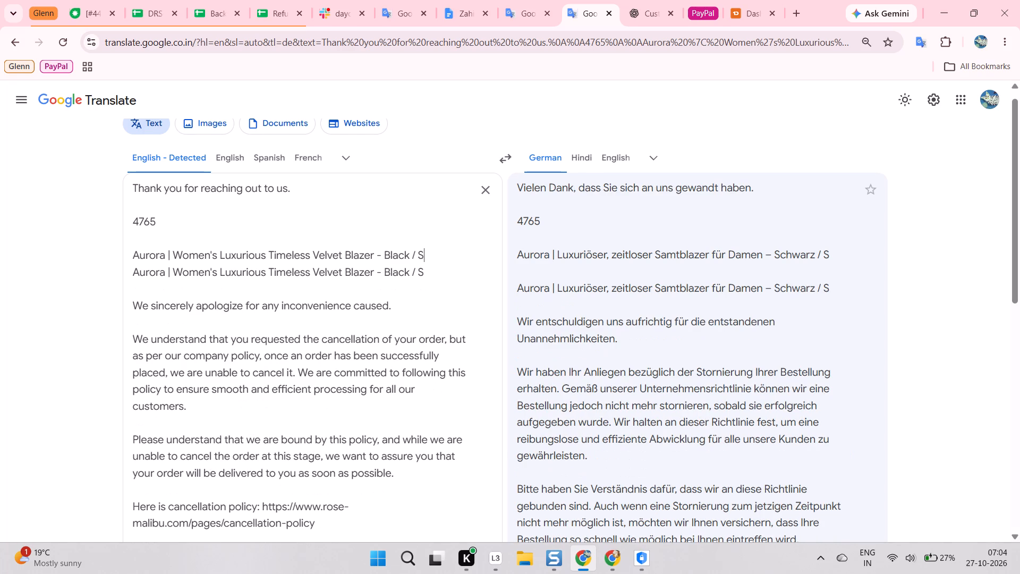
{"action": "left_click", "coordinate": [428, 270]}
{"action": "key", "text": "Return"}
{"action": "key", "text": "Return"}
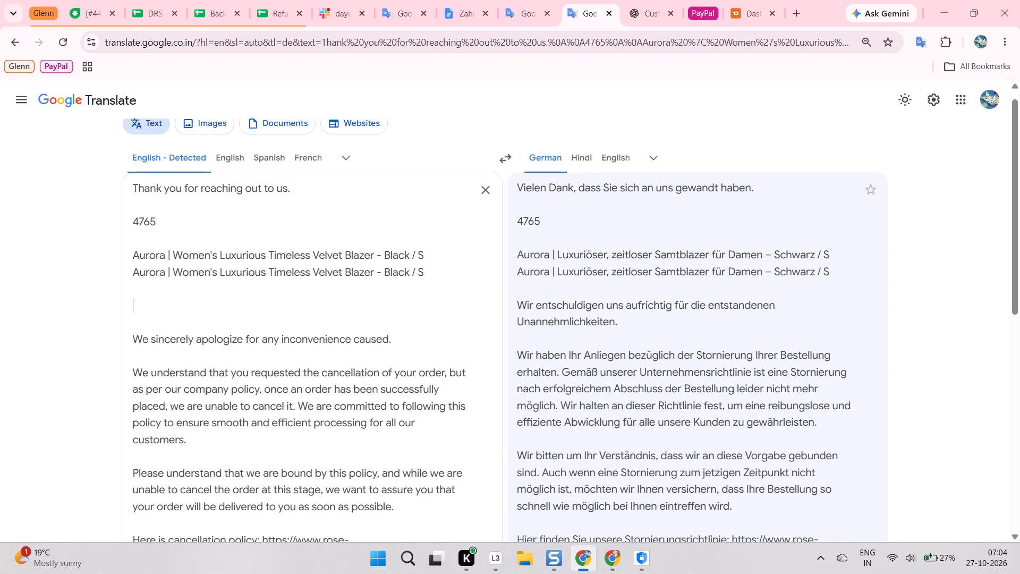
{"action": "key", "text": "alt+Tab"}
{"action": "scroll", "coordinate": [865, 339], "scroll_direction": "down", "scroll_amount": 5}
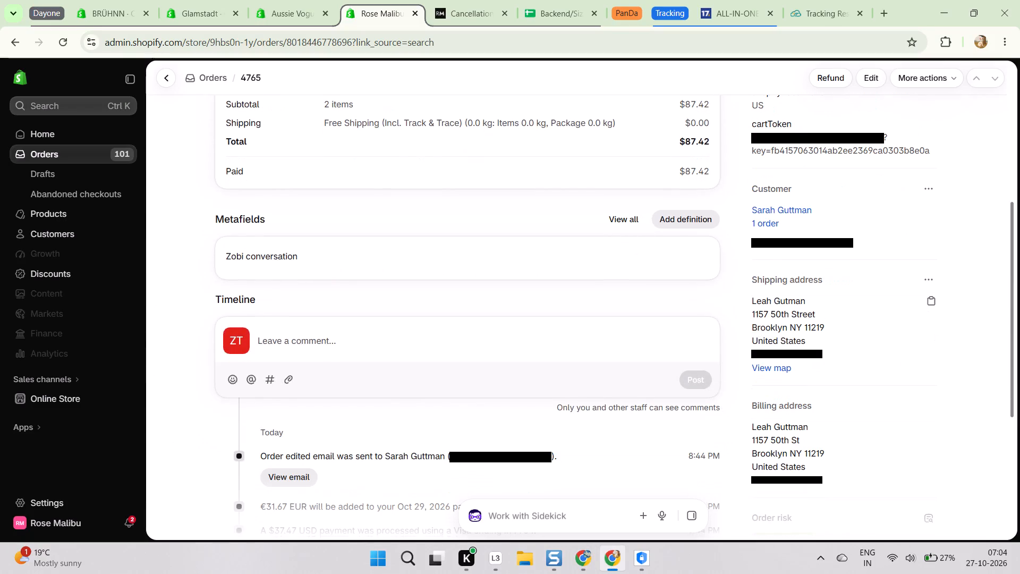
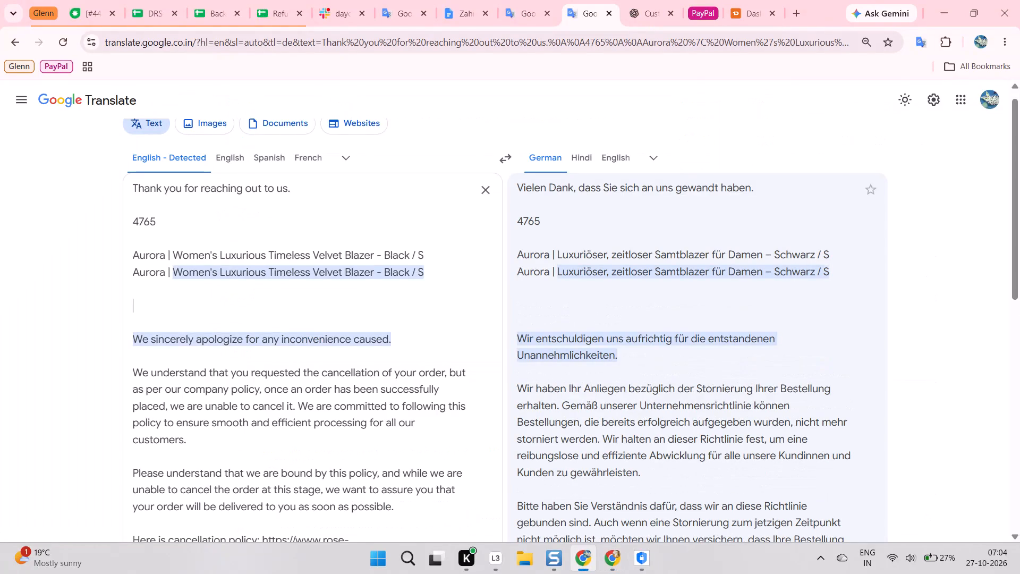
Paste the copied shipping address into the English draft, between the product lines and the apology sentence.
{"action": "key", "text": "ctrl+v"}
Replace the cancellation policy link in the draft with the address copied from Rose Malibu's cancellation policy page.
{"action": "scroll", "coordinate": [220, 307], "scroll_direction": "down", "scroll_amount": 5}
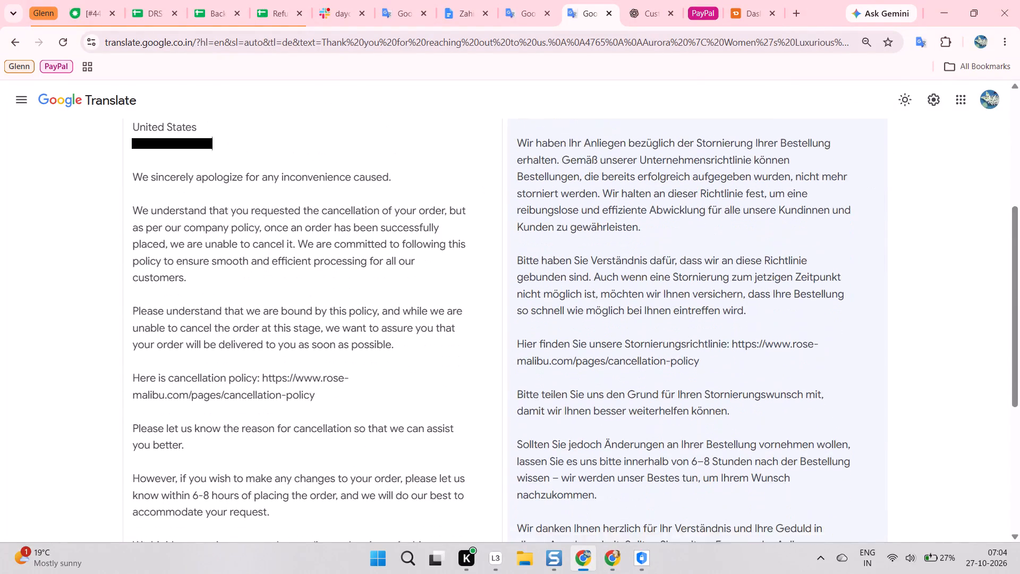
{"action": "scroll", "coordinate": [220, 307], "scroll_direction": "down", "scroll_amount": 1}
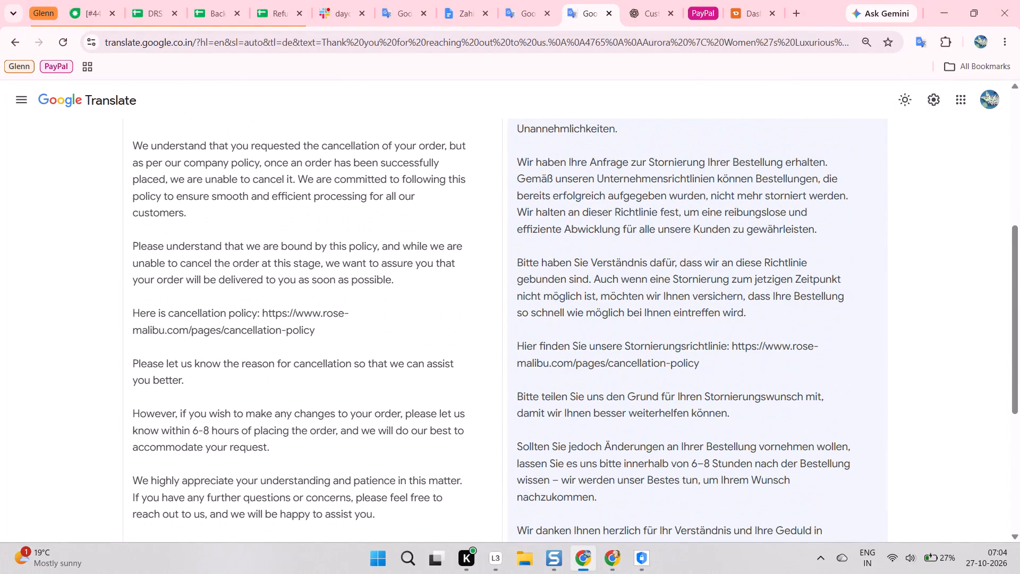
{"action": "key", "text": "alt+Tab"}
{"action": "left_click", "coordinate": [456, 0]}
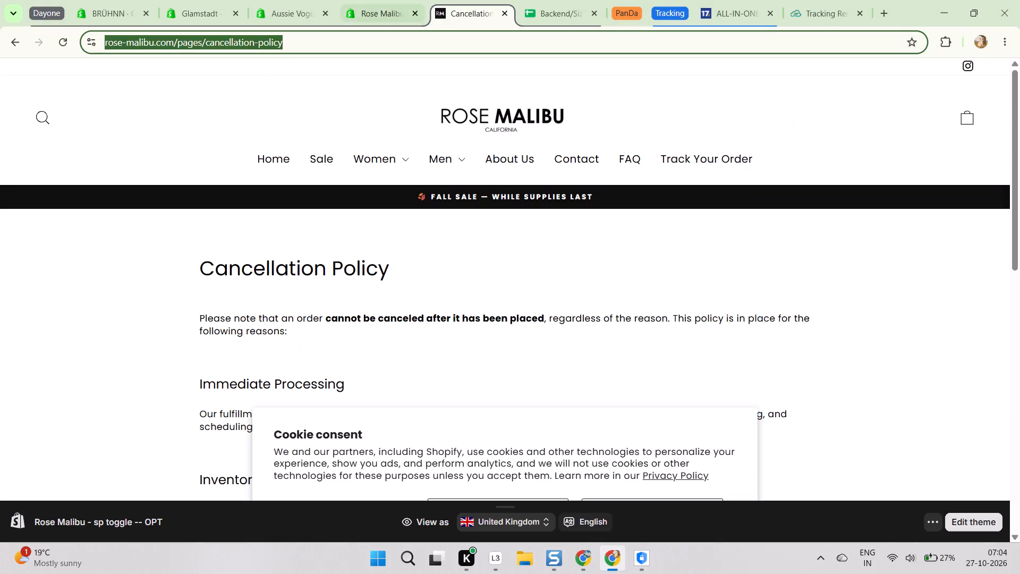
{"action": "key", "text": "ctrl+c"}
{"action": "key", "text": "ctrl+c"}
{"action": "key", "text": "alt+Tab"}
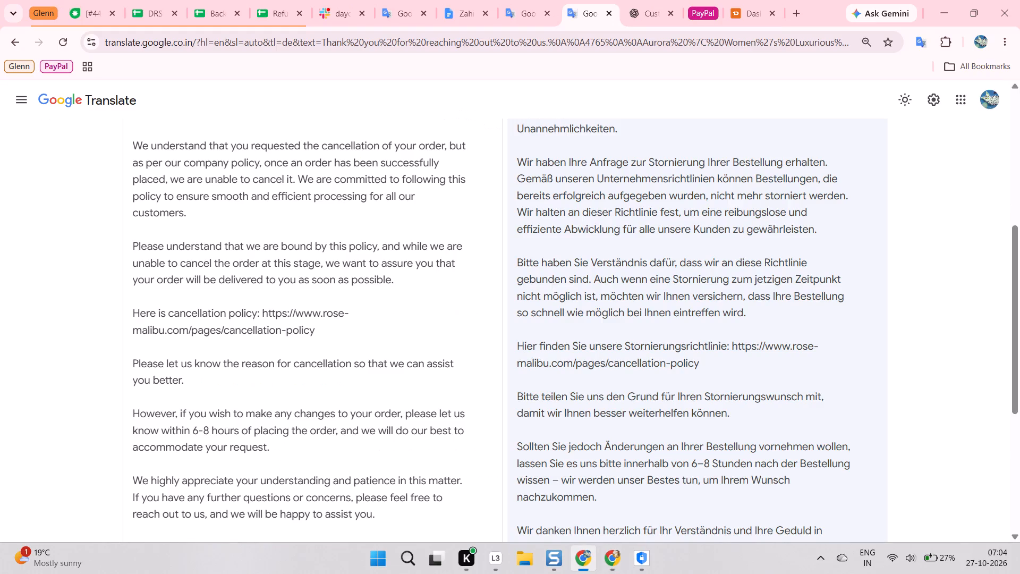
{"action": "left_click_drag", "start_coordinate": [265, 311], "coordinate": [322, 325]}
{"action": "key", "text": "ctrl+v"}
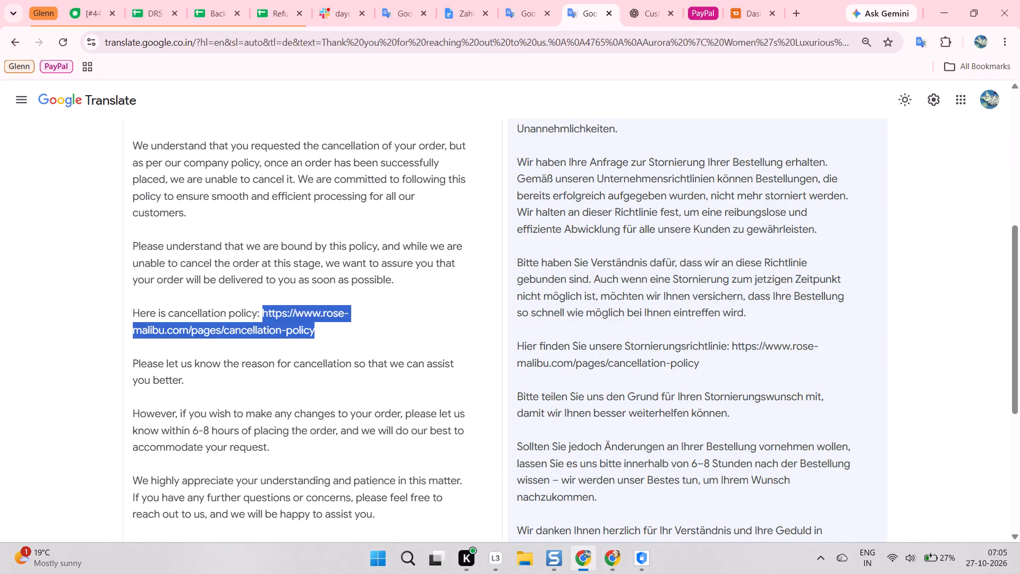
{"action": "scroll", "coordinate": [322, 325], "scroll_direction": "down", "scroll_amount": 4}
{"action": "scroll", "coordinate": [322, 325], "scroll_direction": "up", "scroll_amount": 4}
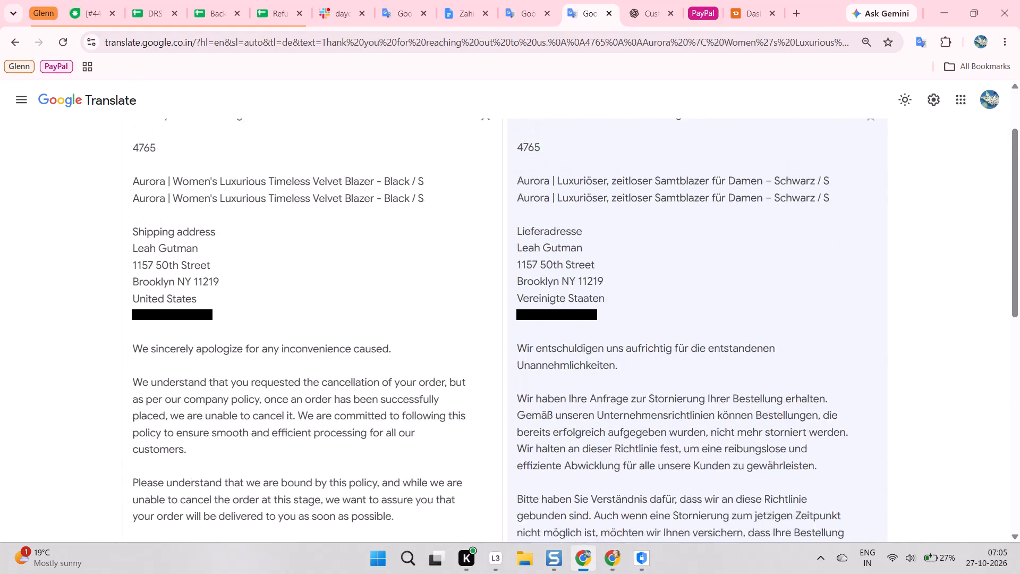
{"action": "scroll", "coordinate": [322, 325], "scroll_direction": "up", "scroll_amount": 2}
{"action": "key", "text": "alt+Tab"}
{"action": "left_click_drag", "start_coordinate": [396, 0], "coordinate": [628, 242]}
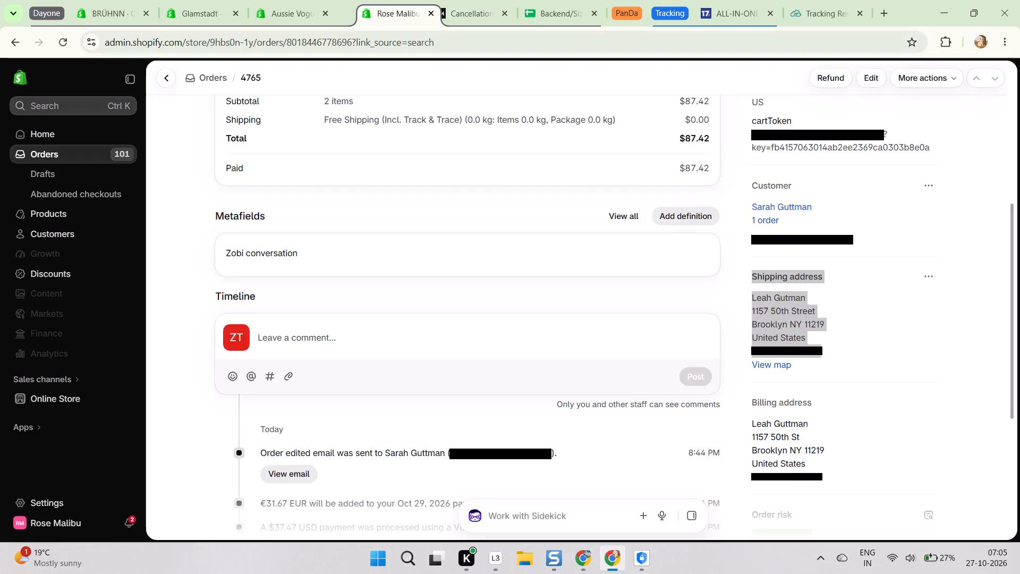
{"action": "scroll", "coordinate": [628, 242], "scroll_direction": "down", "scroll_amount": 2}
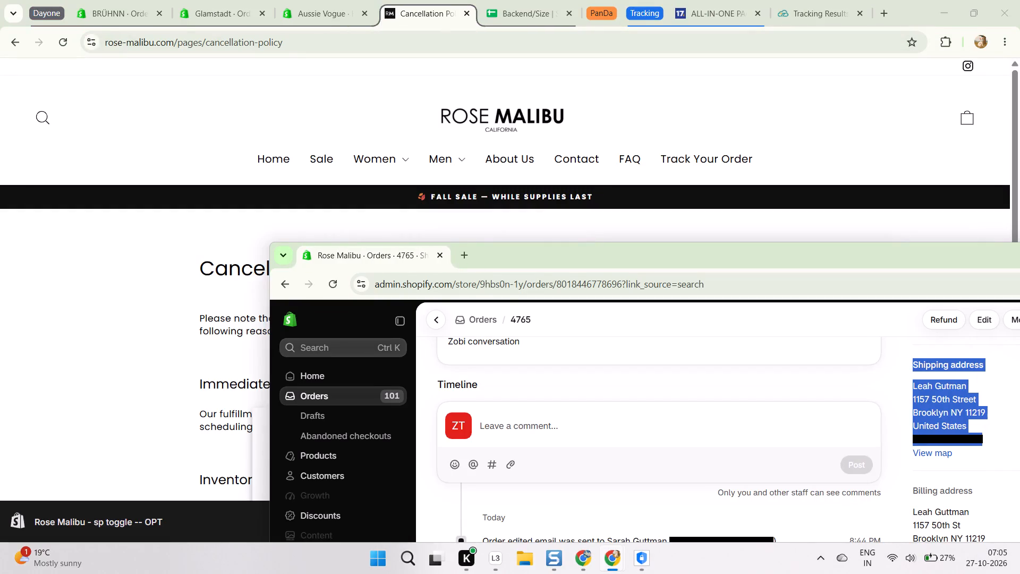
{"action": "left_click_drag", "start_coordinate": [373, 253], "coordinate": [372, 0]}
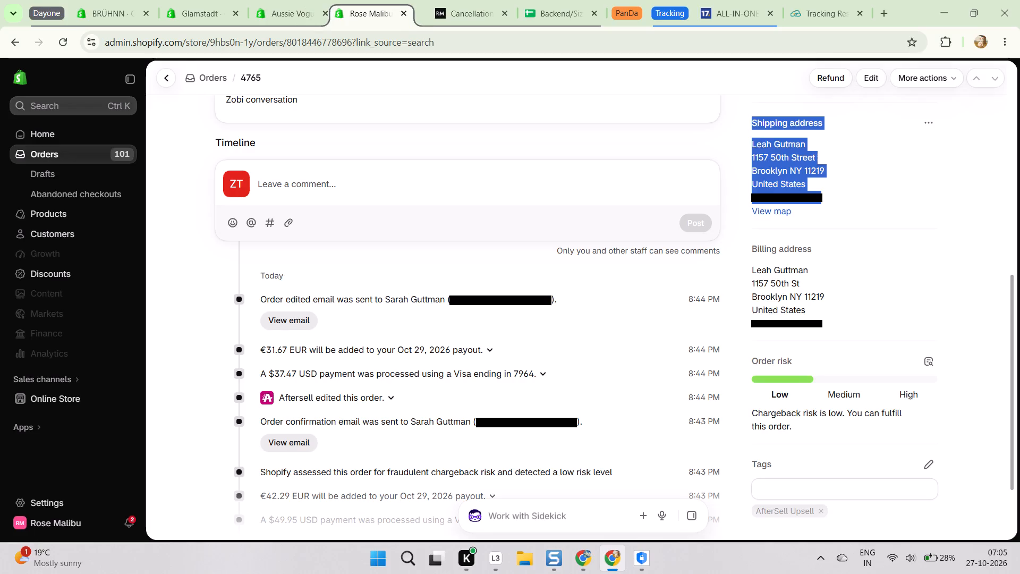
{"action": "left_click_drag", "start_coordinate": [372, 0], "coordinate": [374, 0]}
{"action": "scroll", "coordinate": [532, 223], "scroll_direction": "down", "scroll_amount": 3}
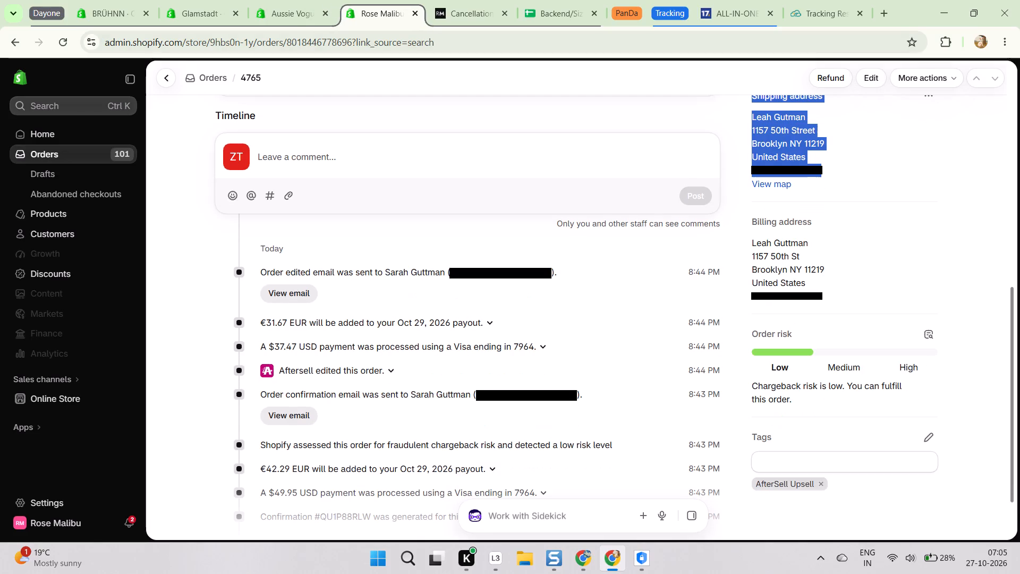
{"action": "scroll", "coordinate": [532, 223], "scroll_direction": "down", "scroll_amount": 2}
{"action": "left_click", "coordinate": [796, 501]}
Copy the entire English draft reply from Google Translate.
{"action": "key", "text": "alt+Tab"}
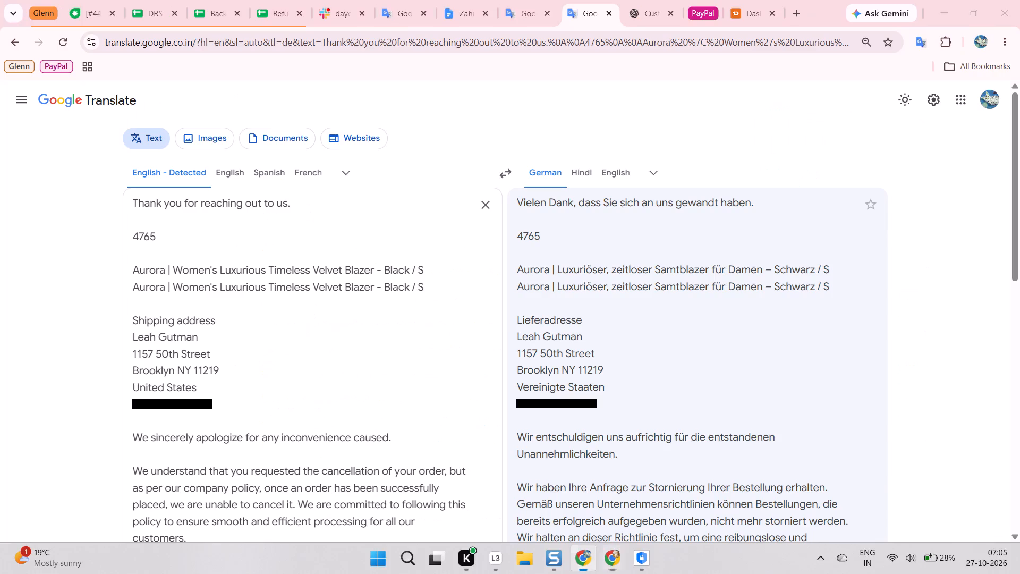
{"action": "left_click", "coordinate": [304, 399]}
{"action": "key", "text": "ctrl+a"}
{"action": "key", "text": "ctrl+c"}
{"action": "key", "text": "ctrl+c"}
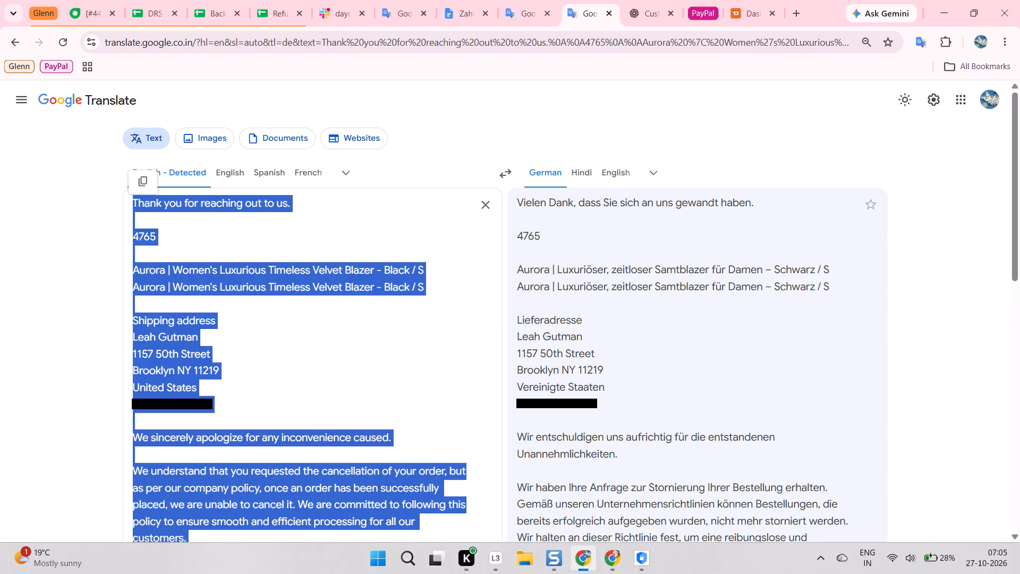
{"action": "key", "text": "ctrl+c"}
Start a reply on Freshdesk ticket 442424 and remove the quoted original message.
{"action": "left_click", "coordinate": [112, 0]}
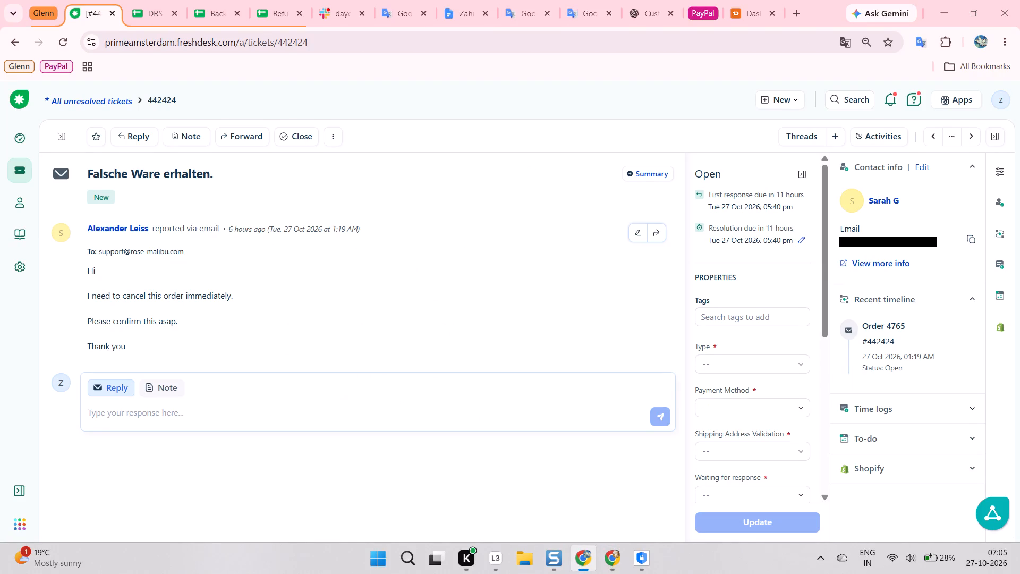
{"action": "left_click", "coordinate": [362, 299]}
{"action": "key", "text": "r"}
{"action": "left_click", "coordinate": [113, 456]}
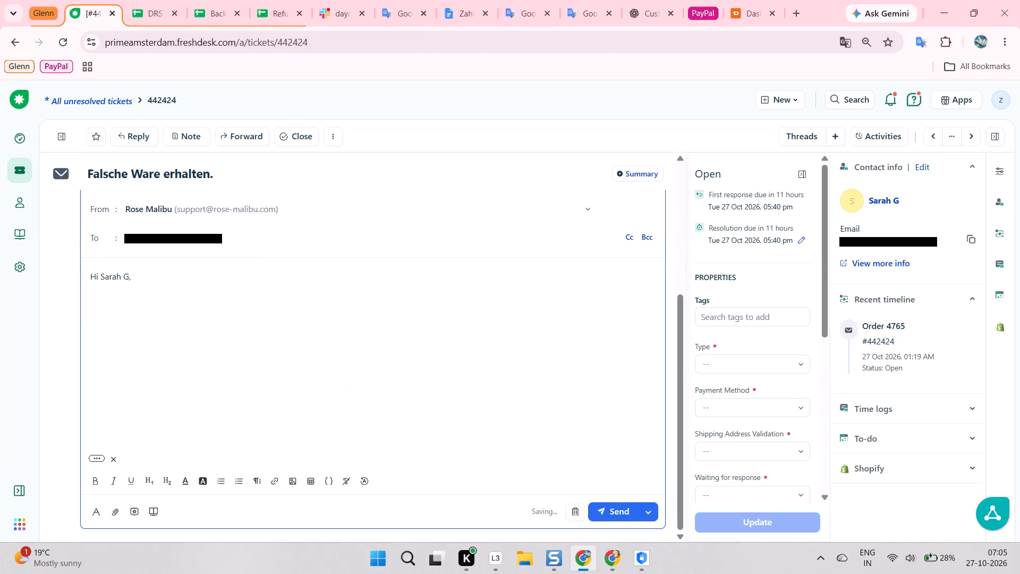
Replace the reply's default greeting with the canned response "aun".
{"action": "left_click", "coordinate": [147, 368], "text": "ctrl"}
{"action": "key", "text": "ctrl+a"}
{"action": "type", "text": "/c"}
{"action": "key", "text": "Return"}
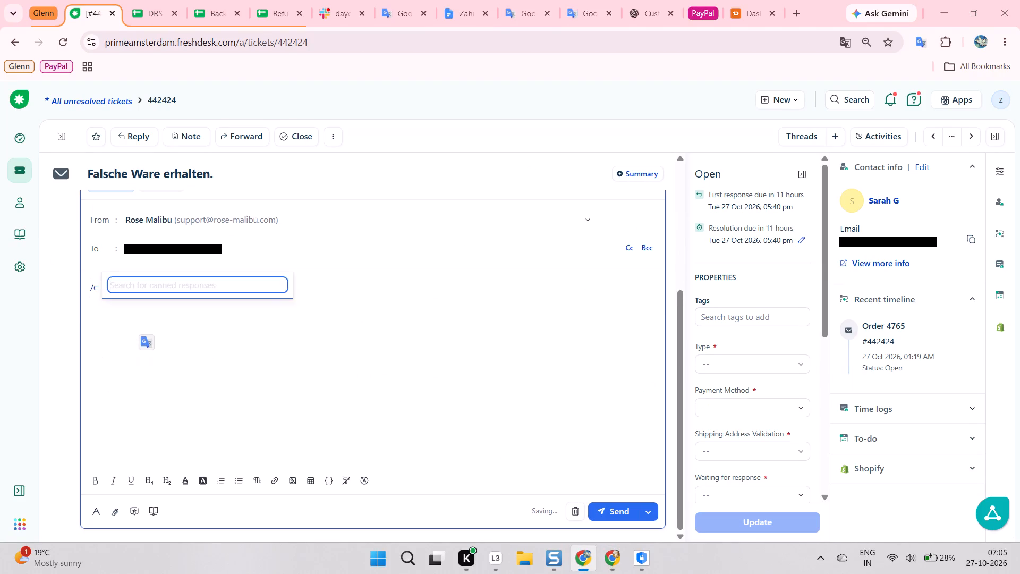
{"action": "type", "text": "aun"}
{"action": "left_click", "coordinate": [155, 318]}
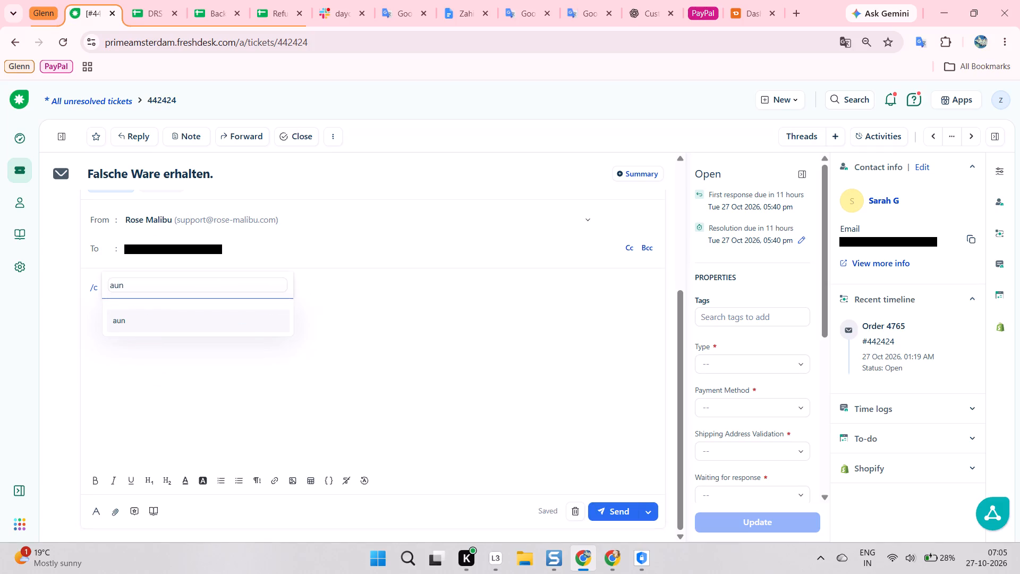
{"action": "left_click", "coordinate": [123, 320]}
Paste the copied draft between the greeting and the signature, and remove the extra blank line before "Best regards".
{"action": "left_click", "coordinate": [105, 318]}
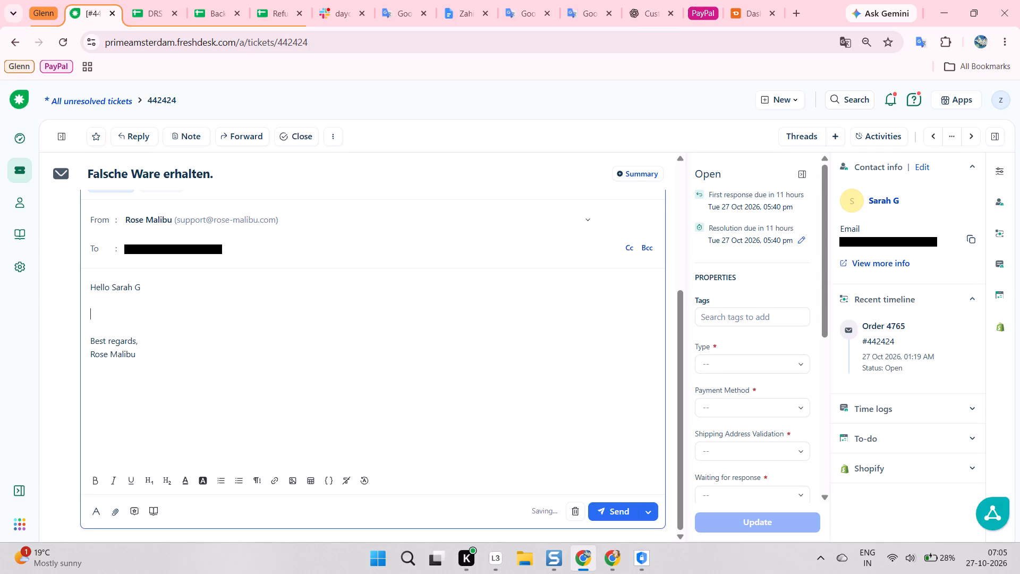
{"action": "key", "text": "ctrl+v"}
{"action": "scroll", "coordinate": [105, 318], "scroll_direction": "down", "scroll_amount": 5}
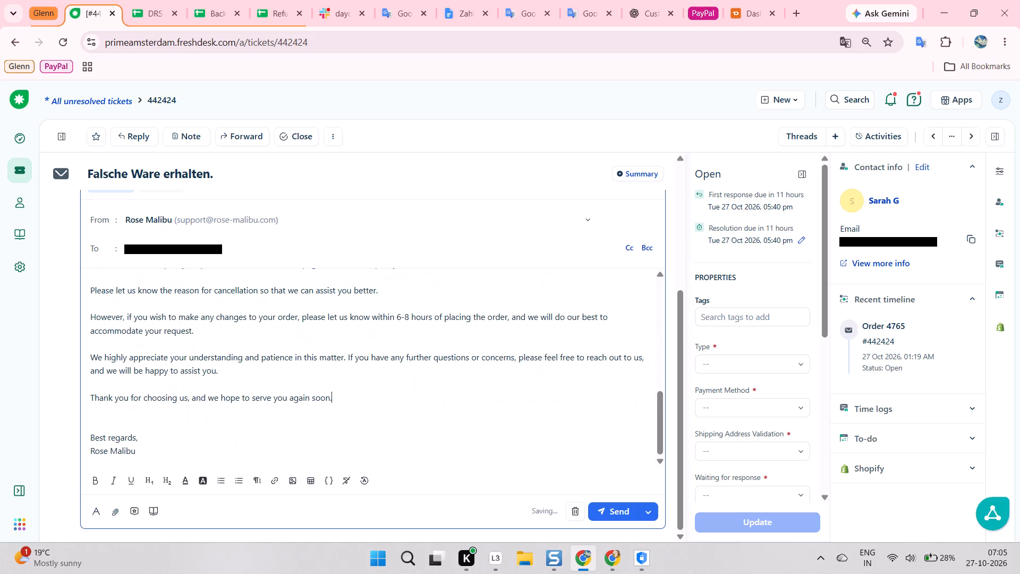
{"action": "scroll", "coordinate": [105, 318], "scroll_direction": "down", "scroll_amount": 1}
{"action": "left_click", "coordinate": [95, 422]}
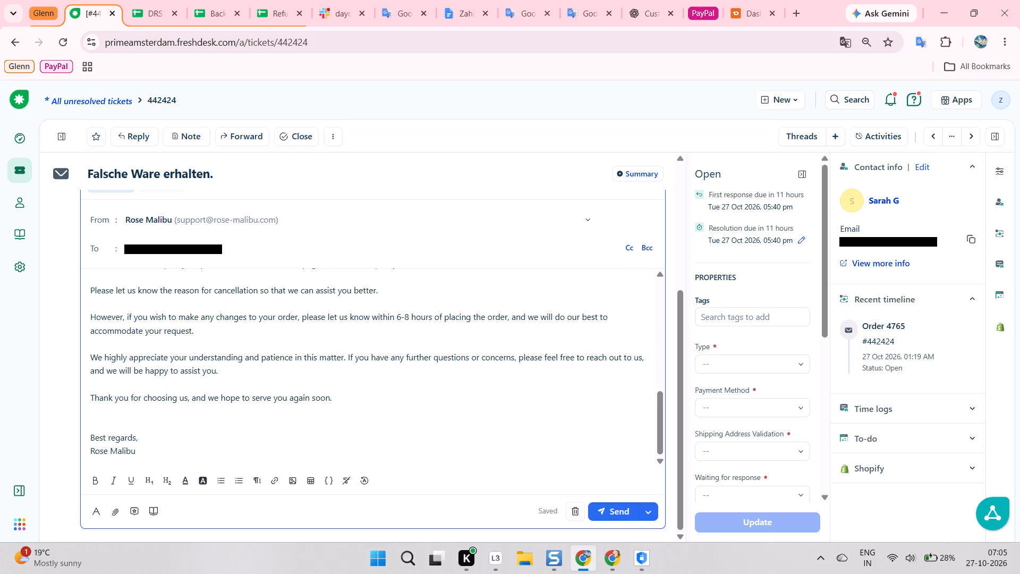
{"action": "key", "text": "BackSpace"}
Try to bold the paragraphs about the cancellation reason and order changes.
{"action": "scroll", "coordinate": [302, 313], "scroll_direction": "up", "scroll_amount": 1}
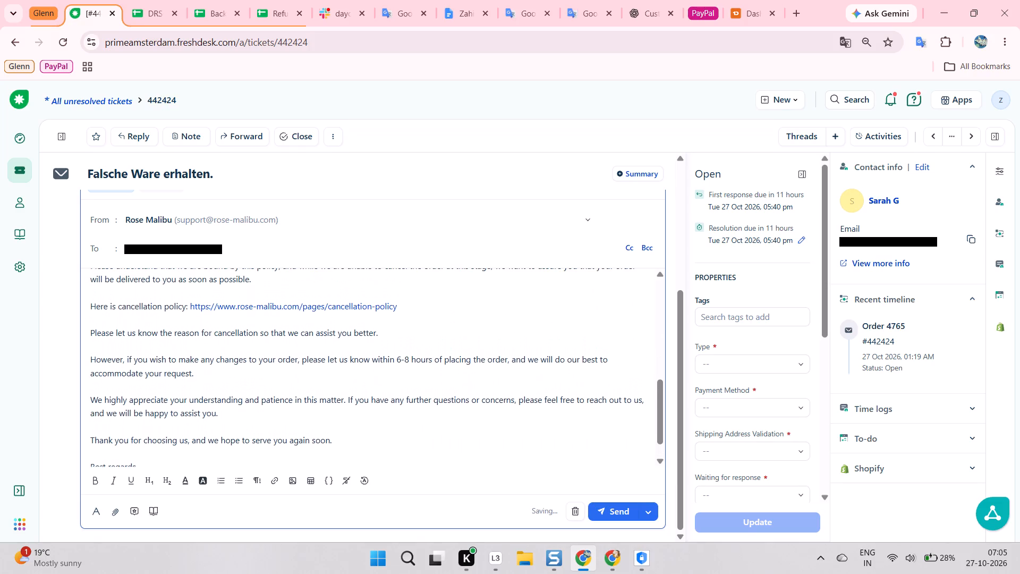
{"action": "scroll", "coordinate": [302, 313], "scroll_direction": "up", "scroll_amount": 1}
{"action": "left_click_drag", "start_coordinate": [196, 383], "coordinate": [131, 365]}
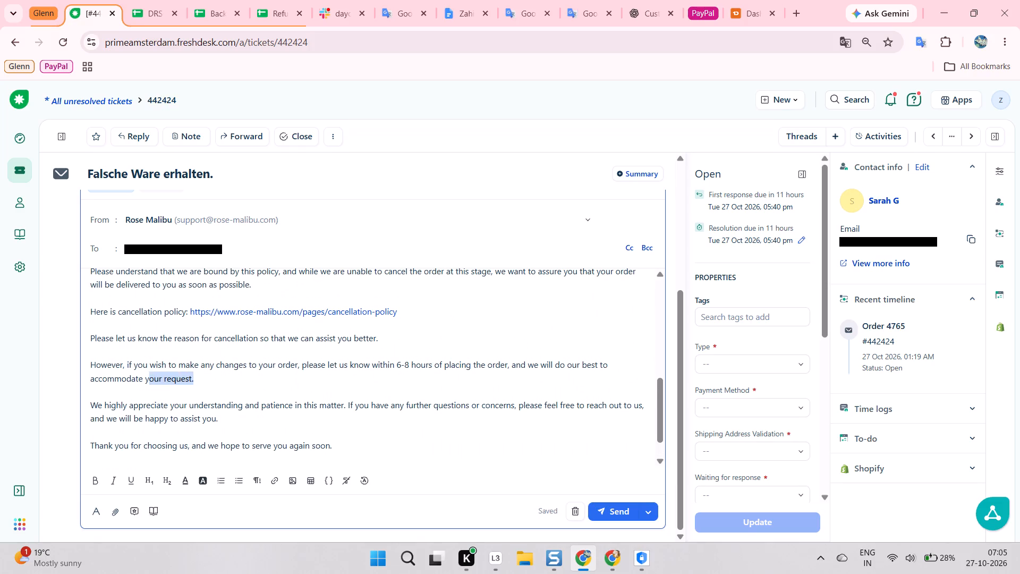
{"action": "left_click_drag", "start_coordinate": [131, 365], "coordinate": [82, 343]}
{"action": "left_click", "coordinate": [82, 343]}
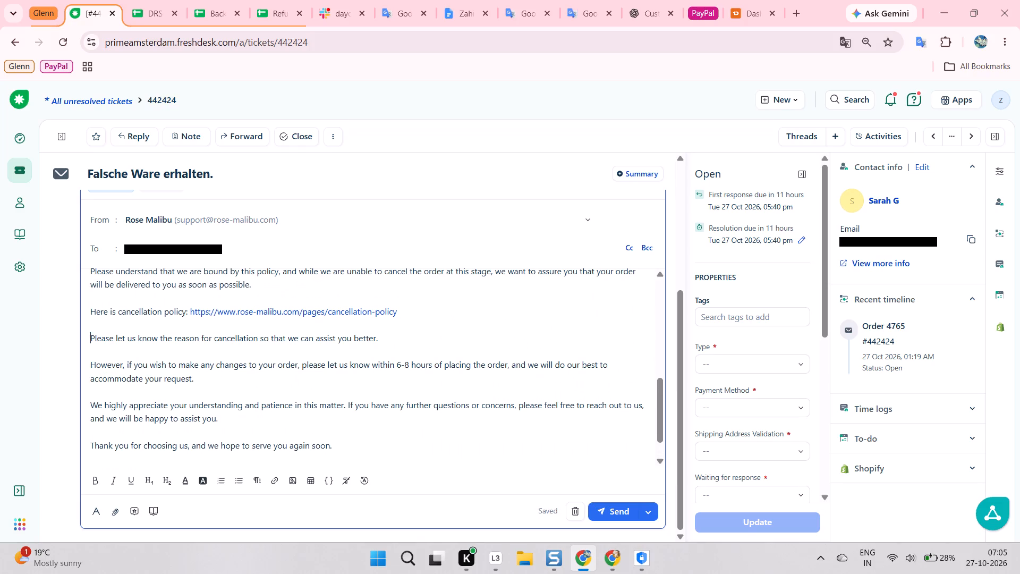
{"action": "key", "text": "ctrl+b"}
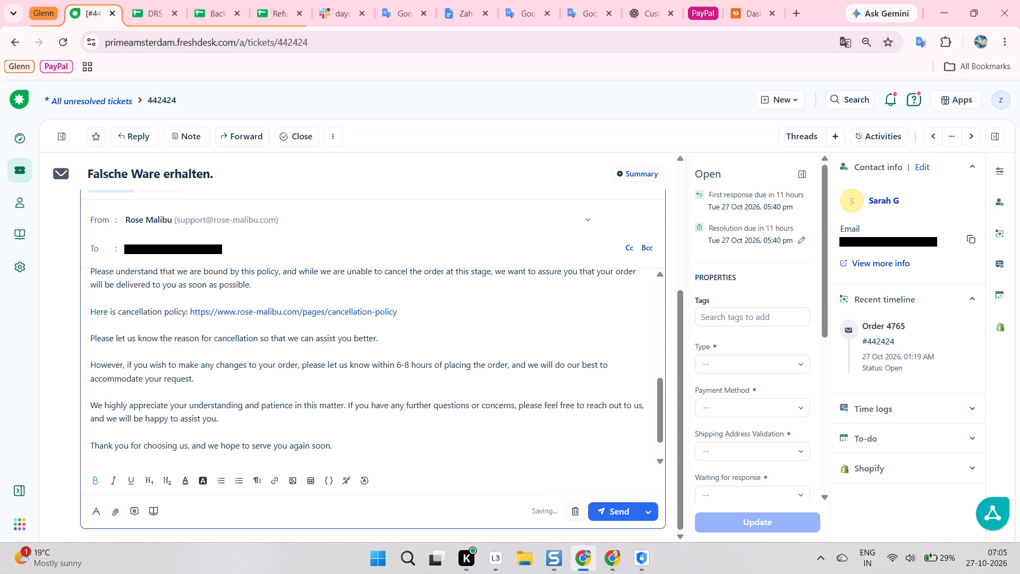
Bold the paragraph asking for the cancellation reason and the one about requesting changes within 6-8 hours.
{"action": "scroll", "coordinate": [220, 360], "scroll_direction": "down", "scroll_amount": 4}
{"action": "scroll", "coordinate": [220, 360], "scroll_direction": "up", "scroll_amount": 7}
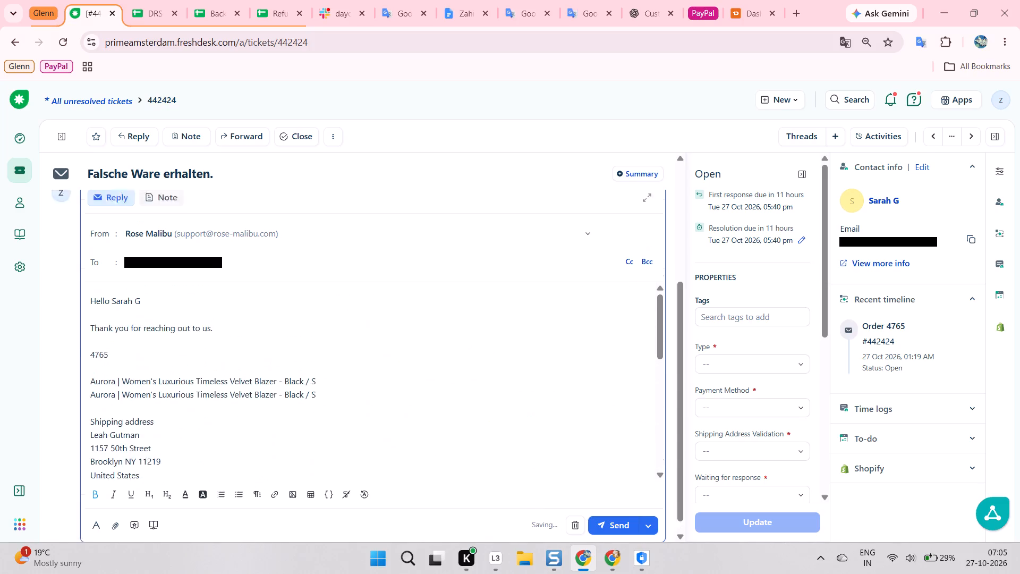
{"action": "scroll", "coordinate": [220, 360], "scroll_direction": "up", "scroll_amount": 1}
{"action": "scroll", "coordinate": [220, 360], "scroll_direction": "down", "scroll_amount": 9}
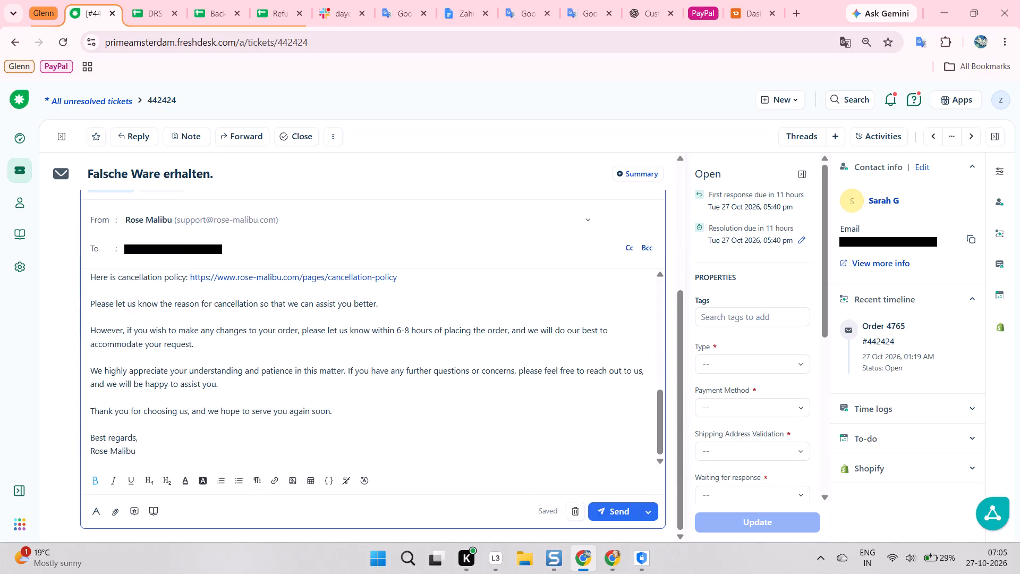
{"action": "left_click", "coordinate": [207, 342]}
{"action": "left_click_drag", "start_coordinate": [207, 342], "coordinate": [91, 312]}
{"action": "left_click", "coordinate": [223, 357]}
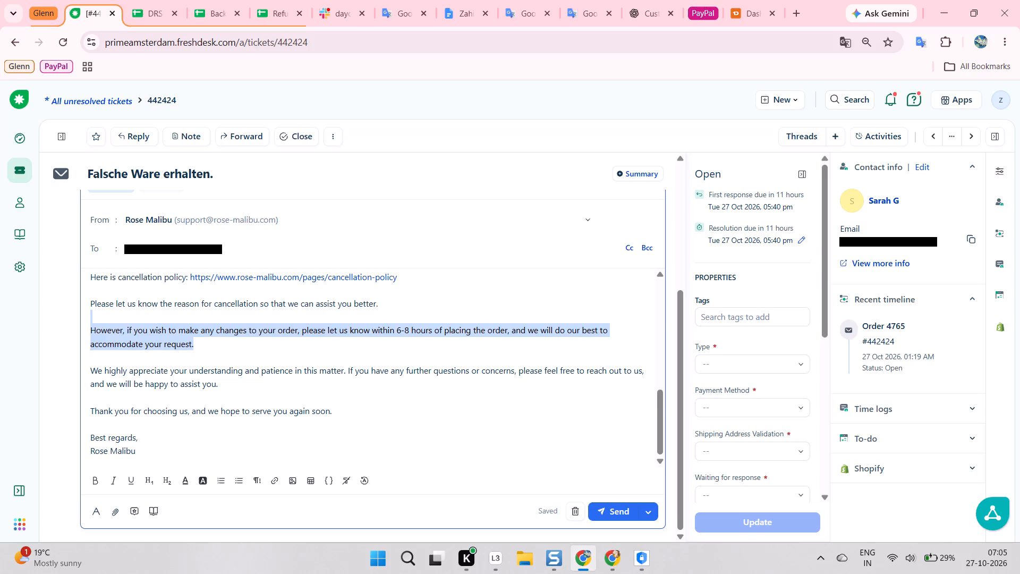
{"action": "left_click_drag", "start_coordinate": [223, 344], "coordinate": [83, 314]}
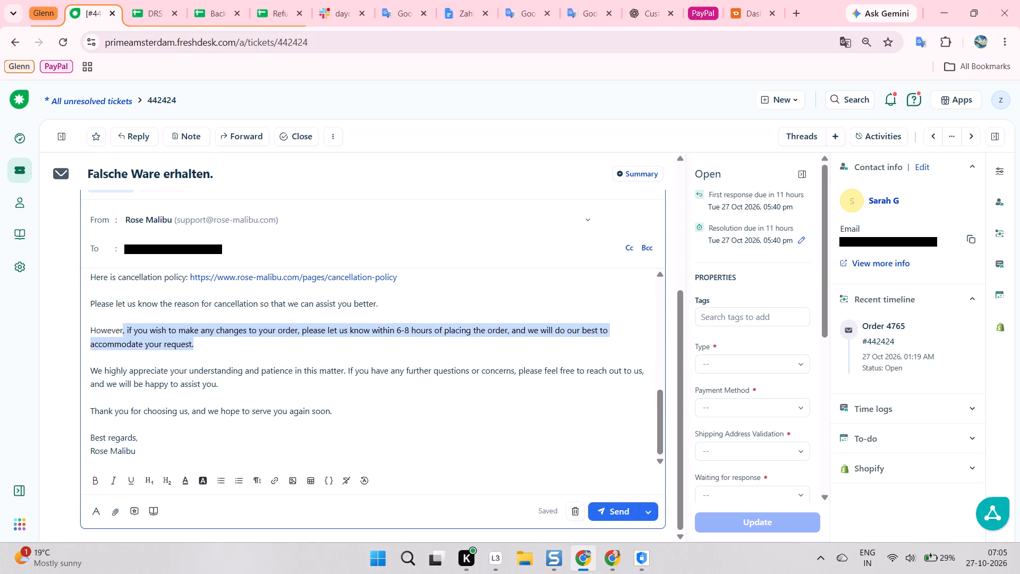
{"action": "left_click_drag", "start_coordinate": [83, 314], "coordinate": [72, 297]}
{"action": "key", "text": "ctrl+b"}
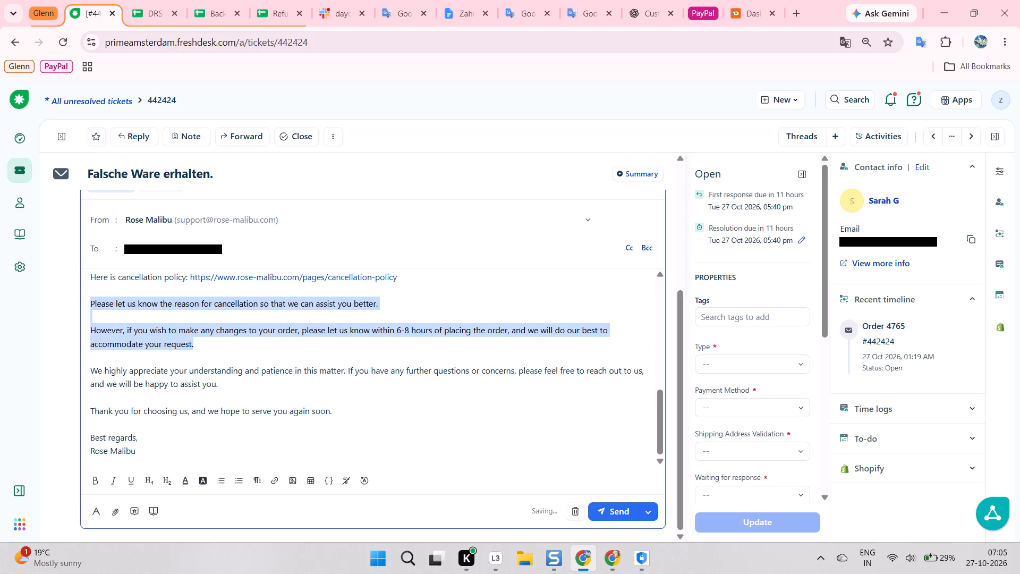
{"action": "key", "text": "ctrl+b"}
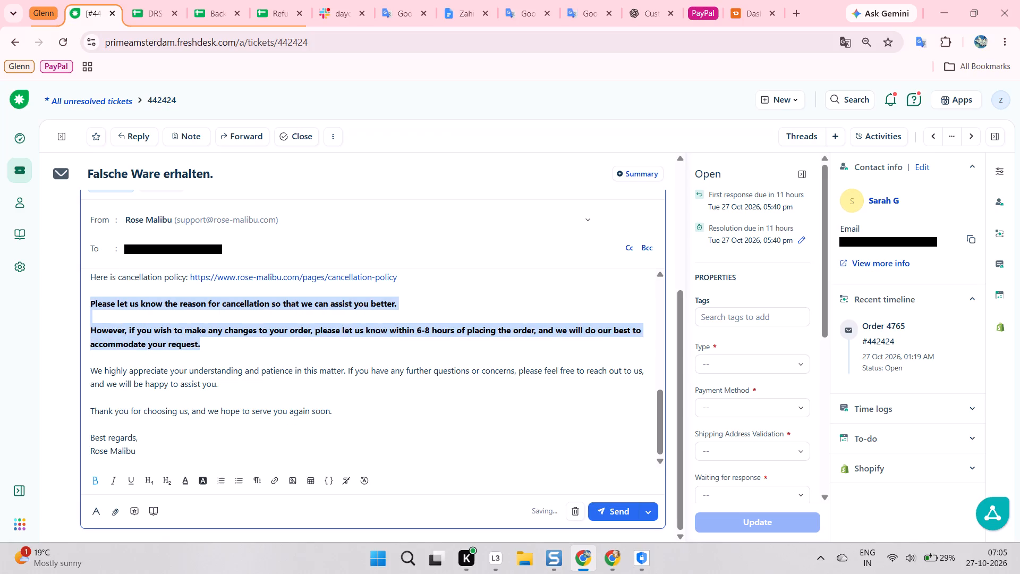
{"action": "scroll", "coordinate": [274, 351], "scroll_direction": "up", "scroll_amount": 5}
{"action": "left_click_drag", "start_coordinate": [176, 408], "coordinate": [168, 406]}
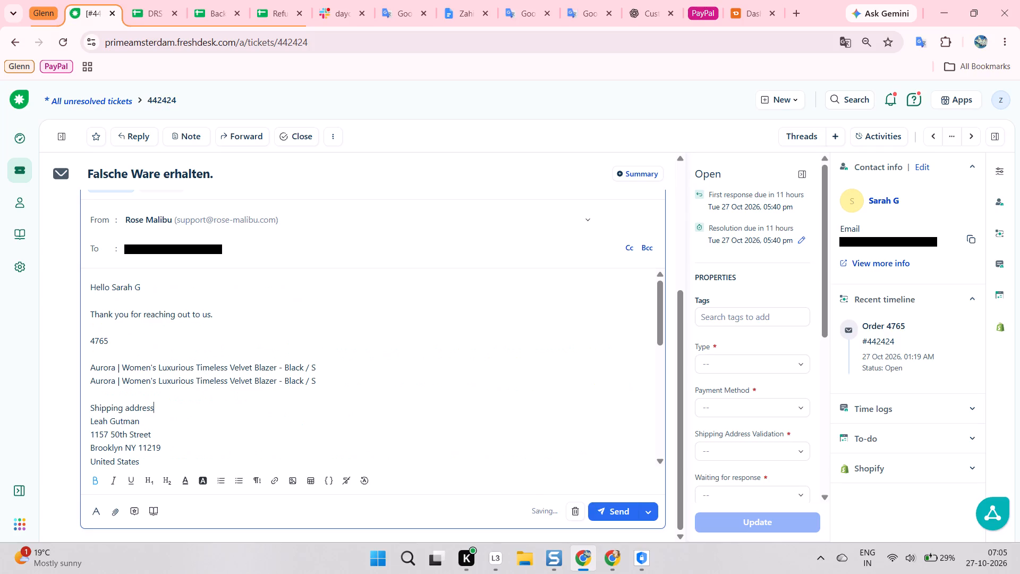
{"action": "left_click_drag", "start_coordinate": [168, 406], "coordinate": [90, 335]}
{"action": "key", "text": "ctrl+b"}
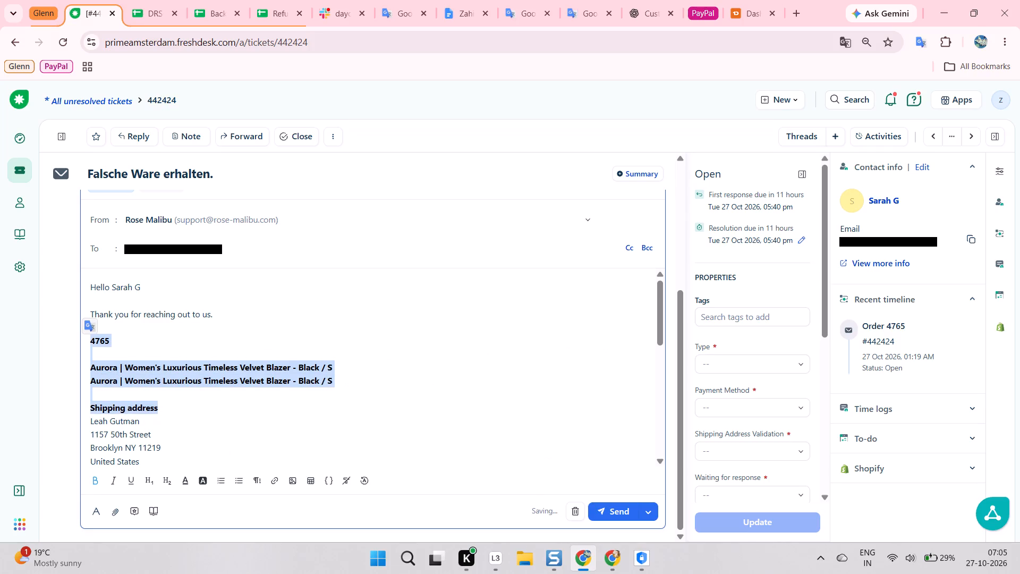
{"action": "key", "text": "alt+Tab"}
{"action": "scroll", "coordinate": [665, 254], "scroll_direction": "up", "scroll_amount": 2}
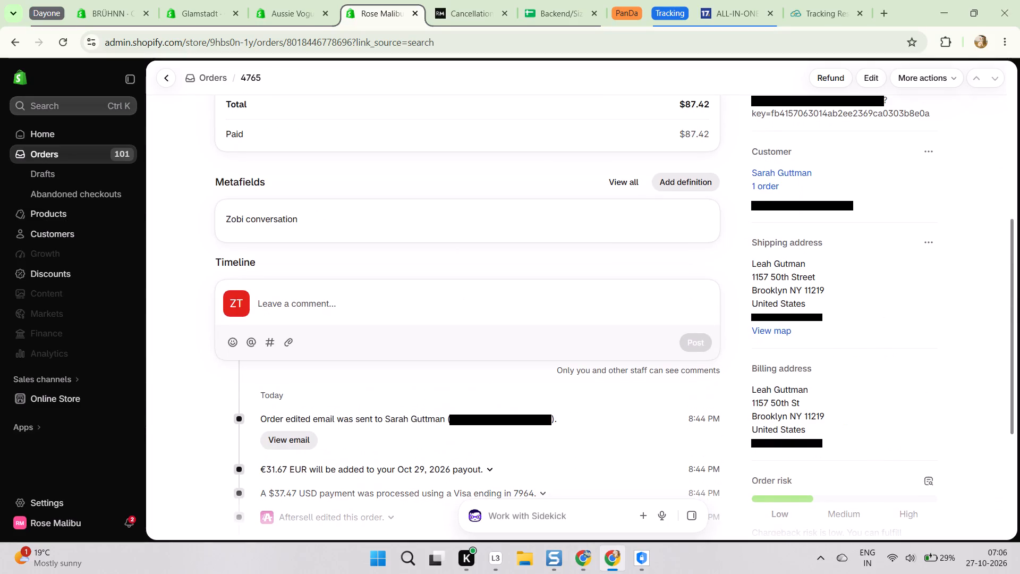
{"action": "key", "text": "alt+Tab"}
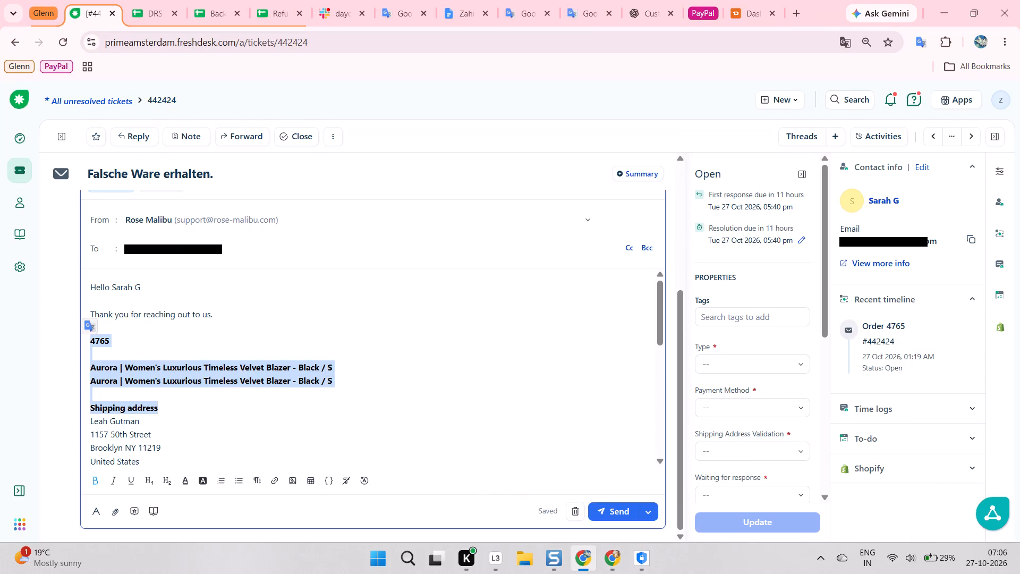
{"action": "left_click", "coordinate": [193, 290]}
{"action": "key", "text": "BackSpace"}
{"action": "key", "text": "BackSpace"}
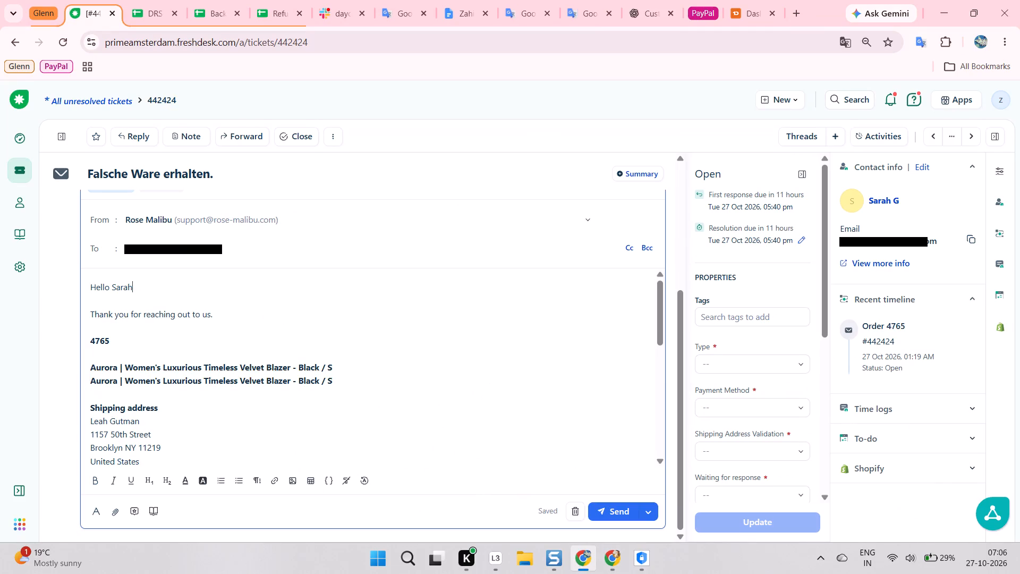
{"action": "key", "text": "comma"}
{"action": "scroll", "coordinate": [521, 347], "scroll_direction": "down", "scroll_amount": 7}
{"action": "left_click", "coordinate": [610, 509]}
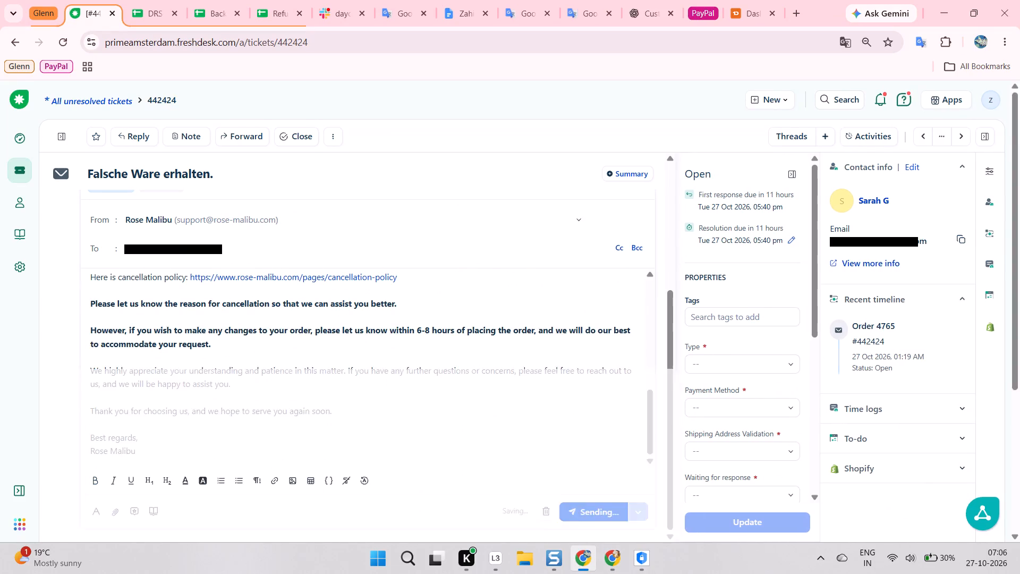
{"action": "left_click", "coordinate": [733, 371]}
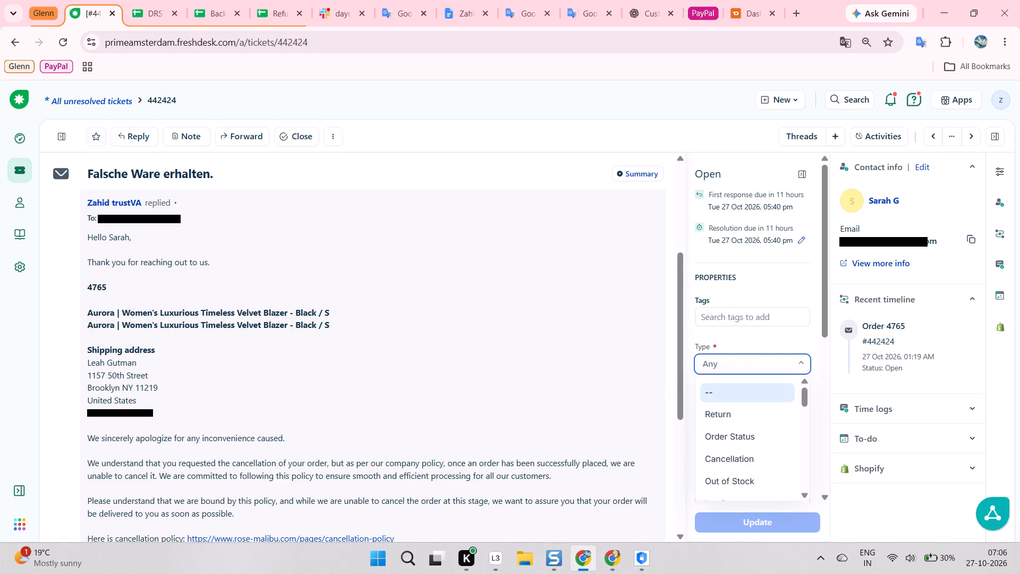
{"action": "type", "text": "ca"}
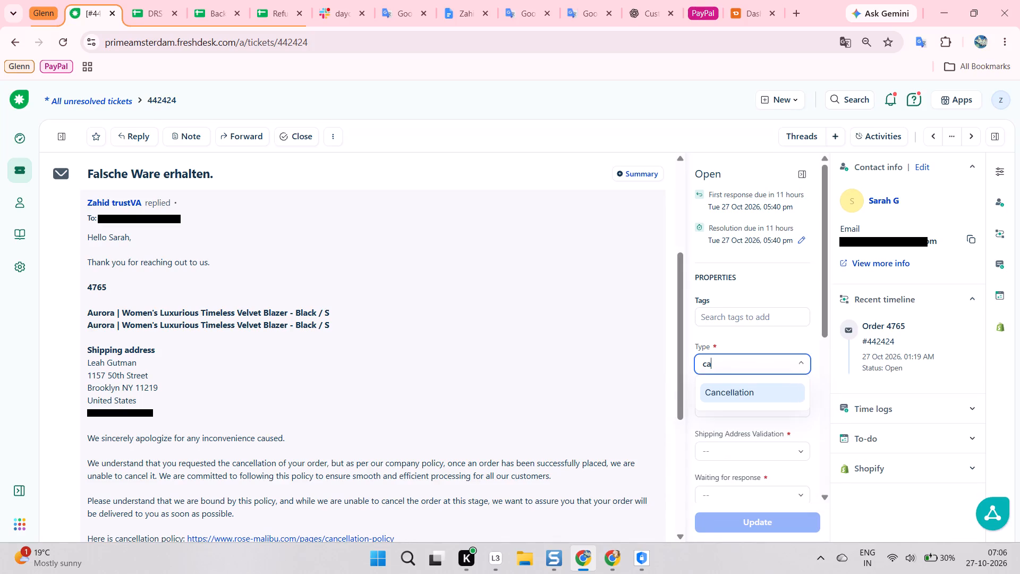
{"action": "left_click", "coordinate": [719, 392]}
{"action": "key", "text": "alt+Tab"}
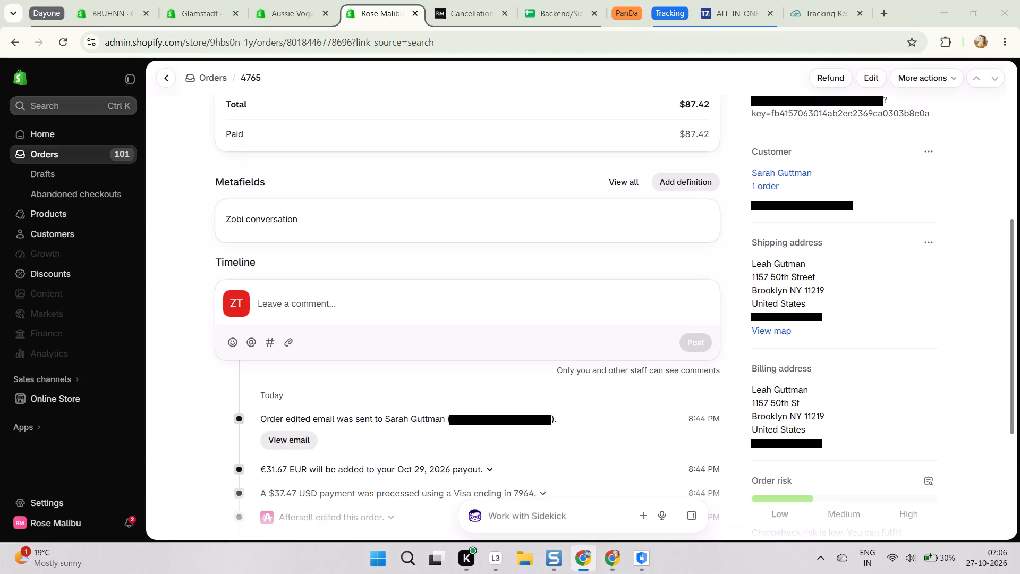
{"action": "scroll", "coordinate": [719, 392], "scroll_direction": "down", "scroll_amount": 4}
{"action": "key", "text": "alt+Tab"}
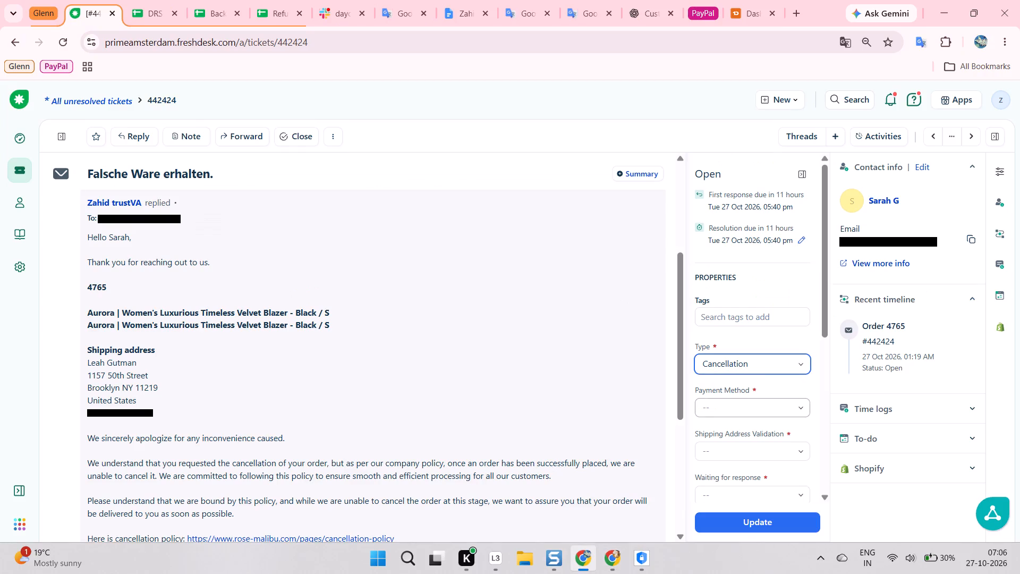
{"action": "key", "text": "Tab"}
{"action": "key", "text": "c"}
{"action": "key", "text": "Tab"}
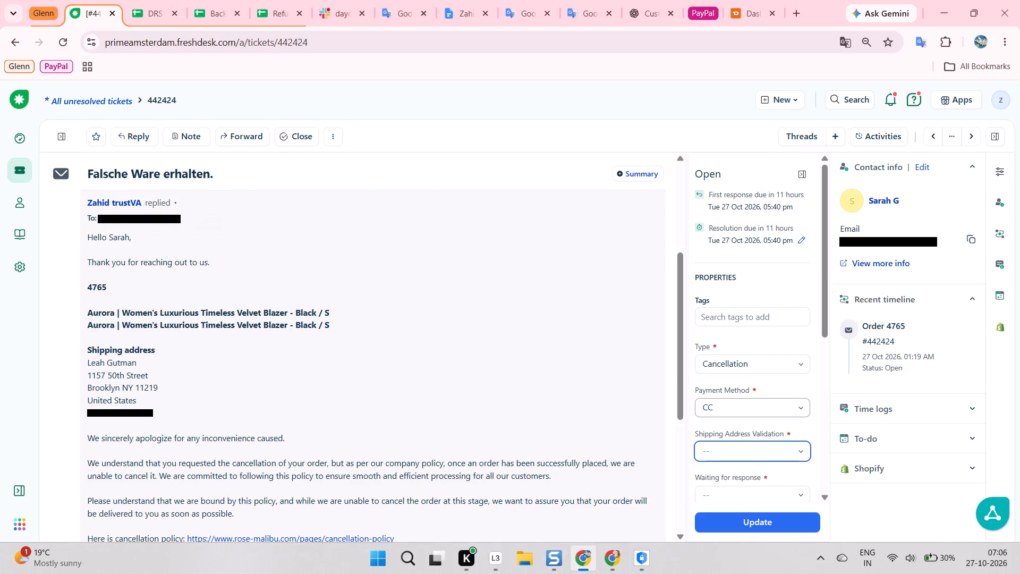
Set Shipping Address Validation to Verified & Correct, Waiting for response to N/A and Marketing/PayPal to No.
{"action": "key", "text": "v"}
{"action": "key", "text": "Tab"}
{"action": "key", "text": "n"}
{"action": "key", "text": "Tab"}
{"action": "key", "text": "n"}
{"action": "key", "text": "Tab"}
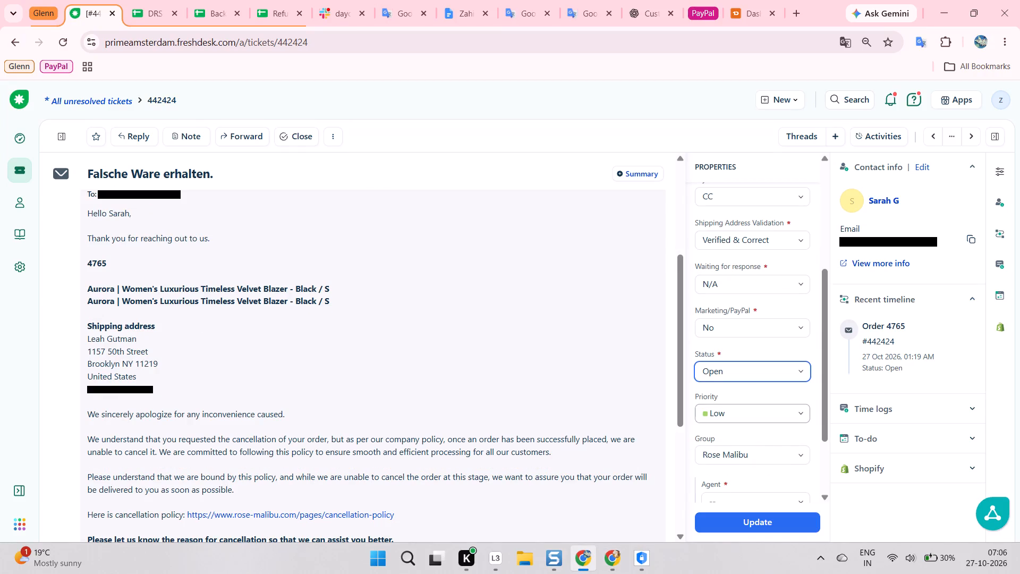
Set the status to Resolved, assign the ticket to agent Zahid trustVA and save the properties.
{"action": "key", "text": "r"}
{"action": "key", "text": "Tab"}
{"action": "key", "text": "Tab"}
{"action": "key", "text": "Tab"}
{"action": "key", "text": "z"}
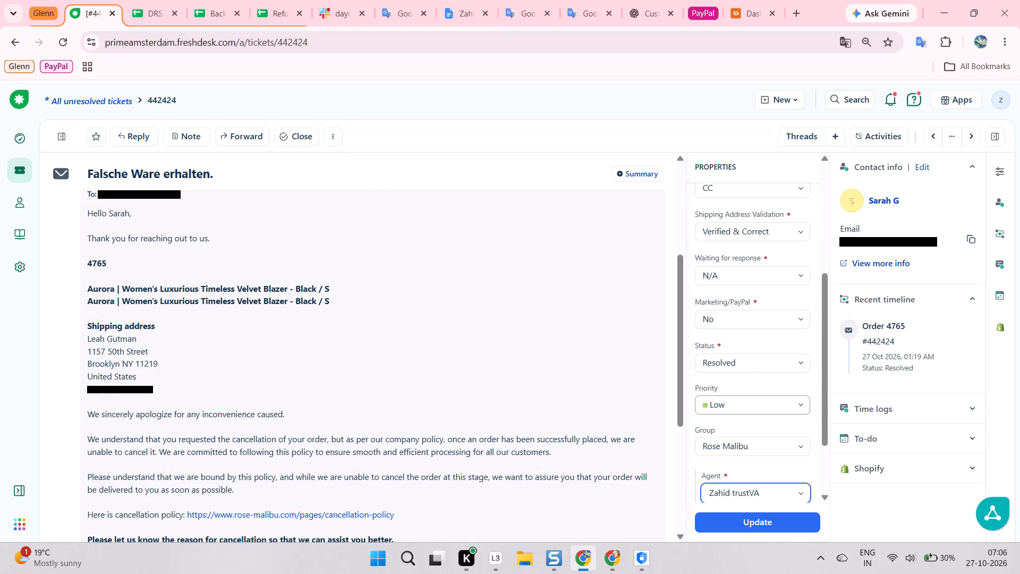
{"action": "key", "text": "Tab"}
{"action": "key", "text": "Tab"}
{"action": "key", "text": "Return"}
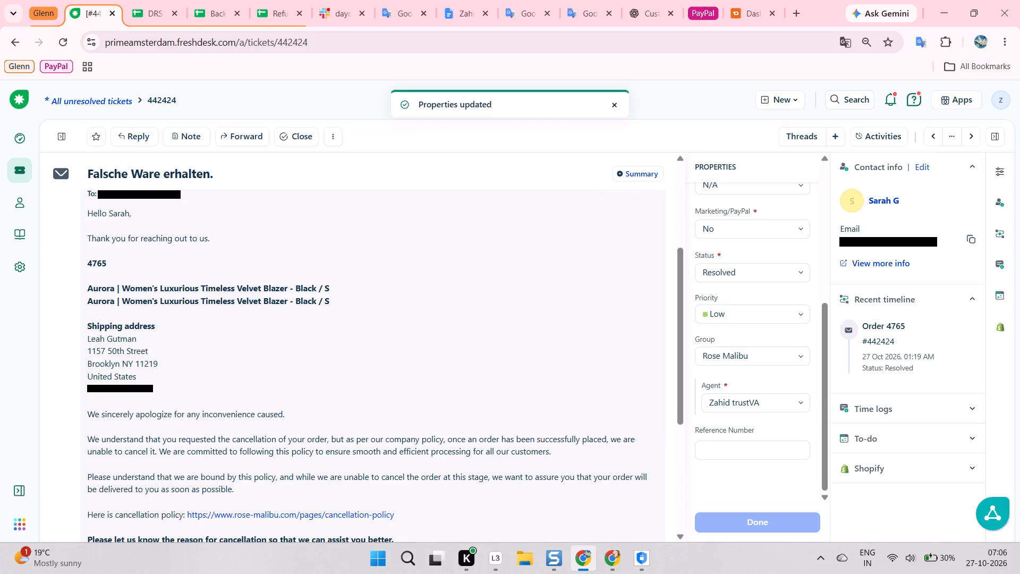
{"action": "triple_click", "coordinate": [150, 104]}
{"action": "key", "text": "ctrl+c"}
{"action": "key", "text": "ctrl+c"}
{"action": "left_click", "coordinate": [135, 21]}
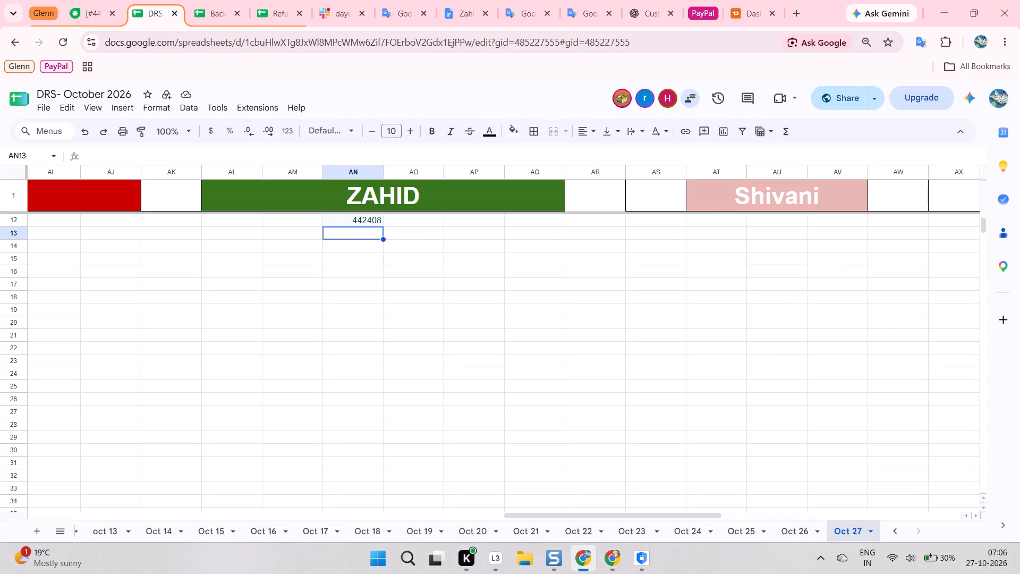
{"action": "key", "text": "ctrl+v"}
{"action": "left_click", "coordinate": [345, 246]}
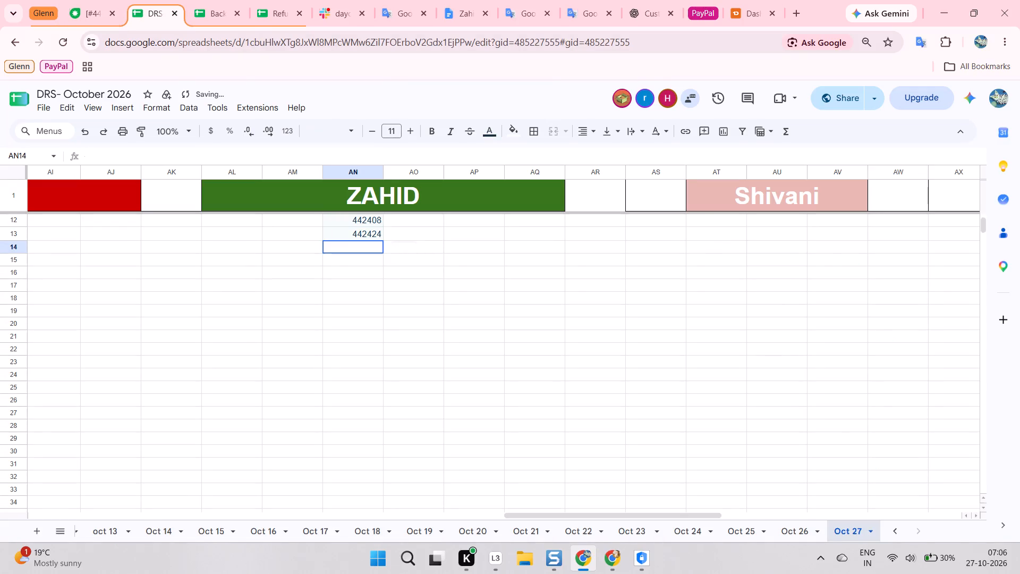
On Freshdesk ticket 442427, set Type, Payment Method and Shipping Address Validation to NA, Waiting for response to N/A and Marketing/PayPal to No.
{"action": "left_click", "coordinate": [112, 2]}
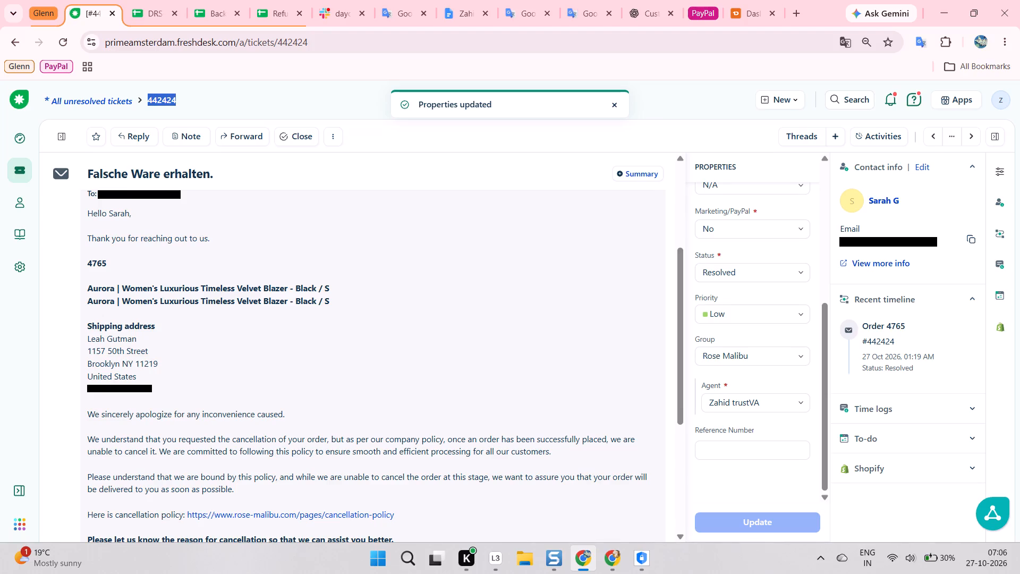
{"action": "left_click", "coordinate": [435, 334]}
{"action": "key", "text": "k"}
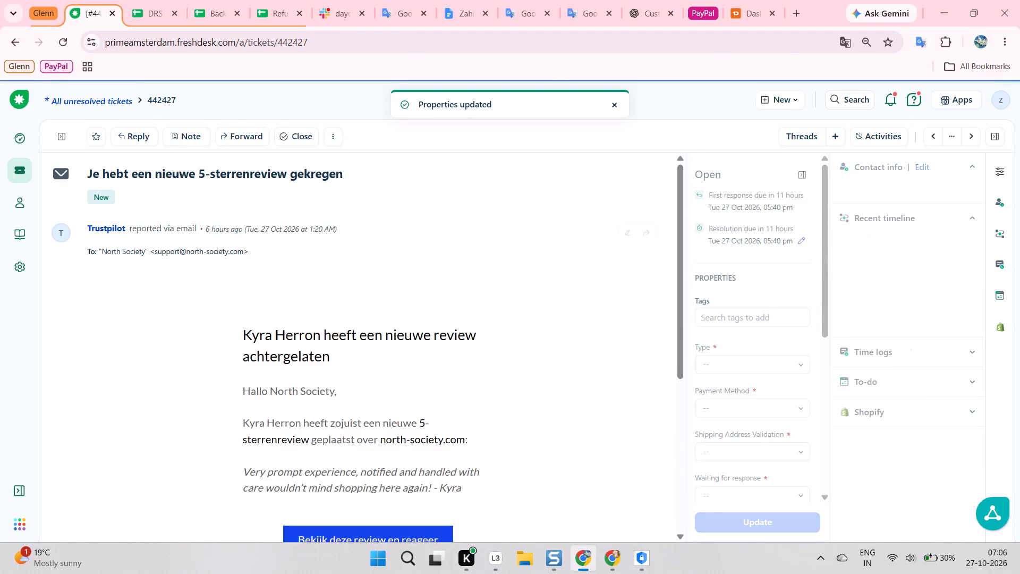
{"action": "scroll", "coordinate": [435, 334], "scroll_direction": "down", "scroll_amount": 1}
{"action": "scroll", "coordinate": [435, 334], "scroll_direction": "up", "scroll_amount": 4}
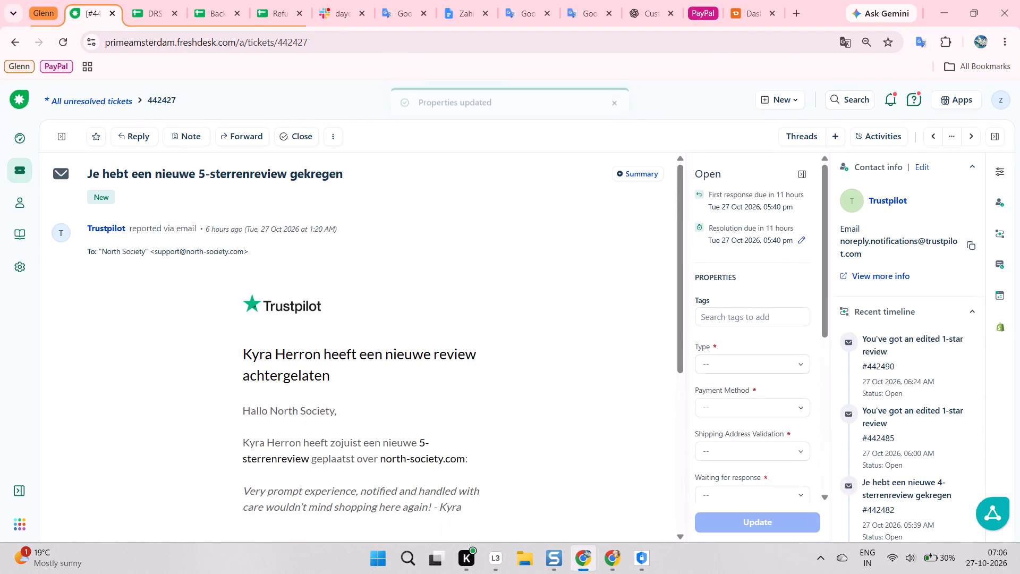
{"action": "left_click", "coordinate": [726, 361]}
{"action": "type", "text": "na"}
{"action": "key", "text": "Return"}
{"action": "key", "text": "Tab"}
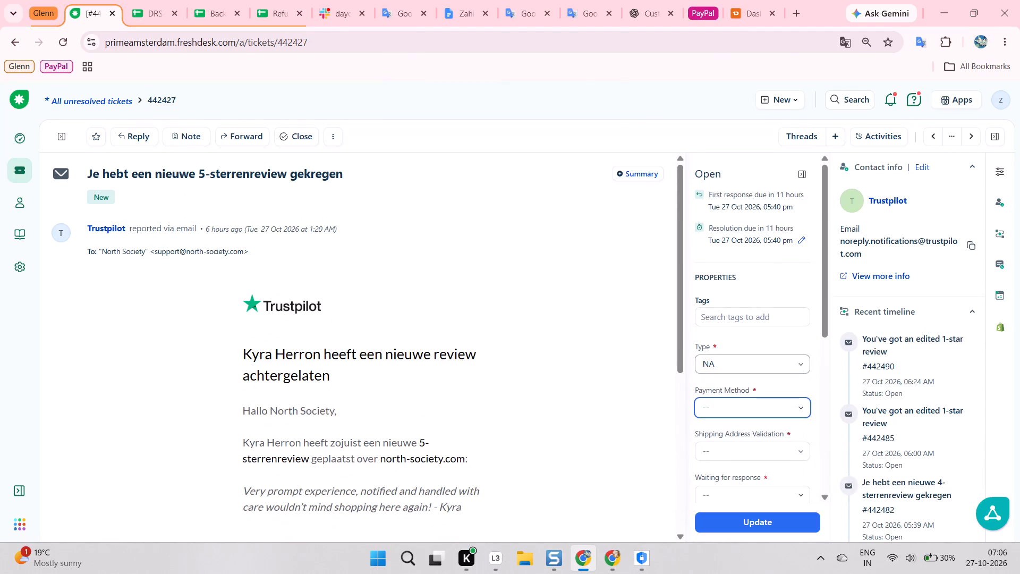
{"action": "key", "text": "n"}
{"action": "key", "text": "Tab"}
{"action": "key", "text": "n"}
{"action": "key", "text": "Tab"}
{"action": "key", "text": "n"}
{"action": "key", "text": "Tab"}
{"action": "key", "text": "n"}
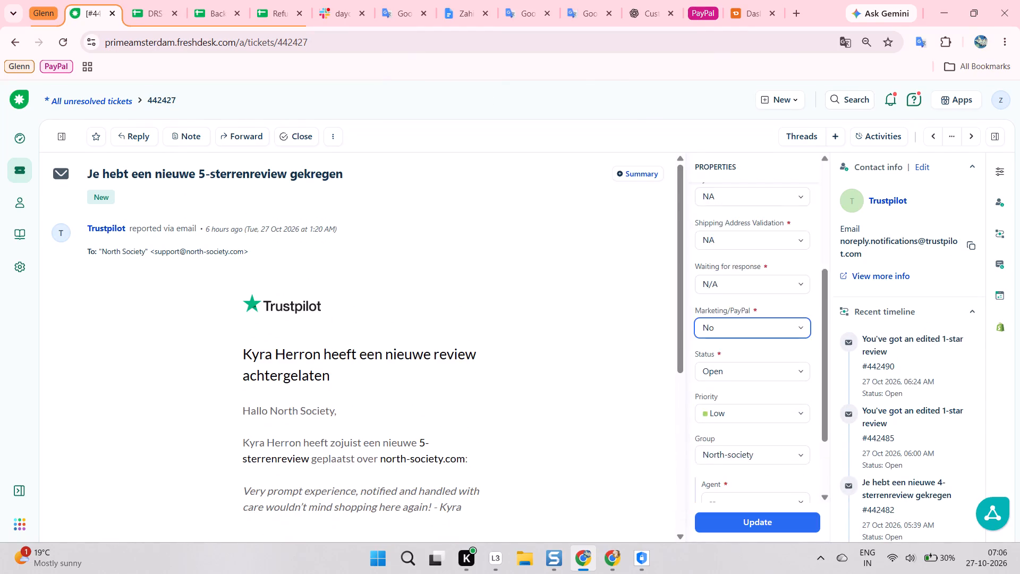
Set ticket 442427's status to Resolved, assign it to Zahid trustVA and save the properties.
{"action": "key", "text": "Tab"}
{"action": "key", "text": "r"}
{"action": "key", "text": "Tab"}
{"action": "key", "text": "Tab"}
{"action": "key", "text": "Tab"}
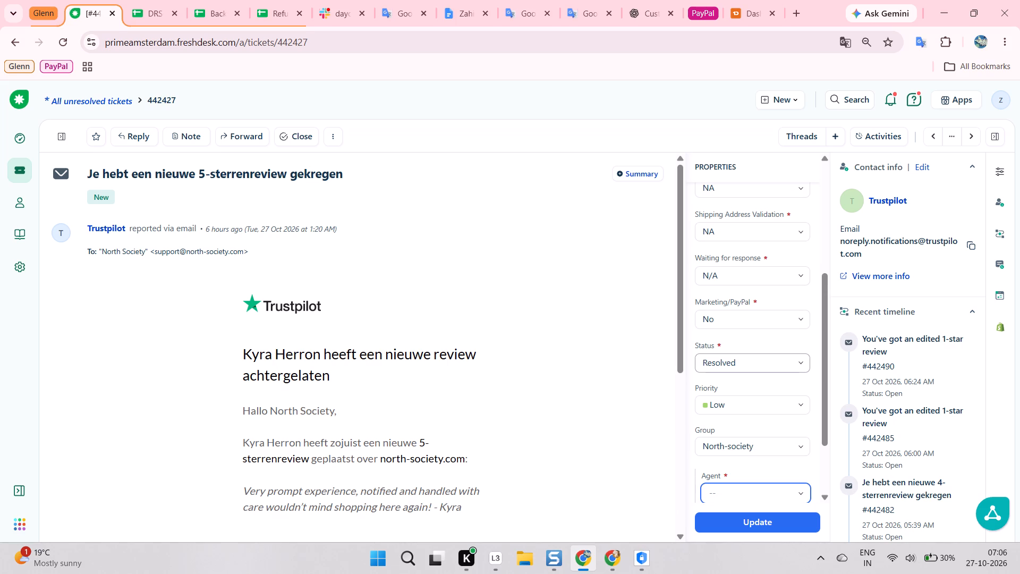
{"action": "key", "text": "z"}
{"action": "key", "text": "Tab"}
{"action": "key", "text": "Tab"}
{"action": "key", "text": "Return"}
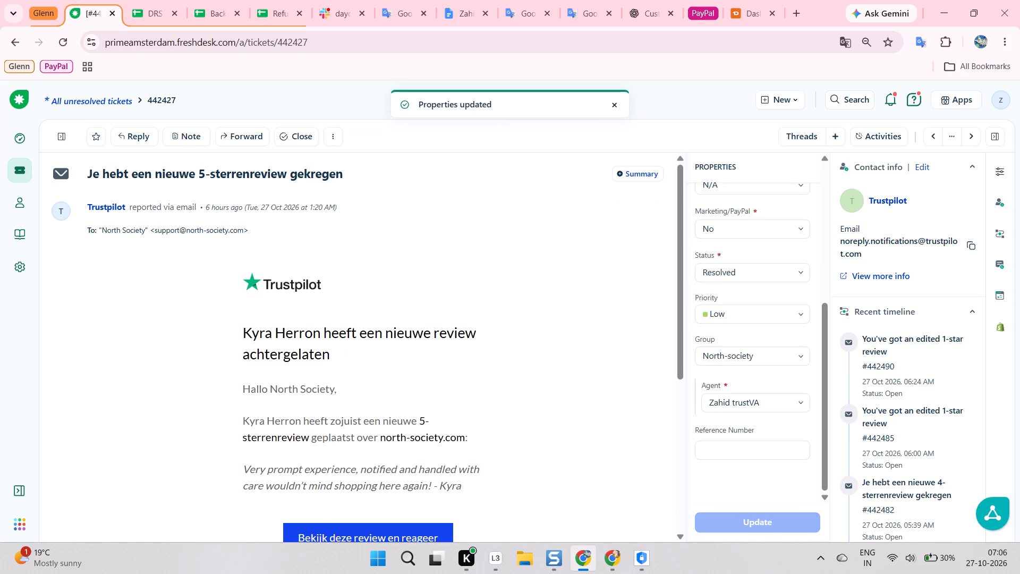
{"action": "left_click", "coordinate": [420, 217]}
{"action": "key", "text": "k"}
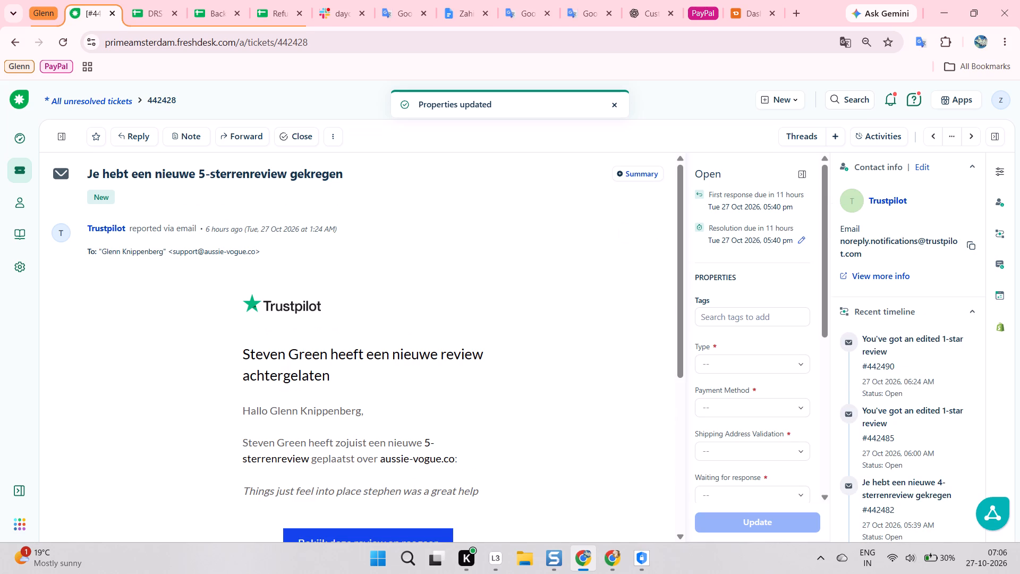
{"action": "left_click", "coordinate": [752, 365]}
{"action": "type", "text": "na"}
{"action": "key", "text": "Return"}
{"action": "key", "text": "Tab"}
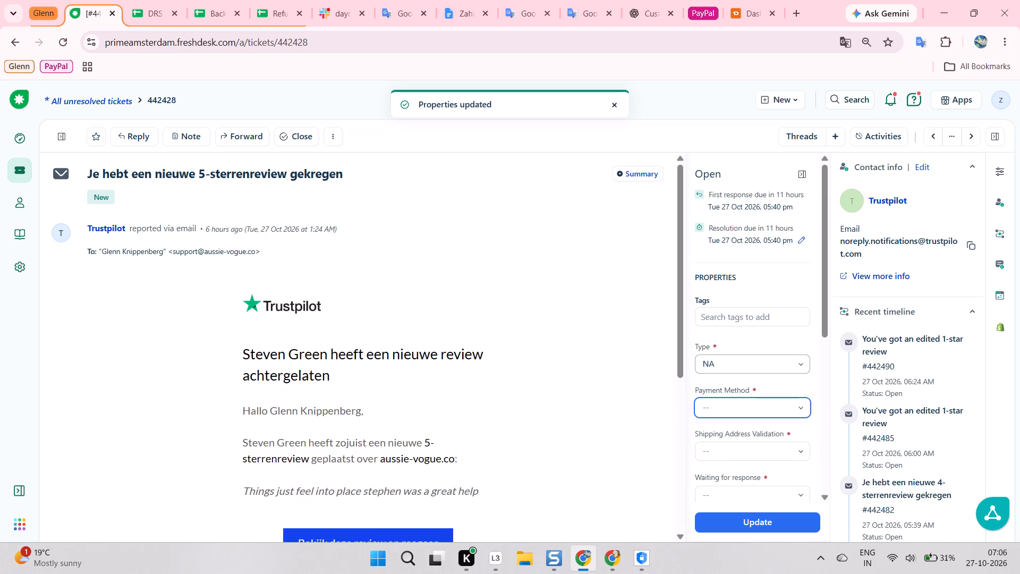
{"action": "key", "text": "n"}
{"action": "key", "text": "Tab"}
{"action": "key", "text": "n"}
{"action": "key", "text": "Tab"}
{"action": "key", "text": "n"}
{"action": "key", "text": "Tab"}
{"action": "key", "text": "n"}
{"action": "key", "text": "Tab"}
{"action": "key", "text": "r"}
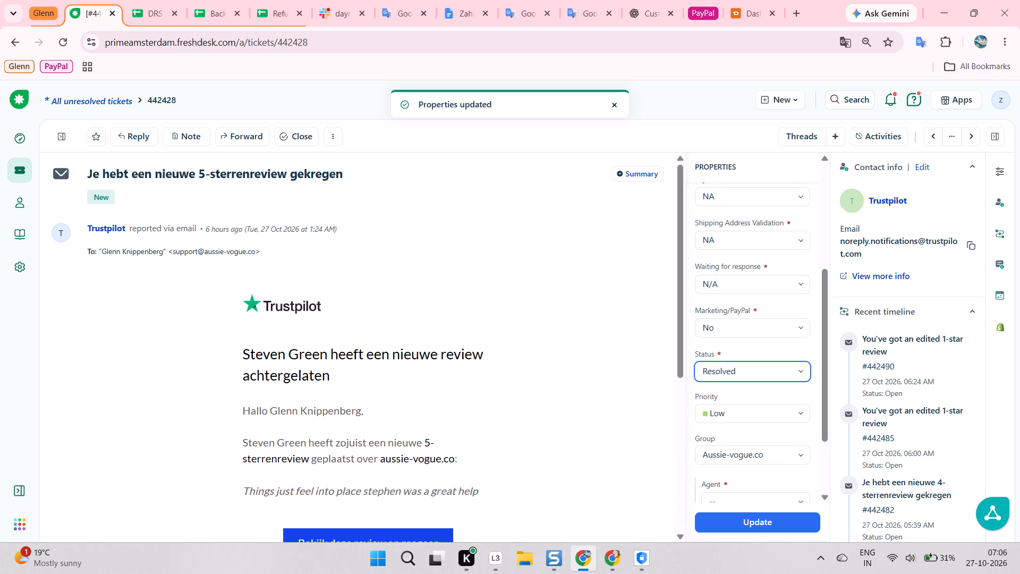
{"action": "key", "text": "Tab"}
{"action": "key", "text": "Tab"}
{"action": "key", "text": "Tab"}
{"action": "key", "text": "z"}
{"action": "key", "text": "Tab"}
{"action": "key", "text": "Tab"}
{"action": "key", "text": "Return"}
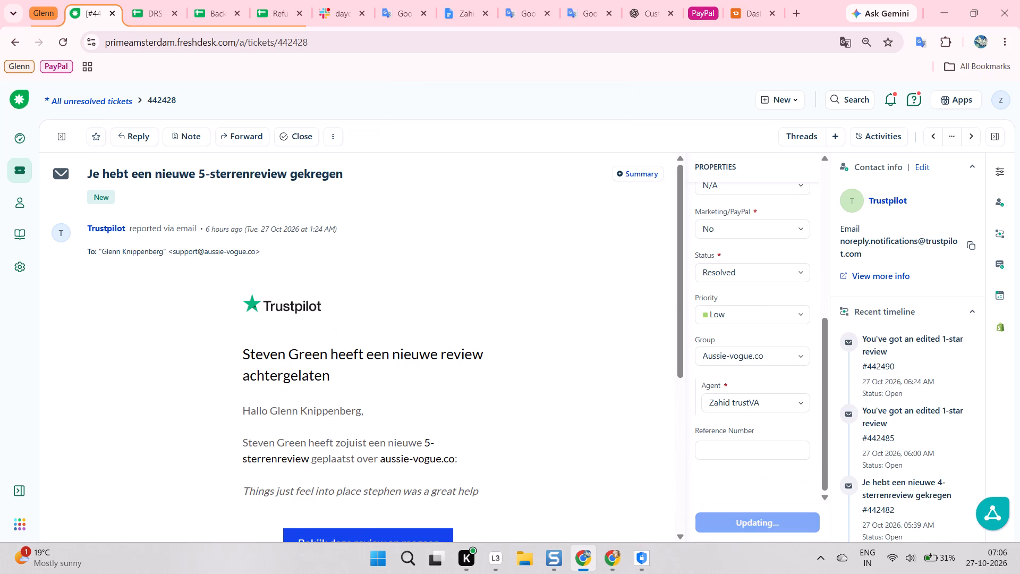
{"action": "left_click", "coordinate": [429, 204]}
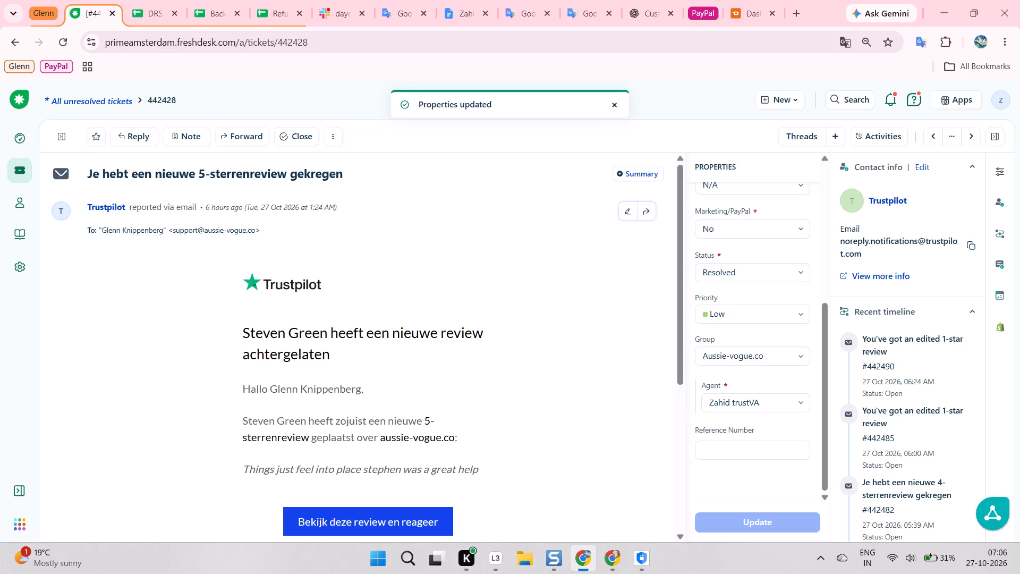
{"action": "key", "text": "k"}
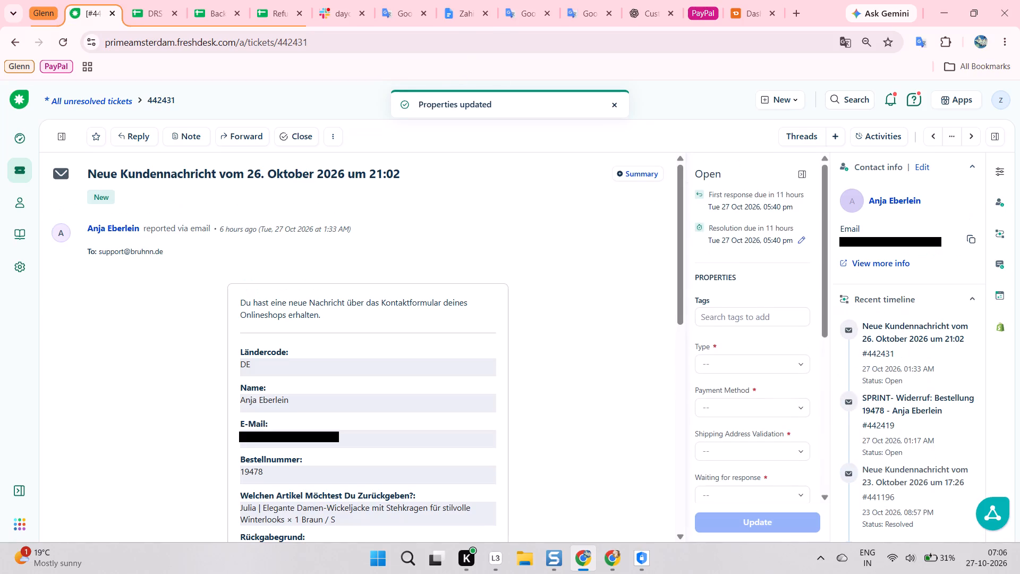
{"action": "scroll", "coordinate": [429, 204], "scroll_direction": "down", "scroll_amount": 4}
{"action": "scroll", "coordinate": [429, 204], "scroll_direction": "right", "scroll_amount": 1}
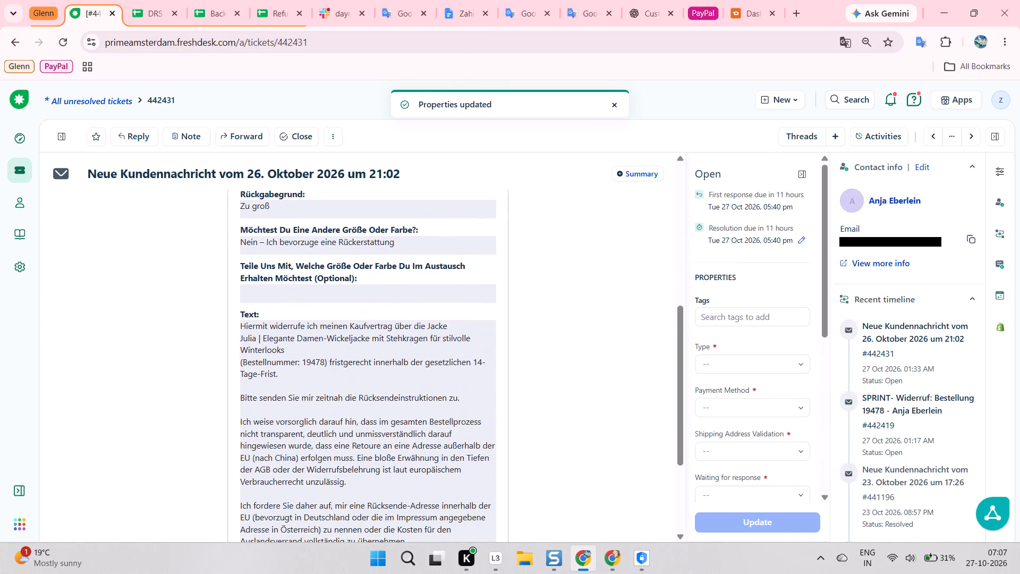
{"action": "left_click", "coordinate": [570, 309]}
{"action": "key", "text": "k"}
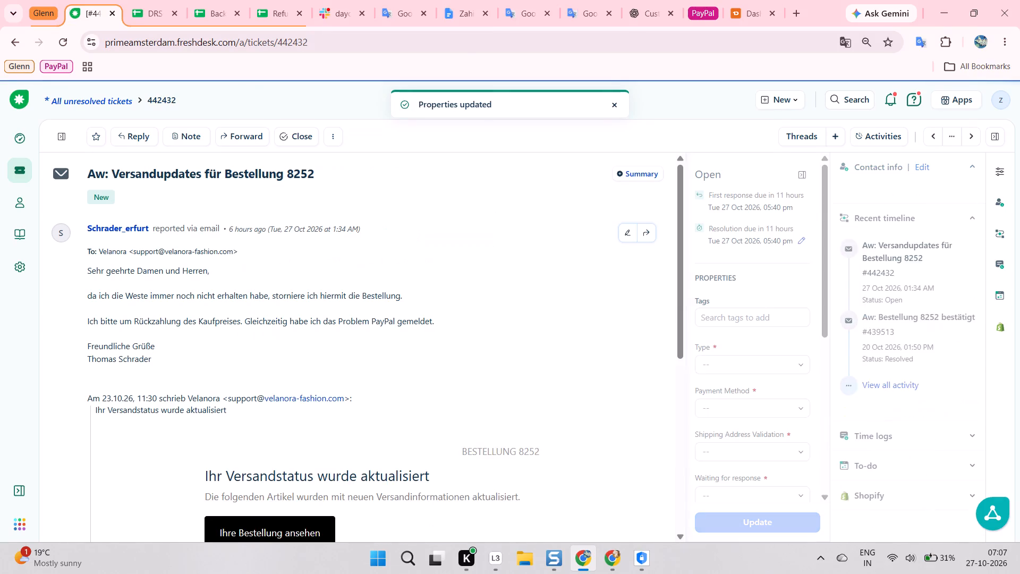
{"action": "scroll", "coordinate": [403, 258], "scroll_direction": "down", "scroll_amount": 5}
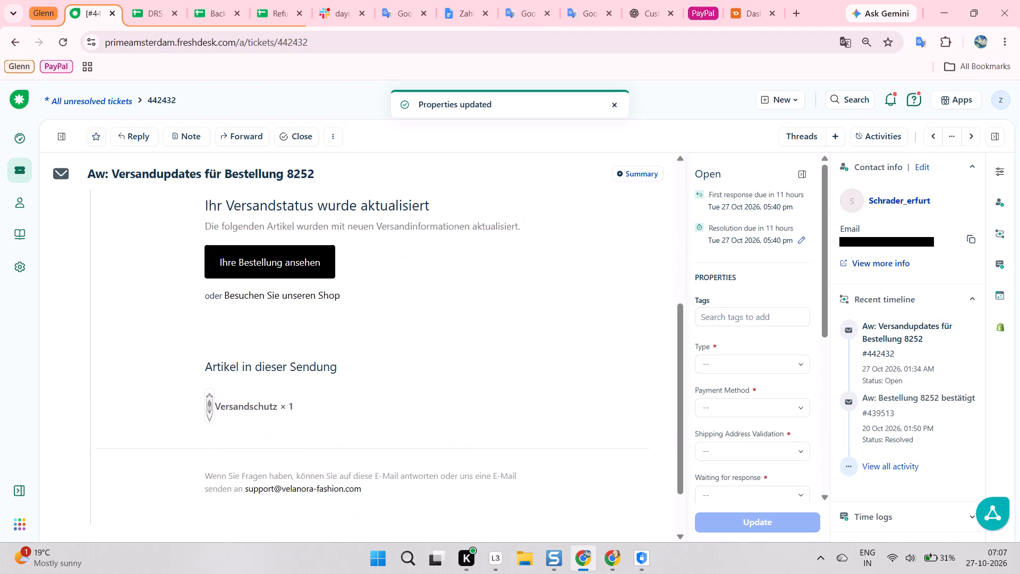
{"action": "scroll", "coordinate": [403, 258], "scroll_direction": "down", "scroll_amount": 4}
{"action": "scroll", "coordinate": [403, 258], "scroll_direction": "up", "scroll_amount": 8}
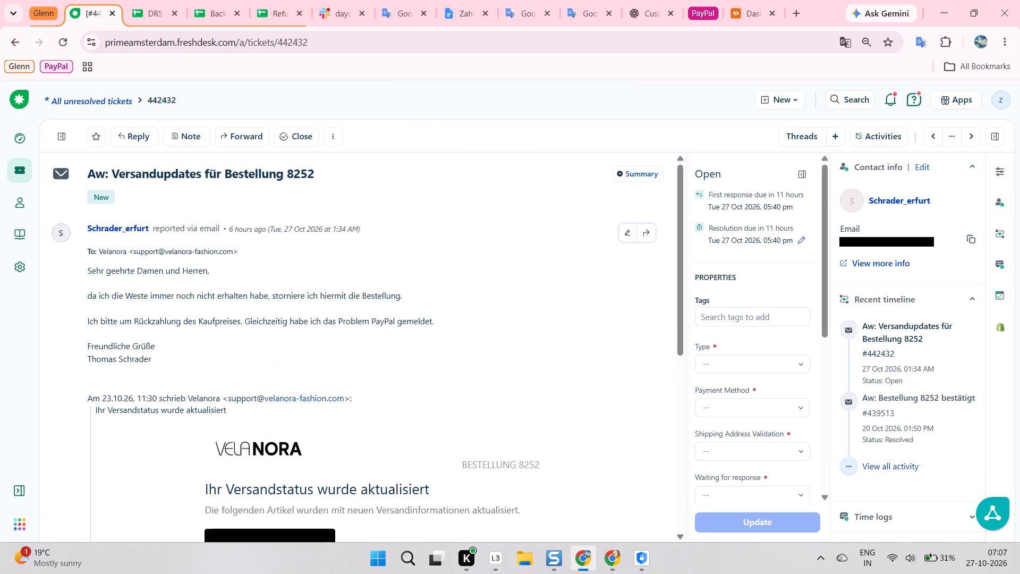
{"action": "right_click", "coordinate": [424, 239]}
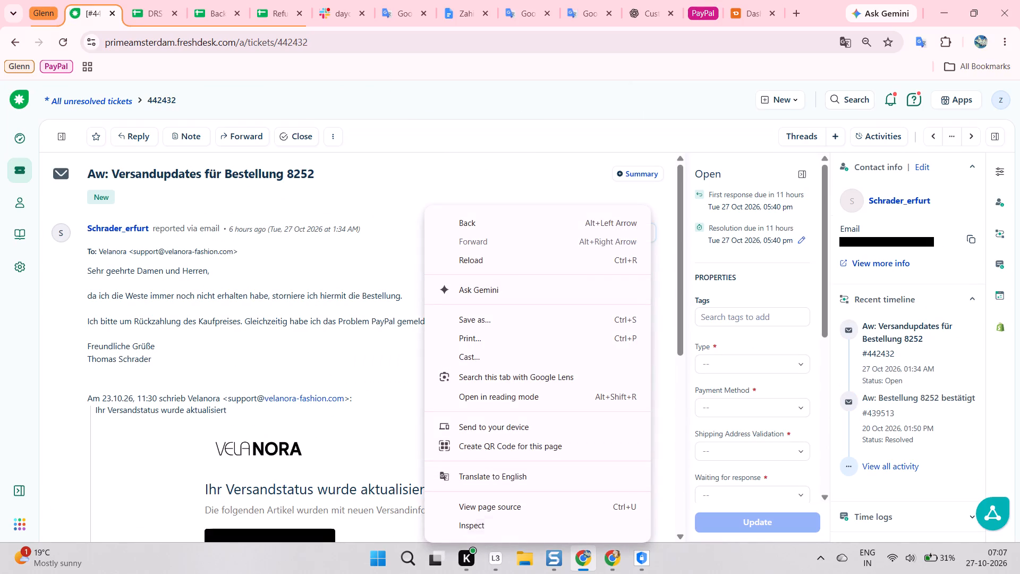
{"action": "left_click", "coordinate": [546, 478]}
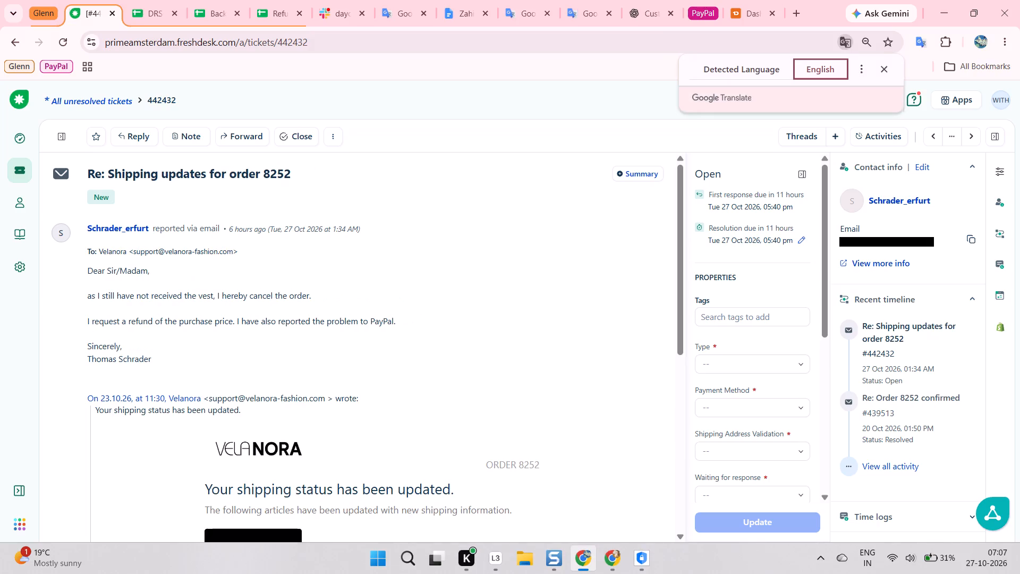
{"action": "left_click", "coordinate": [712, 78]}
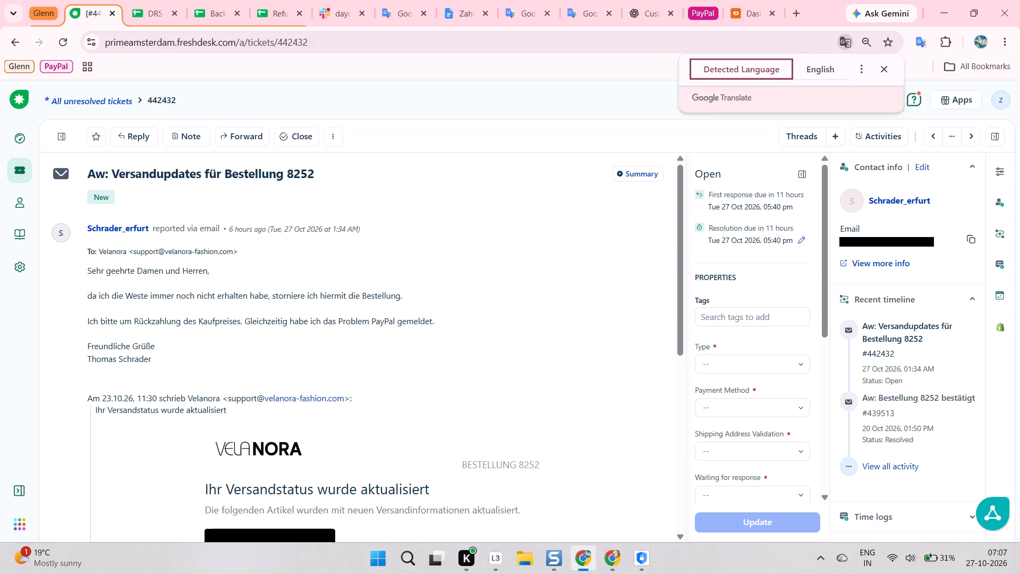
{"action": "left_click", "coordinate": [444, 240]}
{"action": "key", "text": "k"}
{"action": "scroll", "coordinate": [444, 240], "scroll_direction": "down", "scroll_amount": 1}
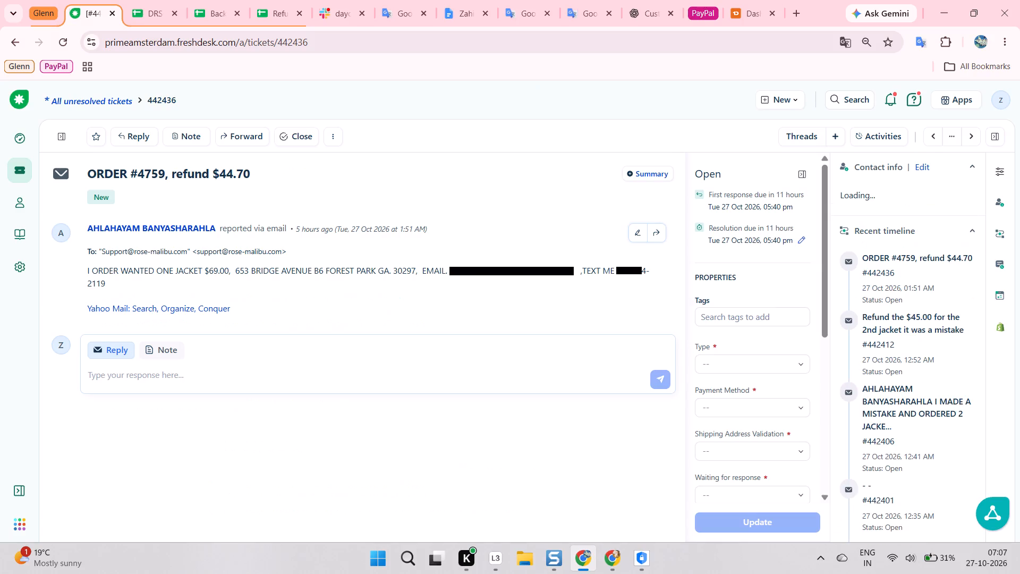
{"action": "scroll", "coordinate": [444, 240], "scroll_direction": "down", "scroll_amount": 1}
{"action": "left_click", "coordinate": [472, 230]}
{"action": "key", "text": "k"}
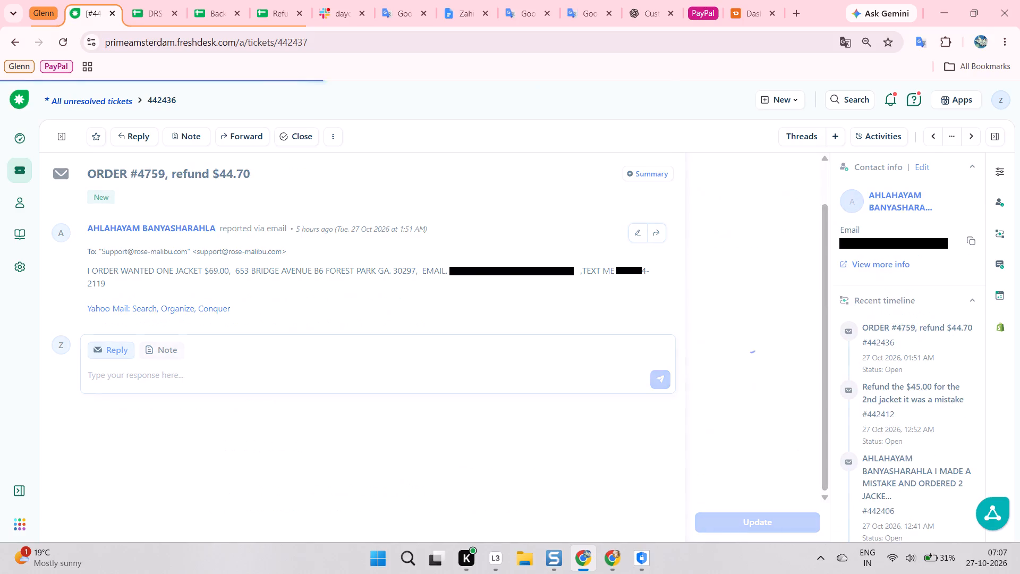
{"action": "scroll", "coordinate": [424, 263], "scroll_direction": "down", "scroll_amount": 4}
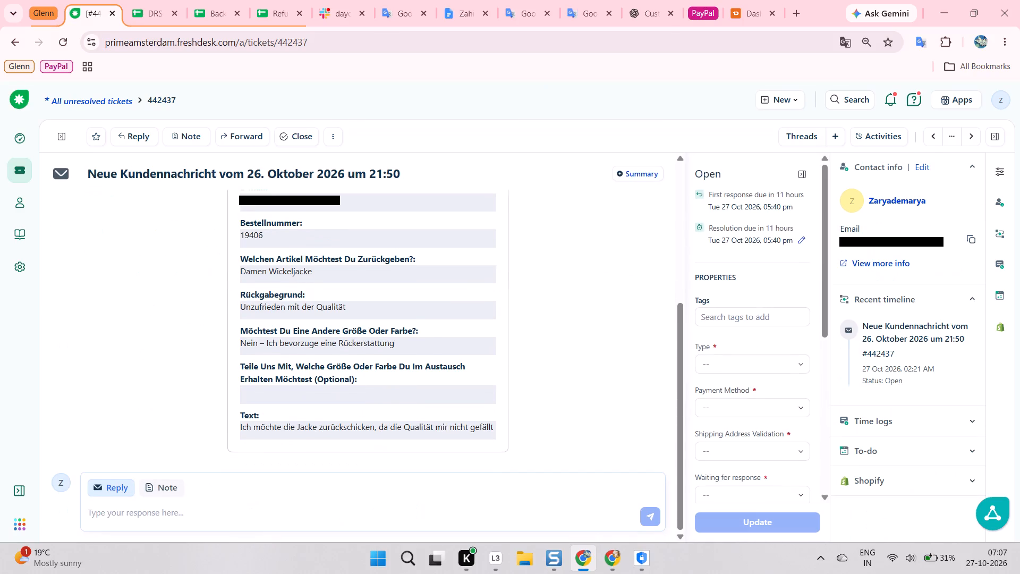
{"action": "right_click", "coordinate": [450, 202]}
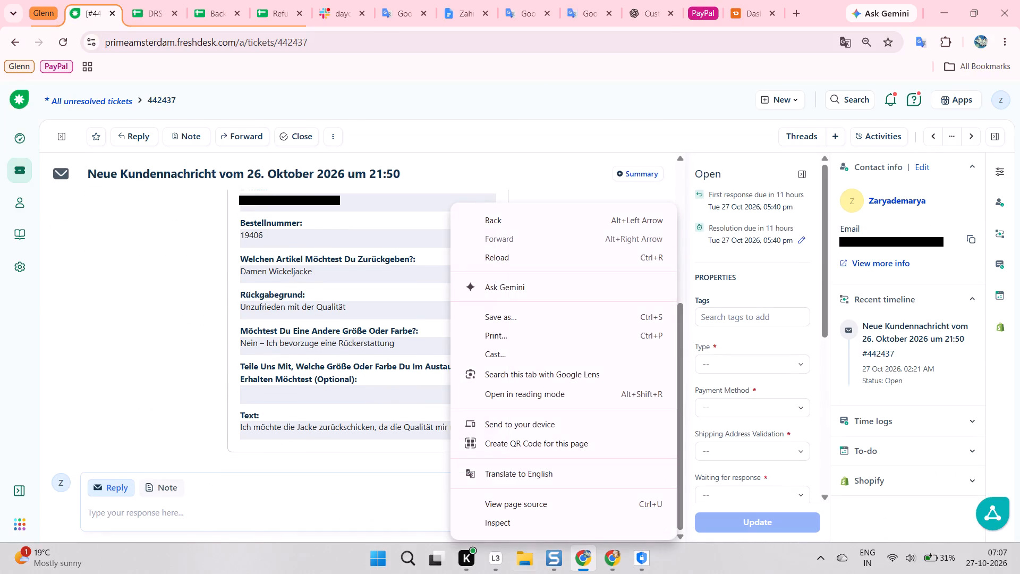
{"action": "left_click", "coordinate": [532, 469]}
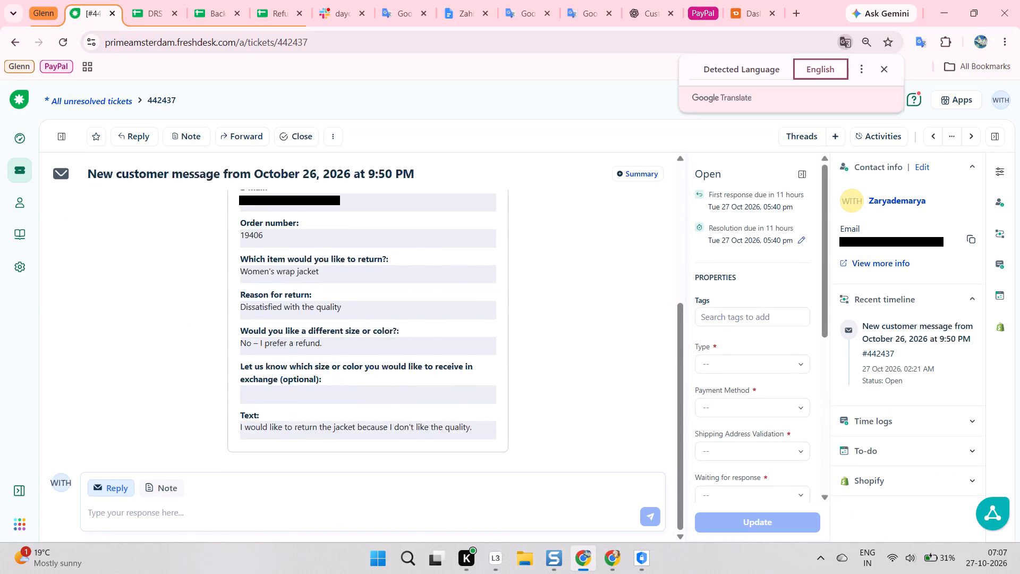
{"action": "scroll", "coordinate": [439, 337], "scroll_direction": "up", "scroll_amount": 2}
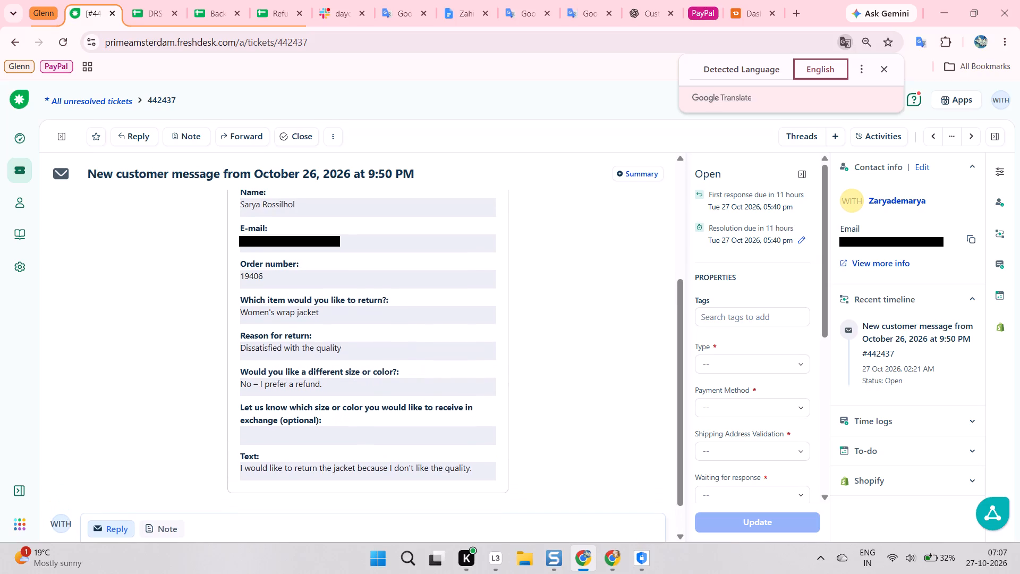
{"action": "scroll", "coordinate": [439, 337], "scroll_direction": "down", "scroll_amount": 1}
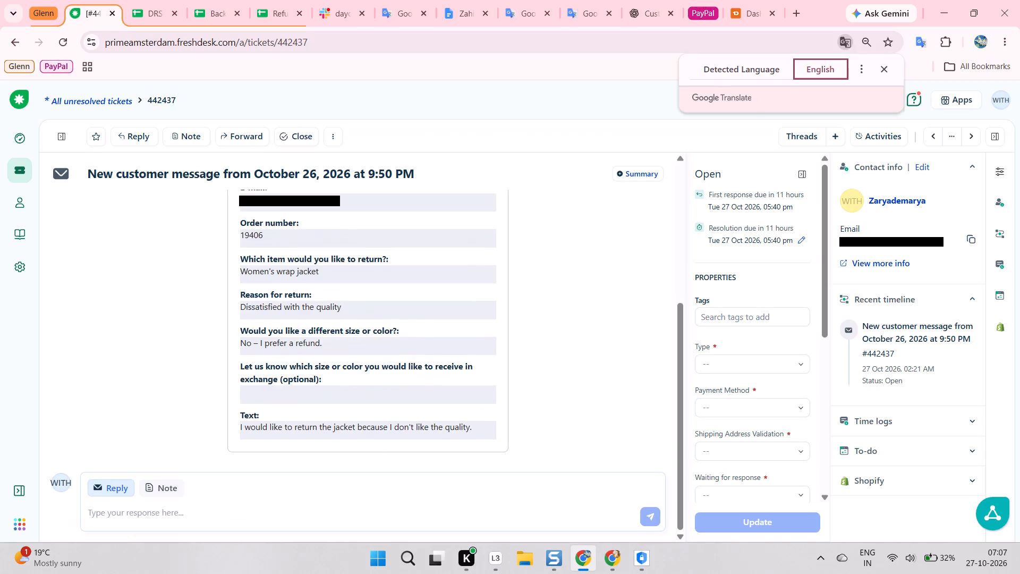
{"action": "scroll", "coordinate": [439, 337], "scroll_direction": "down", "scroll_amount": 1}
{"action": "scroll", "coordinate": [439, 337], "scroll_direction": "up", "scroll_amount": 1}
{"action": "right_click", "coordinate": [453, 254]}
{"action": "left_click", "coordinate": [453, 254]}
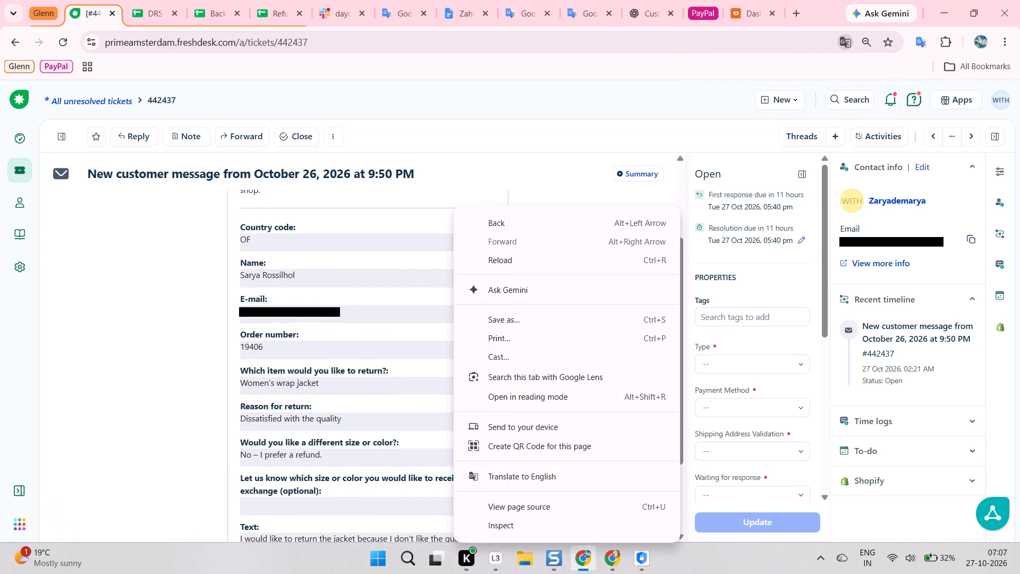
{"action": "left_click", "coordinate": [568, 472]}
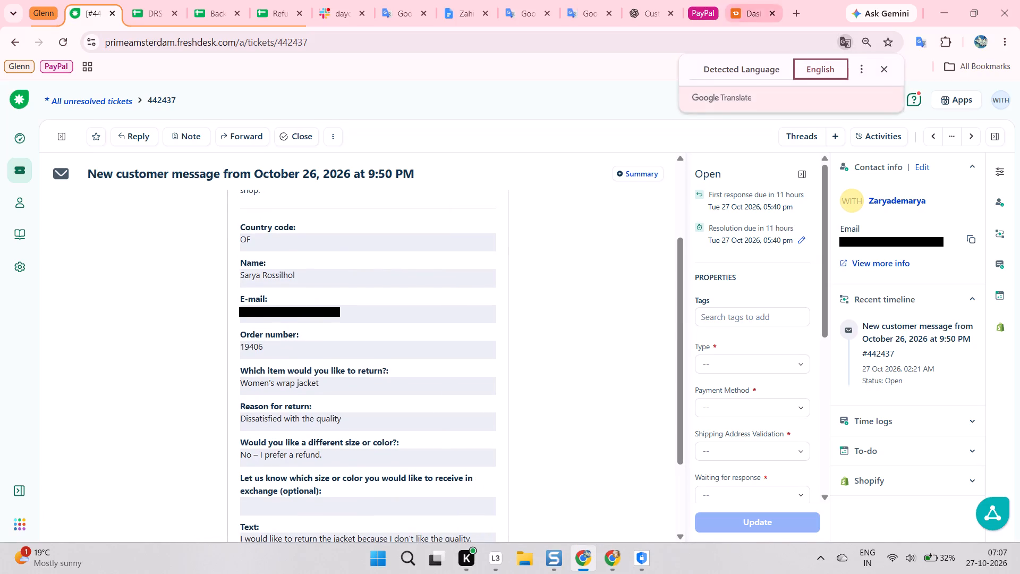
{"action": "left_click", "coordinate": [727, 74]}
{"action": "scroll", "coordinate": [373, 267], "scroll_direction": "up", "scroll_amount": 4}
{"action": "scroll", "coordinate": [373, 267], "scroll_direction": "right", "scroll_amount": 1}
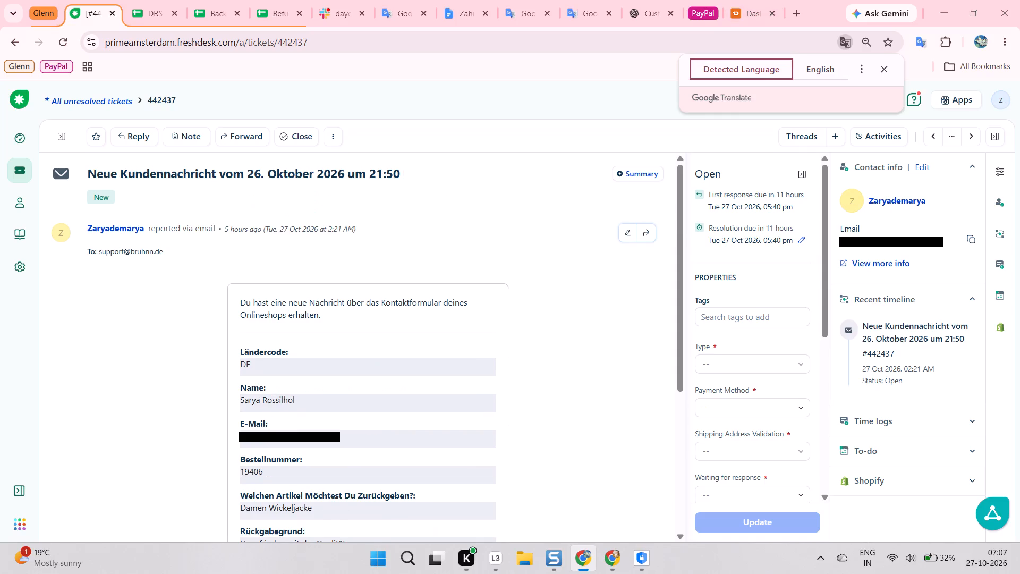
{"action": "left_click", "coordinate": [373, 267]}
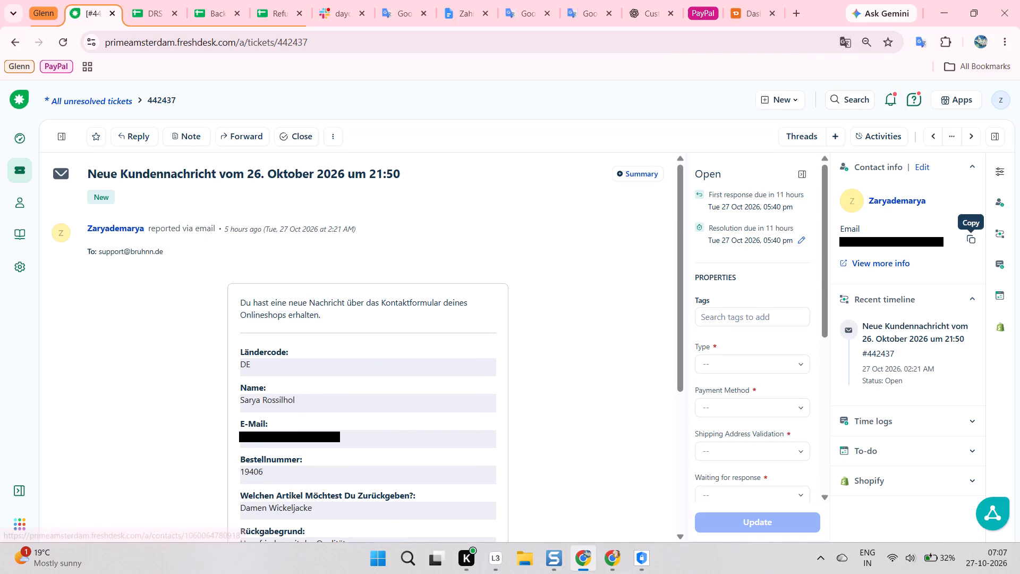
{"action": "left_click", "coordinate": [972, 241]}
{"action": "key", "text": "alt+Tab"}
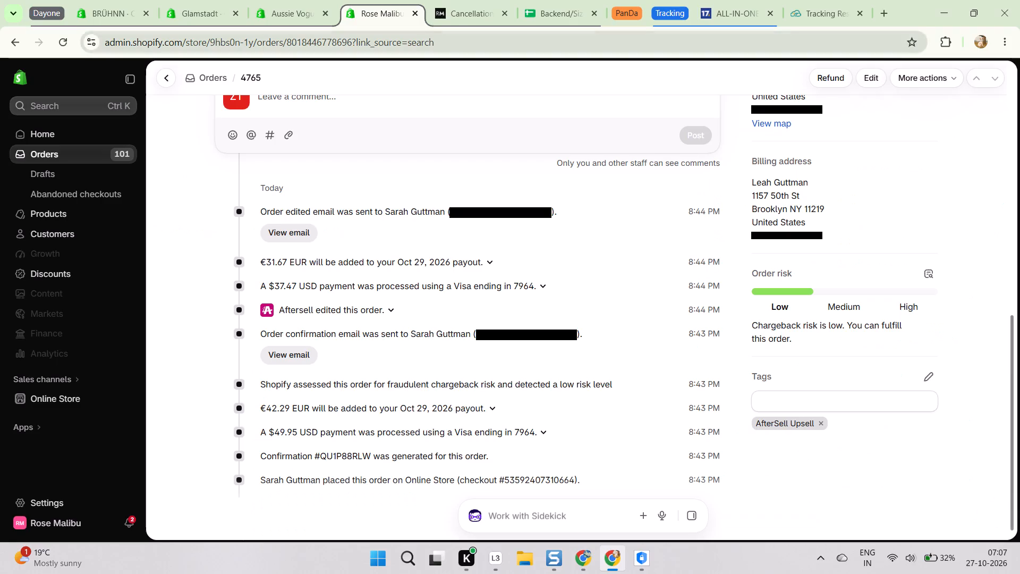
{"action": "left_click", "coordinate": [78, 0]}
{"action": "left_click", "coordinate": [19, 111]}
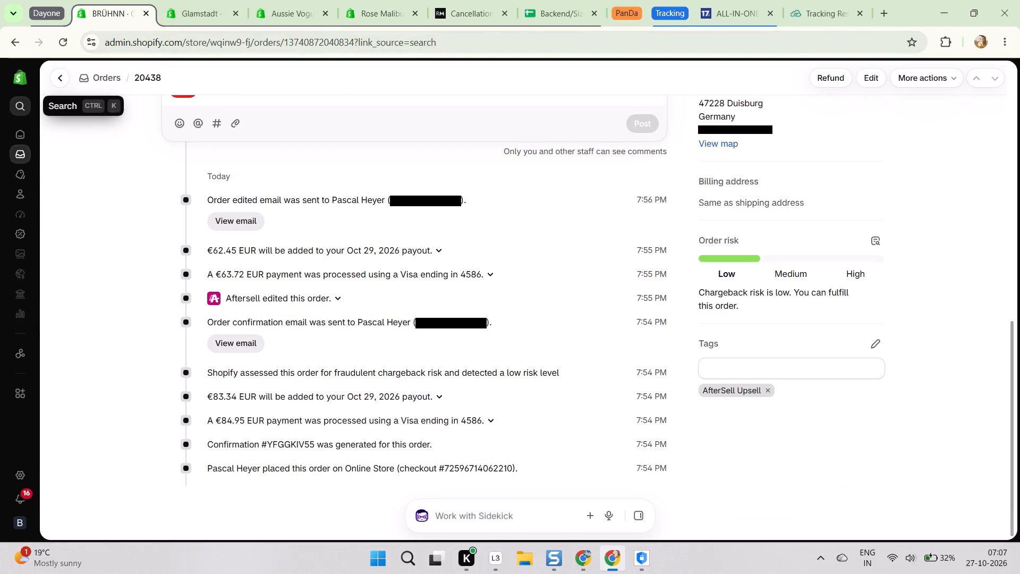
{"action": "key", "text": "ctrl+v"}
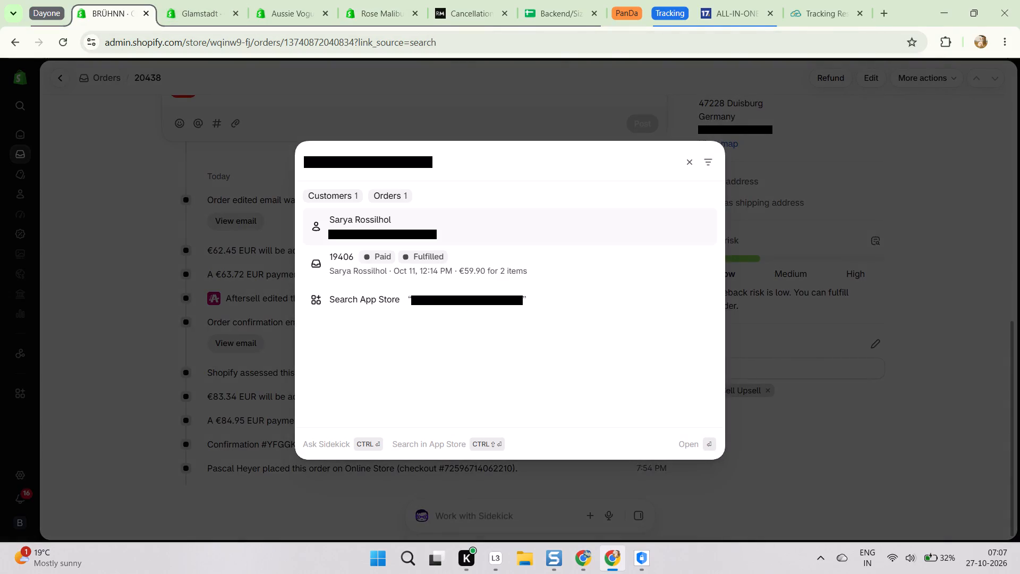
{"action": "left_click", "coordinate": [505, 13]}
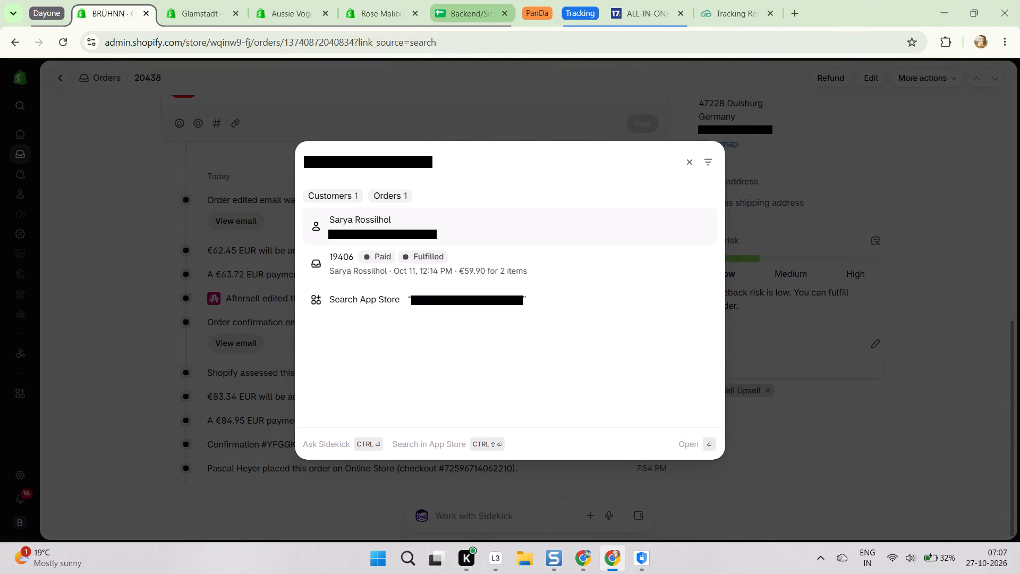
{"action": "left_click", "coordinate": [343, 255]}
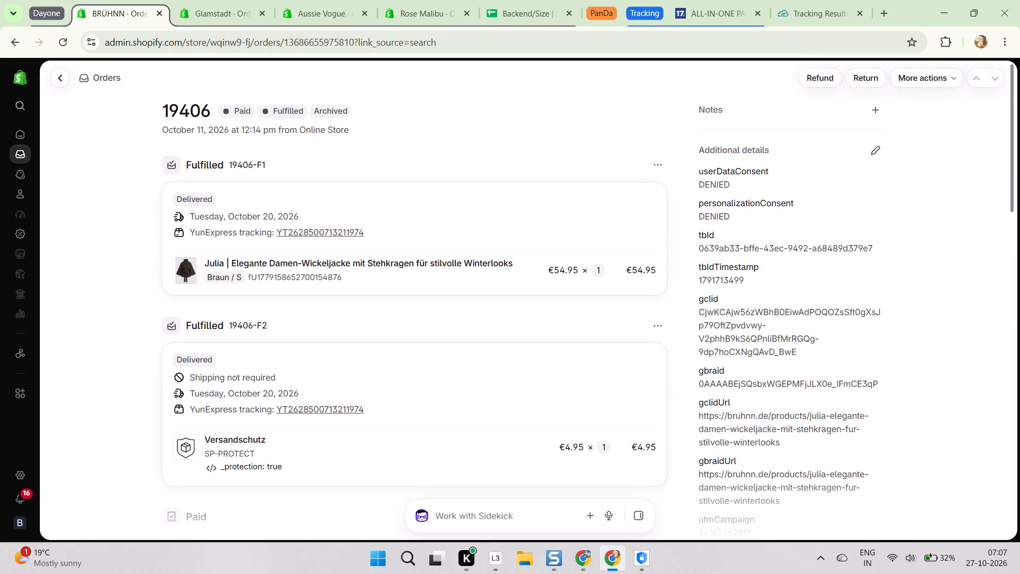
{"action": "scroll", "coordinate": [343, 255], "scroll_direction": "down", "scroll_amount": 9}
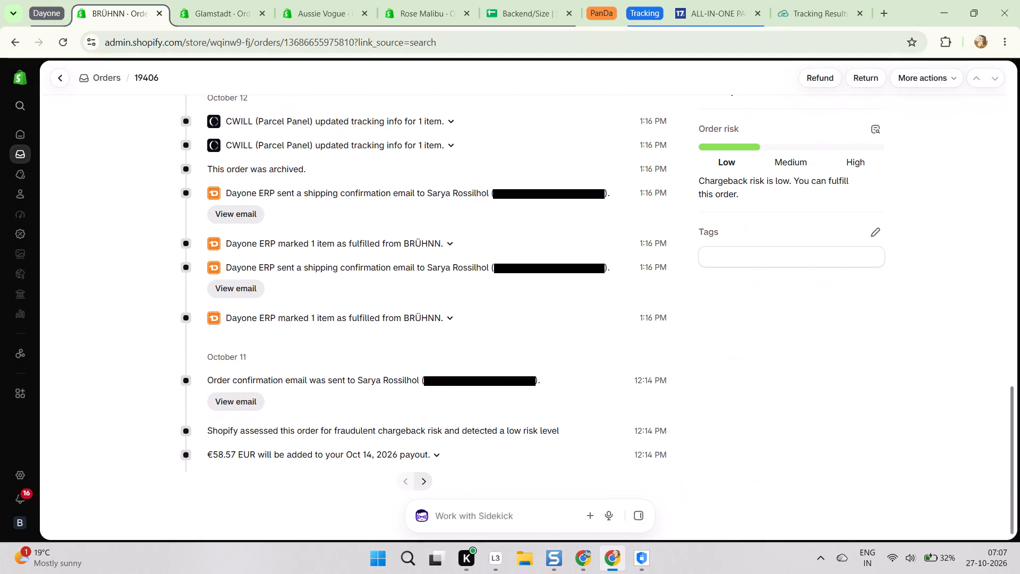
{"action": "scroll", "coordinate": [343, 255], "scroll_direction": "down", "scroll_amount": 4}
{"action": "scroll", "coordinate": [343, 255], "scroll_direction": "up", "scroll_amount": 8}
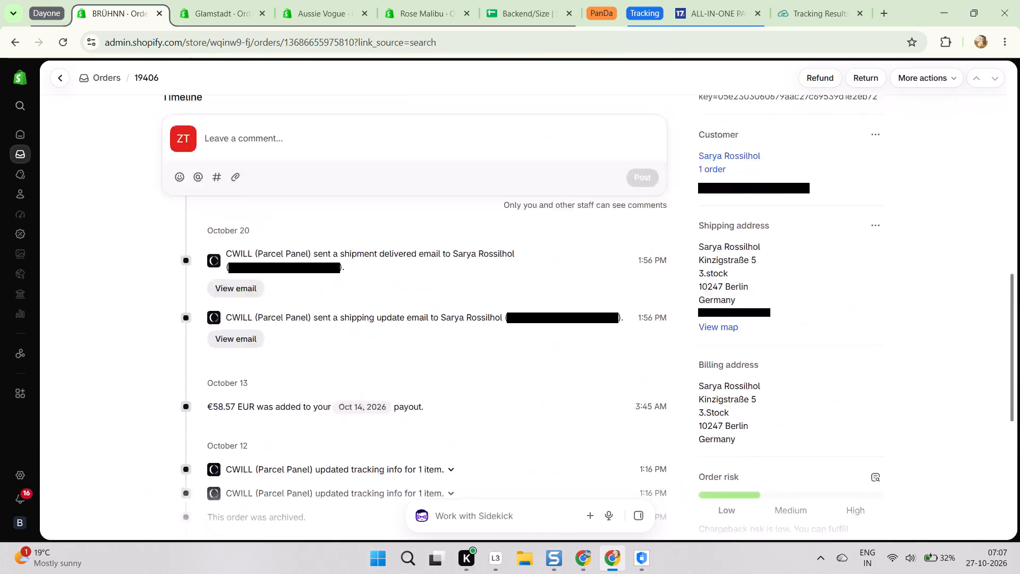
{"action": "scroll", "coordinate": [343, 255], "scroll_direction": "up", "scroll_amount": 1}
{"action": "key", "text": "alt+Tab"}
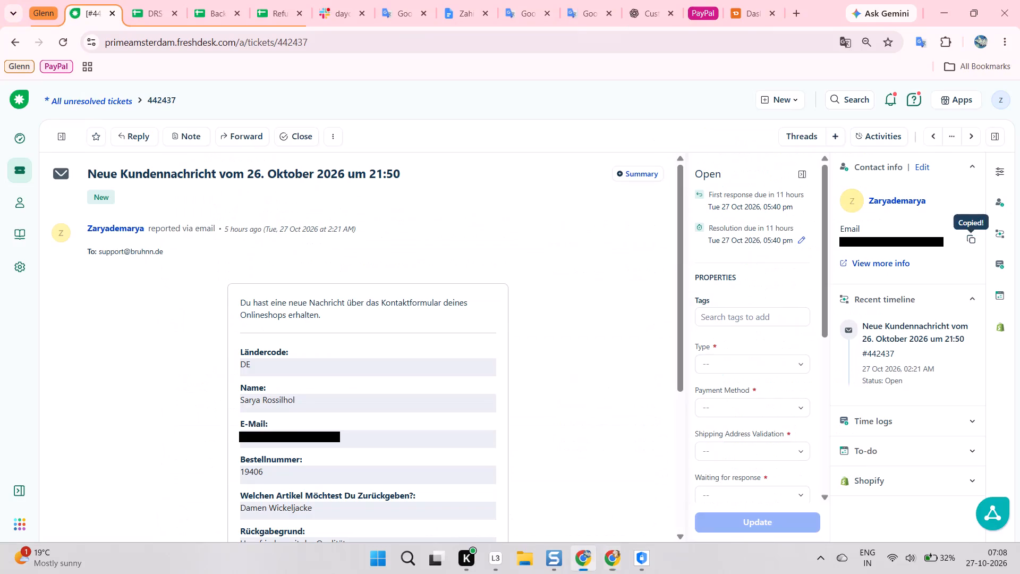
{"action": "left_click", "coordinate": [330, 309]}
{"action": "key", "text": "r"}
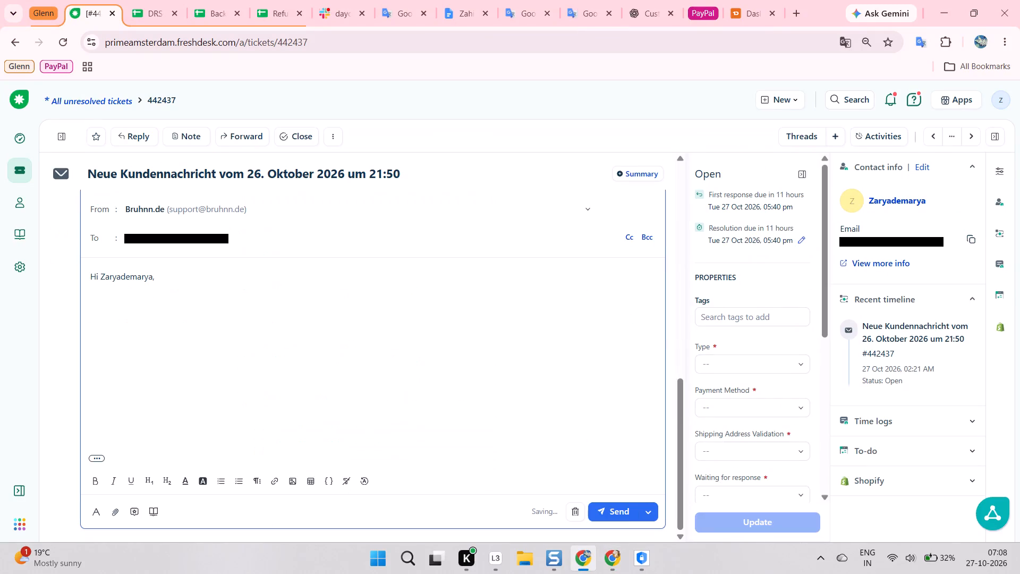
{"action": "left_click", "coordinate": [113, 454]}
{"action": "left_click", "coordinate": [129, 423]}
{"action": "key", "text": "ctrl+a"}
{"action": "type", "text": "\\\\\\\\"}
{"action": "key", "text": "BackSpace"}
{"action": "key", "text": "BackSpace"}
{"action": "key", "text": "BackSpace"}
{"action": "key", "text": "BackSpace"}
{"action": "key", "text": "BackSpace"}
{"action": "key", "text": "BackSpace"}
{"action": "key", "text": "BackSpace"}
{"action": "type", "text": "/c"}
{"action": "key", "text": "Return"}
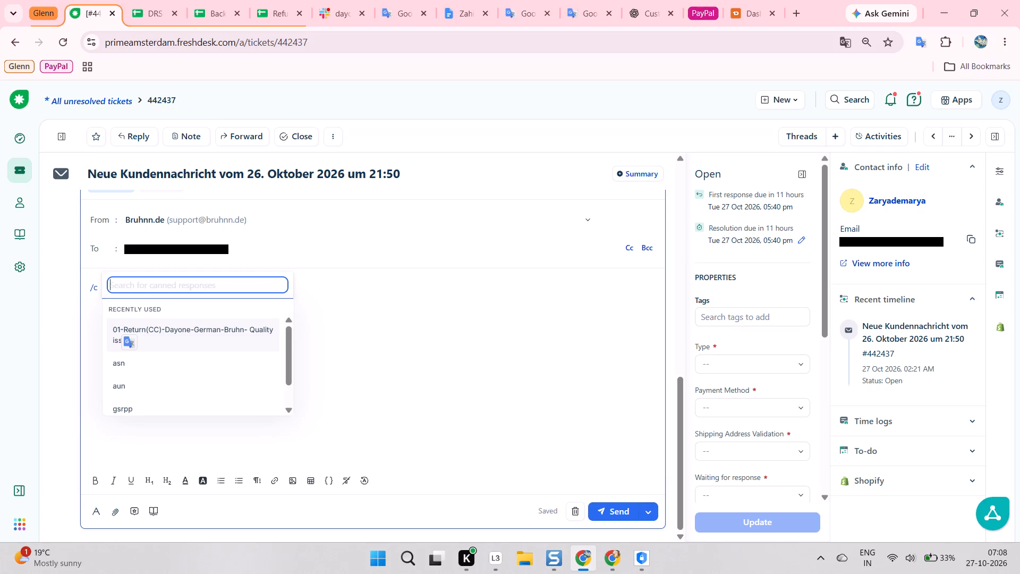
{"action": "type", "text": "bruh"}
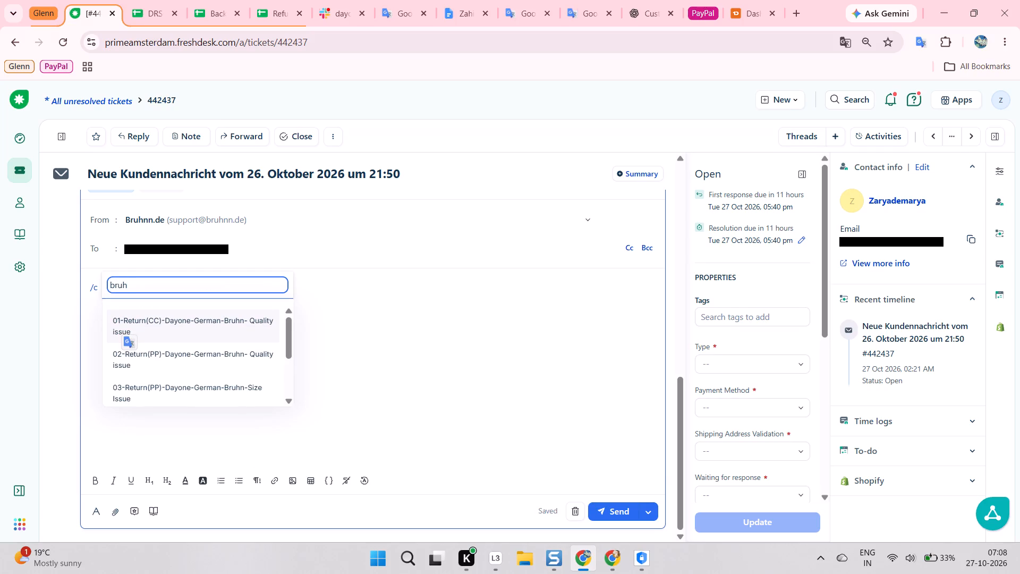
{"action": "left_click", "coordinate": [180, 319]}
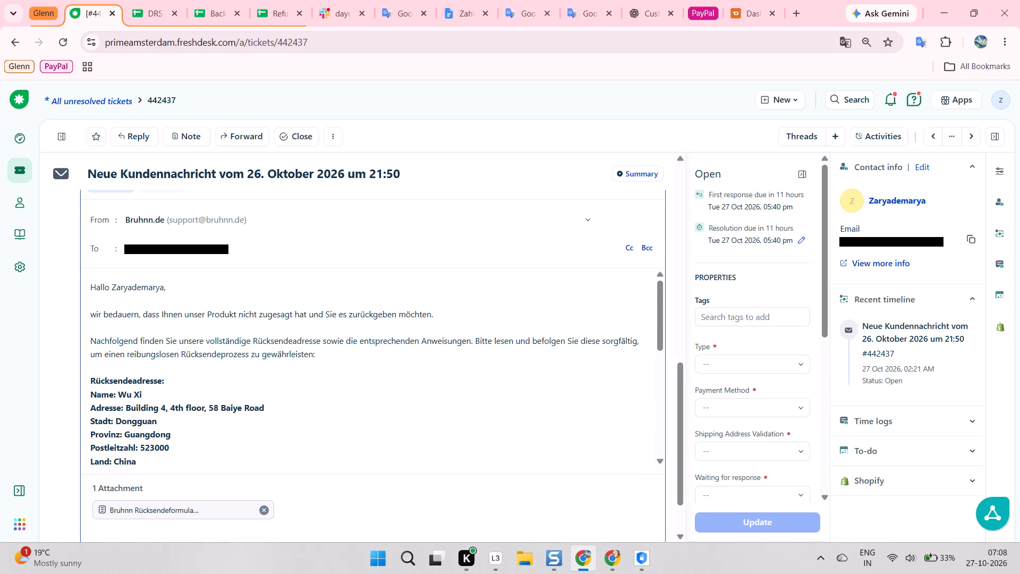
Replace the reply body with the gq canned response offering a 10% partial refund, keep the return-form attachment, and send the reply.
{"action": "left_click", "coordinate": [222, 383]}
{"action": "key", "text": "ctrl+a"}
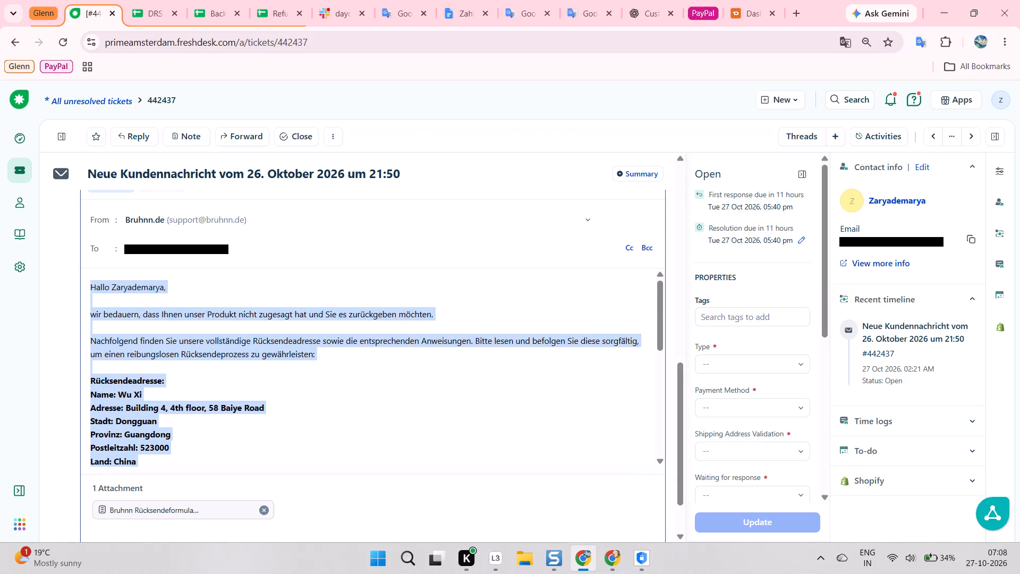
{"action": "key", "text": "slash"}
{"action": "key", "text": "Return"}
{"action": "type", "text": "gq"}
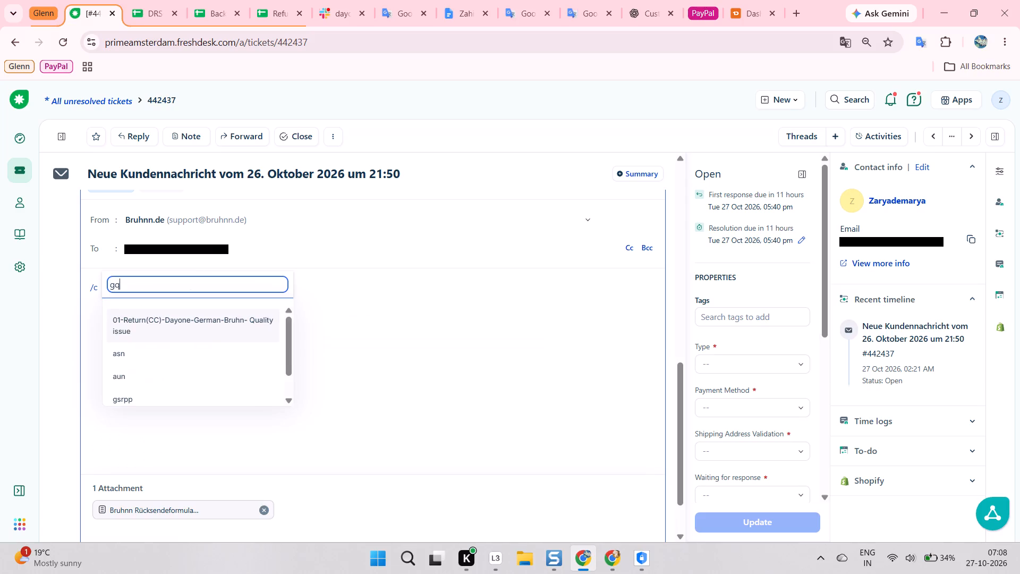
{"action": "left_click", "coordinate": [175, 338]}
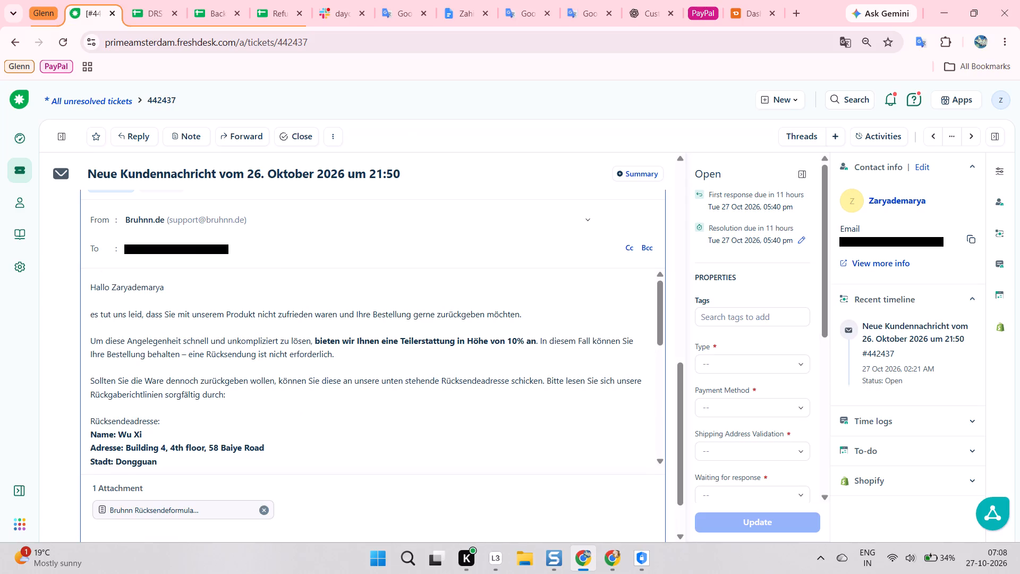
{"action": "scroll", "coordinate": [523, 356], "scroll_direction": "down", "scroll_amount": 7}
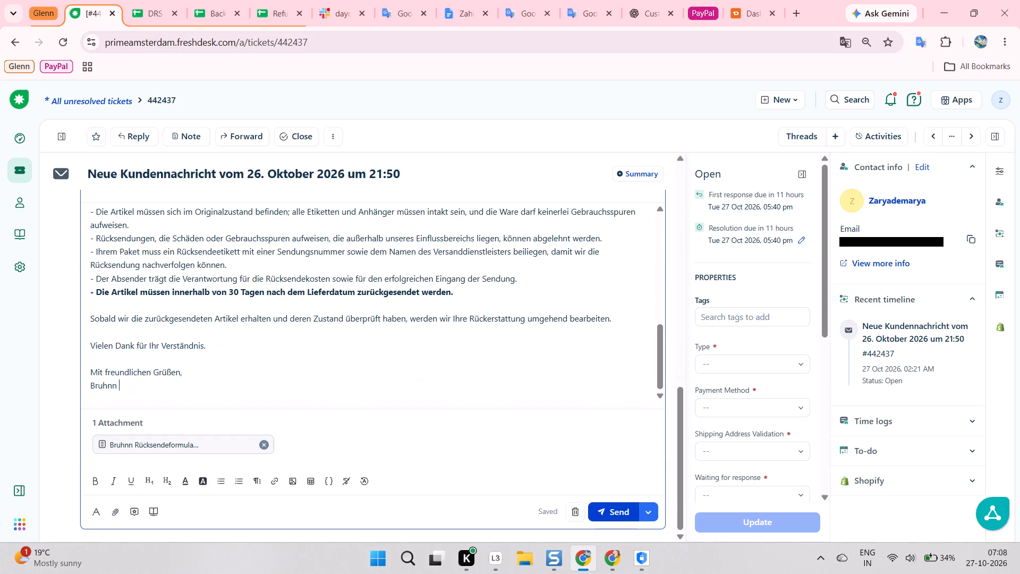
{"action": "left_click", "coordinate": [609, 521]}
{"action": "left_click", "coordinate": [719, 365]}
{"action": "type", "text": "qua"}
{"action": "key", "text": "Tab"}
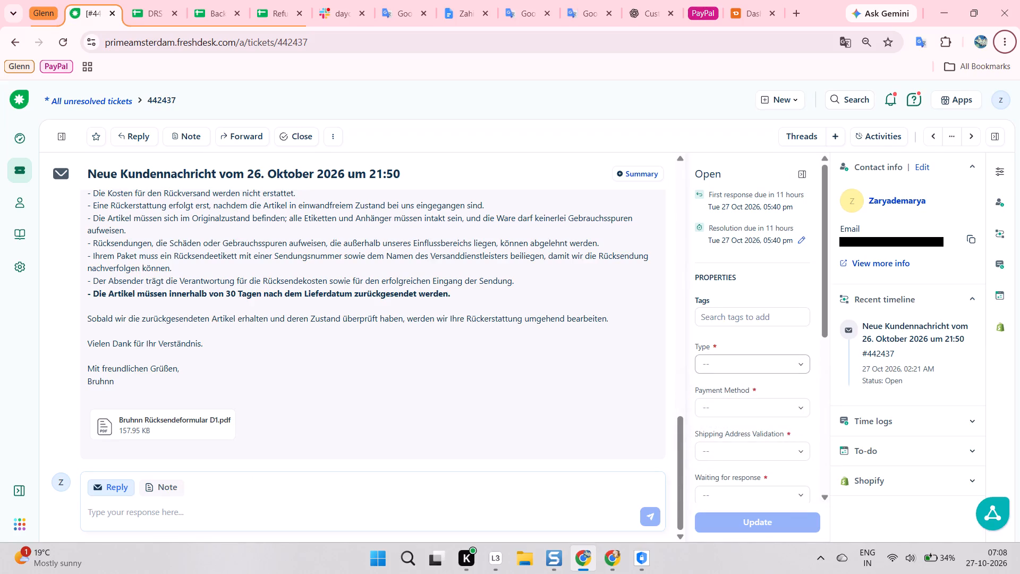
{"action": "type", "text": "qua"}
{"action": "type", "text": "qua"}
{"action": "left_click", "coordinate": [761, 331]}
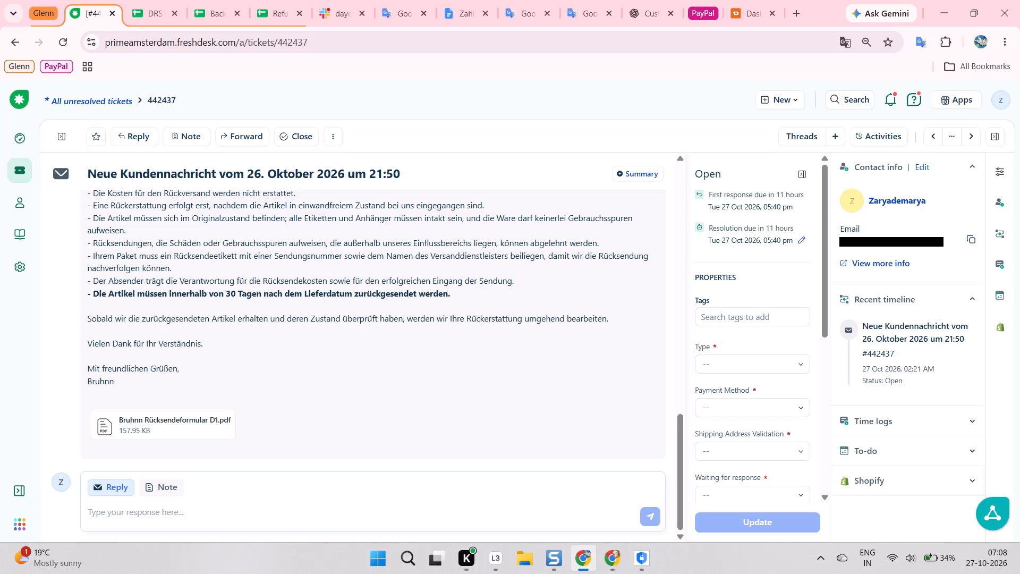
{"action": "left_click", "coordinate": [739, 368]}
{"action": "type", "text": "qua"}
{"action": "left_click", "coordinate": [745, 408]}
{"action": "key", "text": "Tab"}
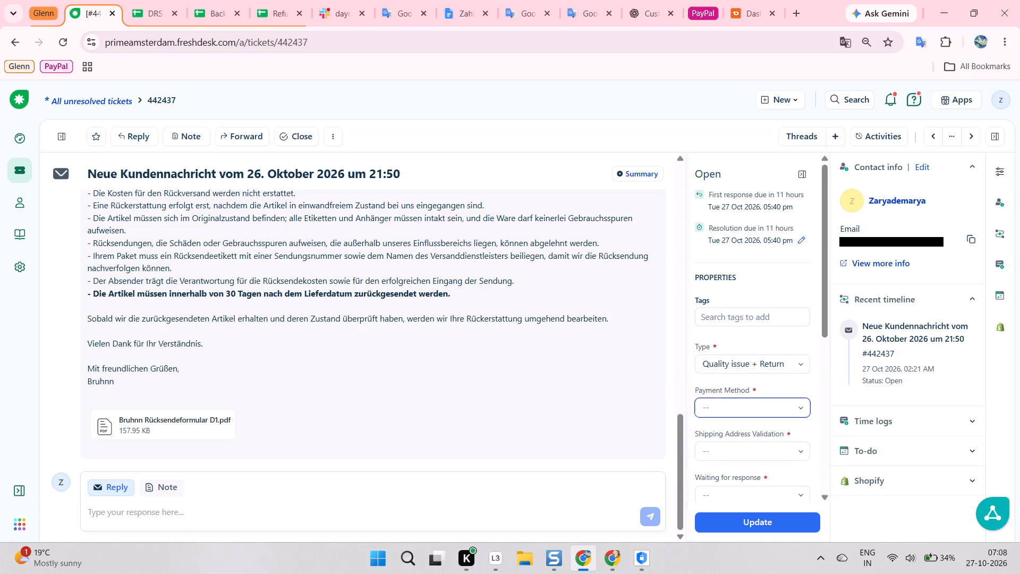
{"action": "key", "text": "alt+Tab"}
{"action": "scroll", "coordinate": [745, 408], "scroll_direction": "down", "scroll_amount": 7}
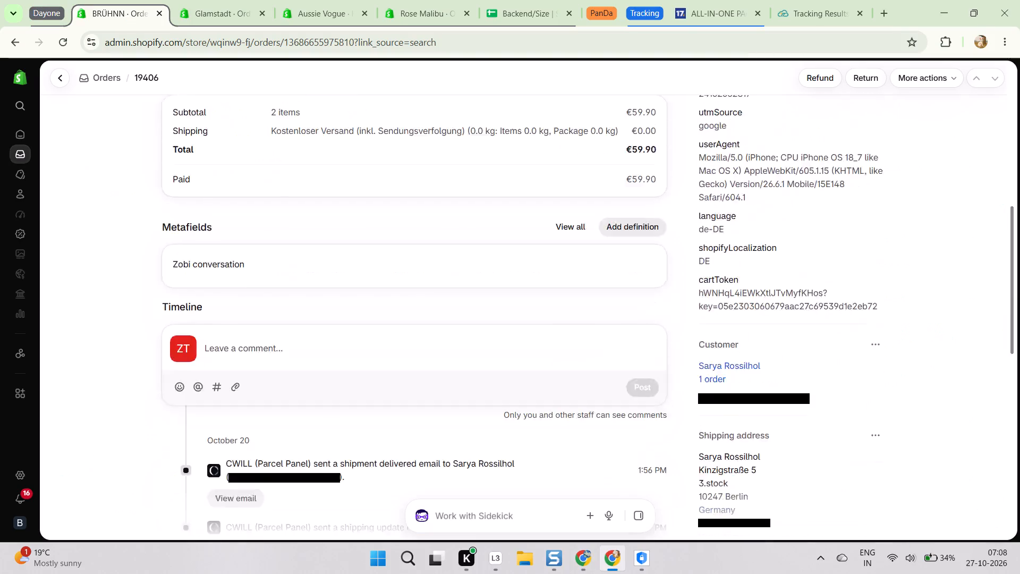
{"action": "scroll", "coordinate": [745, 408], "scroll_direction": "down", "scroll_amount": 1}
{"action": "key", "text": "alt+Tab"}
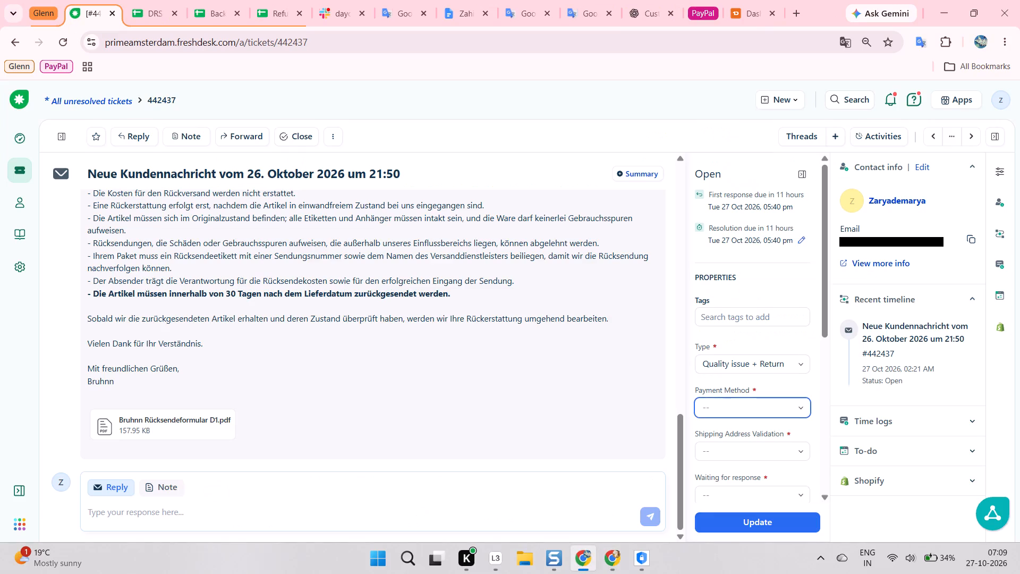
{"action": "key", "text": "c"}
{"action": "key", "text": "Tab"}
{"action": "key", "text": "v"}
{"action": "key", "text": "Tab"}
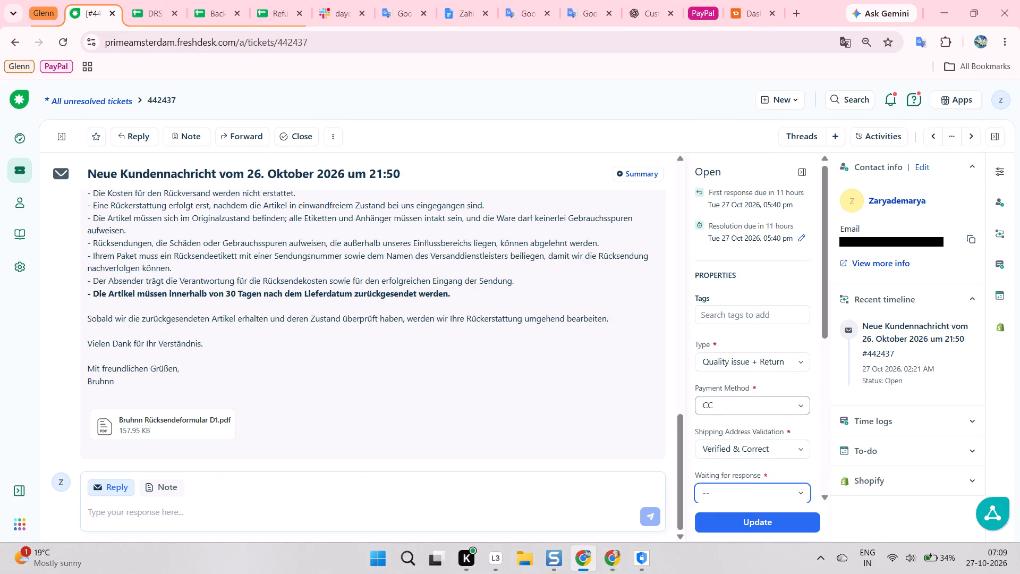
Set ticket 442437's Waiting for response to N/A, Marketing/PayPal to No, Status to Resolved and Agent to Zahid trustVA, and update the ticket.
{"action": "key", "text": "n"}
{"action": "key", "text": "Tab"}
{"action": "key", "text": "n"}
{"action": "key", "text": "Tab"}
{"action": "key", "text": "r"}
{"action": "key", "text": "Tab"}
{"action": "key", "text": "Tab"}
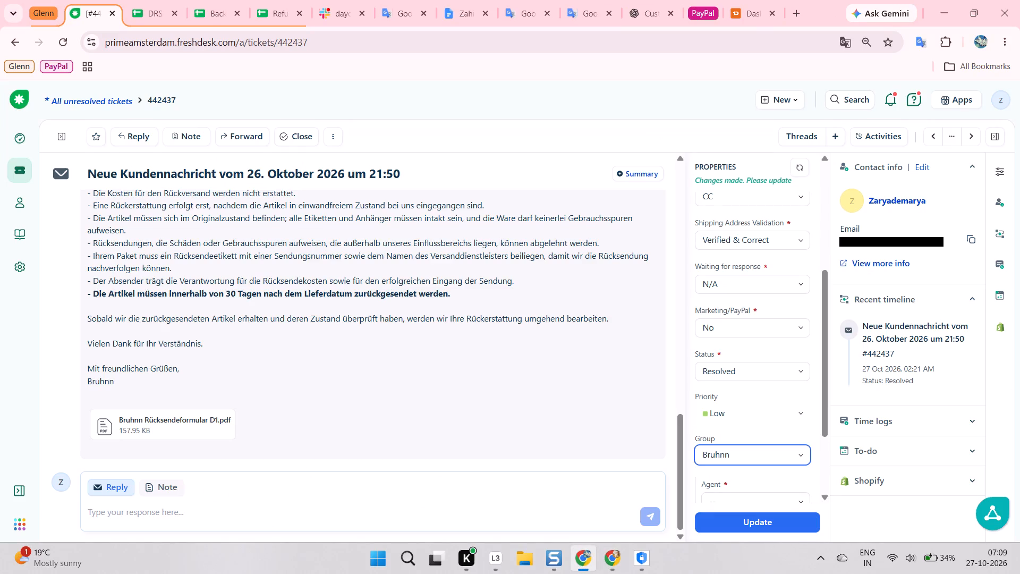
{"action": "key", "text": "Tab"}
{"action": "key", "text": "Return"}
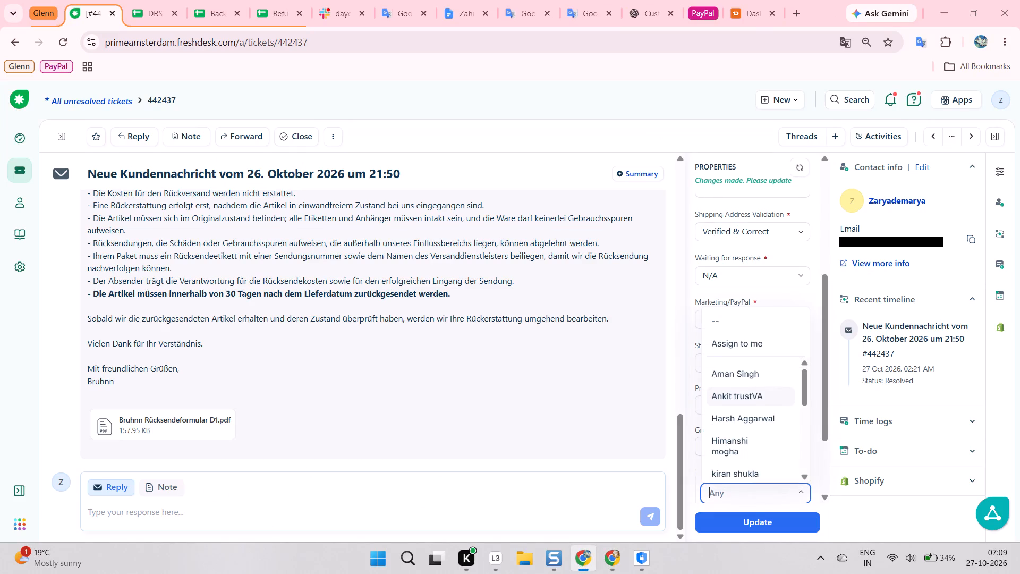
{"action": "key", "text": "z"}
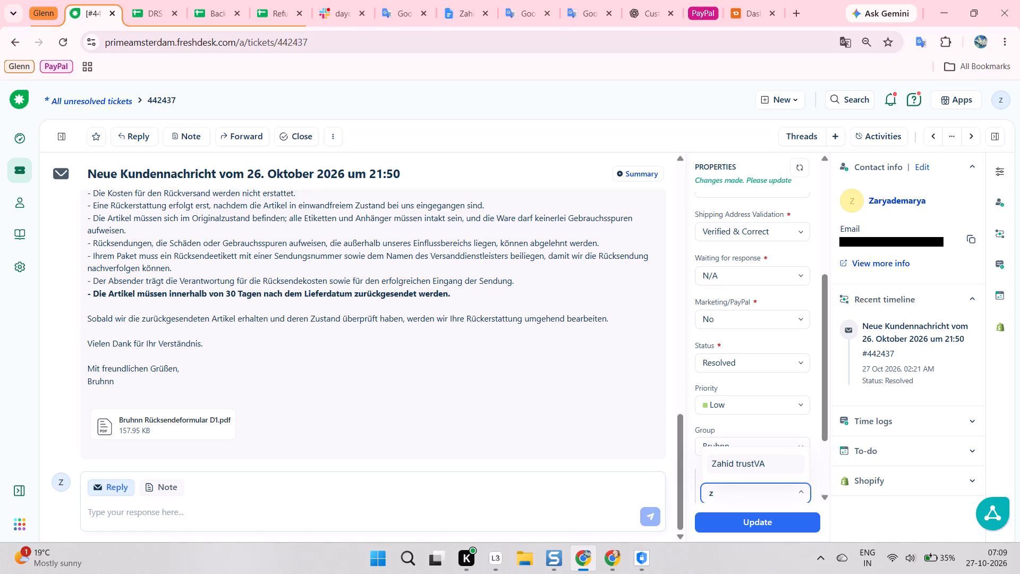
{"action": "left_click", "coordinate": [767, 465]}
{"action": "key", "text": "Tab"}
{"action": "key", "text": "Tab"}
{"action": "key", "text": "Return"}
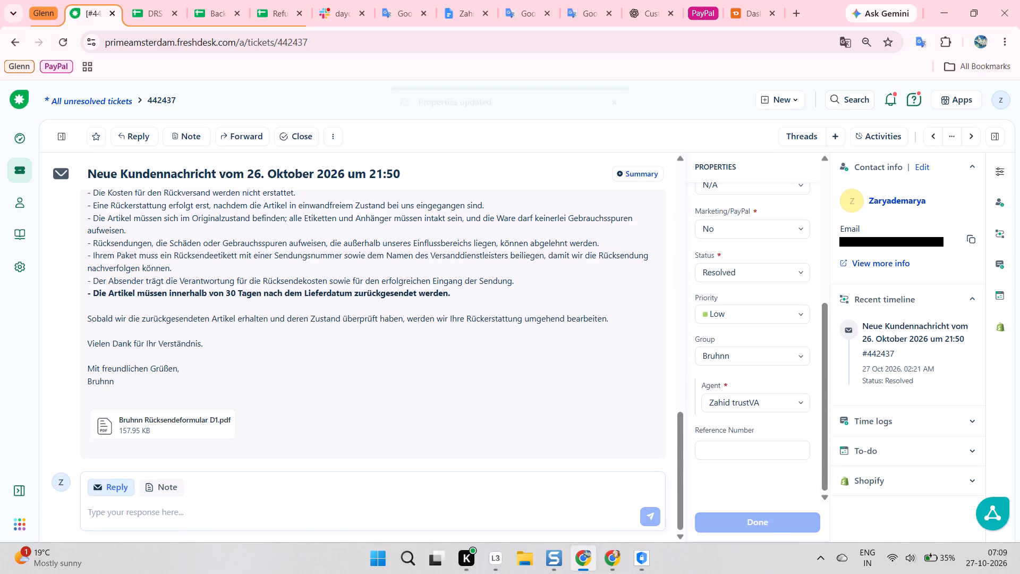
{"action": "scroll", "coordinate": [727, 308], "scroll_direction": "up", "scroll_amount": 4}
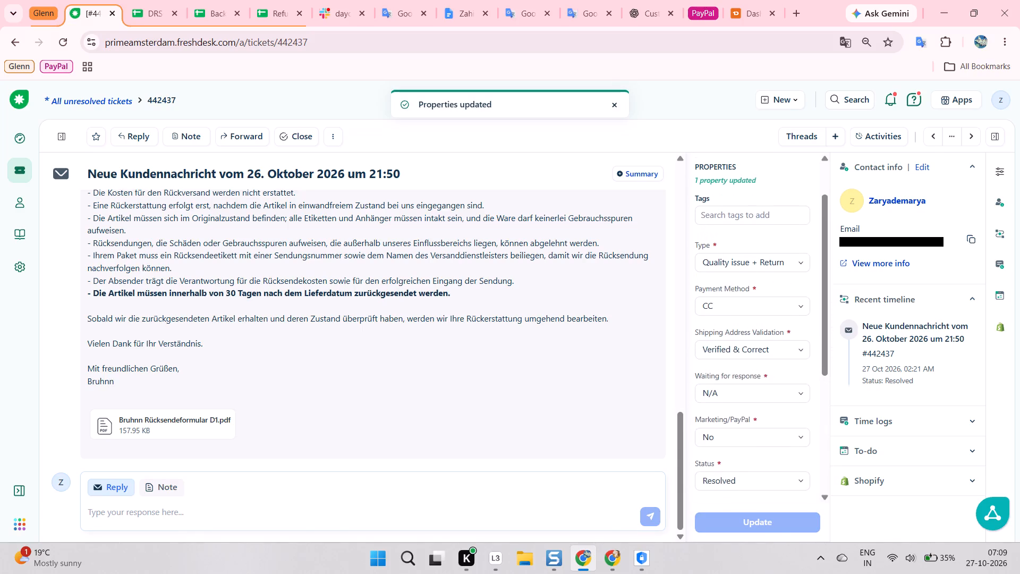
{"action": "scroll", "coordinate": [727, 308], "scroll_direction": "up", "scroll_amount": 2}
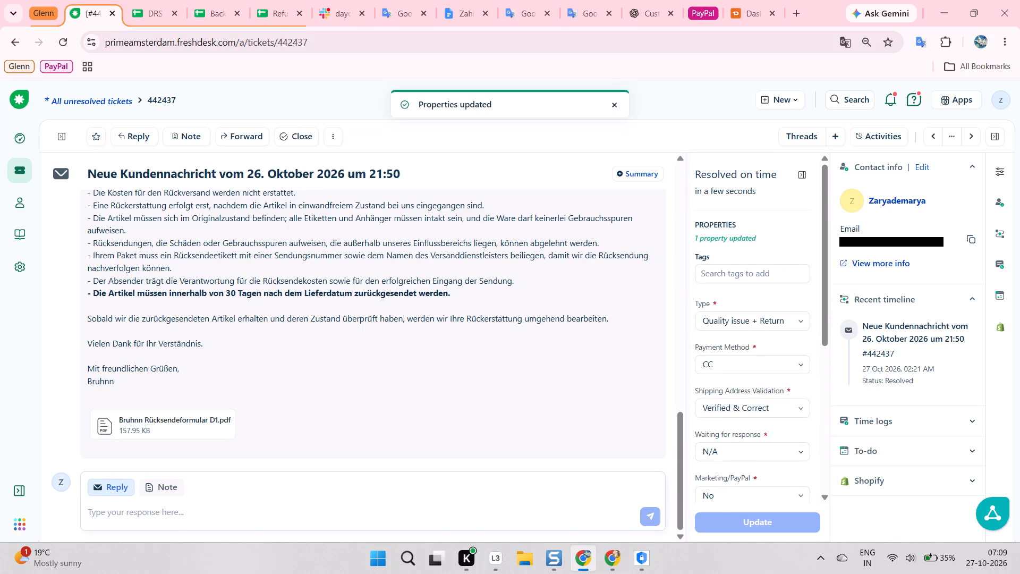
{"action": "double_click", "coordinate": [152, 105]}
{"action": "key", "text": "ctrl+c"}
{"action": "key", "text": "ctrl+c"}
{"action": "left_click", "coordinate": [153, 0]}
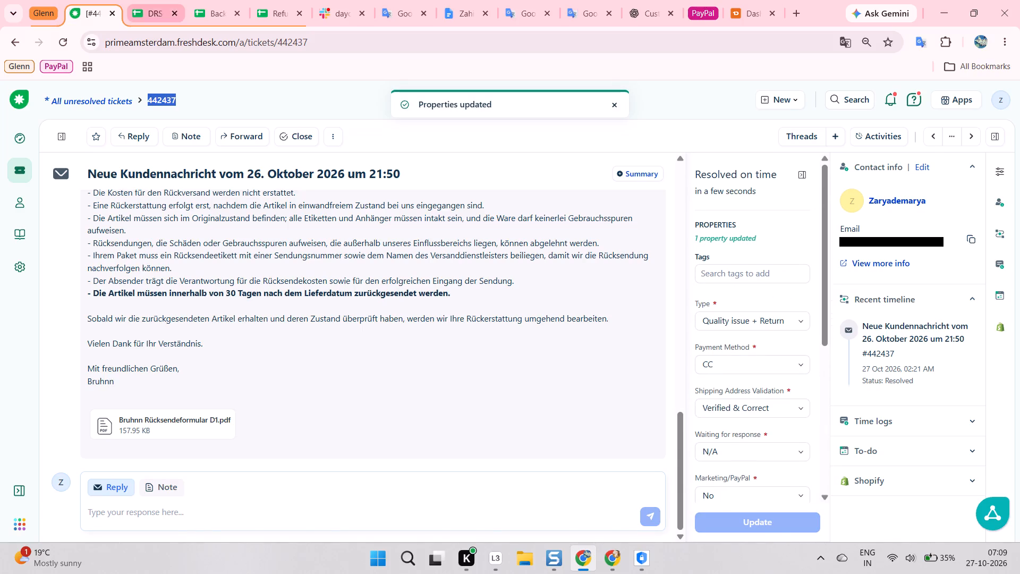
{"action": "key", "text": "ctrl+v"}
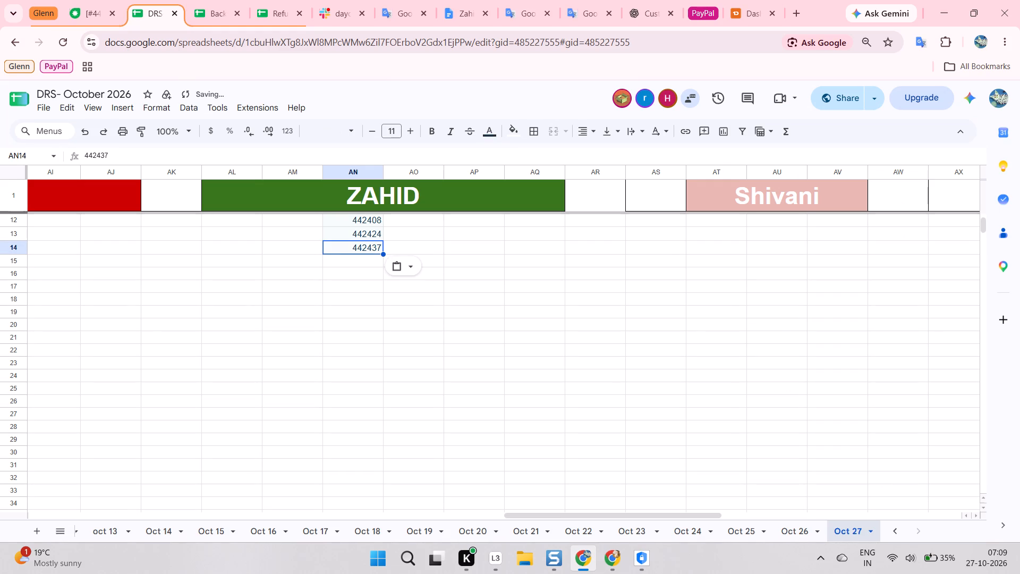
{"action": "left_click", "coordinate": [358, 259]}
Return to Freshdesk and look through tickets 442438 and 442439 without editing them, moving on to ticket 442440.
{"action": "left_click", "coordinate": [83, 0]}
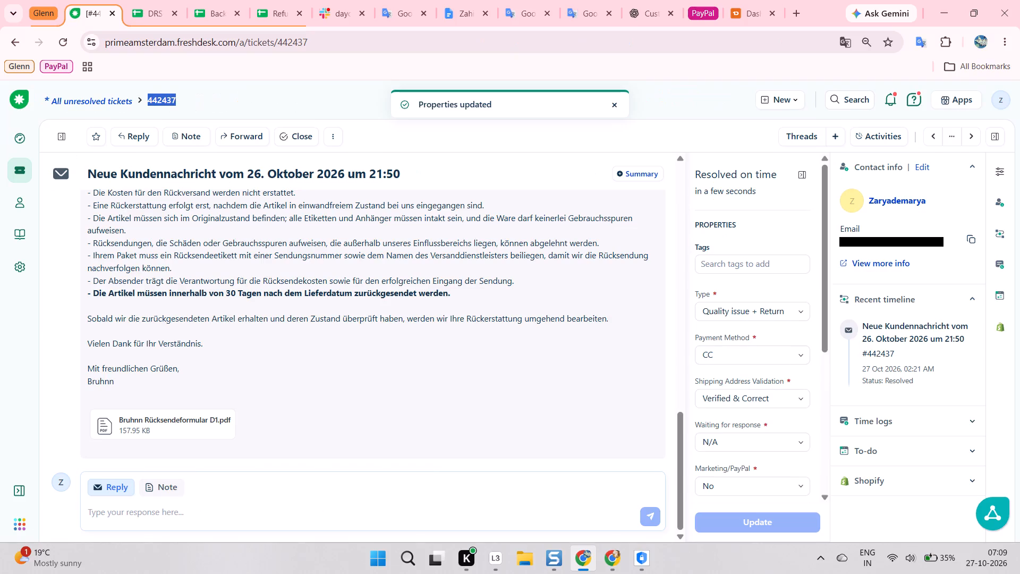
{"action": "left_click", "coordinate": [371, 274]}
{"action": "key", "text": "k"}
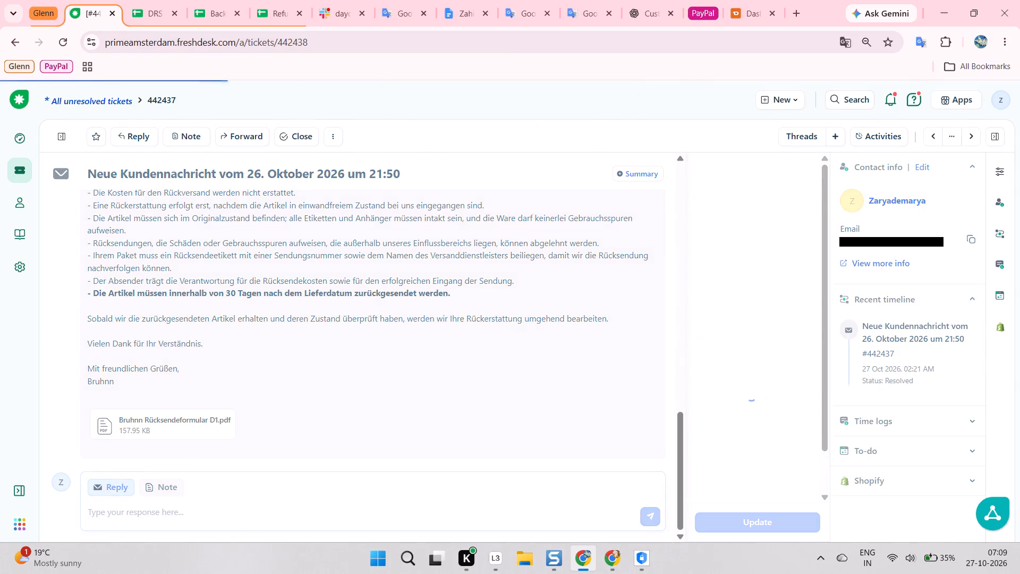
{"action": "scroll", "coordinate": [371, 274], "scroll_direction": "up", "scroll_amount": 2}
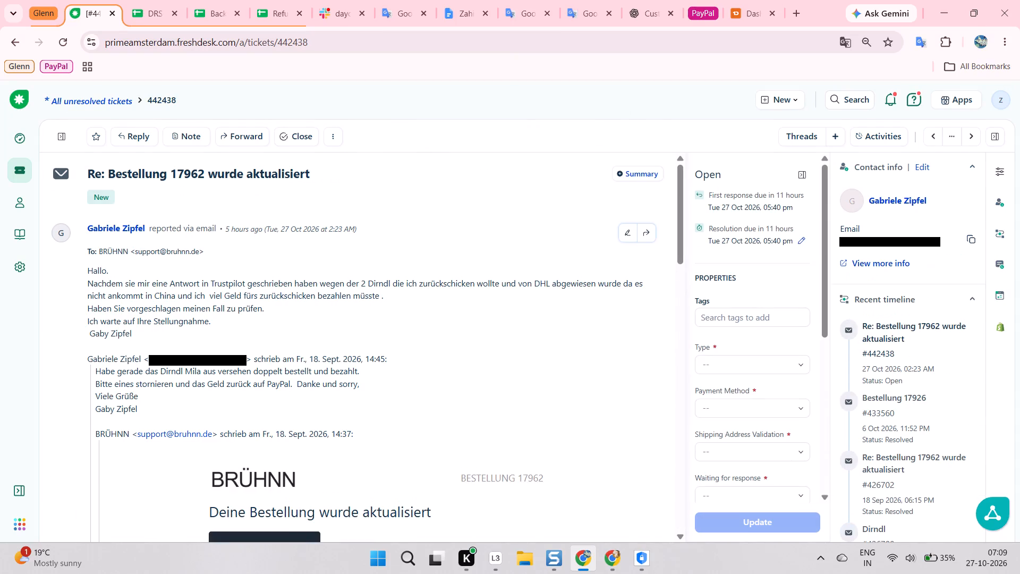
{"action": "left_click", "coordinate": [430, 252]}
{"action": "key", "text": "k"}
{"action": "scroll", "coordinate": [430, 252], "scroll_direction": "down", "scroll_amount": 1}
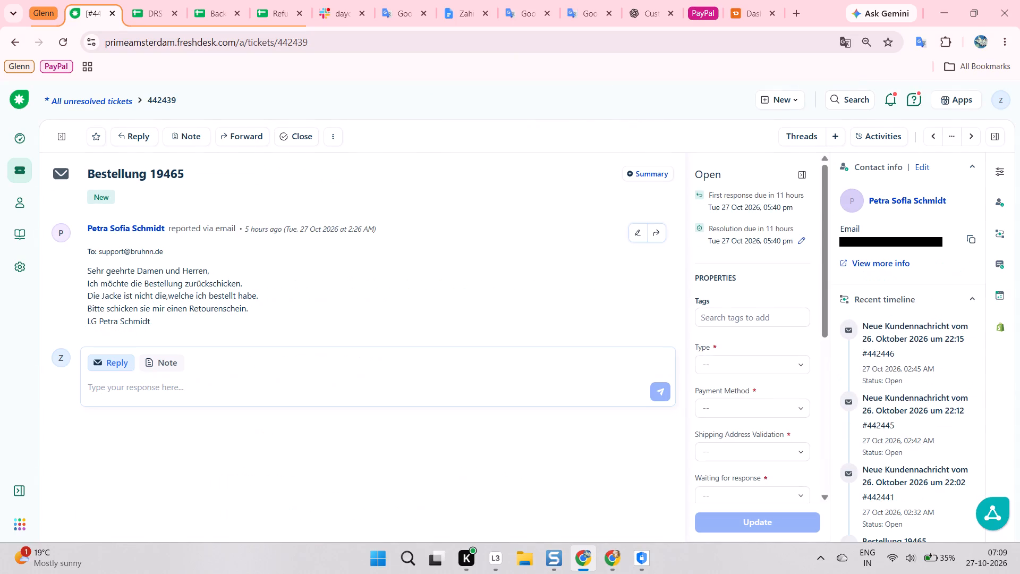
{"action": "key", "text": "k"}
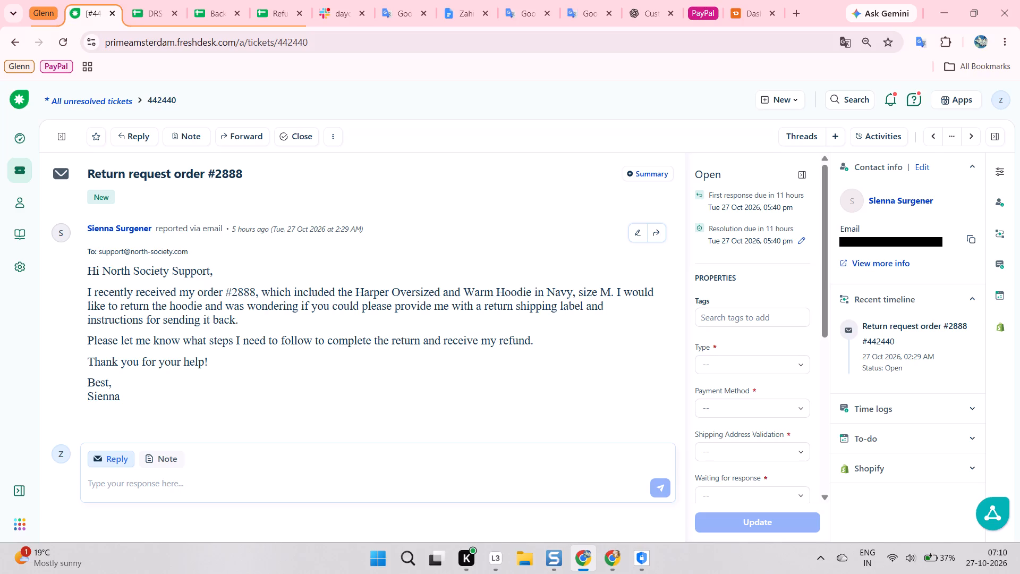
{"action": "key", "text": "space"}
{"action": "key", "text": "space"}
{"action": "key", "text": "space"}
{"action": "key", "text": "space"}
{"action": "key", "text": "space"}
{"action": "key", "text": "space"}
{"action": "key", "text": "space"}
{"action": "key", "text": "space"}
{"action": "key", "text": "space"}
Open the North Society store's Shopify admin in place of the Rose Malibu order for ticket 442440.
{"action": "left_click_drag", "start_coordinate": [964, 239], "coordinate": [970, 241]}
{"action": "left_click", "coordinate": [970, 241]}
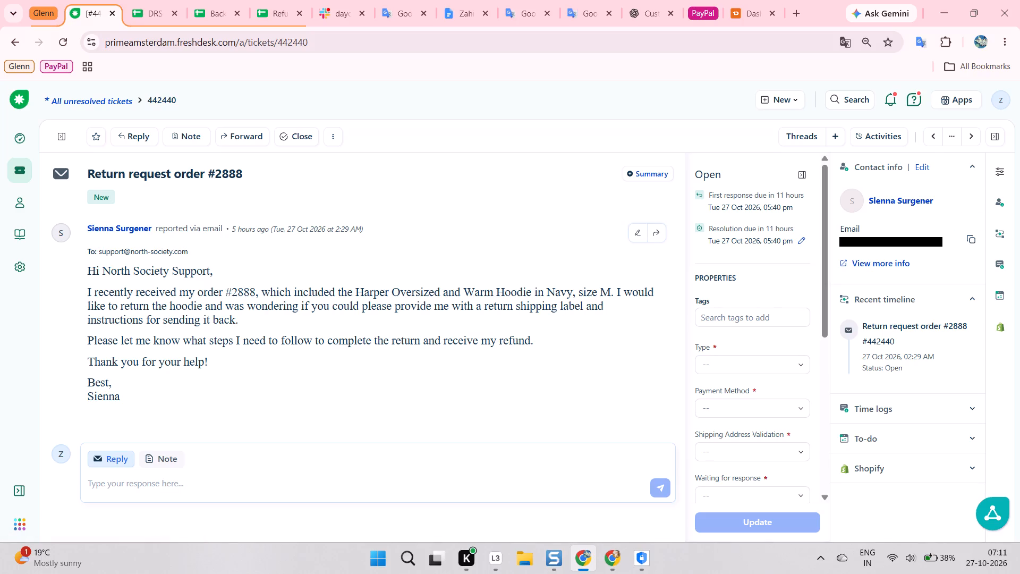
{"action": "left_click", "coordinate": [369, 299]}
{"action": "key", "text": "alt+Tab"}
{"action": "left_click", "coordinate": [422, 0]}
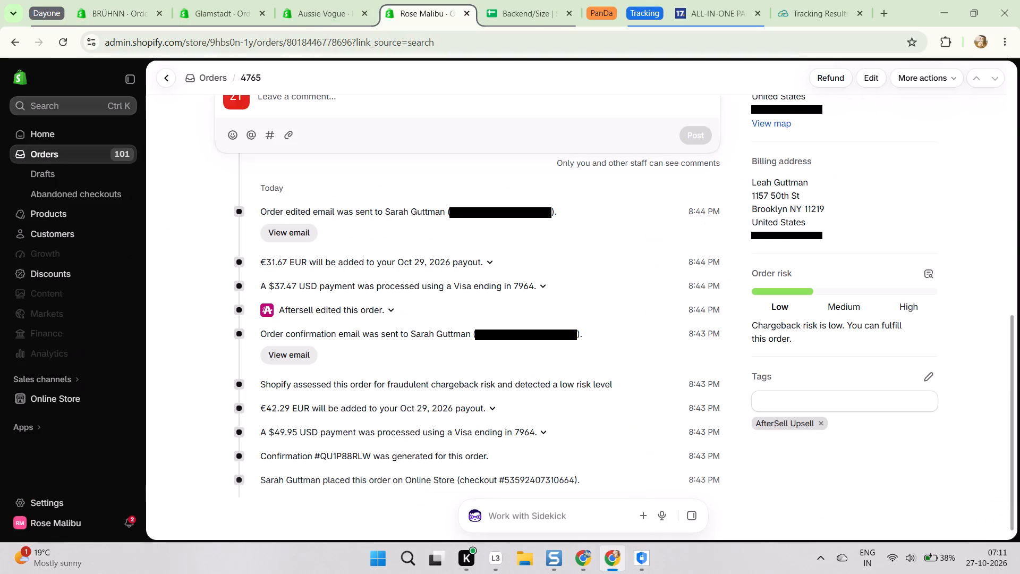
{"action": "left_click", "coordinate": [343, 42]}
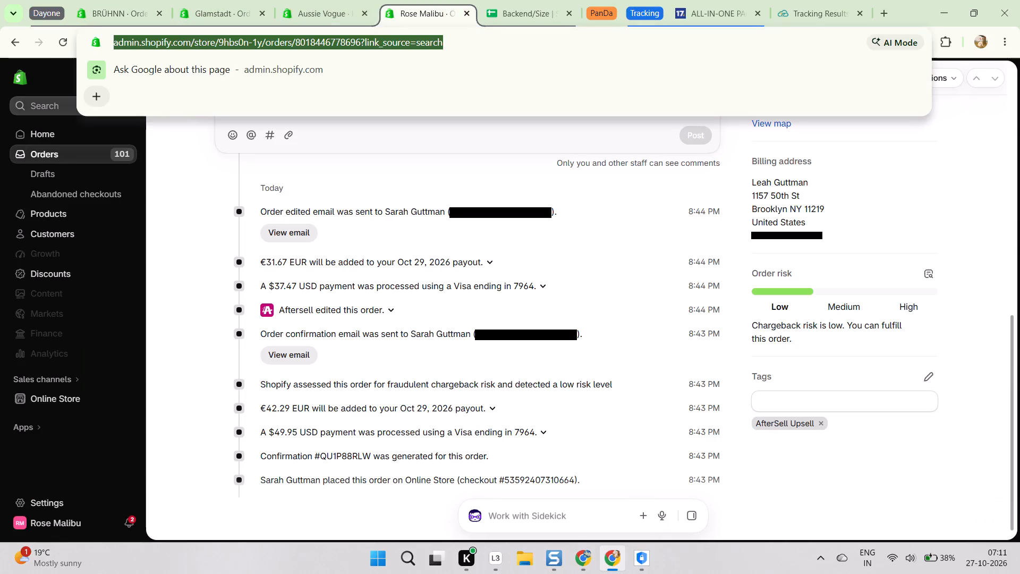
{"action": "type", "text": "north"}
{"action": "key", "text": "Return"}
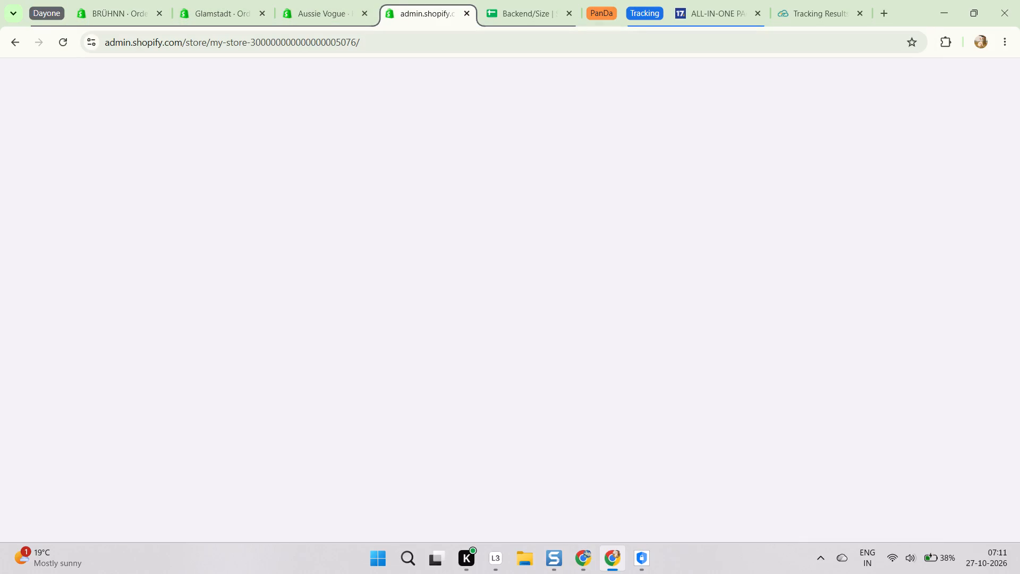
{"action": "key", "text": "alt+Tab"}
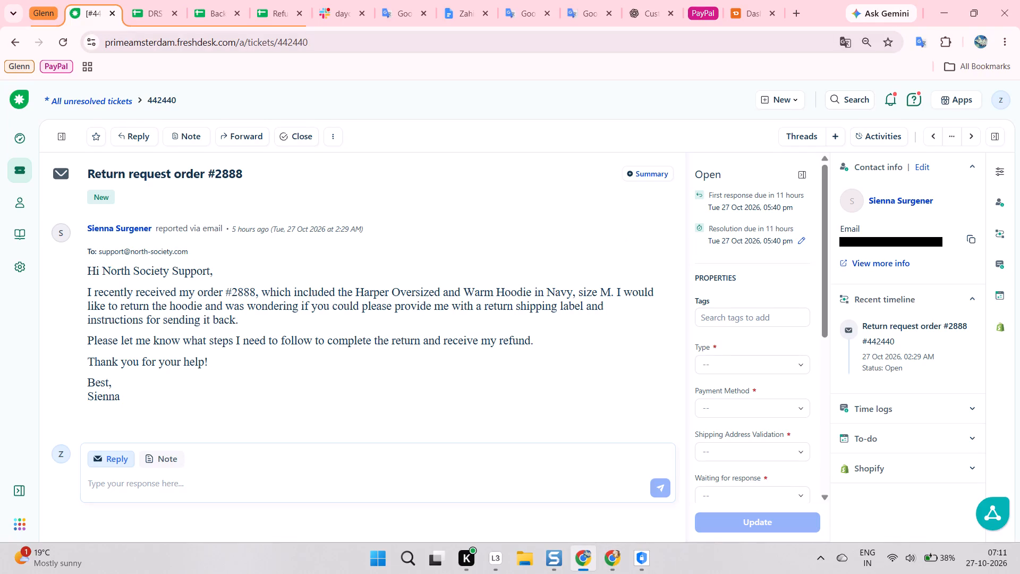
Search the North Society store in Shopify for the customer's email address copied from ticket 442440, and return to the ticket.
{"action": "left_click", "coordinate": [973, 239]}
{"action": "key", "text": "alt+Tab"}
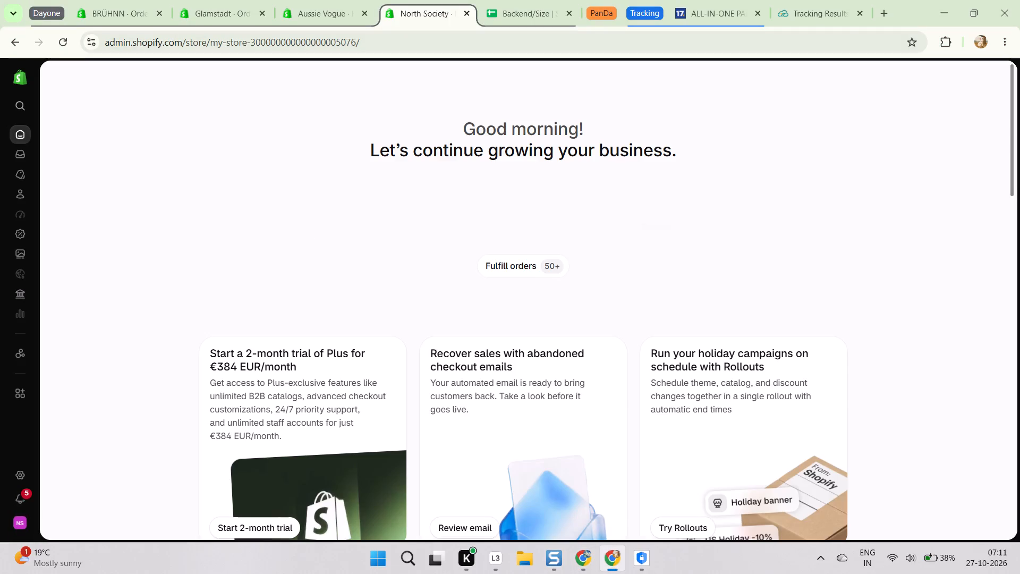
{"action": "double_click", "coordinate": [16, 111]}
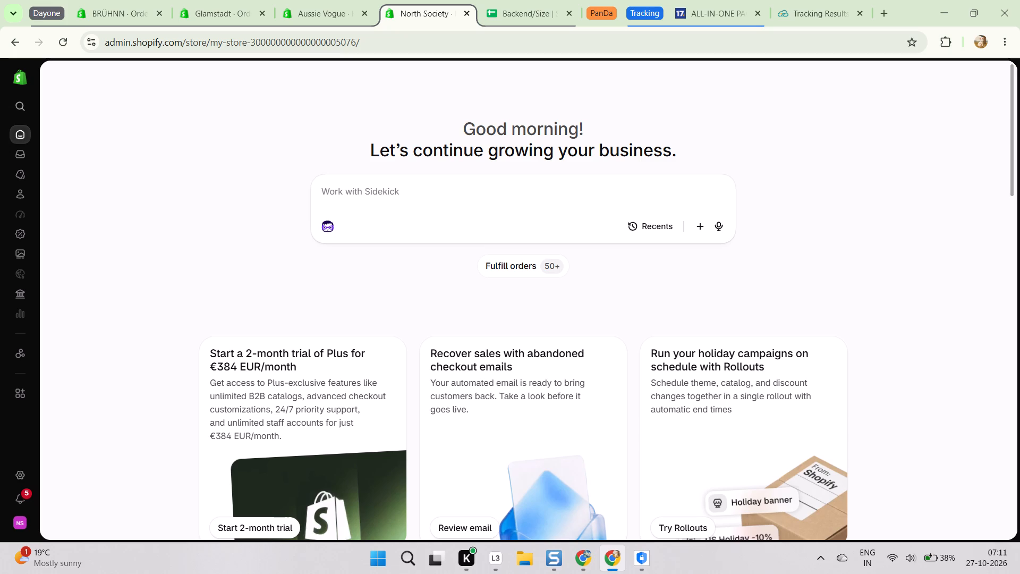
{"action": "left_click", "coordinate": [21, 109]}
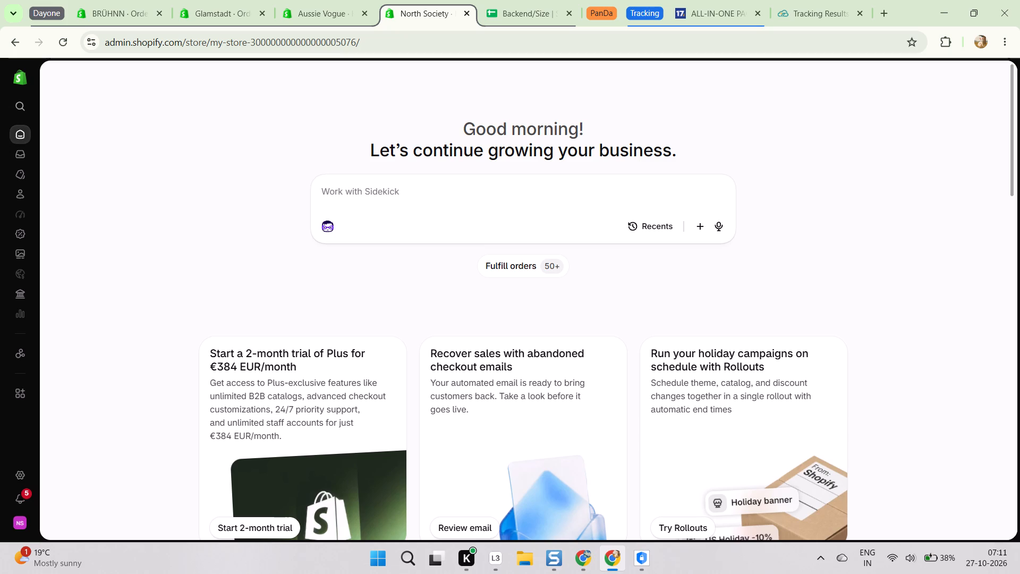
{"action": "left_click", "coordinate": [14, 108]}
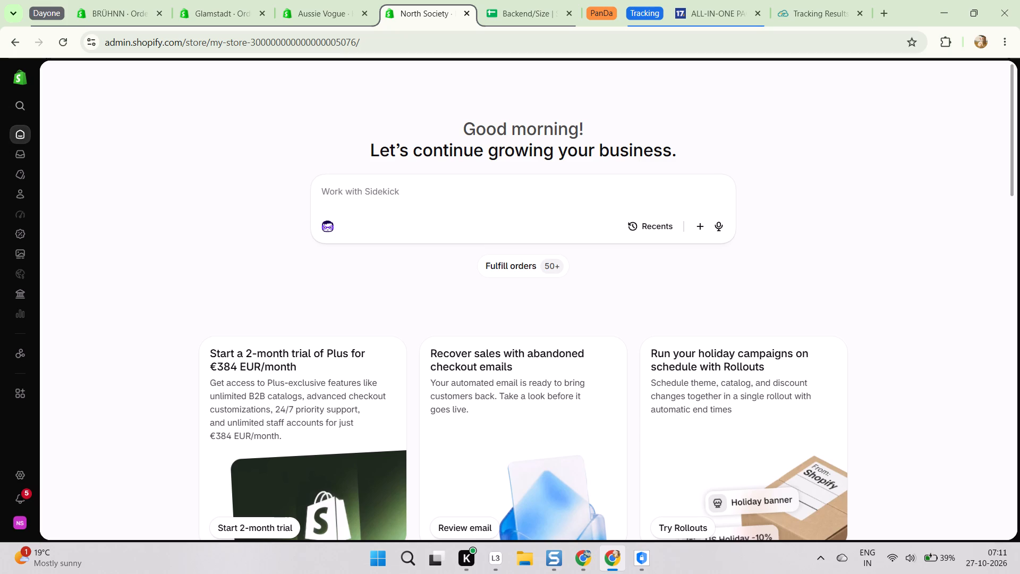
{"action": "double_click", "coordinate": [16, 107]}
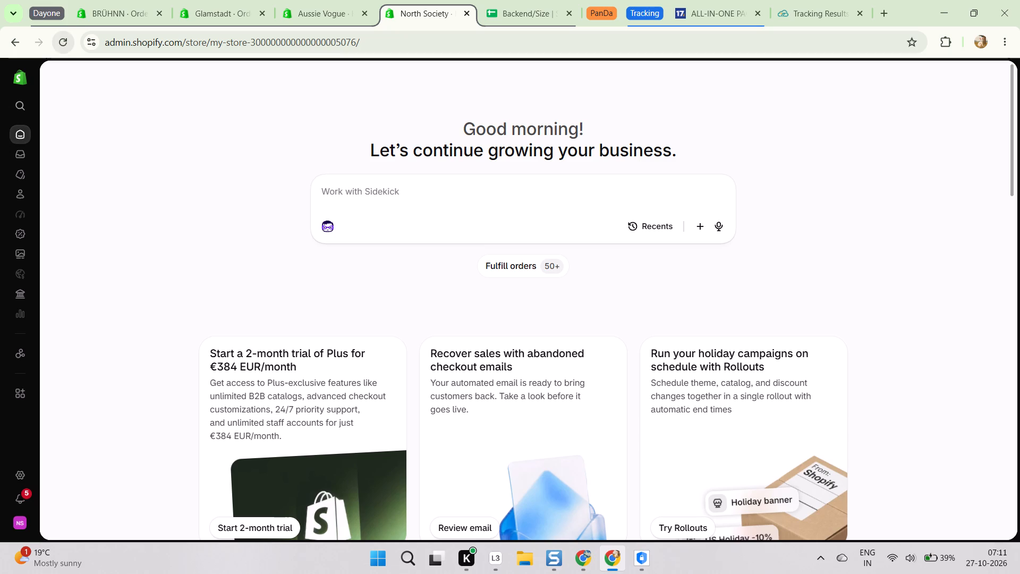
{"action": "left_click", "coordinate": [63, 48]}
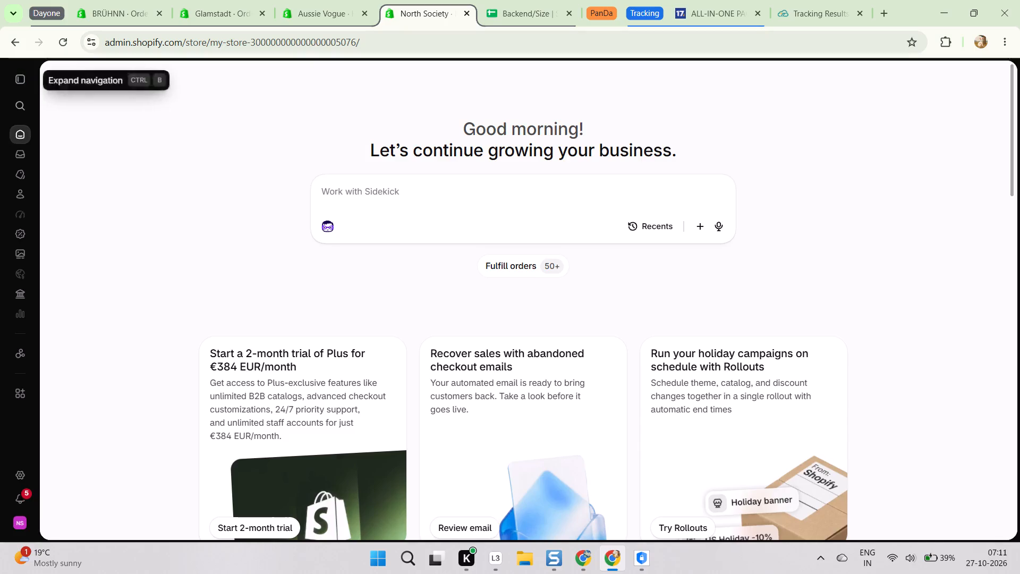
{"action": "left_click_drag", "start_coordinate": [183, 98], "coordinate": [207, 153]}
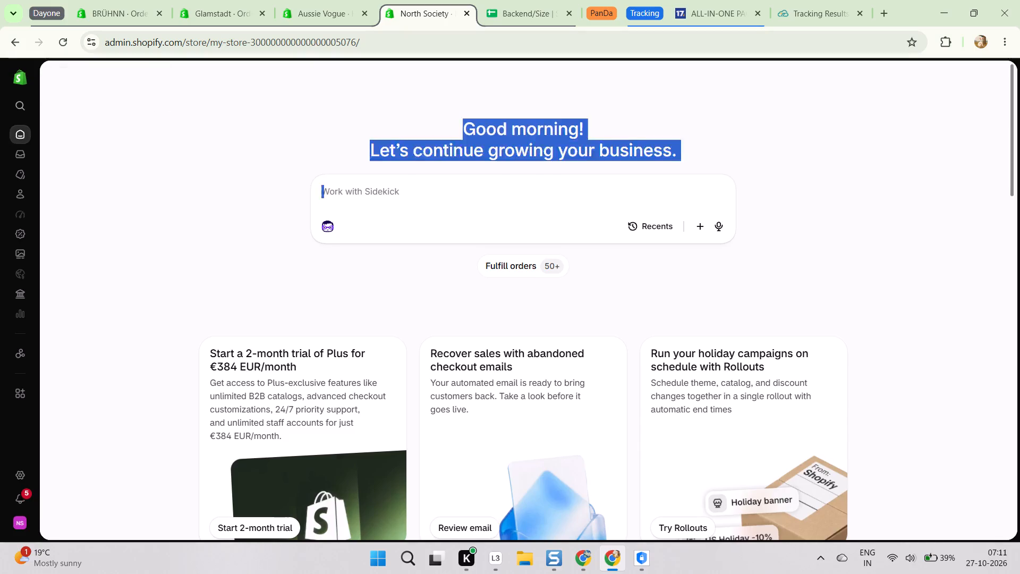
{"action": "left_click_drag", "start_coordinate": [207, 153], "coordinate": [251, 142]}
{"action": "left_click", "coordinate": [251, 142]}
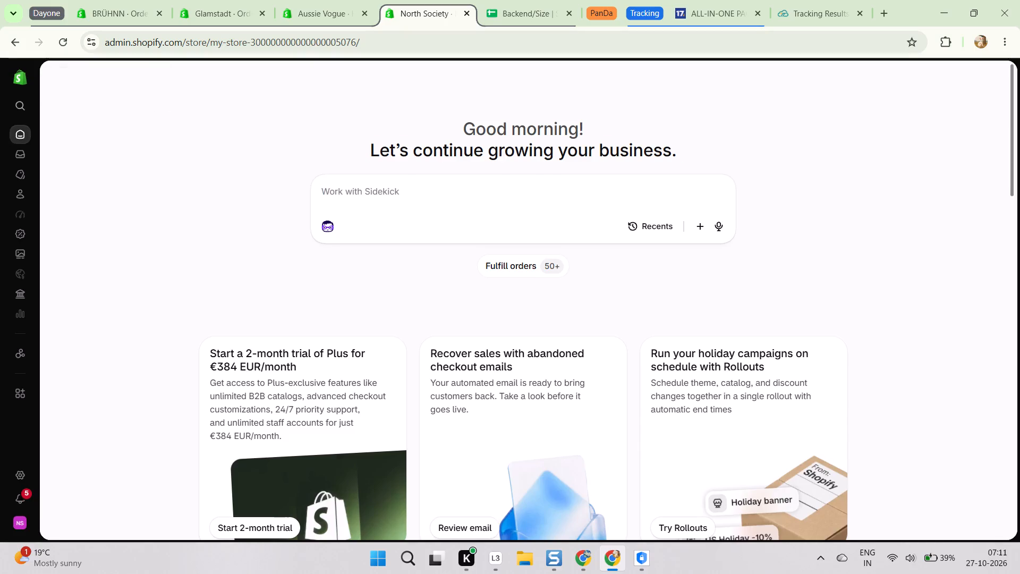
{"action": "left_click", "coordinate": [22, 108]}
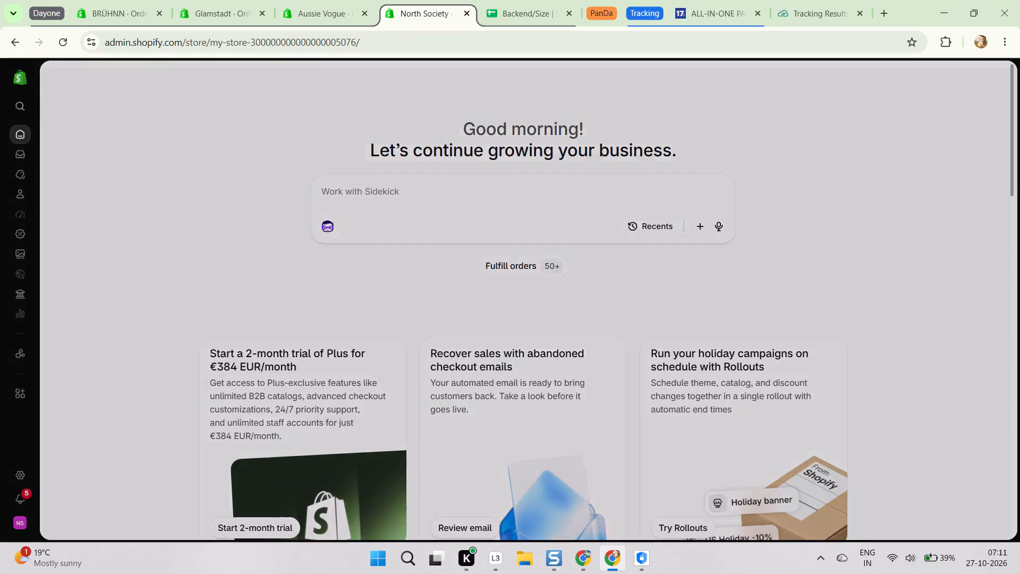
{"action": "key", "text": "ctrl+v"}
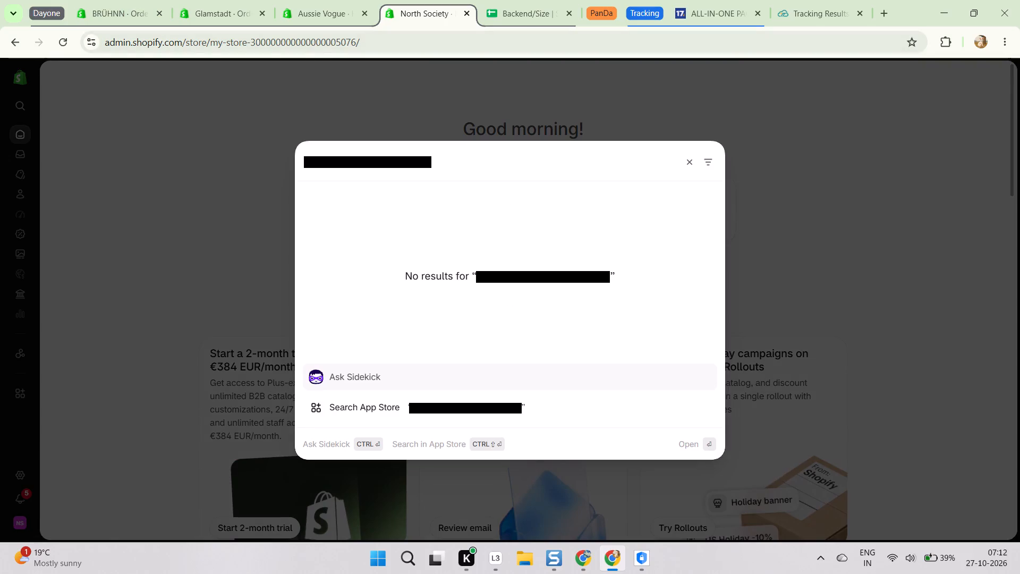
{"action": "key", "text": "alt+Tab"}
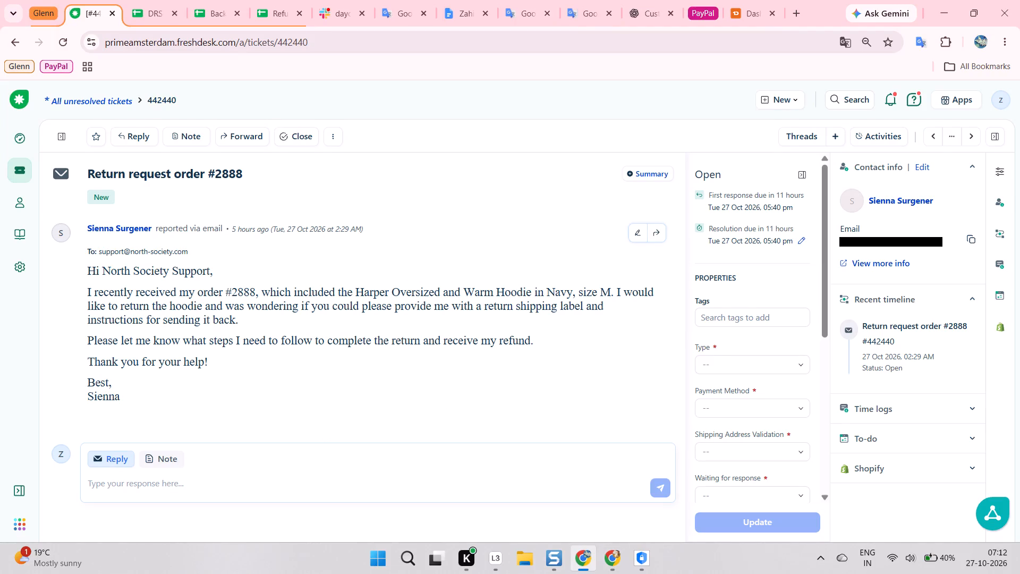
Search the North Society store in Shopify for the customer's name copied from ticket 442440.
{"action": "triple_click", "coordinate": [80, 230]}
{"action": "left_click", "coordinate": [80, 230]}
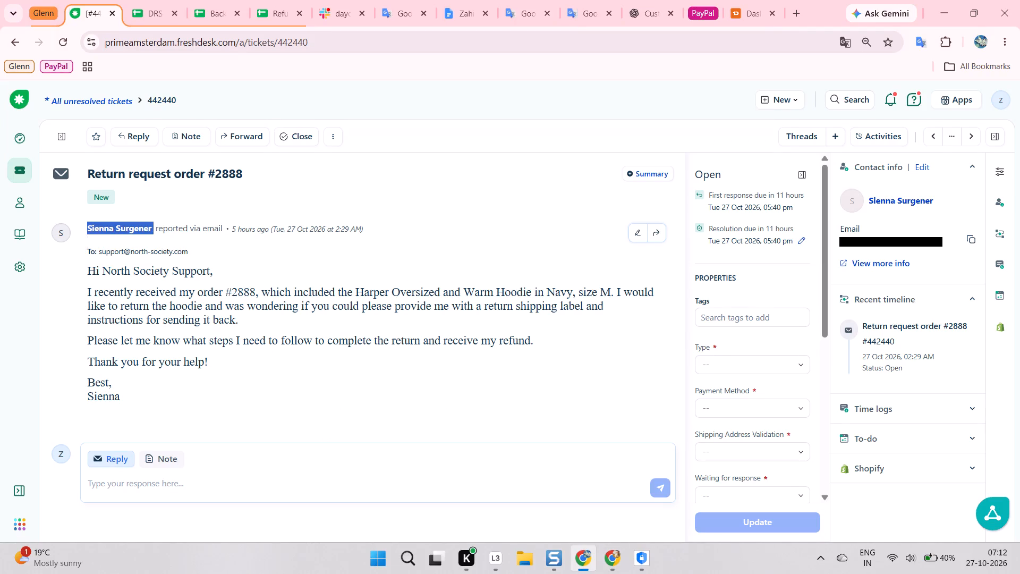
{"action": "key", "text": "ctrl+c"}
{"action": "key", "text": "alt+Tab"}
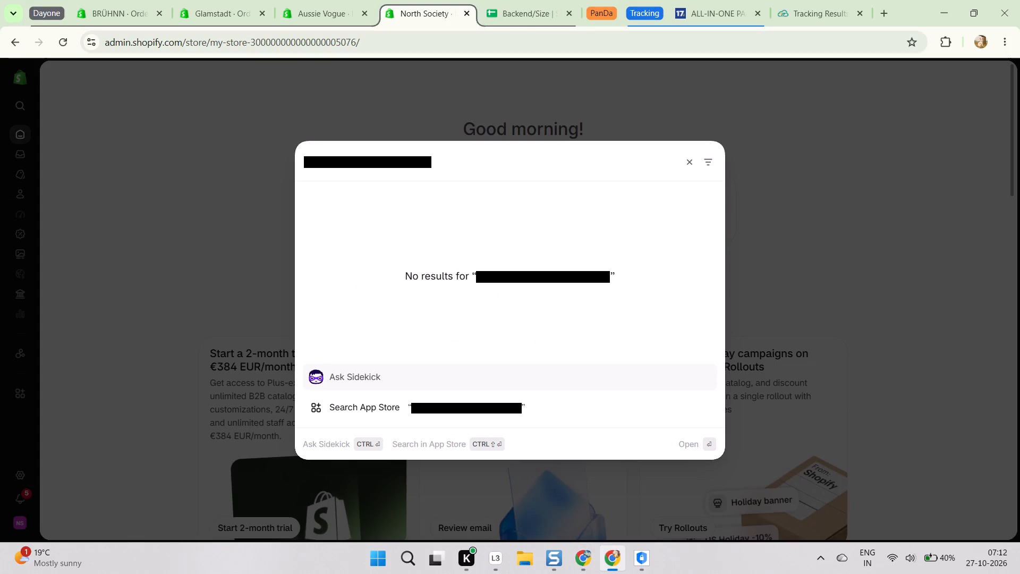
{"action": "left_click_drag", "start_coordinate": [49, 194], "coordinate": [103, 161]}
{"action": "left_click", "coordinate": [103, 161]}
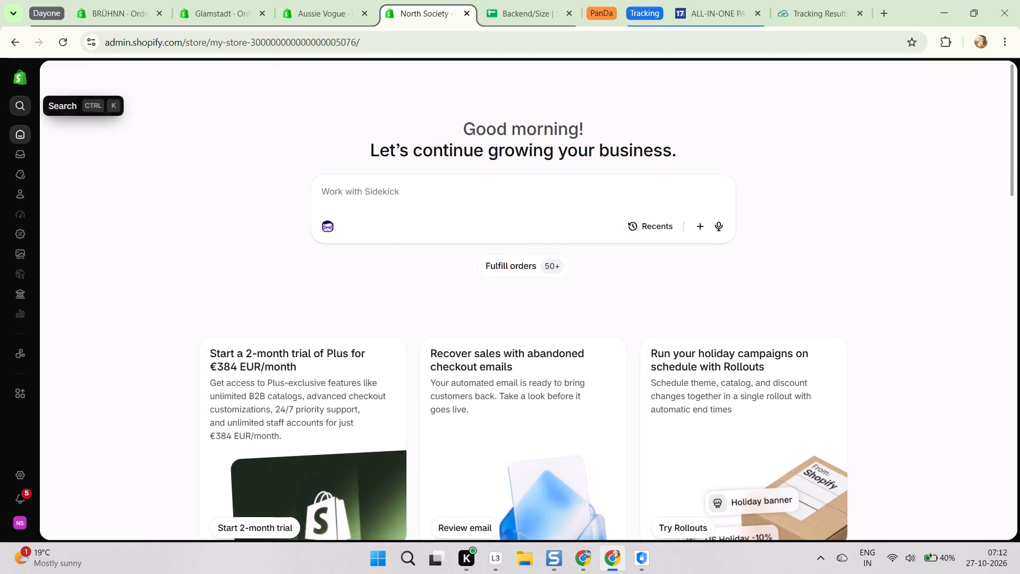
{"action": "left_click", "coordinate": [16, 105]}
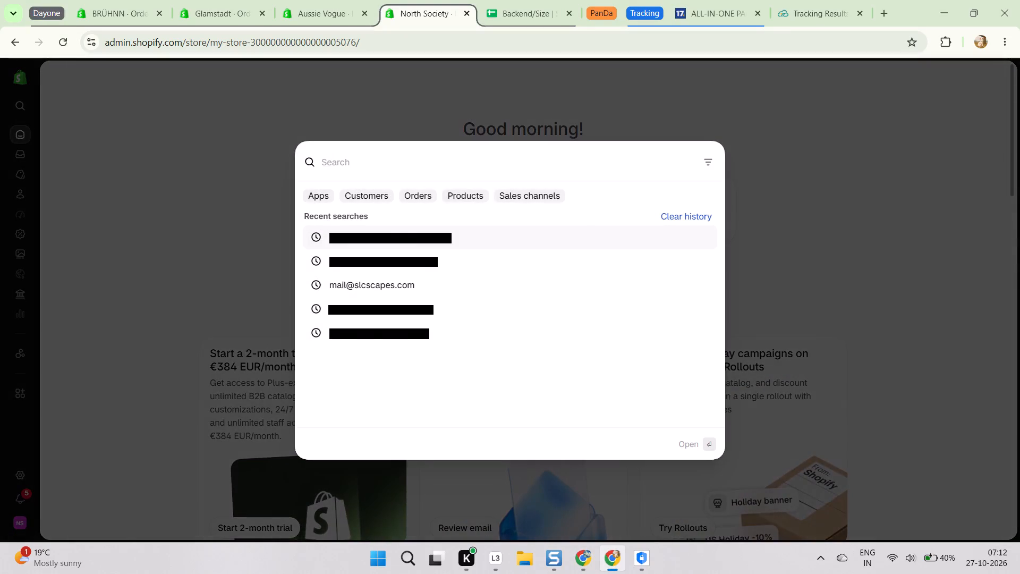
{"action": "key", "text": "ctrl+v"}
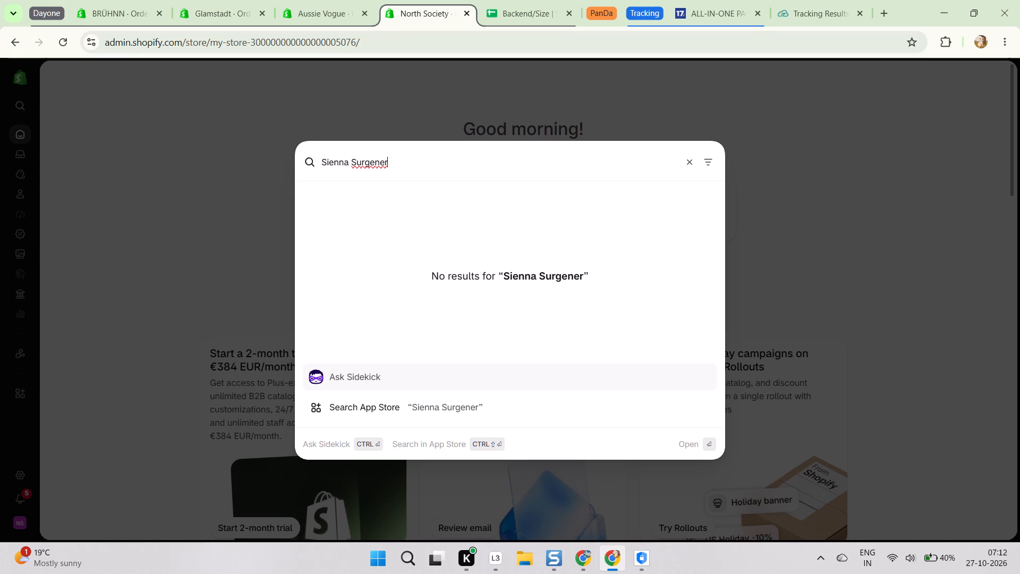
{"action": "left_click", "coordinate": [245, 164]}
{"action": "key", "text": "alt+Tab"}
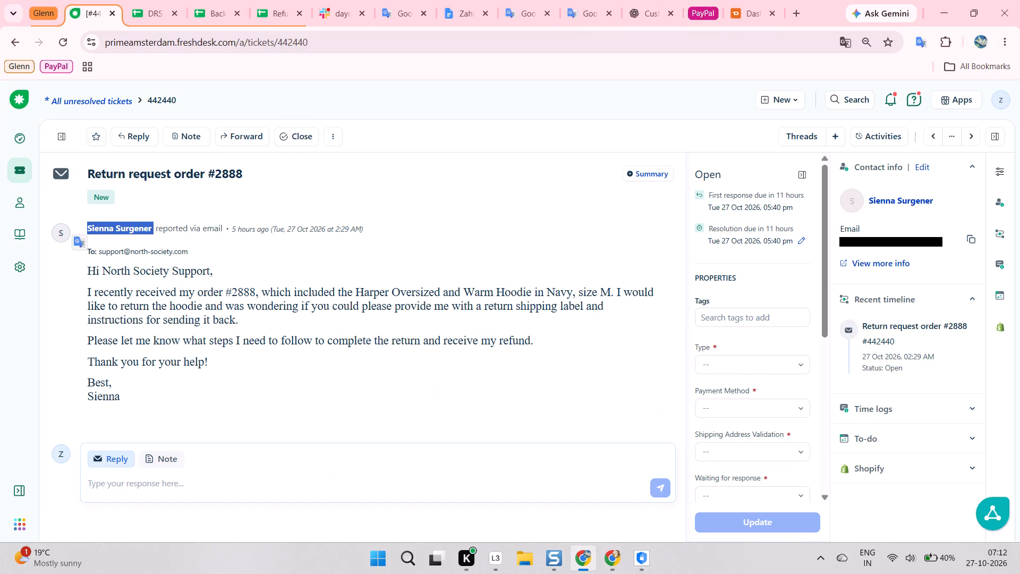
{"action": "double_click", "coordinate": [244, 291]}
{"action": "key", "text": "ctrl+c"}
{"action": "key", "text": "ctrl+c"}
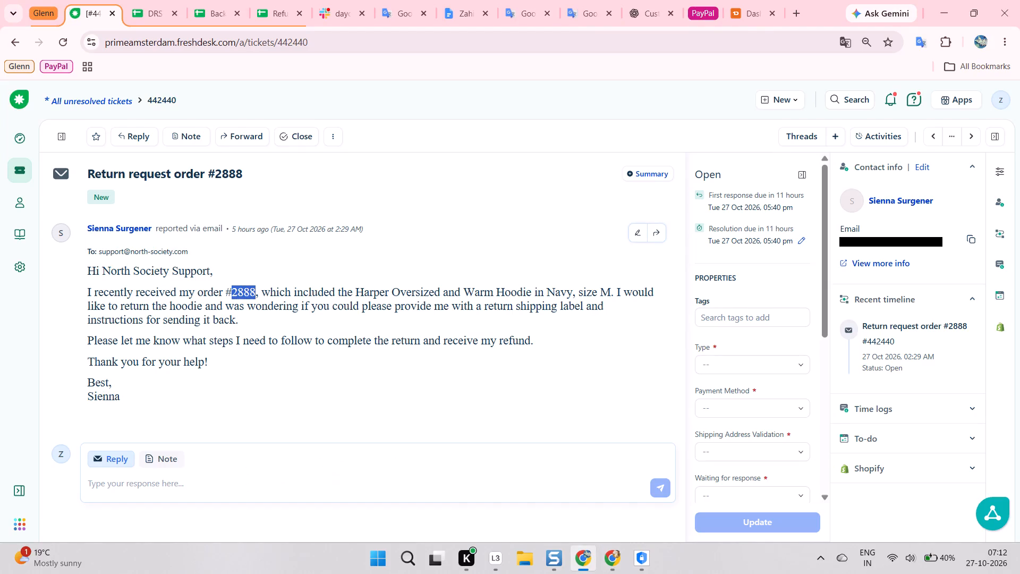
{"action": "key", "text": "alt+Tab"}
{"action": "left_click", "coordinate": [21, 109]}
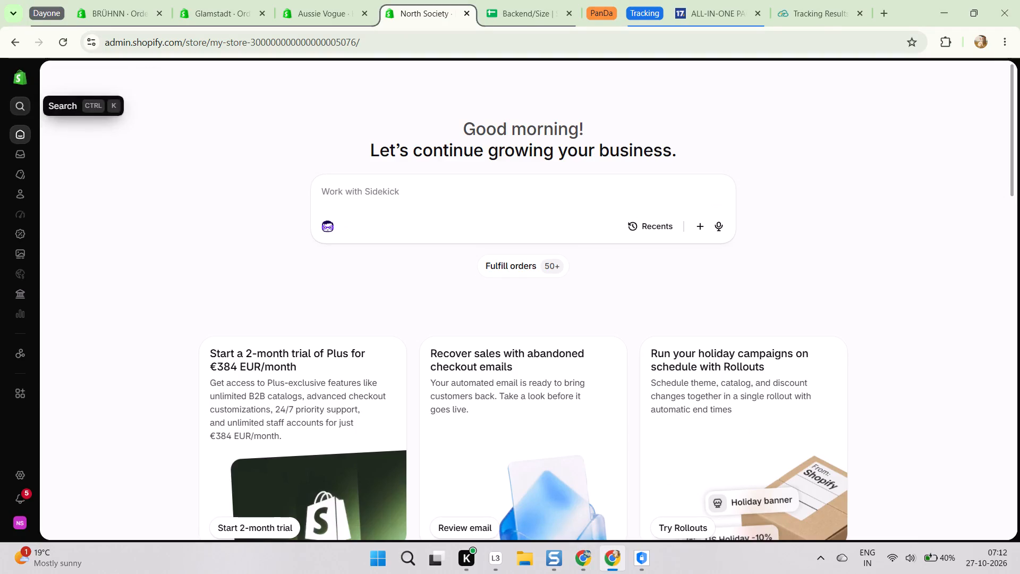
{"action": "key", "text": "ctrl+v"}
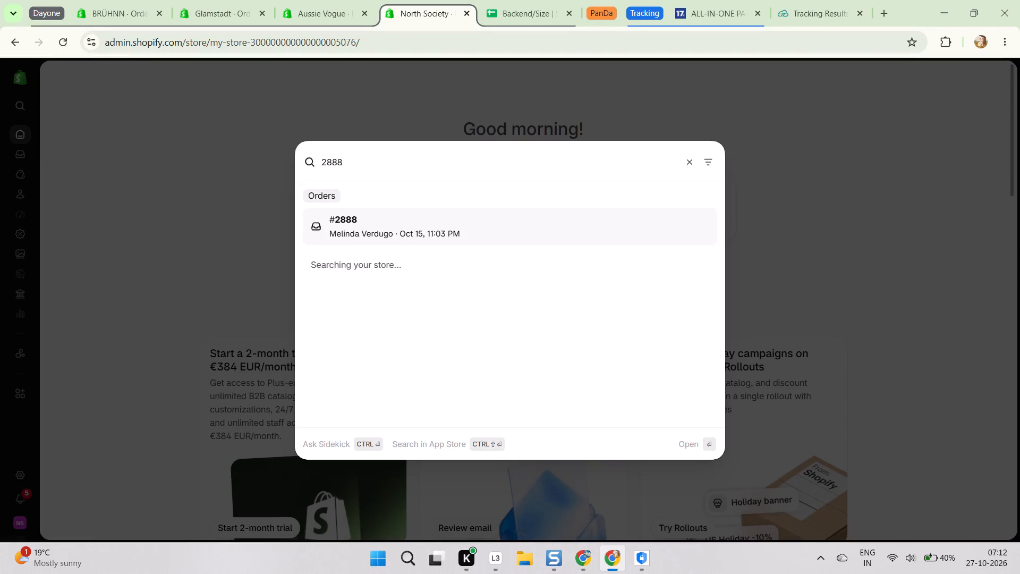
{"action": "left_click", "coordinate": [348, 223]}
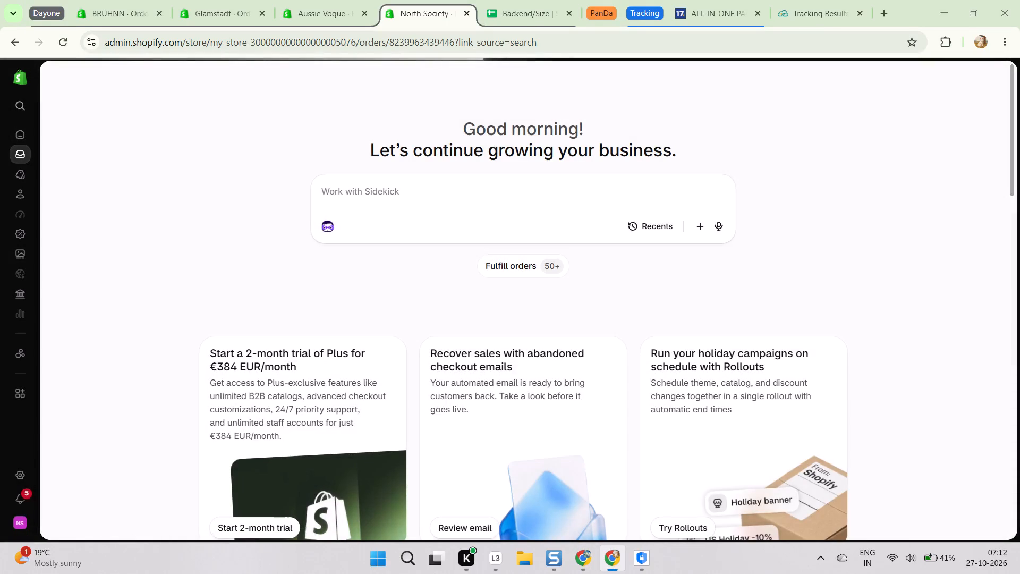
{"action": "scroll", "coordinate": [674, 278], "scroll_direction": "right", "scroll_amount": 1}
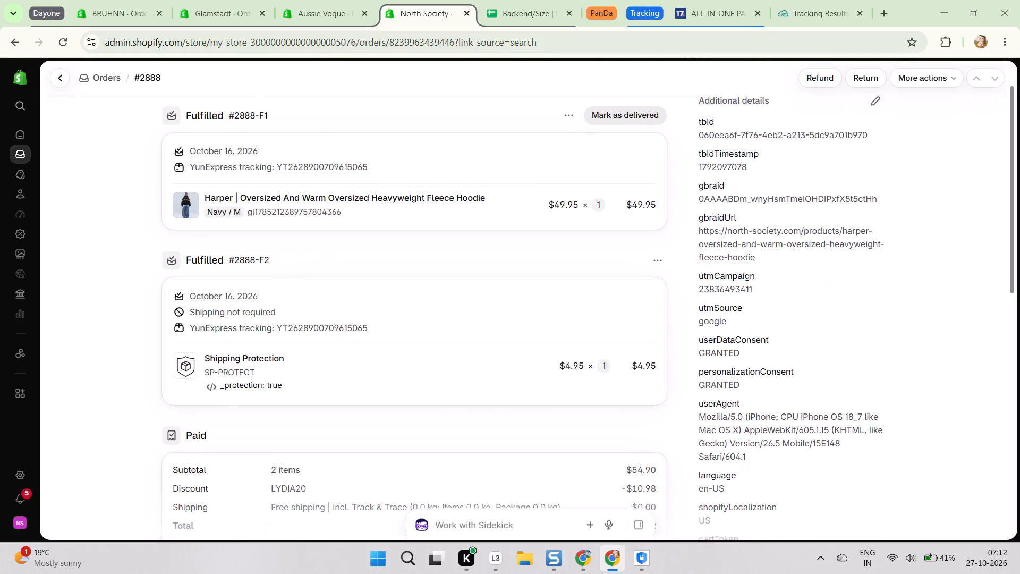
{"action": "scroll", "coordinate": [674, 278], "scroll_direction": "down", "scroll_amount": 4}
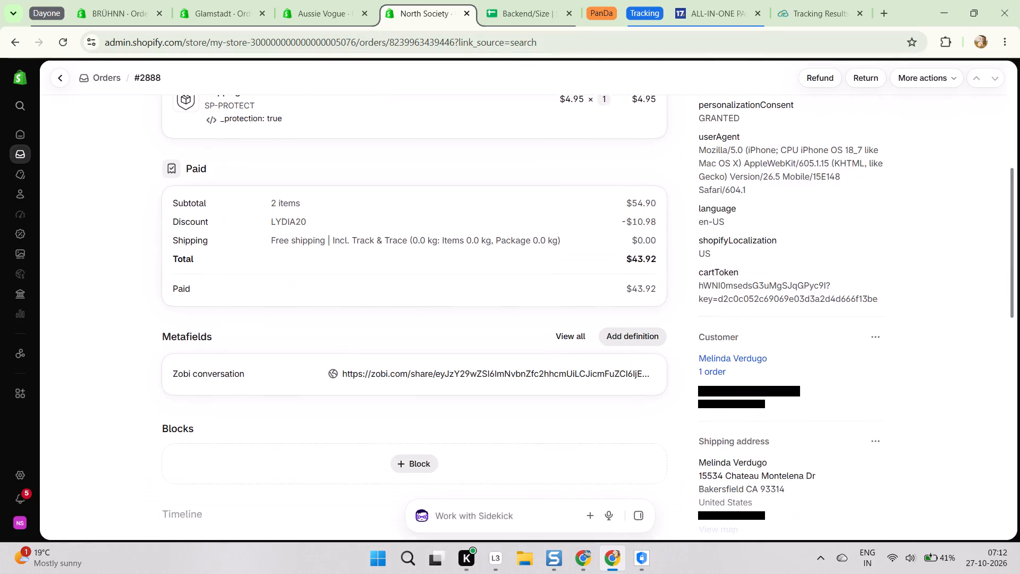
{"action": "scroll", "coordinate": [674, 278], "scroll_direction": "down", "scroll_amount": 2}
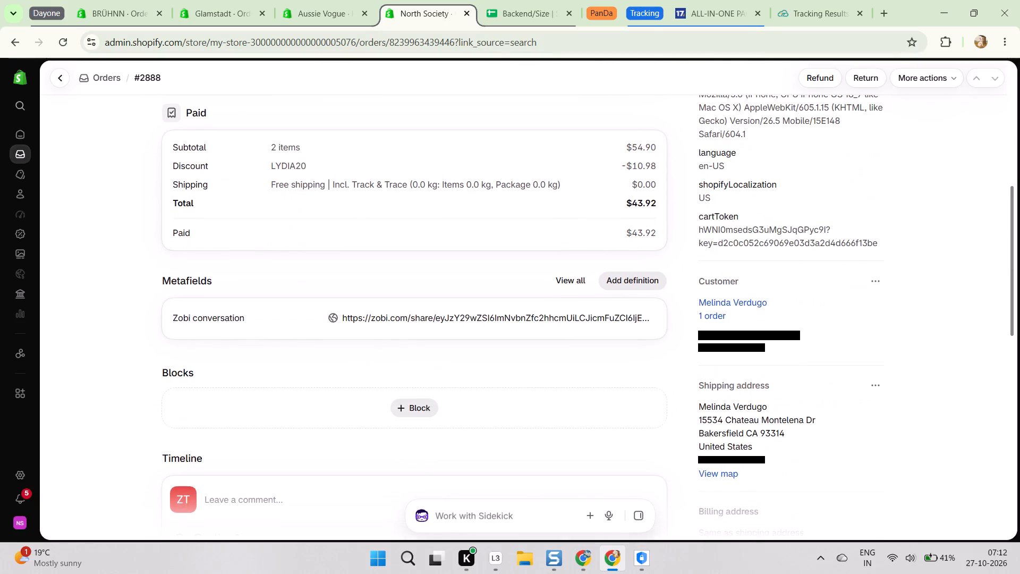
{"action": "key", "text": "alt+Tab"}
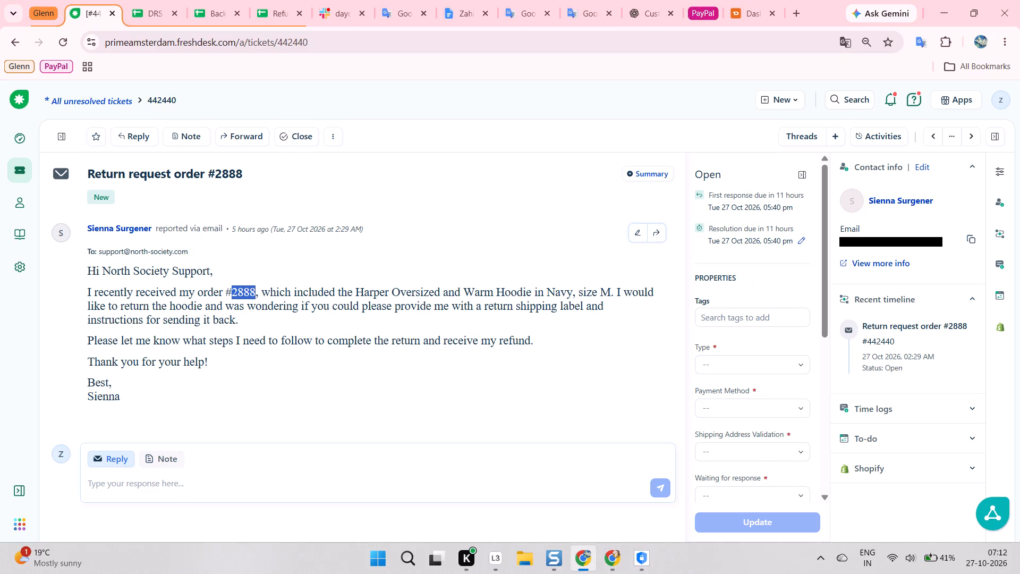
{"action": "key", "text": "alt+Tab"}
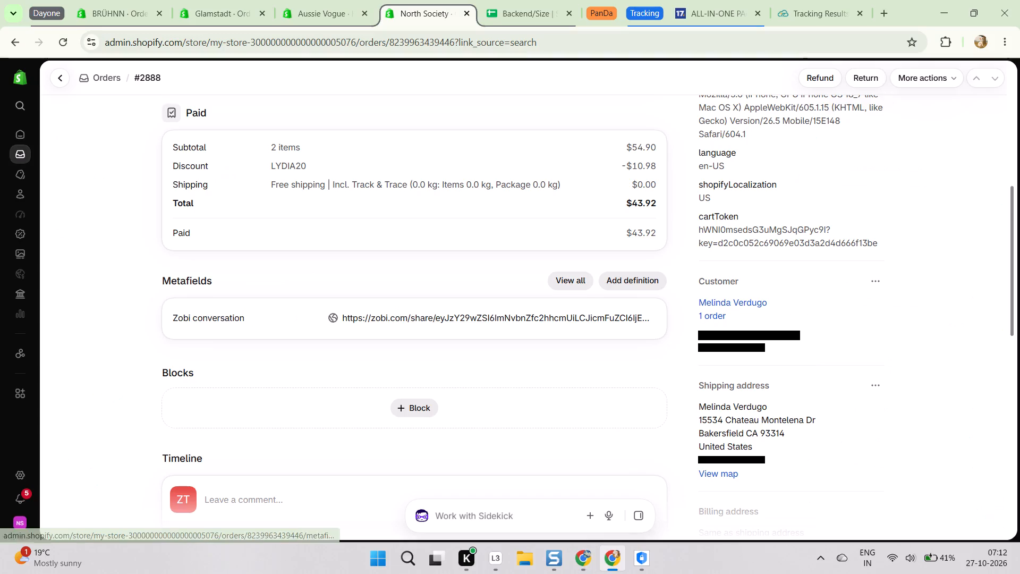
{"action": "key", "text": "alt+Tab"}
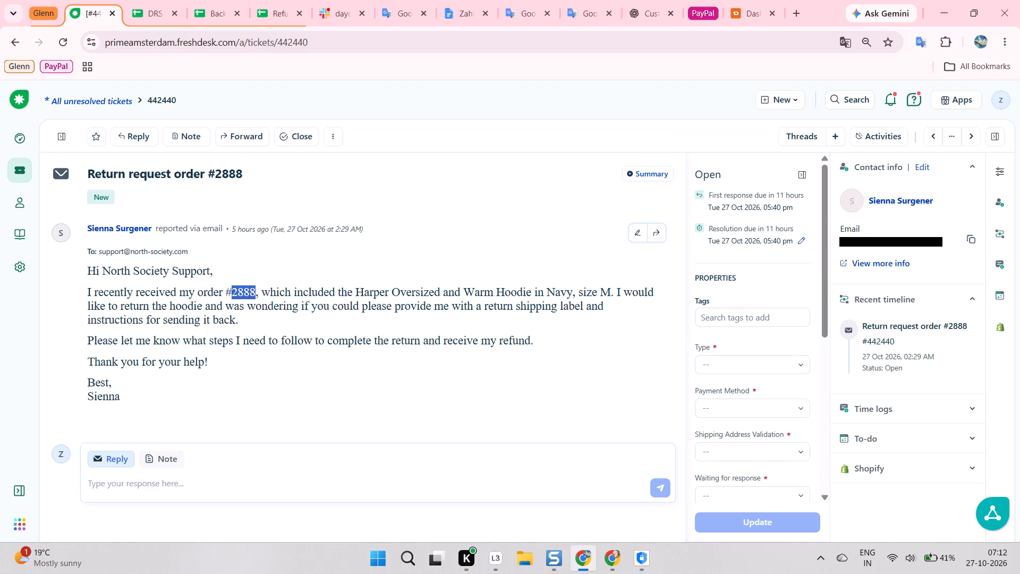
{"action": "left_click", "coordinate": [329, 265]}
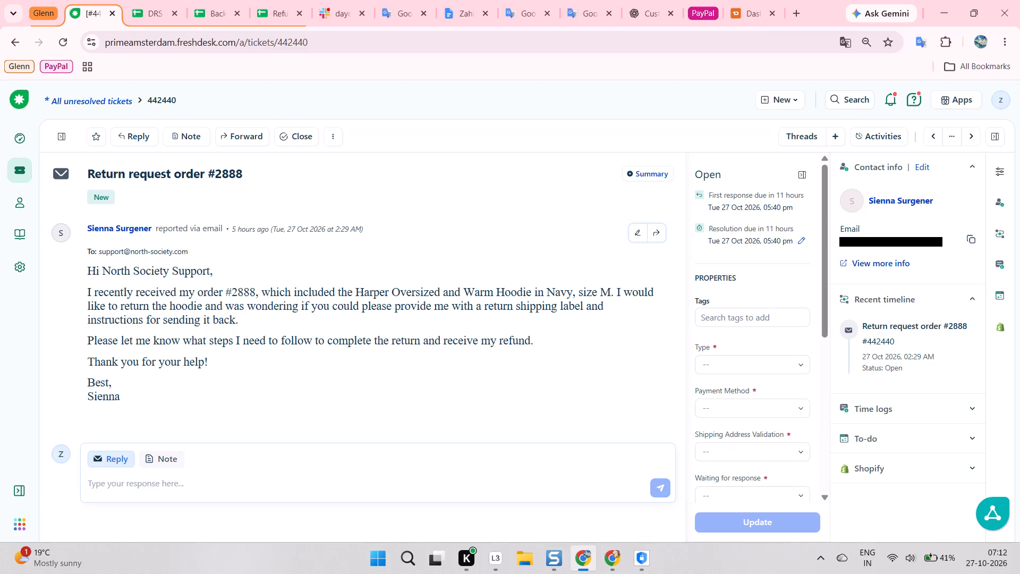
{"action": "key", "text": "alt+Tab"}
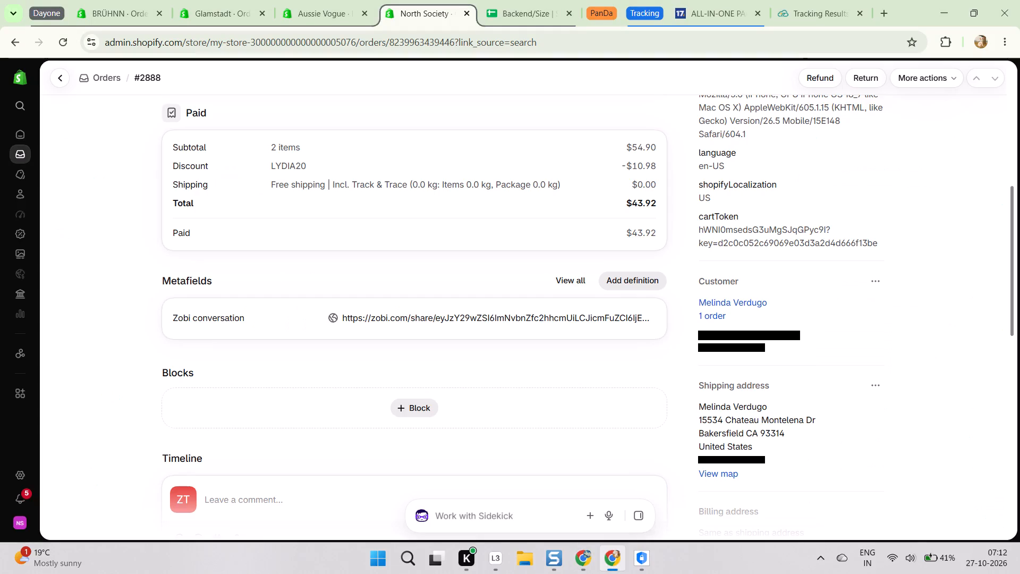
Return to Freshdesk and look through tickets 442441 and 442443 without editing them, moving on to ticket 442444.
{"action": "key", "text": "alt+Tab"}
{"action": "left_click", "coordinate": [469, 259]}
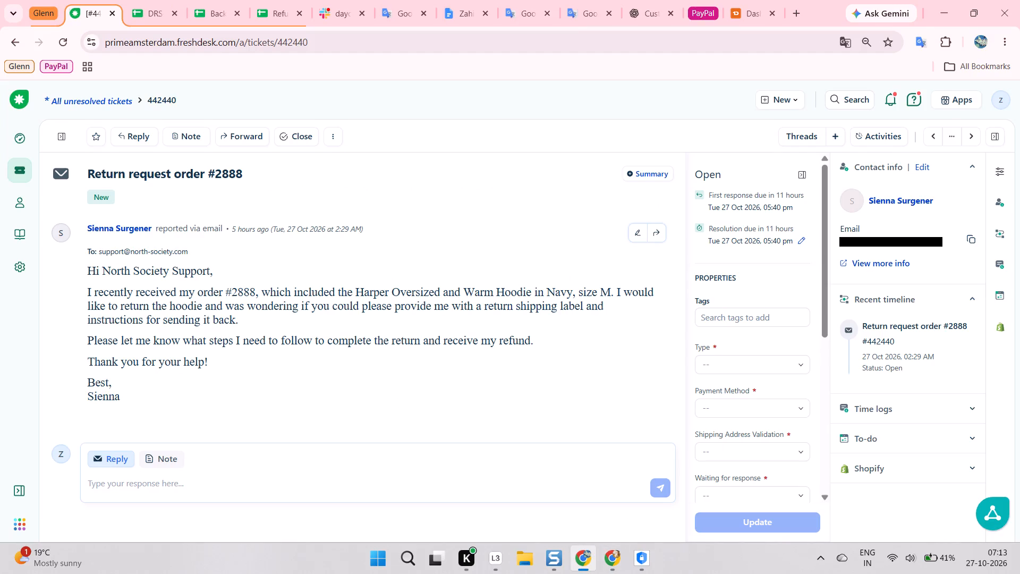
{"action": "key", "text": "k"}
{"action": "scroll", "coordinate": [469, 259], "scroll_direction": "down", "scroll_amount": 2}
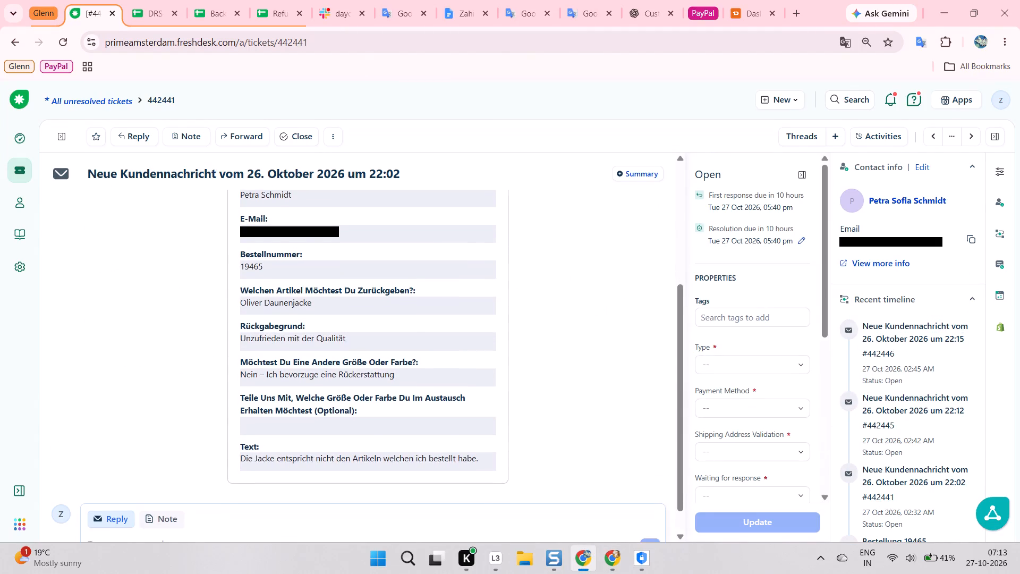
{"action": "right_click", "coordinate": [469, 259]}
{"action": "left_click", "coordinate": [404, 263]}
{"action": "left_click", "coordinate": [463, 250]}
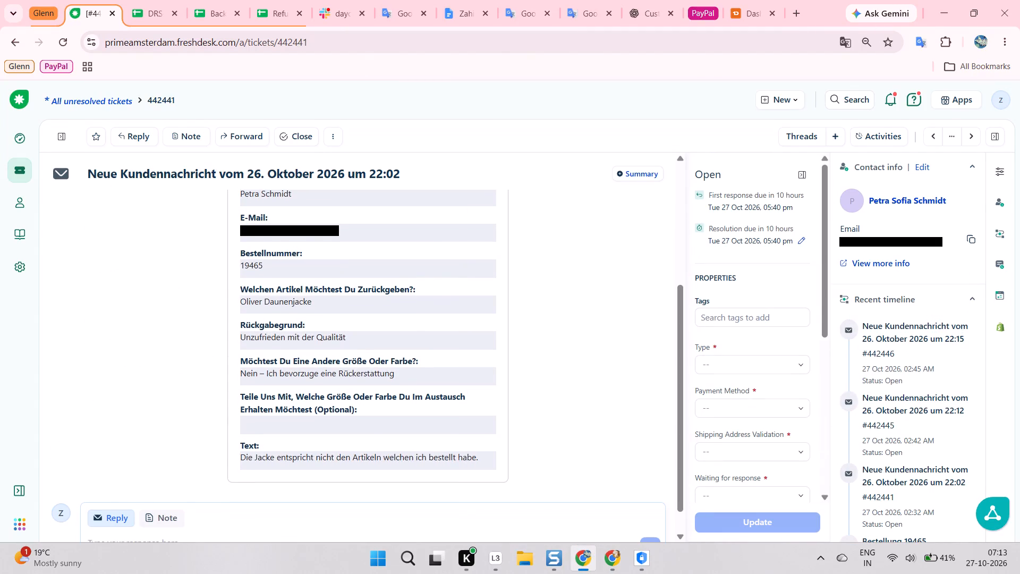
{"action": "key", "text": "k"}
{"action": "scroll", "coordinate": [465, 246], "scroll_direction": "down", "scroll_amount": 1}
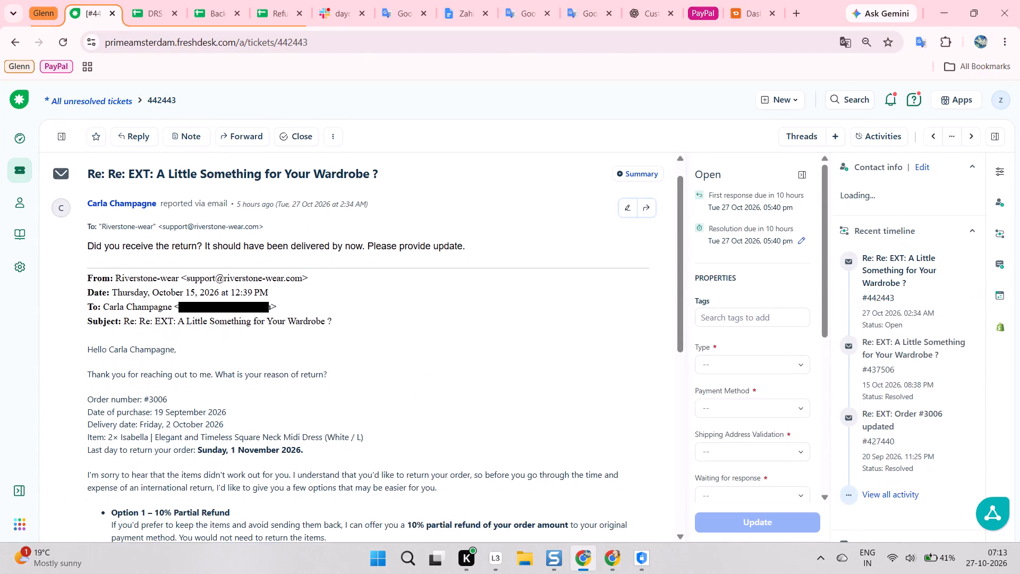
{"action": "scroll", "coordinate": [465, 246], "scroll_direction": "down", "scroll_amount": 1}
{"action": "scroll", "coordinate": [465, 246], "scroll_direction": "up", "scroll_amount": 1}
{"action": "left_click", "coordinate": [465, 246]}
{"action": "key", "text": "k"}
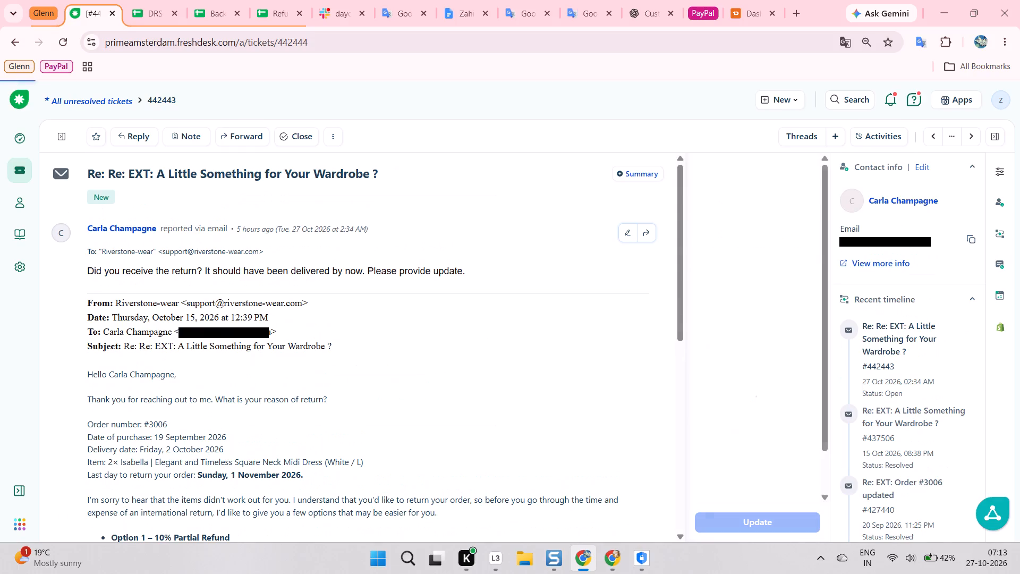
{"action": "scroll", "coordinate": [465, 246], "scroll_direction": "right", "scroll_amount": 1}
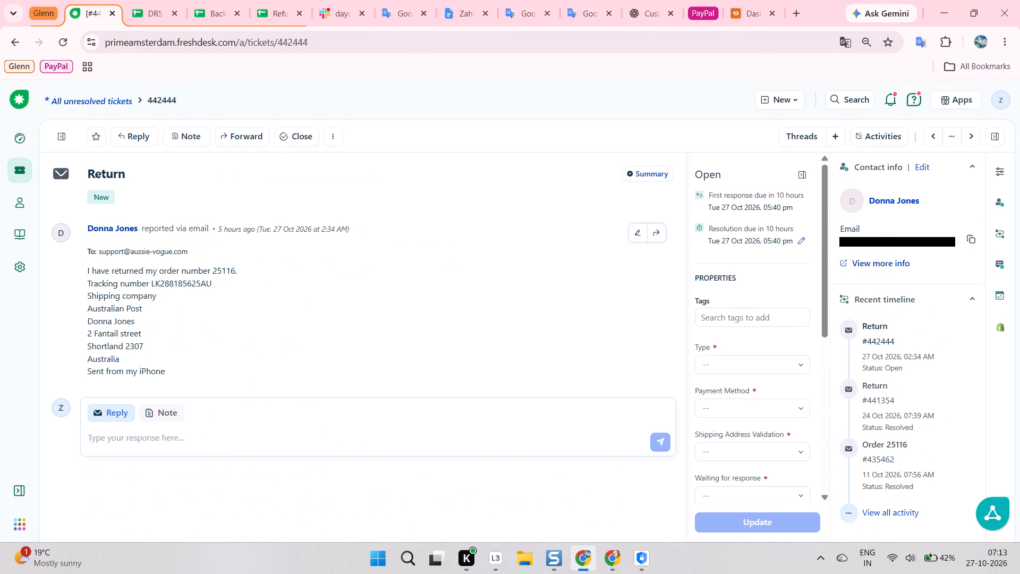
{"action": "left_click", "coordinate": [973, 239]}
{"action": "key", "text": "alt+Tab"}
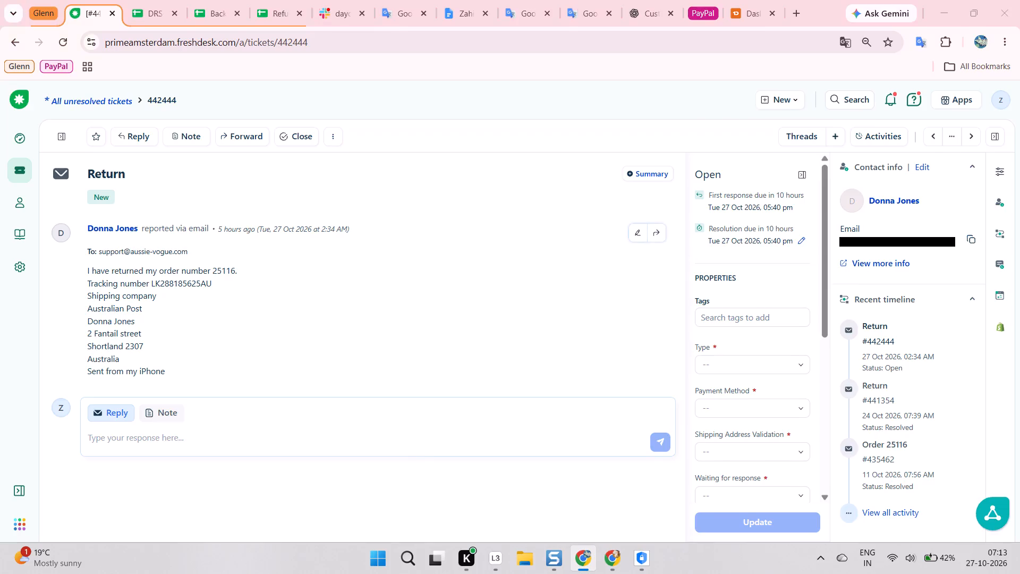
{"action": "left_click", "coordinate": [316, 1]}
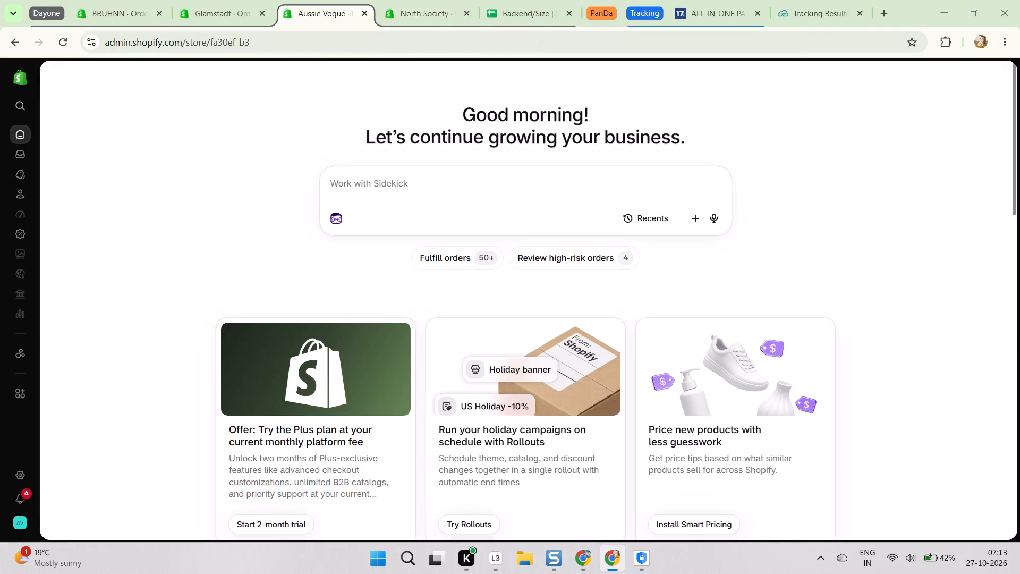
{"action": "left_click", "coordinate": [30, 103]}
{"action": "key", "text": "ctrl+v"}
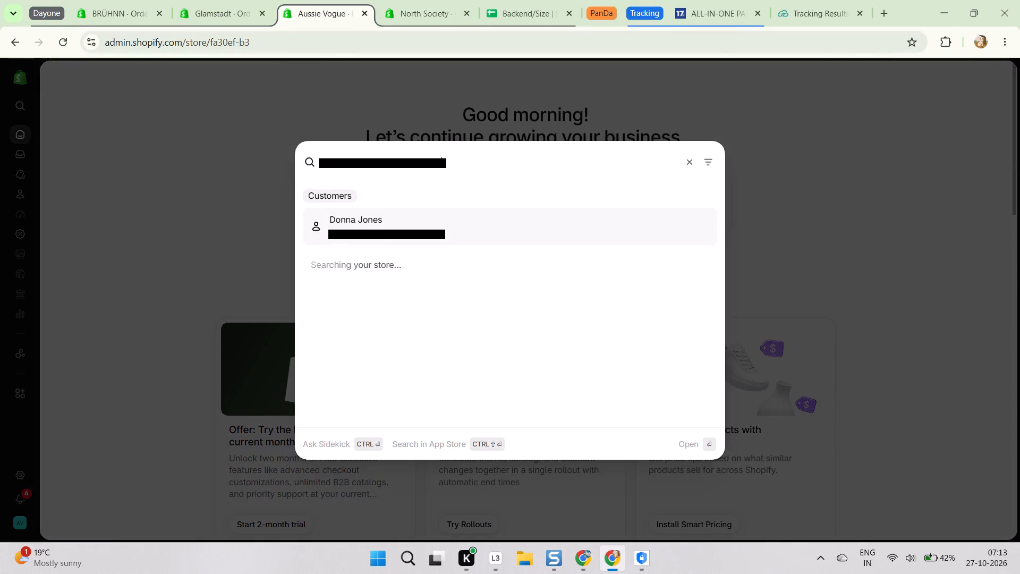
{"action": "left_click", "coordinate": [338, 296]}
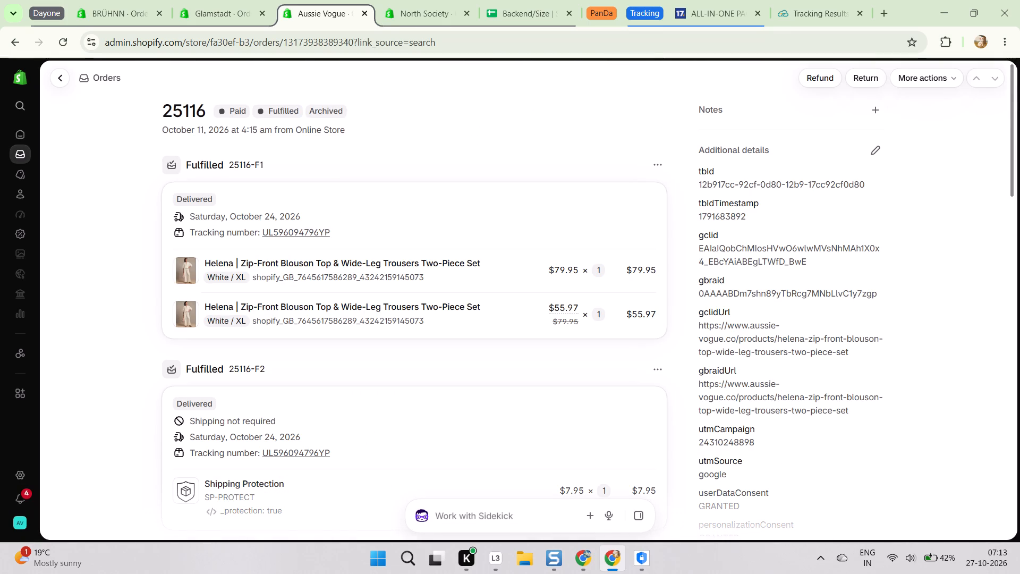
{"action": "left_click", "coordinate": [378, 176]}
{"action": "key", "text": "alt+Tab"}
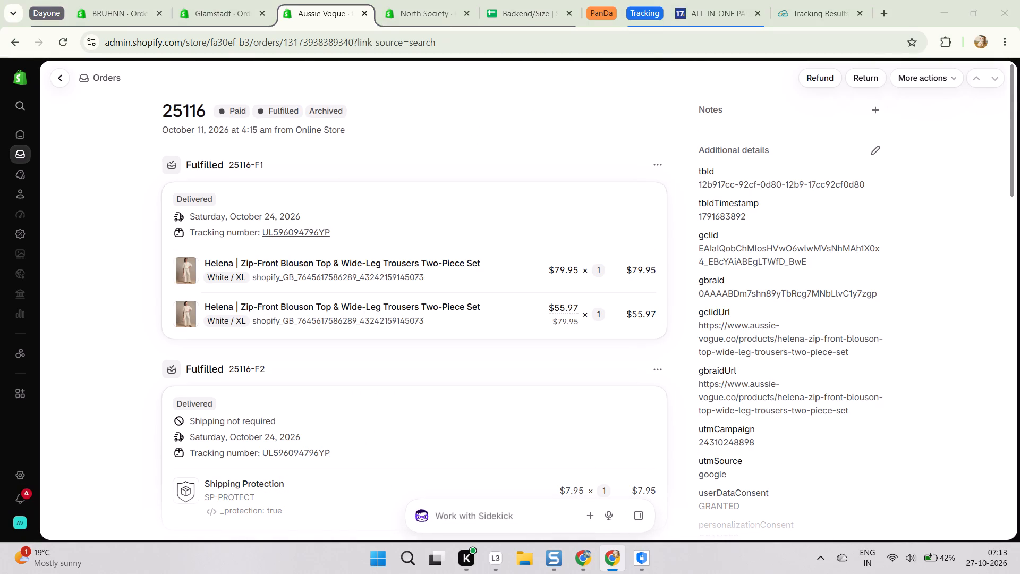
{"action": "double_click", "coordinate": [189, 284]}
{"action": "key", "text": "ctrl+c"}
{"action": "key", "text": "ctrl+c"}
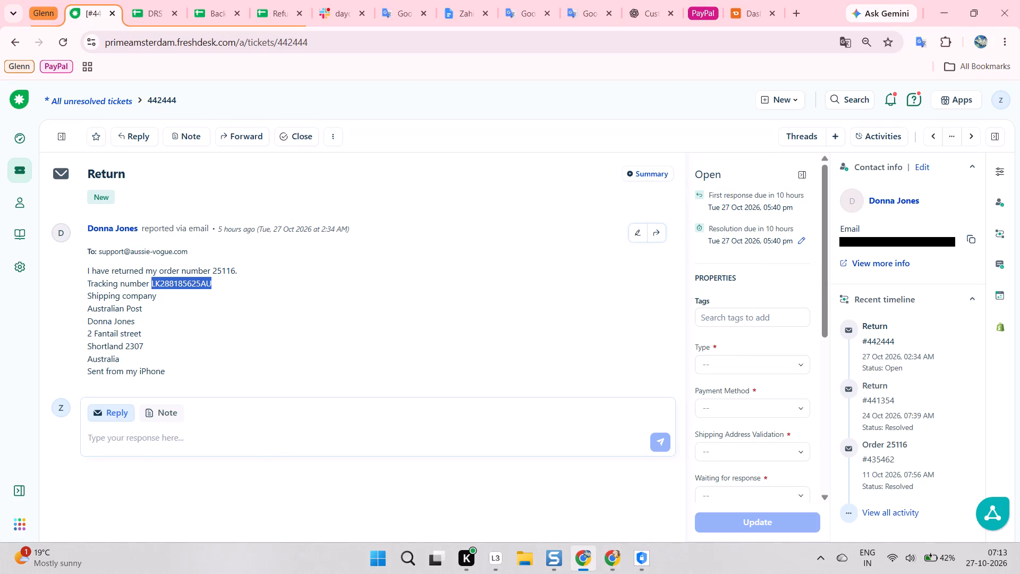
{"action": "key", "text": "alt+Tab"}
{"action": "left_click", "coordinate": [741, 0]}
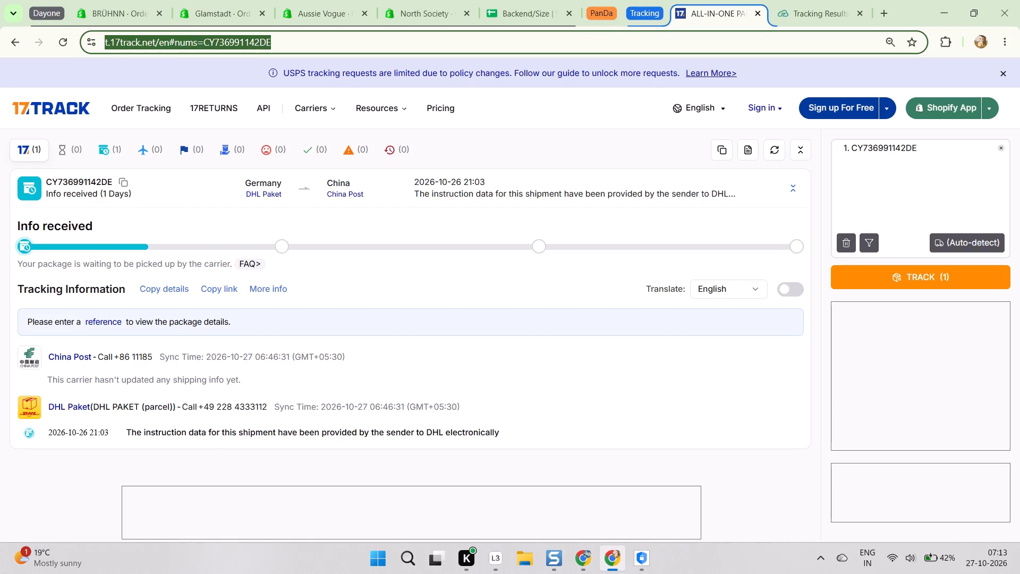
{"action": "left_click", "coordinate": [999, 147]}
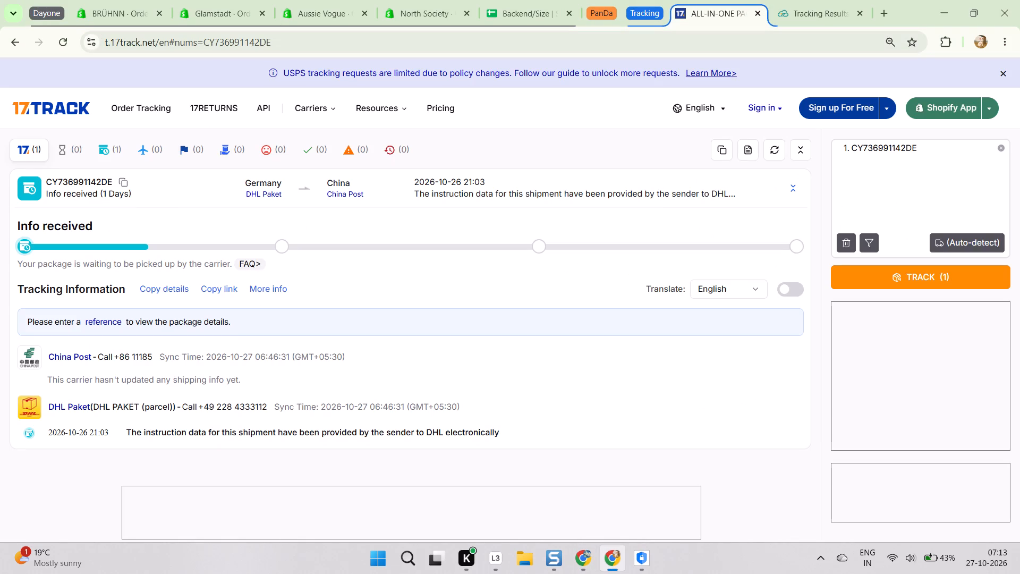
{"action": "key", "text": "ctrl+v"}
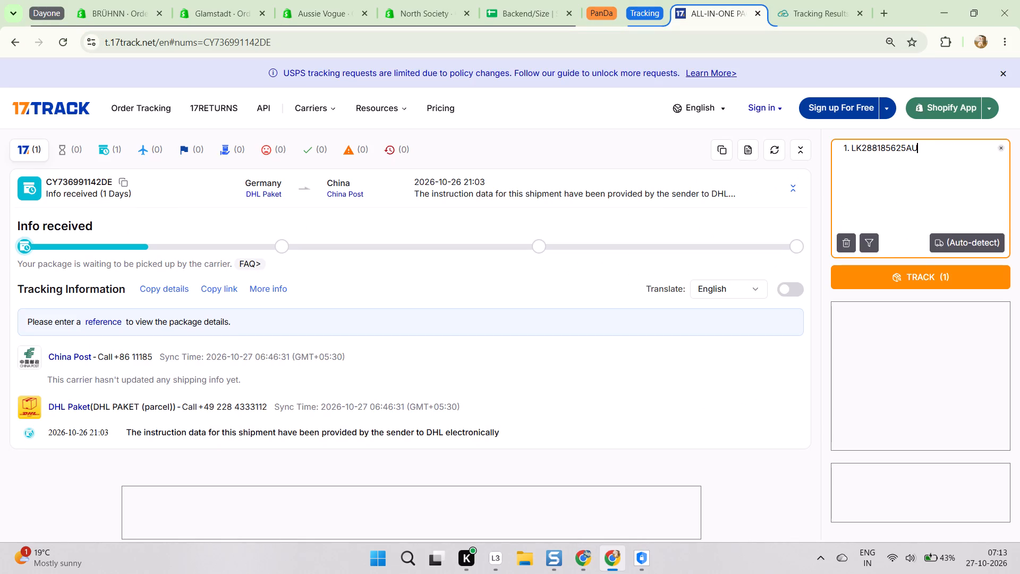
{"action": "double_click", "coordinate": [944, 268]}
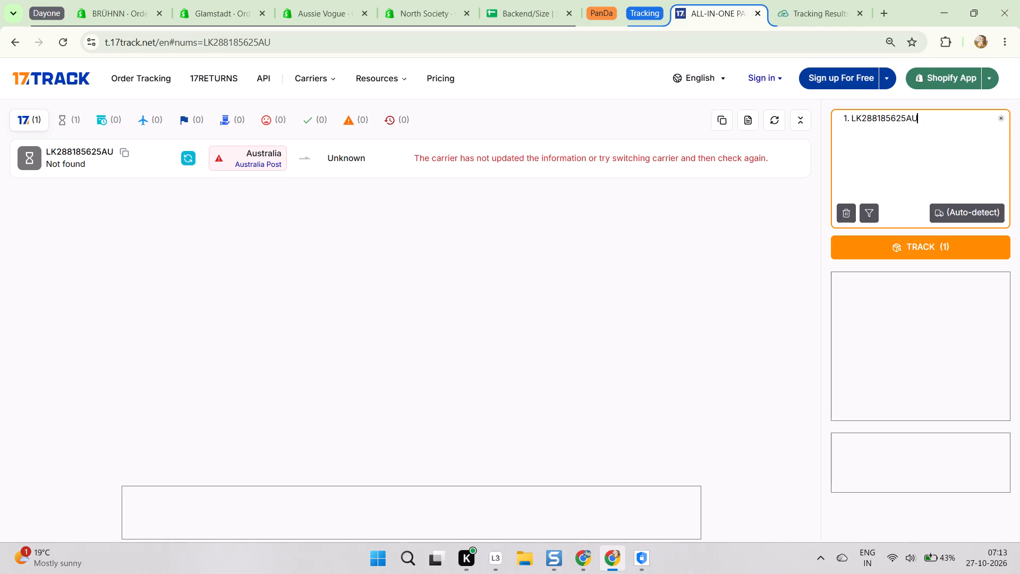
{"action": "left_click", "coordinate": [342, 157]}
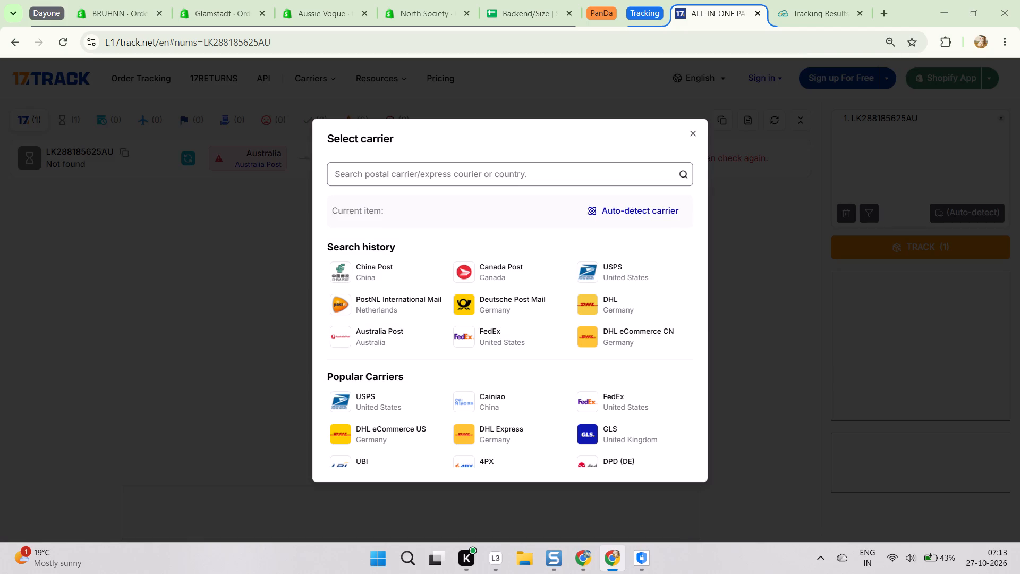
{"action": "left_click", "coordinate": [342, 267]}
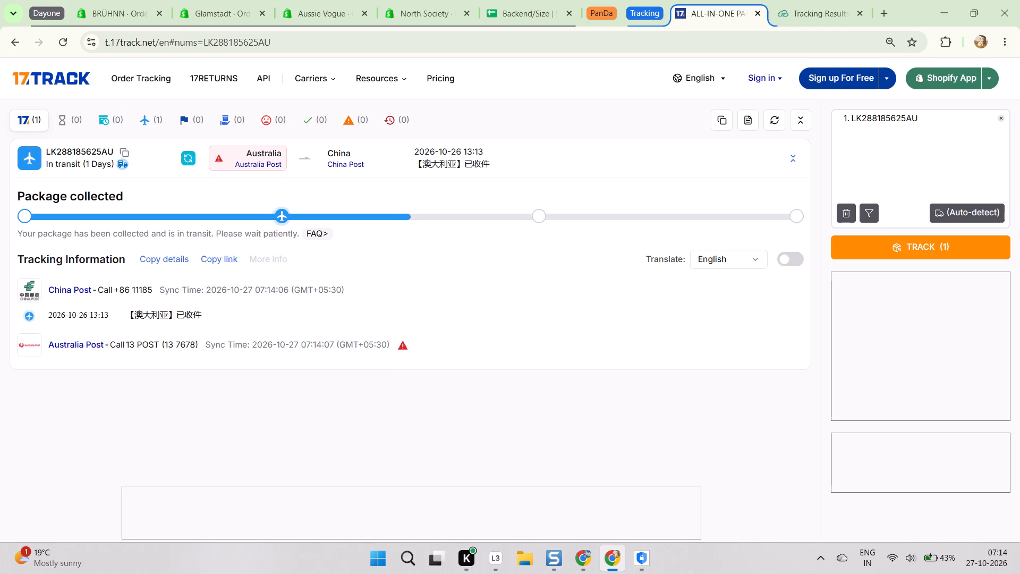
{"action": "right_click", "coordinate": [302, 189]}
{"action": "left_click", "coordinate": [366, 466]}
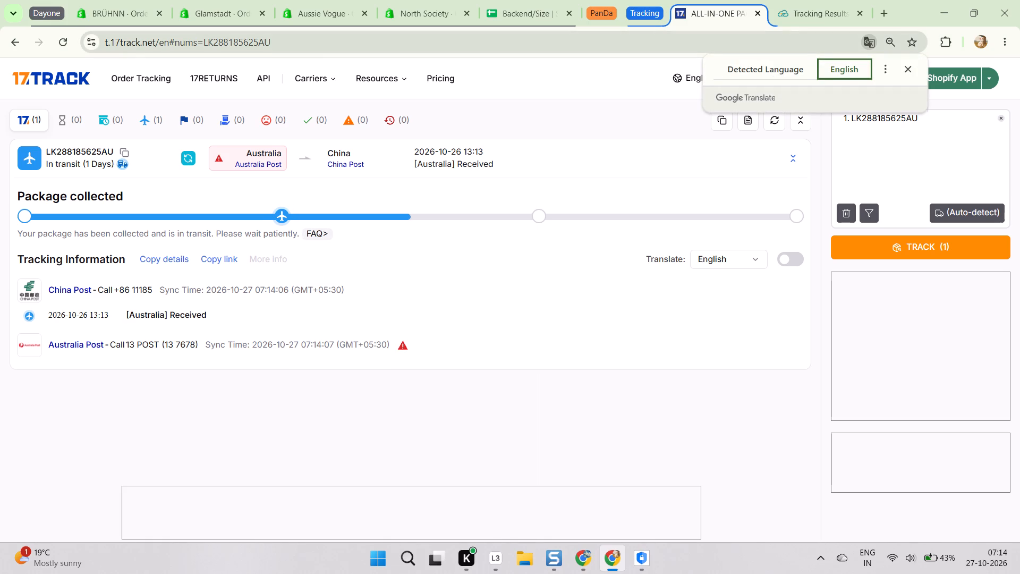
{"action": "left_click", "coordinate": [741, 67]}
{"action": "key", "text": "alt+Tab"}
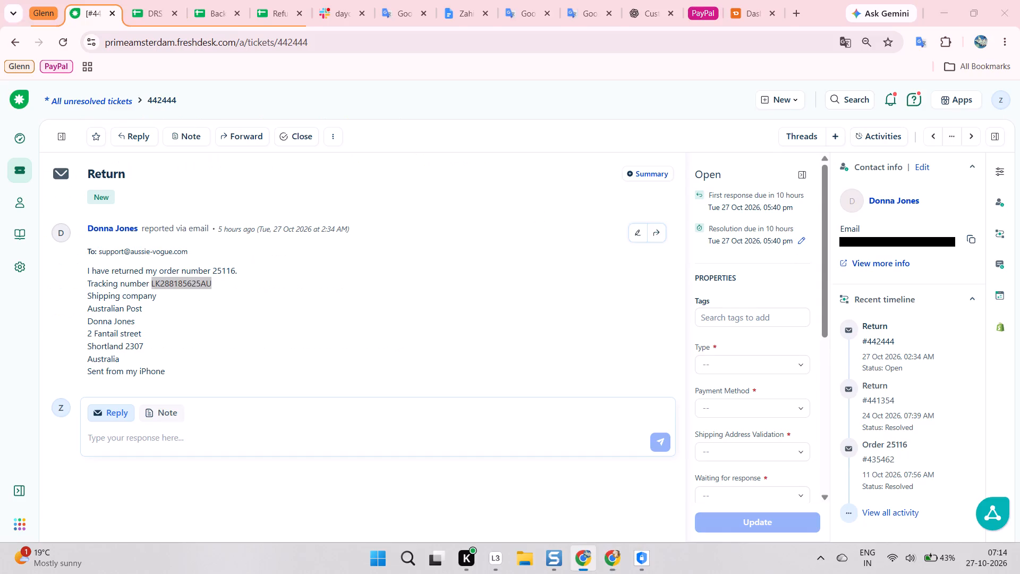
{"action": "key", "text": "alt+Tab"}
{"action": "left_click", "coordinate": [313, 0]}
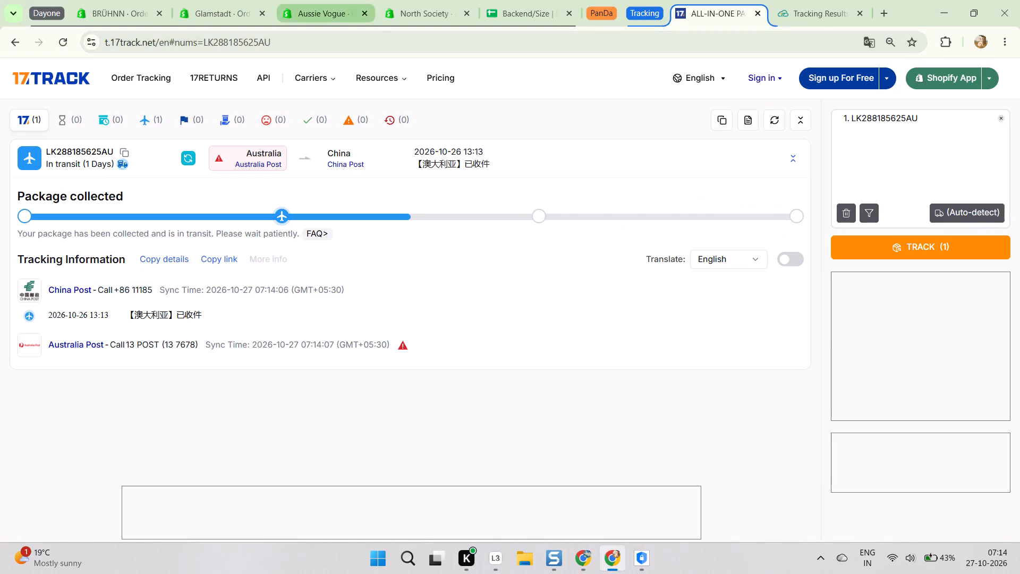
{"action": "scroll", "coordinate": [345, 234], "scroll_direction": "down", "scroll_amount": 4}
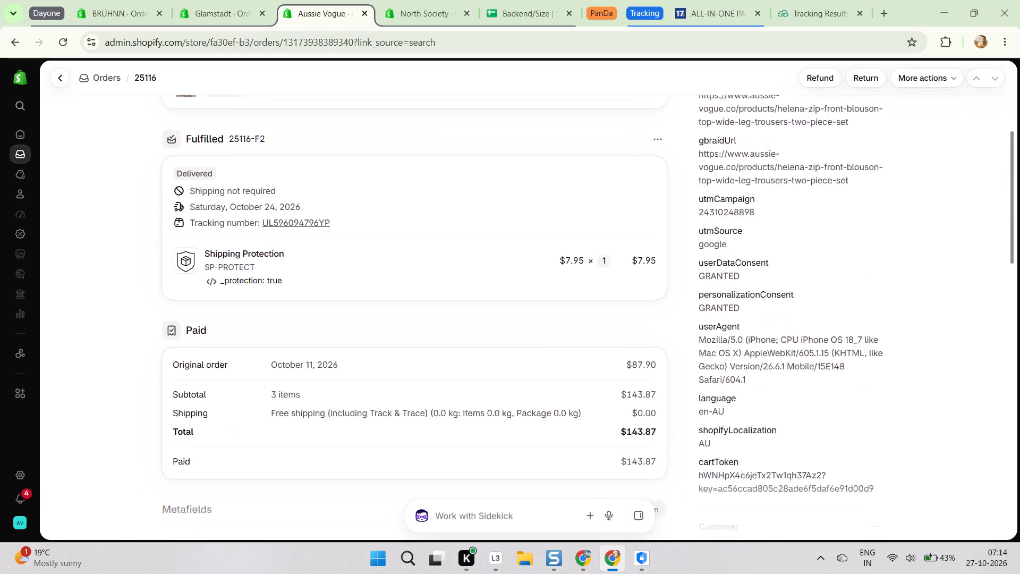
{"action": "key", "text": "alt+Tab"}
{"action": "key", "text": "alt+Tab"}
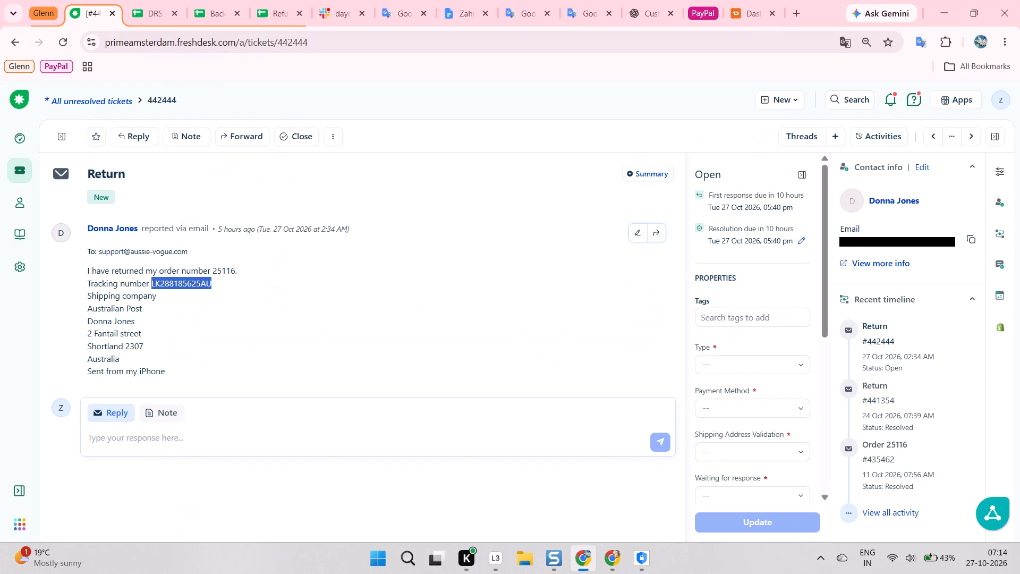
{"action": "scroll", "coordinate": [217, 166], "scroll_direction": "up", "scroll_amount": 7}
{"action": "double_click", "coordinate": [181, 99]}
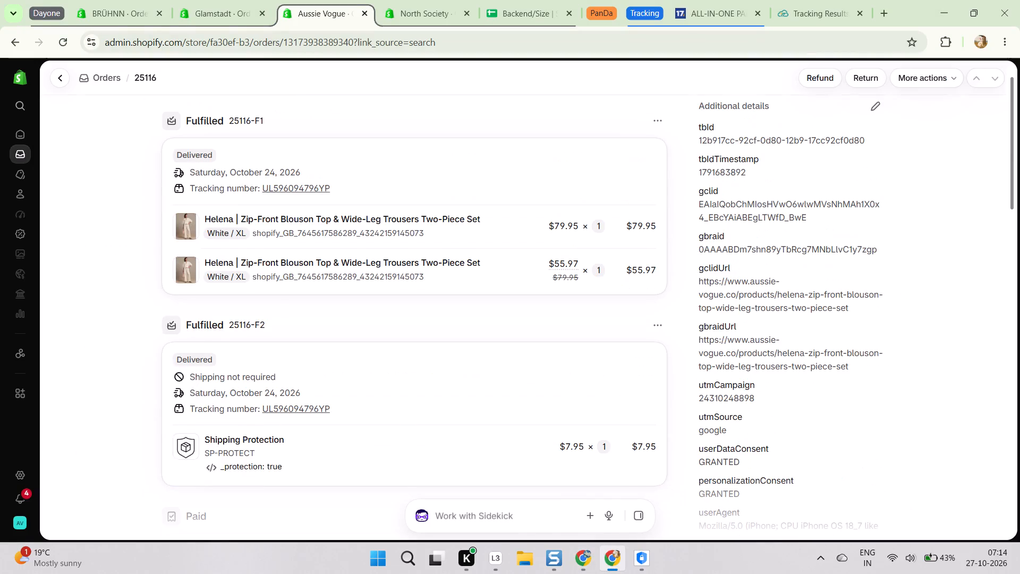
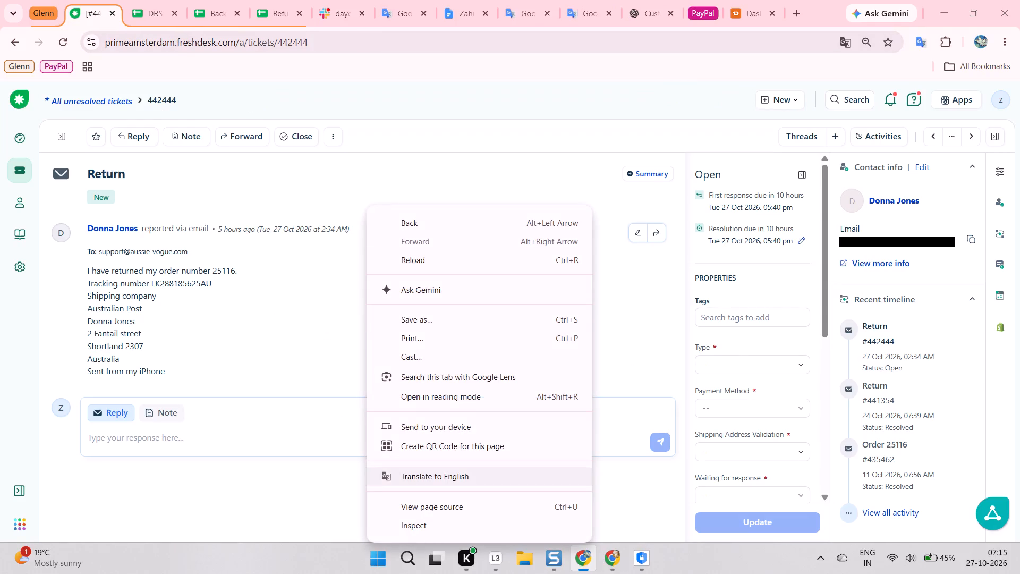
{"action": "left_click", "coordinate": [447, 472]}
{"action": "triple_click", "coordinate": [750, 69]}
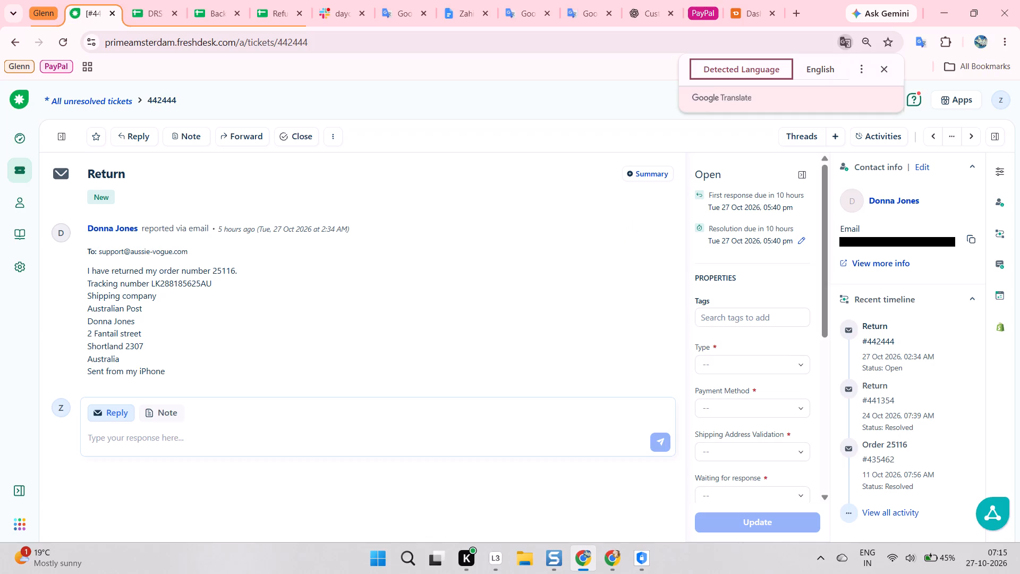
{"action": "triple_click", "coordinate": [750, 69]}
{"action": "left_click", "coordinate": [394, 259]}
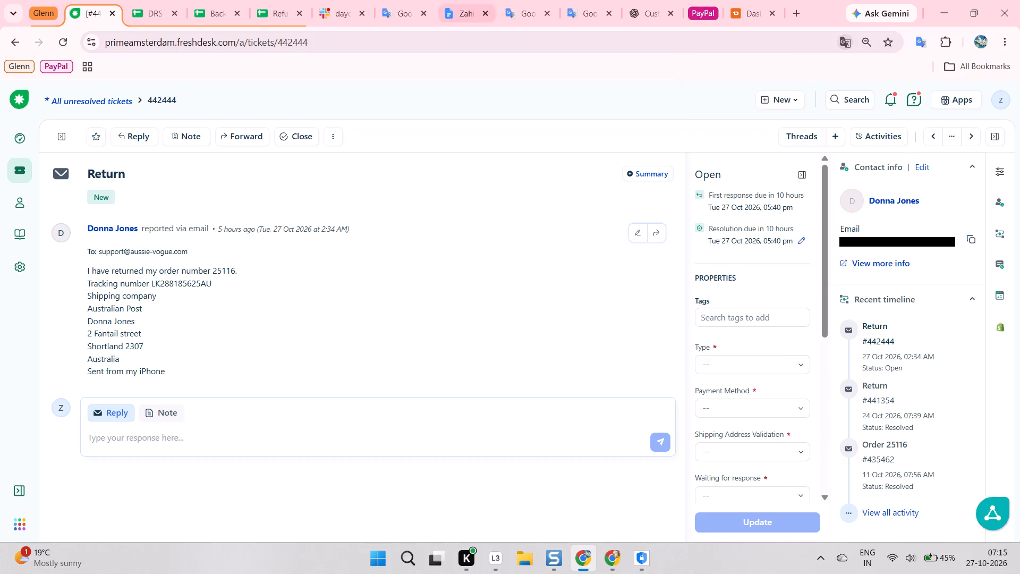
Copy the "Cx provide return tracking details" template from the Cx's Return tab of the "Zahid temp." document.
{"action": "left_click", "coordinate": [483, 0]}
{"action": "left_click", "coordinate": [112, 369]}
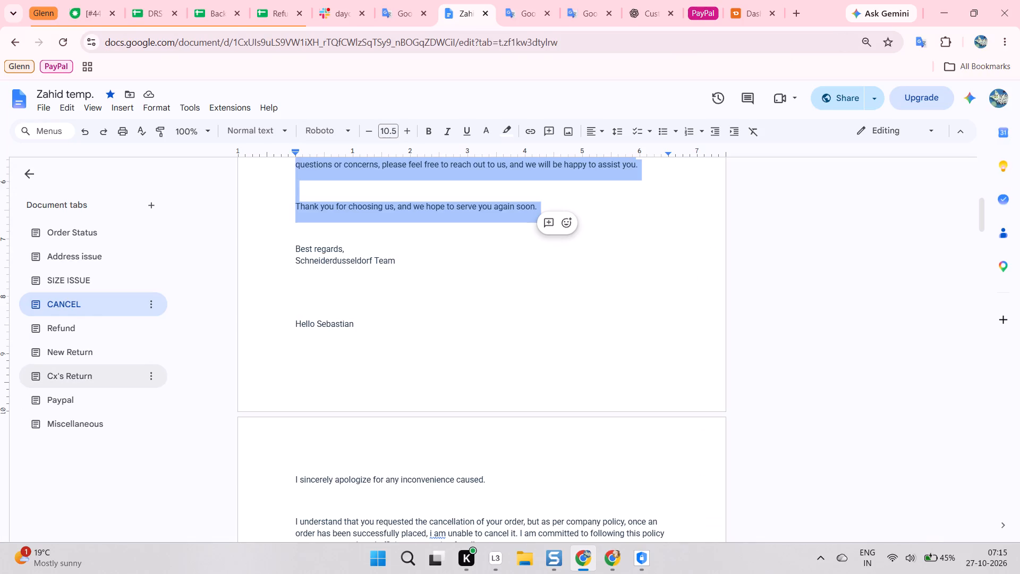
{"action": "scroll", "coordinate": [289, 307], "scroll_direction": "down", "scroll_amount": 3}
{"action": "scroll", "coordinate": [289, 307], "scroll_direction": "up", "scroll_amount": 1}
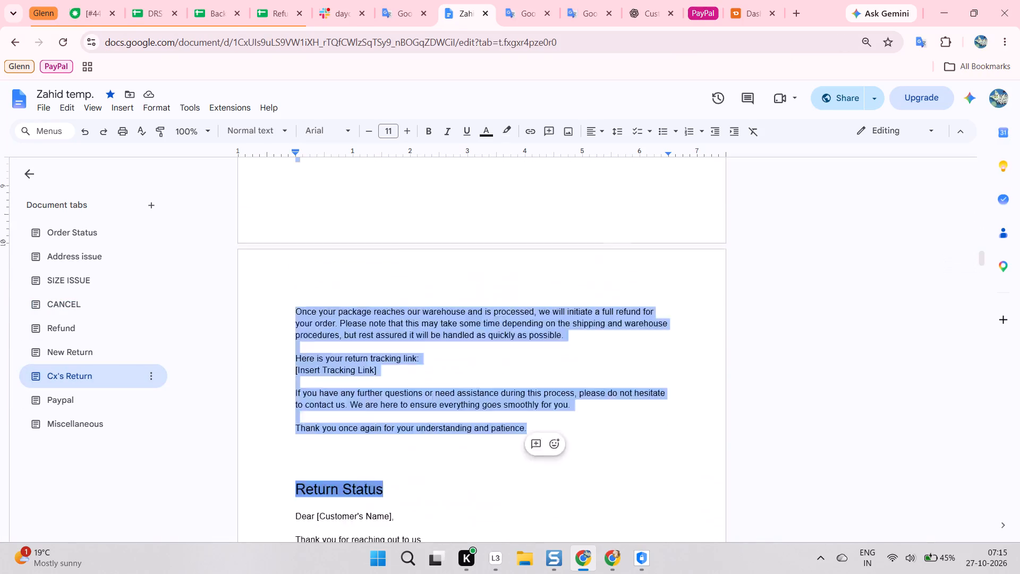
{"action": "scroll", "coordinate": [289, 307], "scroll_direction": "up", "scroll_amount": 3}
{"action": "key", "text": "ctrl+c"}
{"action": "key", "text": "ctrl+c"}
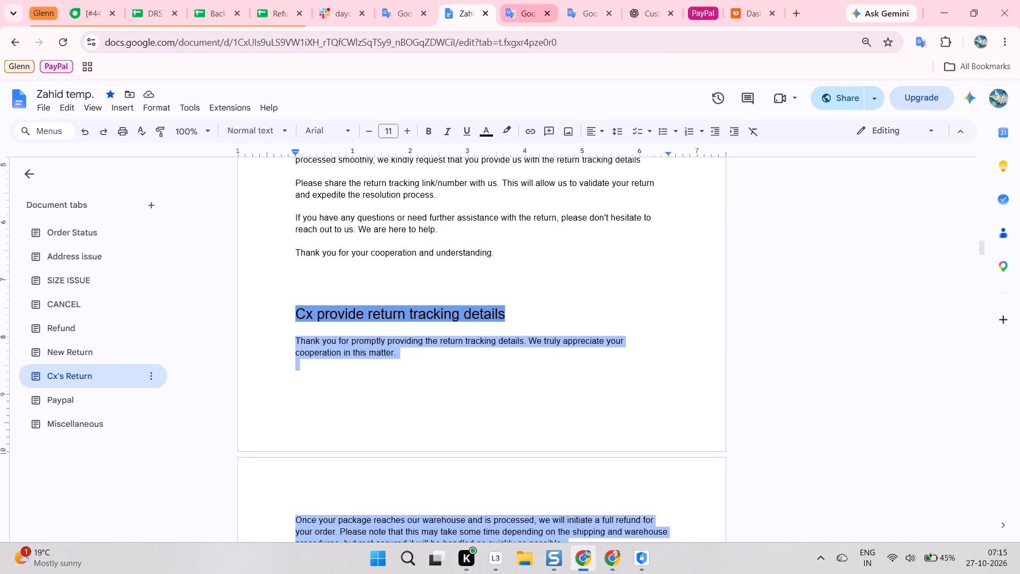
Replace the old source text in the second Google Translate tab with the copied return-tracking template, without a trailing blank line.
{"action": "left_click", "coordinate": [611, 0]}
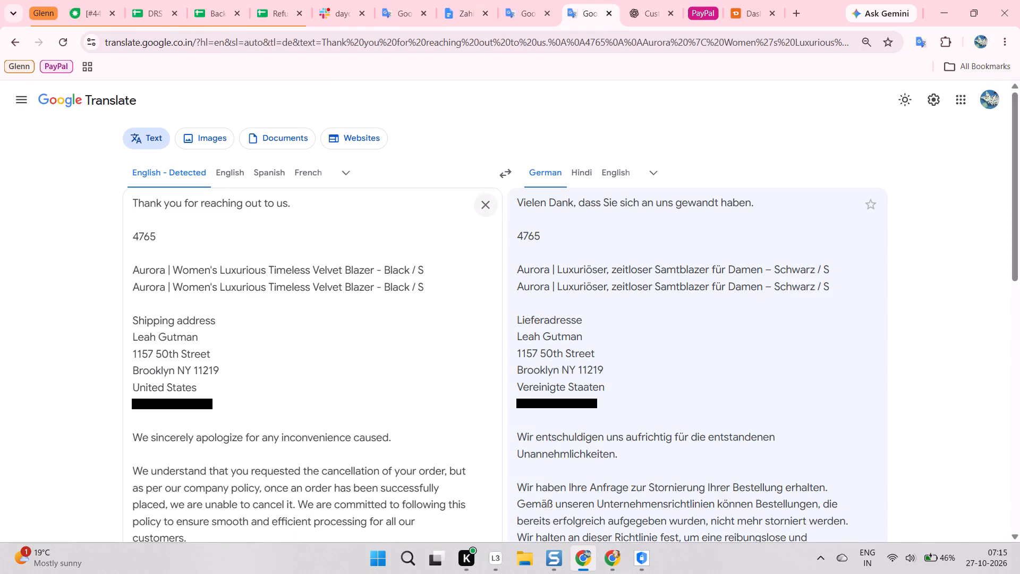
{"action": "left_click", "coordinate": [488, 200]}
{"action": "key", "text": "ctrl+v"}
{"action": "left_click", "coordinate": [488, 200]}
{"action": "key", "text": "ctrl+v"}
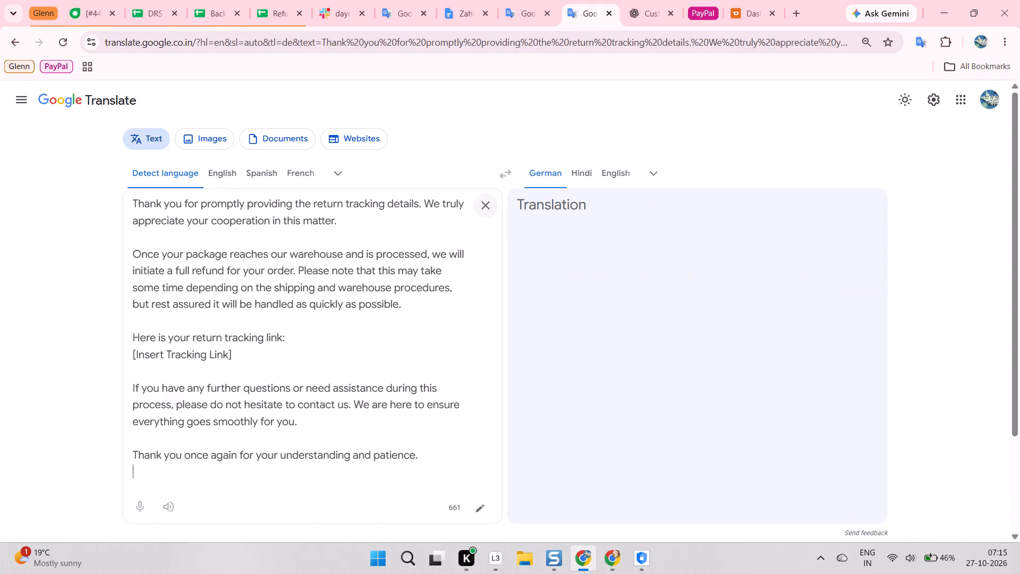
{"action": "key", "text": "BackSpace"}
{"action": "key", "text": "alt+Tab"}
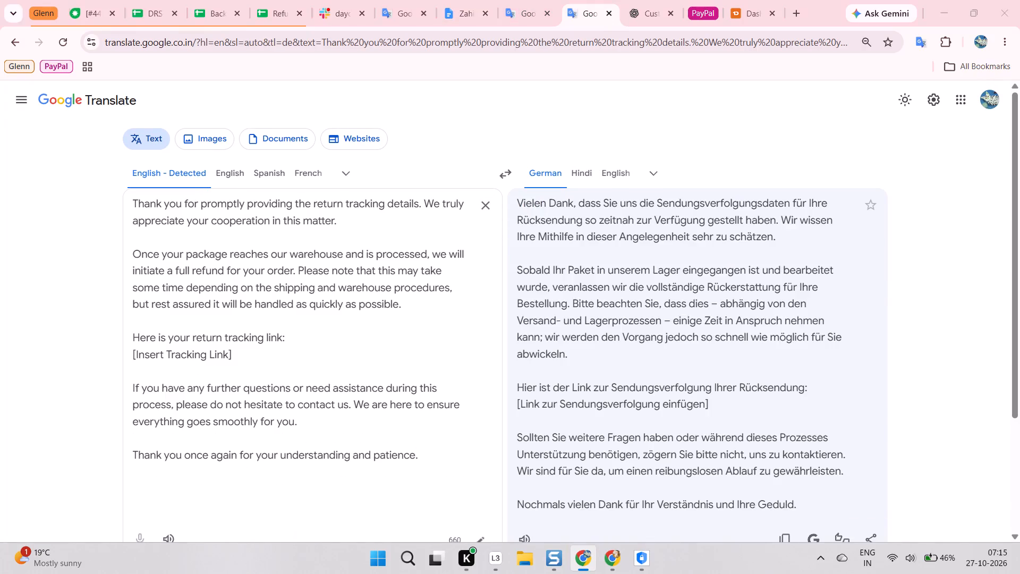
{"action": "key", "text": "ctrl+c"}
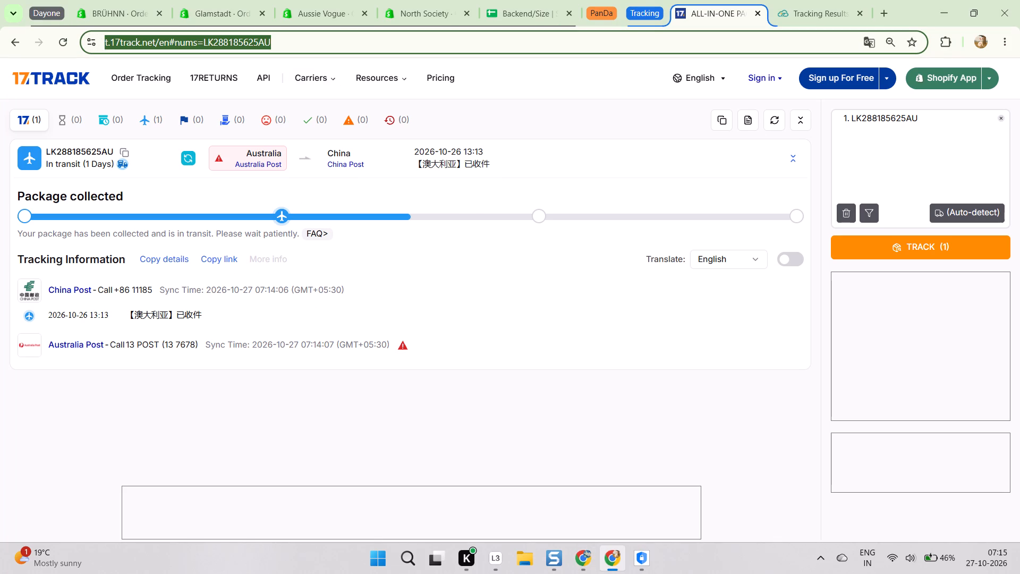
{"action": "key", "text": "ctrl+c"}
{"action": "key", "text": "alt+Tab"}
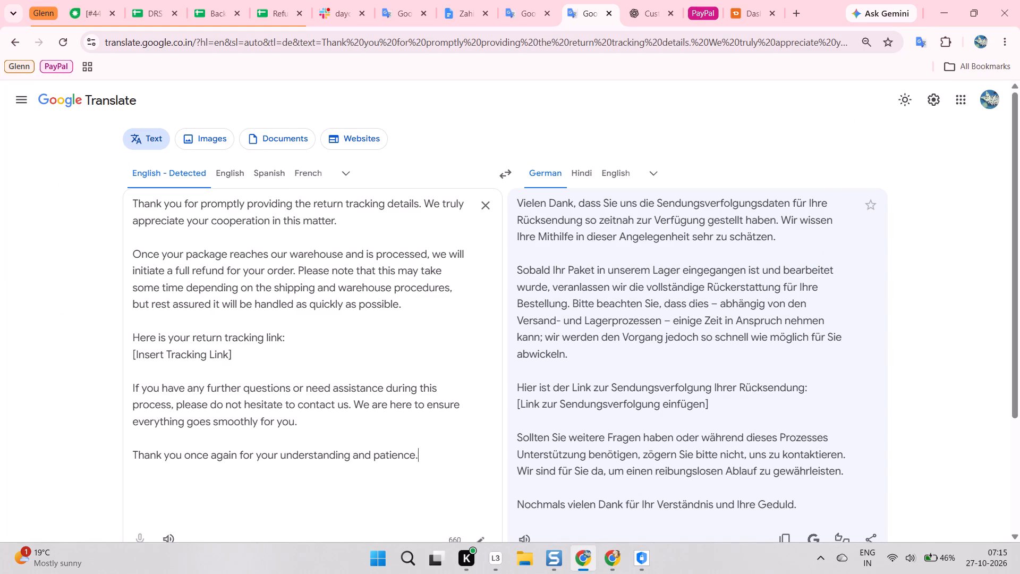
{"action": "triple_click", "coordinate": [201, 356]}
{"action": "left_click", "coordinate": [201, 356], "text": "ctrl"}
{"action": "key", "text": "ctrl+v"}
{"action": "key", "text": "Return"}
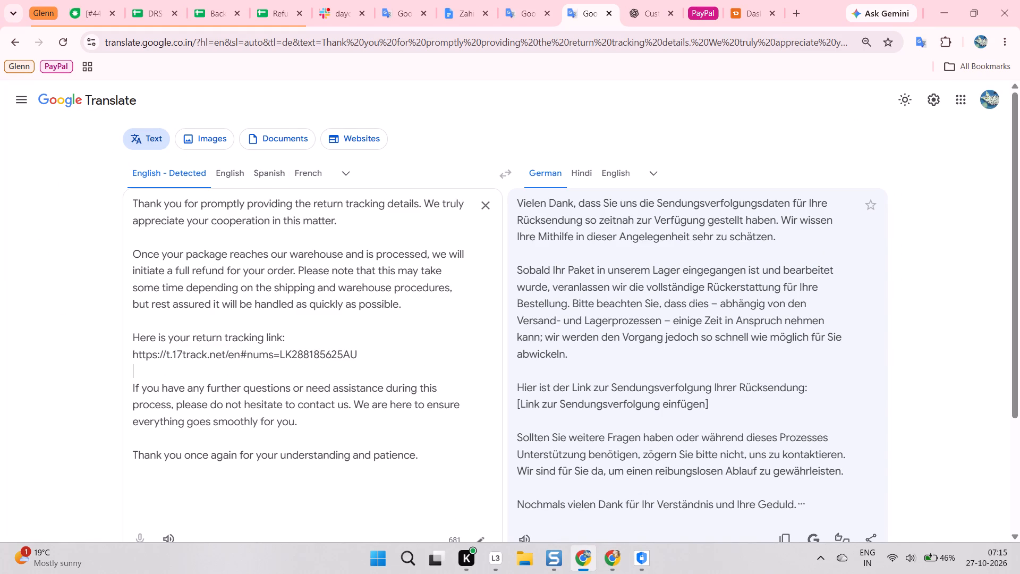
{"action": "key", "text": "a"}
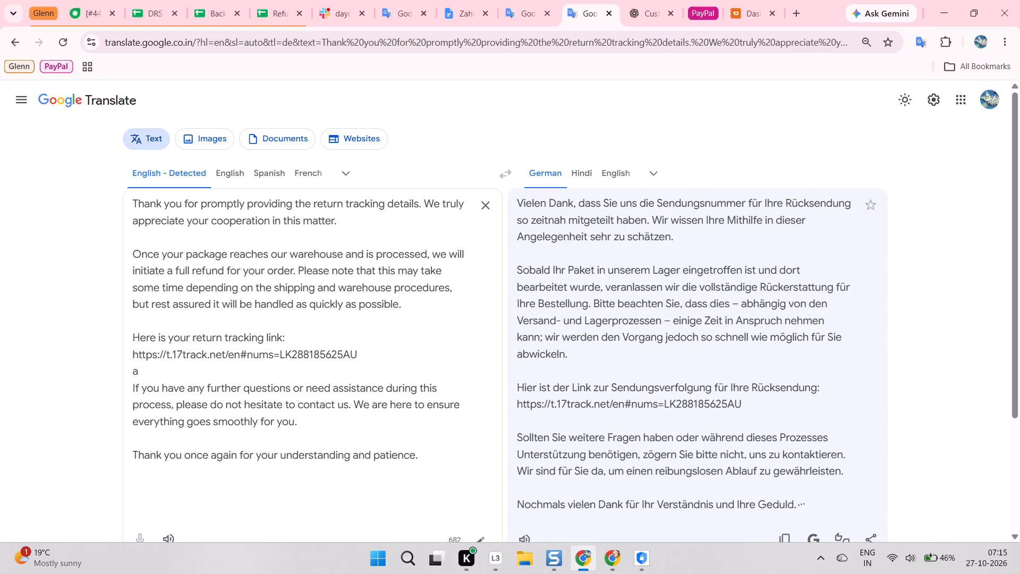
{"action": "key", "text": "BackSpace"}
{"action": "key", "text": "ctrl+a"}
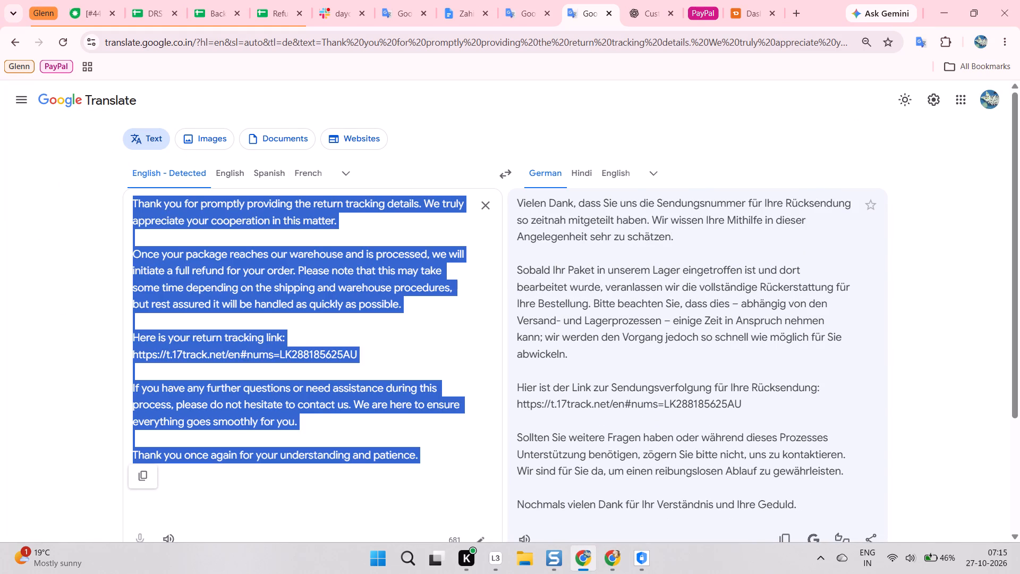
{"action": "key", "text": "ctrl+c"}
{"action": "key", "text": "ctrl+c"}
{"action": "key", "text": "ctrl+c"}
{"action": "left_click", "coordinate": [96, 0]}
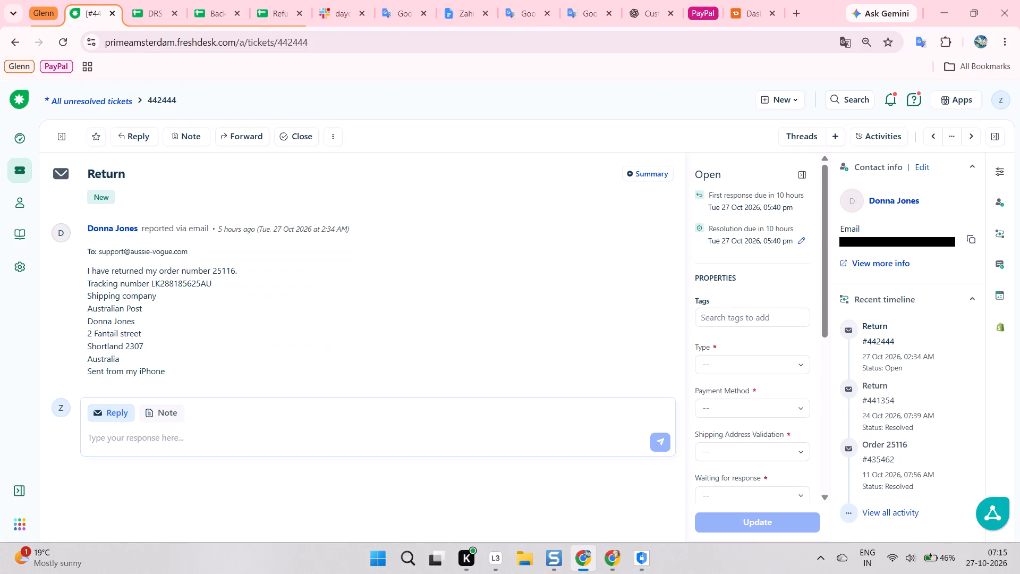
{"action": "left_click", "coordinate": [432, 303]}
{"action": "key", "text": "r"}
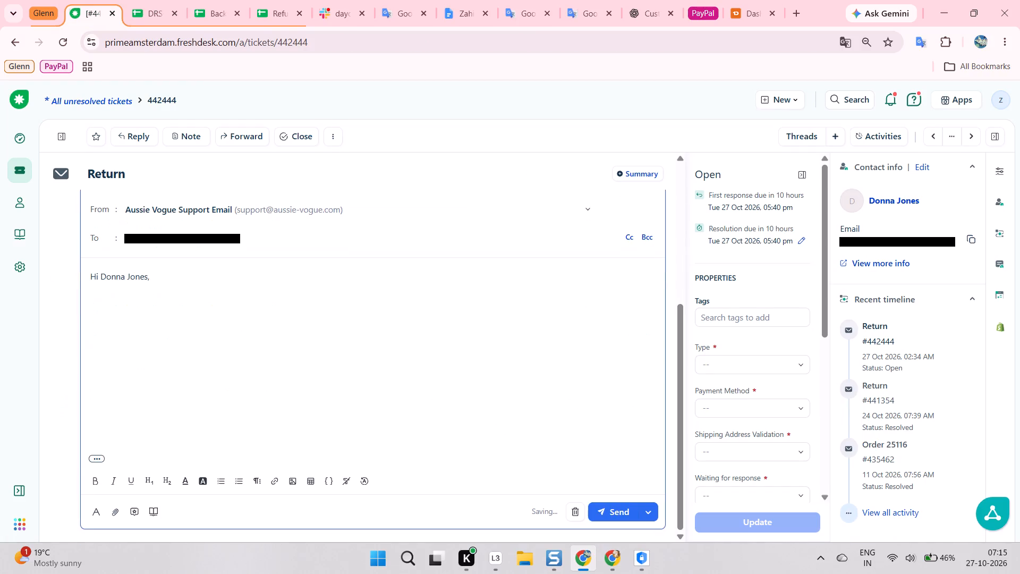
{"action": "left_click", "coordinate": [113, 459]}
{"action": "left_click", "coordinate": [166, 411]}
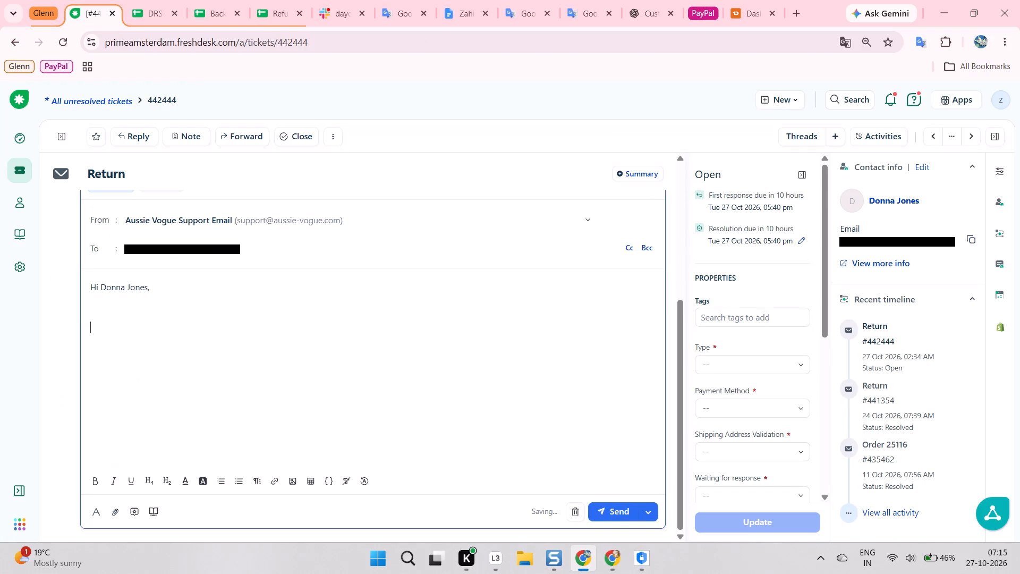
{"action": "key", "text": "ctrl+a"}
{"action": "key", "text": "BackSpace"}
{"action": "key", "text": "BackSpace"}
{"action": "key", "text": "BackSpace"}
{"action": "key", "text": "BackSpace"}
{"action": "key", "text": "BackSpace"}
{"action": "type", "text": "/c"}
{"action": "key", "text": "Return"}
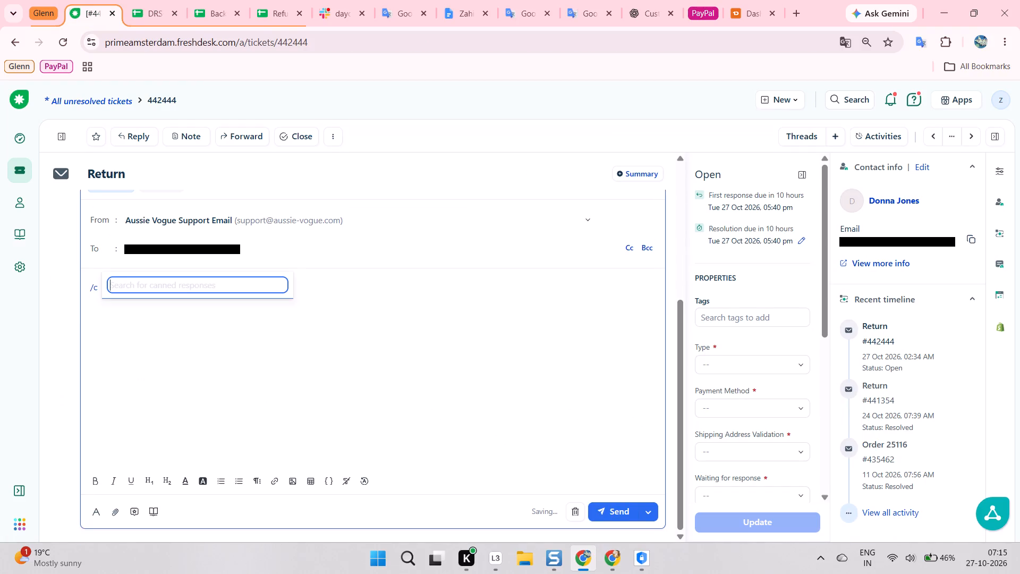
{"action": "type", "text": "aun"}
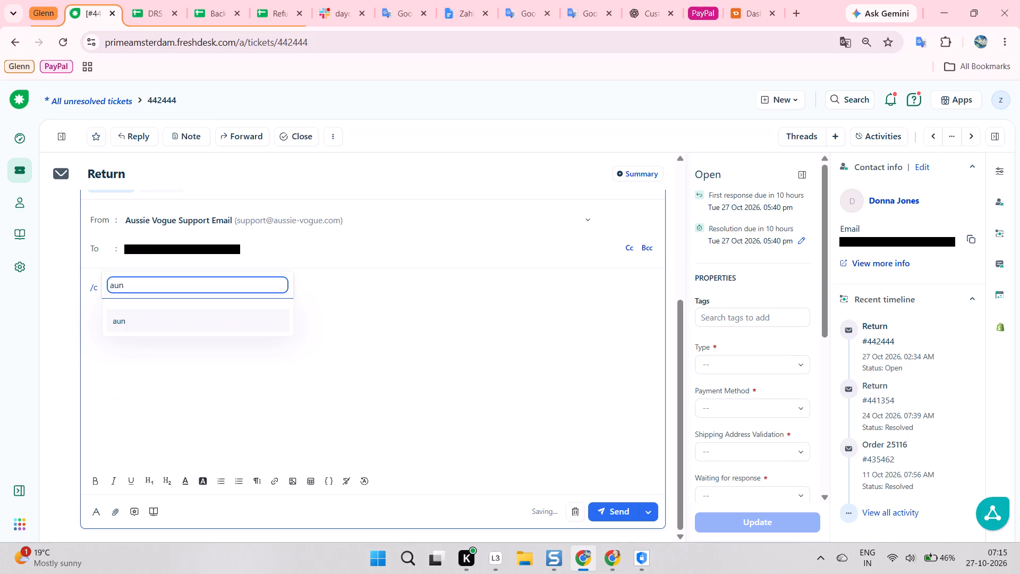
{"action": "left_click", "coordinate": [149, 320]}
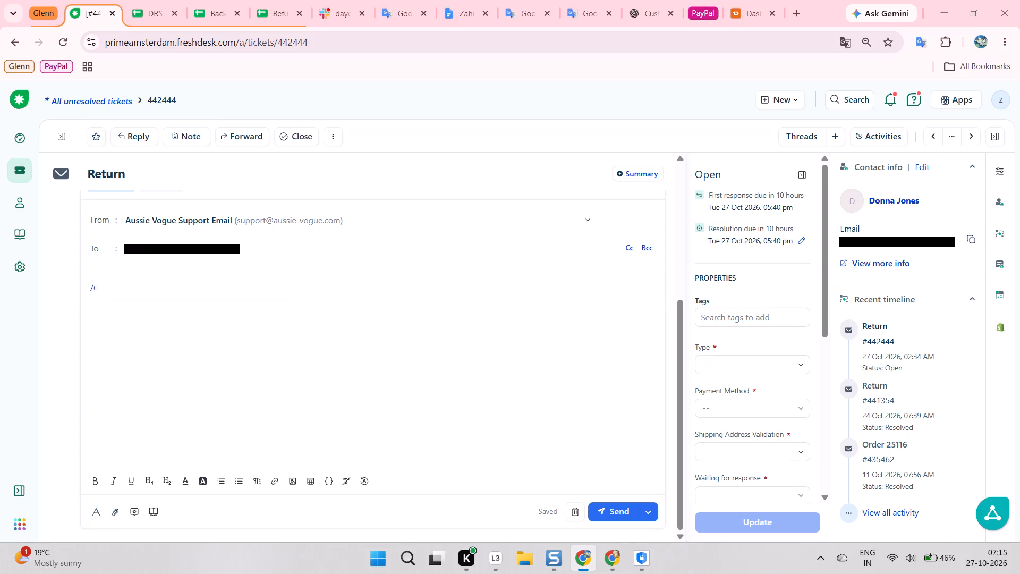
Paste the copied return-tracking message into the reply body, remove the extra blank line above the sign-off, and send the reply.
{"action": "left_click", "coordinate": [113, 318]}
{"action": "key", "text": "ctrl+v"}
{"action": "scroll", "coordinate": [233, 370], "scroll_direction": "down", "scroll_amount": 1}
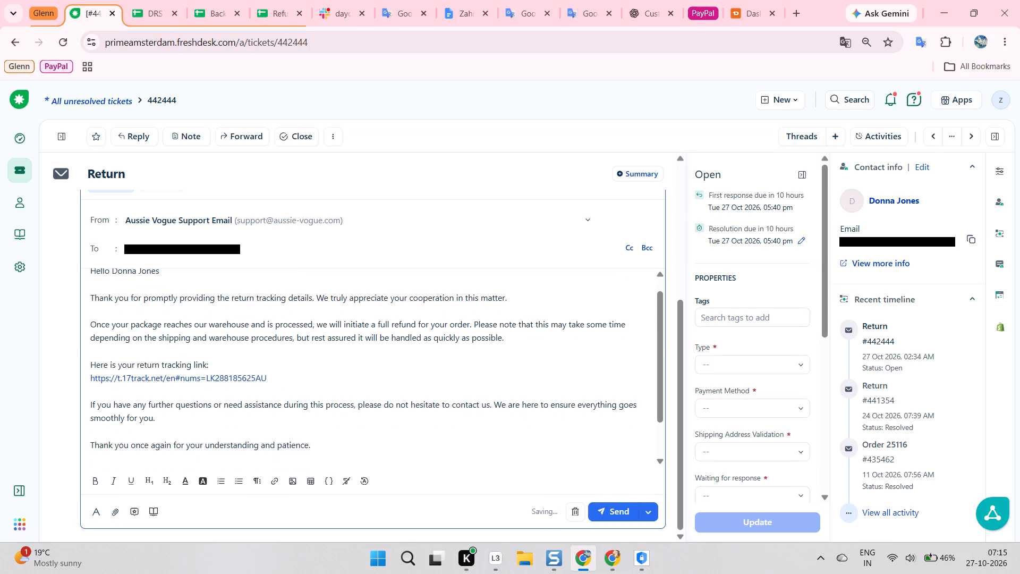
{"action": "scroll", "coordinate": [233, 370], "scroll_direction": "down", "scroll_amount": 2}
{"action": "left_click", "coordinate": [120, 416]}
{"action": "key", "text": "BackSpace"}
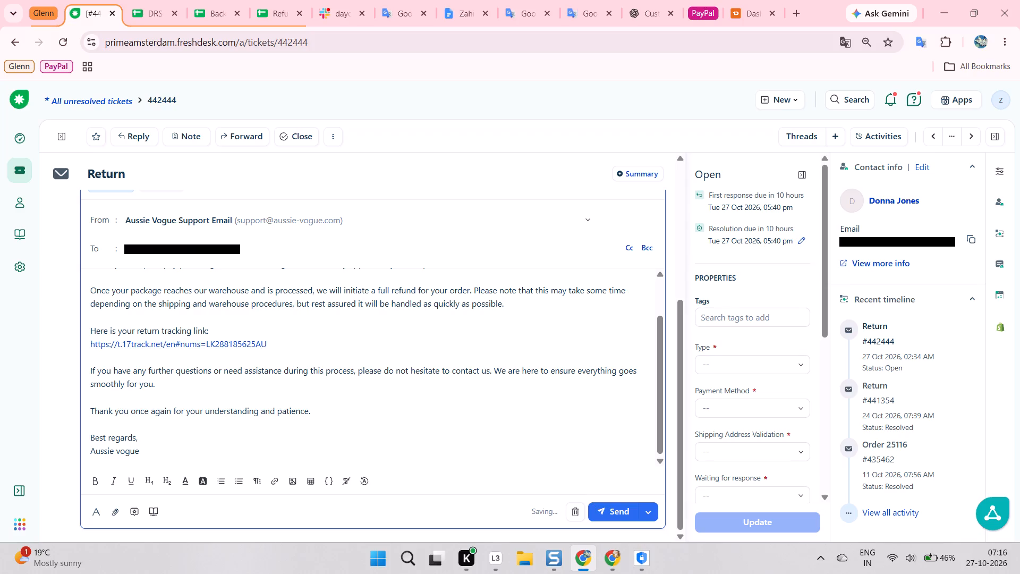
{"action": "left_click", "coordinate": [605, 512]}
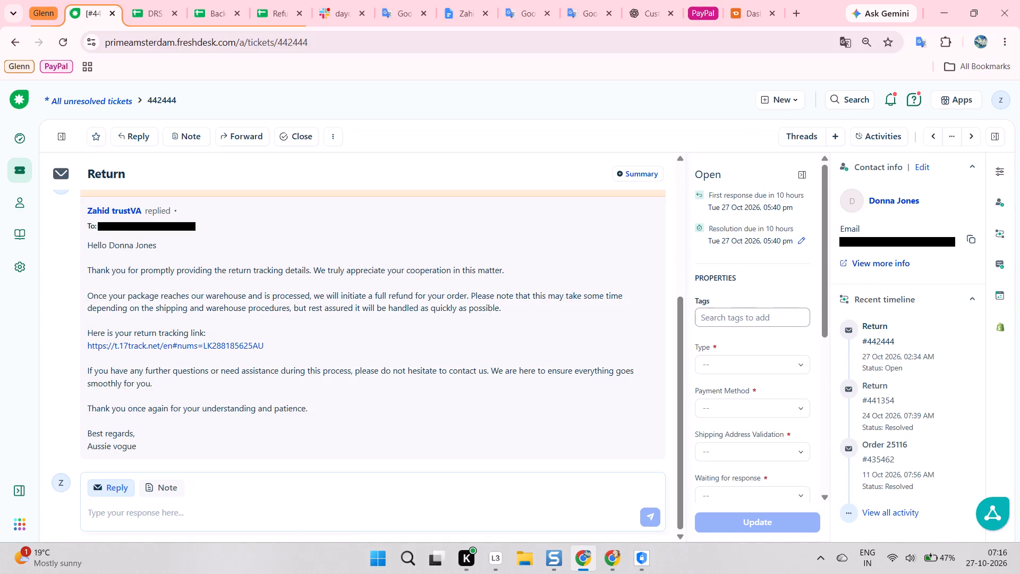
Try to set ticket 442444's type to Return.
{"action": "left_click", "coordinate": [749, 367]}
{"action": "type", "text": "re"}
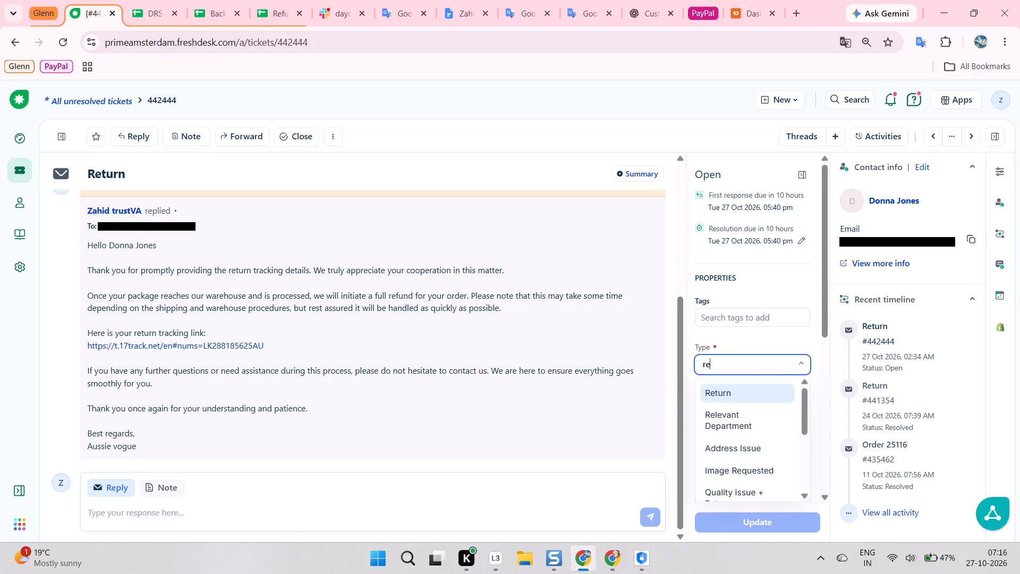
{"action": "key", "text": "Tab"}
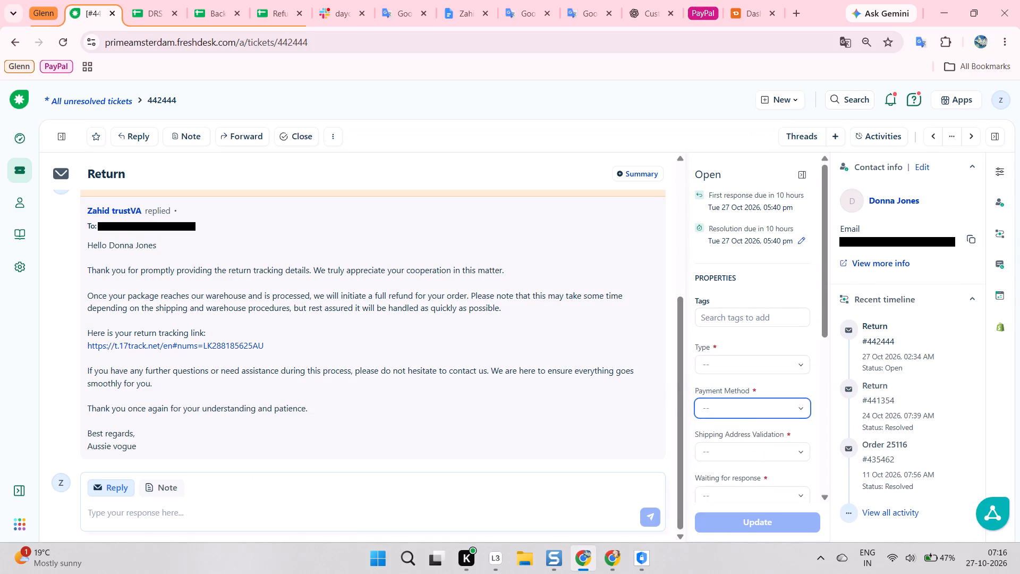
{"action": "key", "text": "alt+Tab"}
{"action": "scroll", "coordinate": [753, 390], "scroll_direction": "down", "scroll_amount": 2}
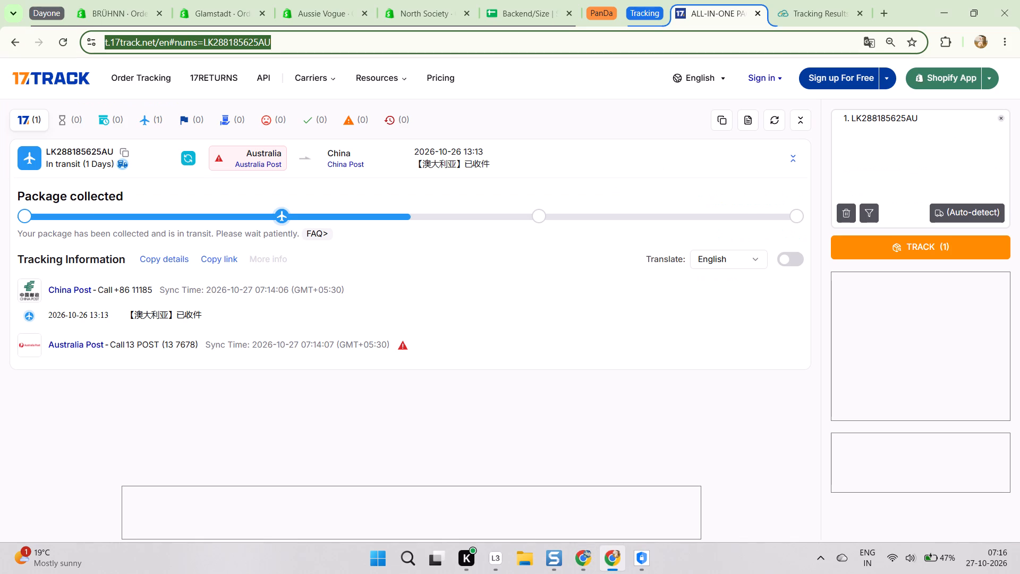
{"action": "left_click", "coordinate": [106, 0]}
{"action": "left_click", "coordinate": [278, 0]}
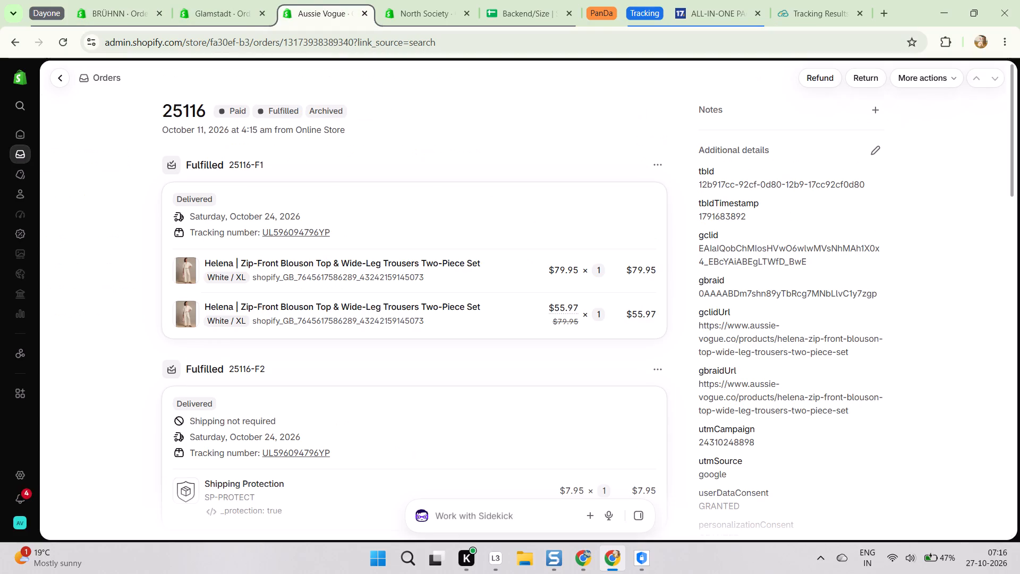
{"action": "scroll", "coordinate": [490, 197], "scroll_direction": "down", "scroll_amount": 8}
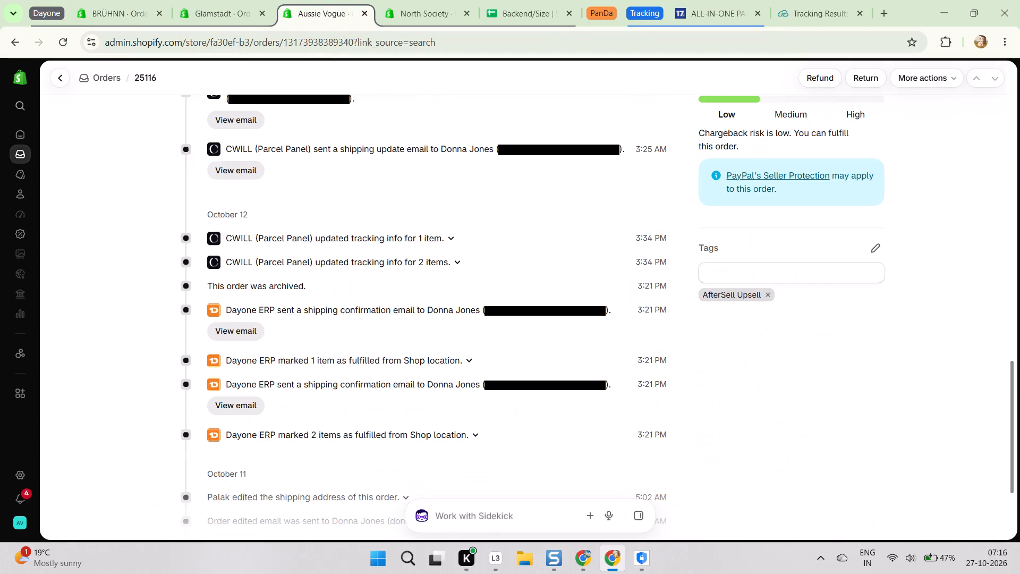
{"action": "key", "text": "alt+Tab"}
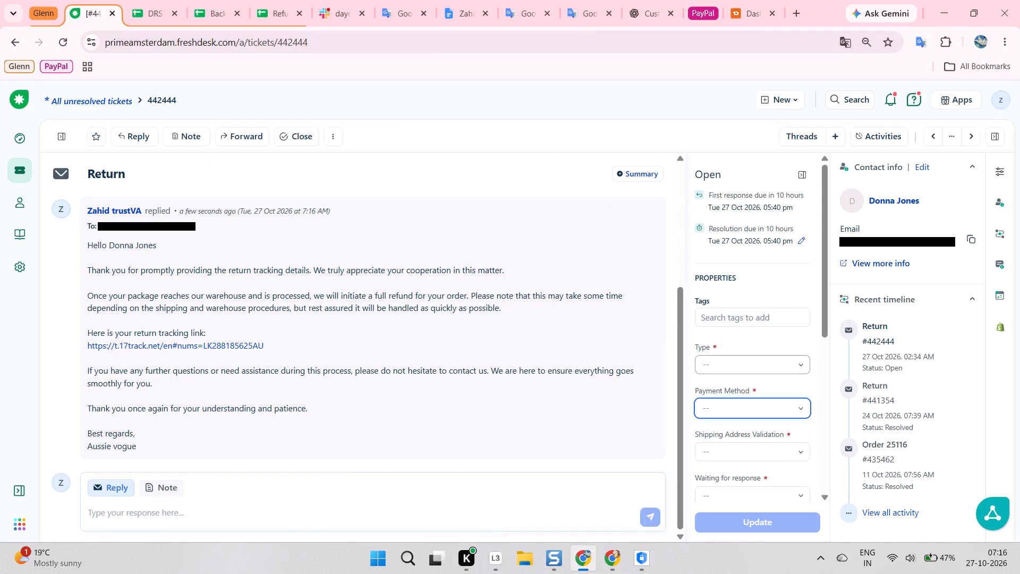
Set ticket 442444's type to Return, payment method PayPal, shipping address validation Verified & Correct, waiting for response N/A, Marketing/PayPal No and status Resolved.
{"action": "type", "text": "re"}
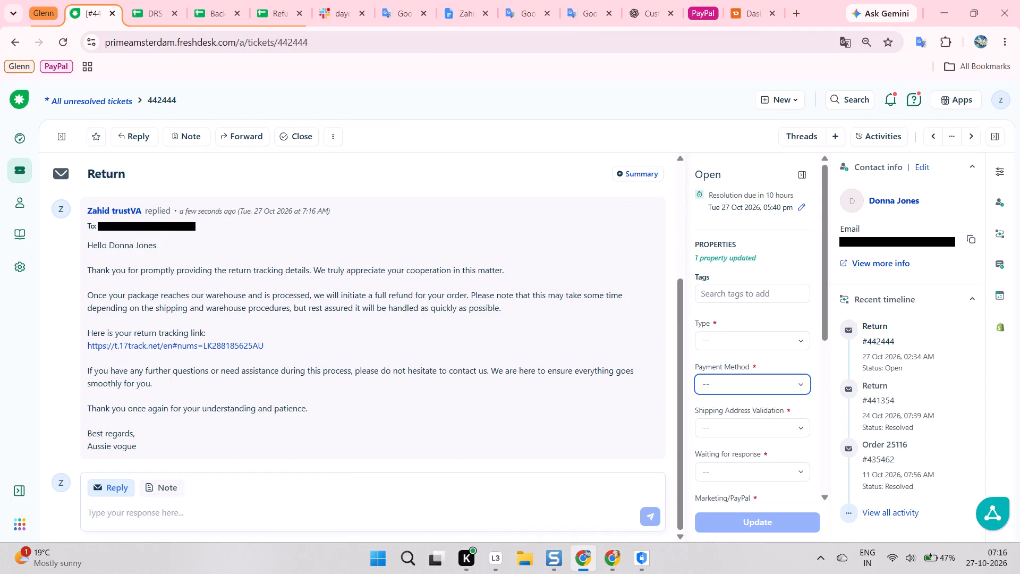
{"action": "left_click", "coordinate": [761, 344]}
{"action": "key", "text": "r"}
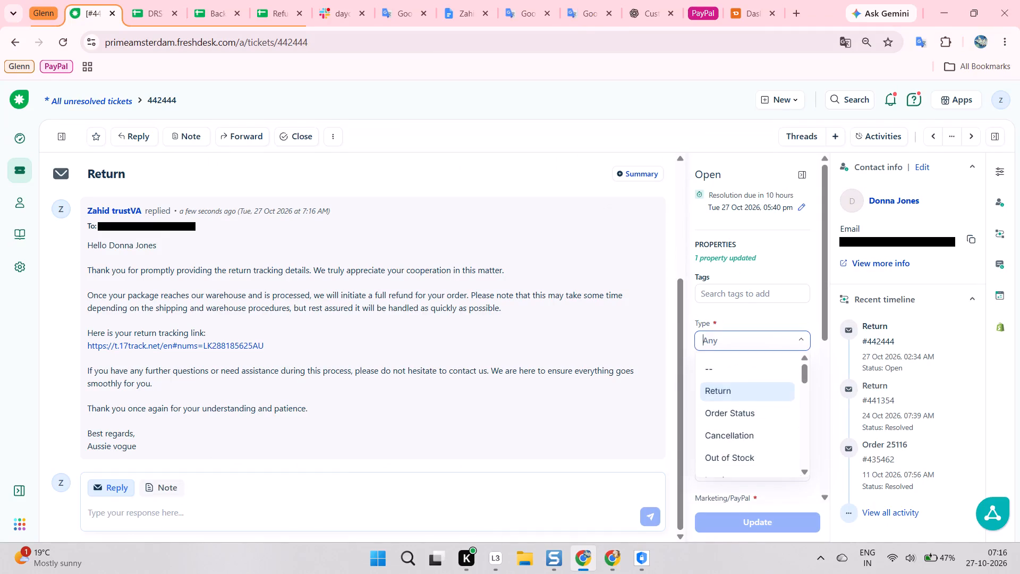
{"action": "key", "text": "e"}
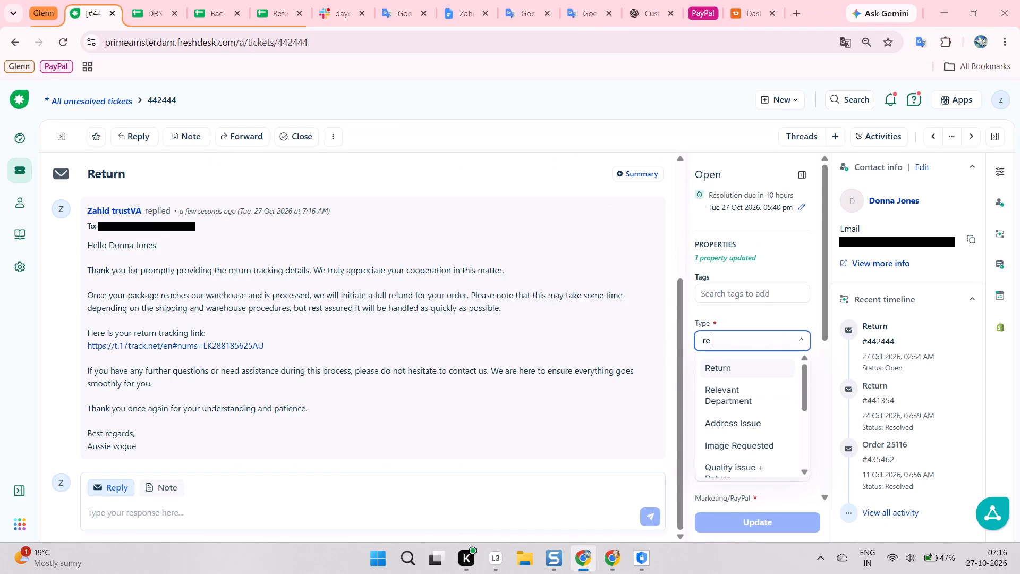
{"action": "left_click", "coordinate": [731, 367]}
{"action": "key", "text": "Tab"}
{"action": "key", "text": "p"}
{"action": "key", "text": "Tab"}
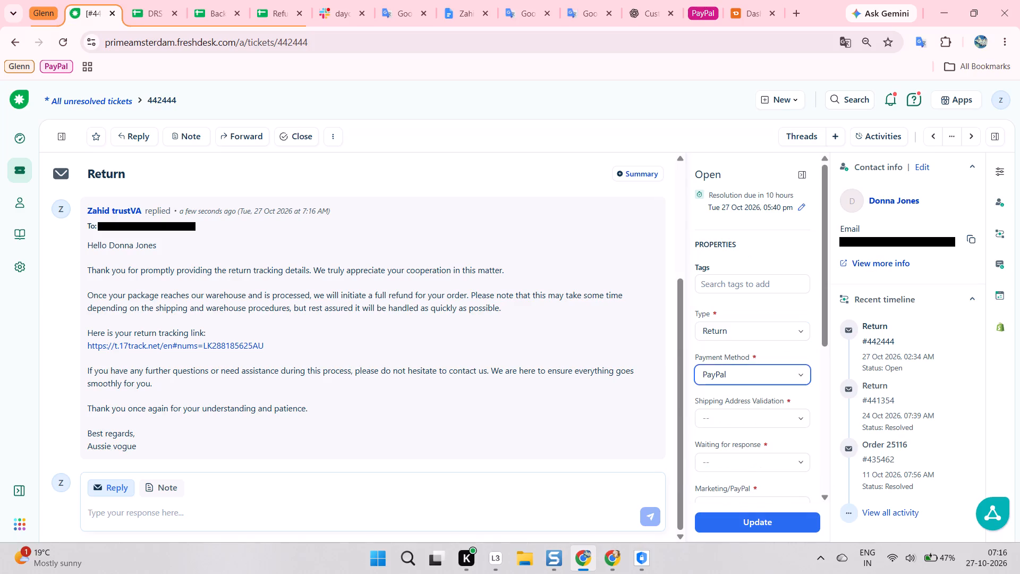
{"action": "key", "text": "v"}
{"action": "key", "text": "Tab"}
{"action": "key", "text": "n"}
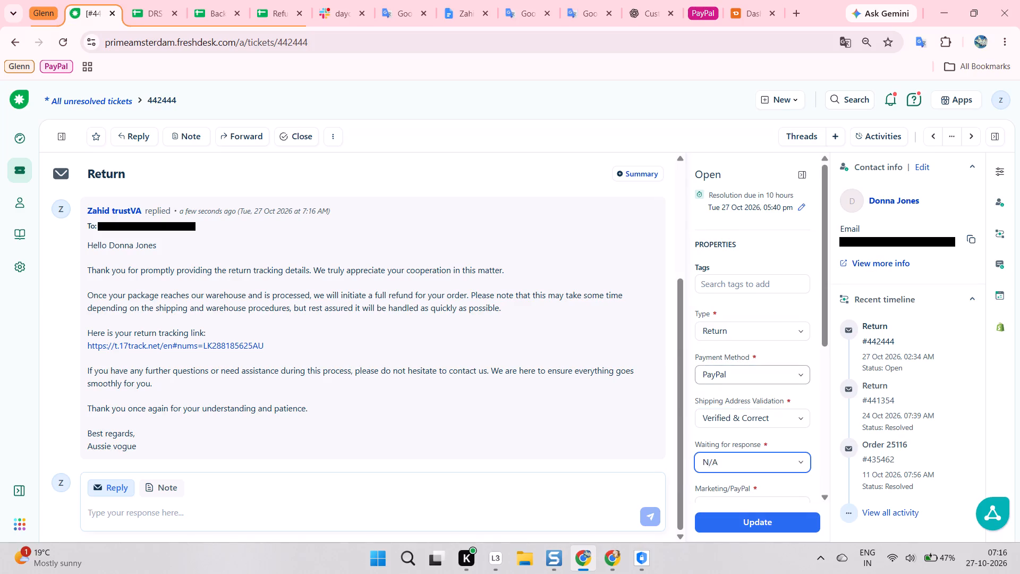
{"action": "key", "text": "Tab"}
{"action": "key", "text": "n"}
{"action": "key", "text": "Tab"}
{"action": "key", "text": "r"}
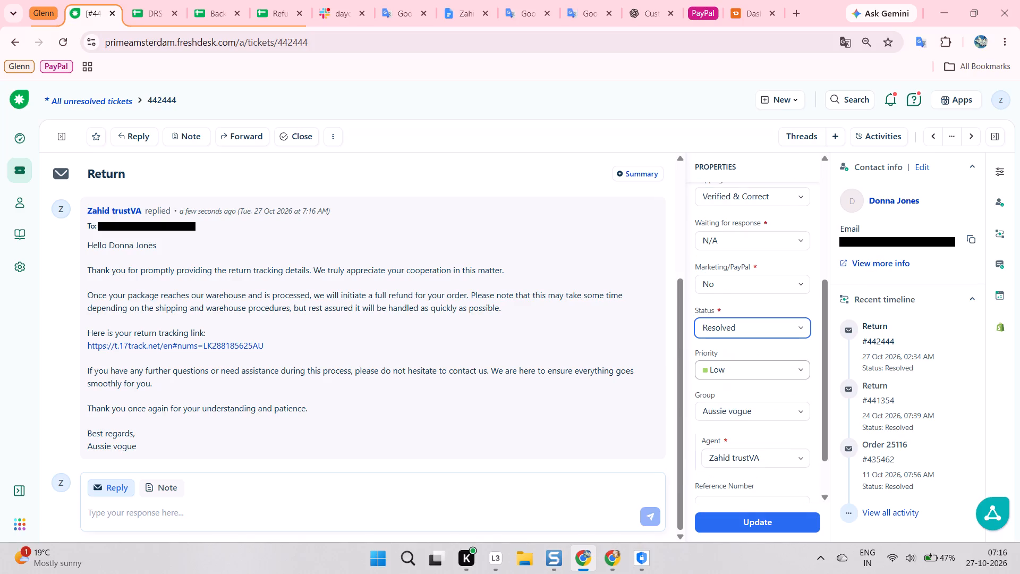
Save the updated properties of ticket 442444.
{"action": "key", "text": "Tab"}
{"action": "key", "text": "Tab"}
{"action": "key", "text": "Tab"}
{"action": "key", "text": "Tab"}
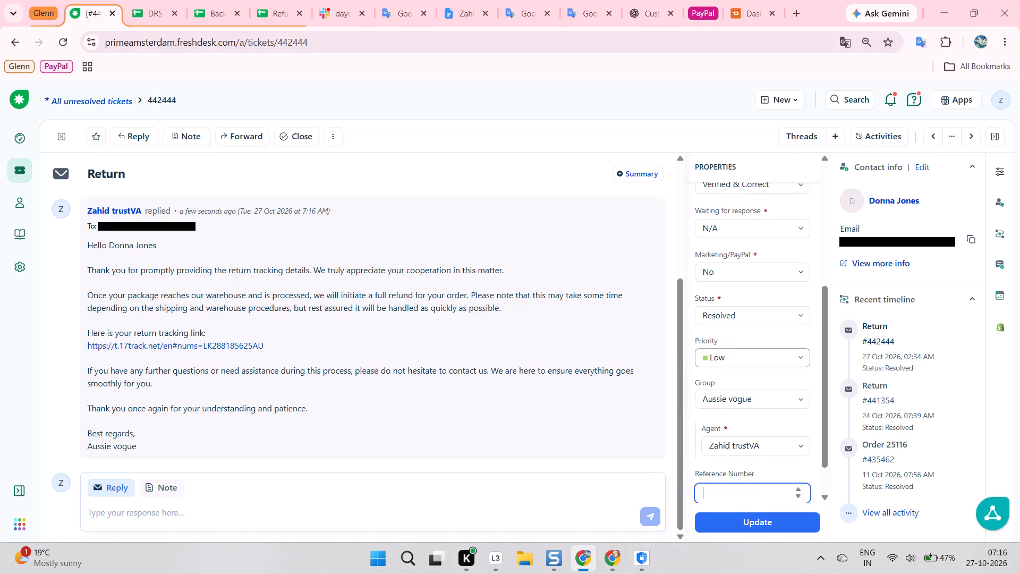
{"action": "key", "text": "Tab"}
{"action": "key", "text": "Return"}
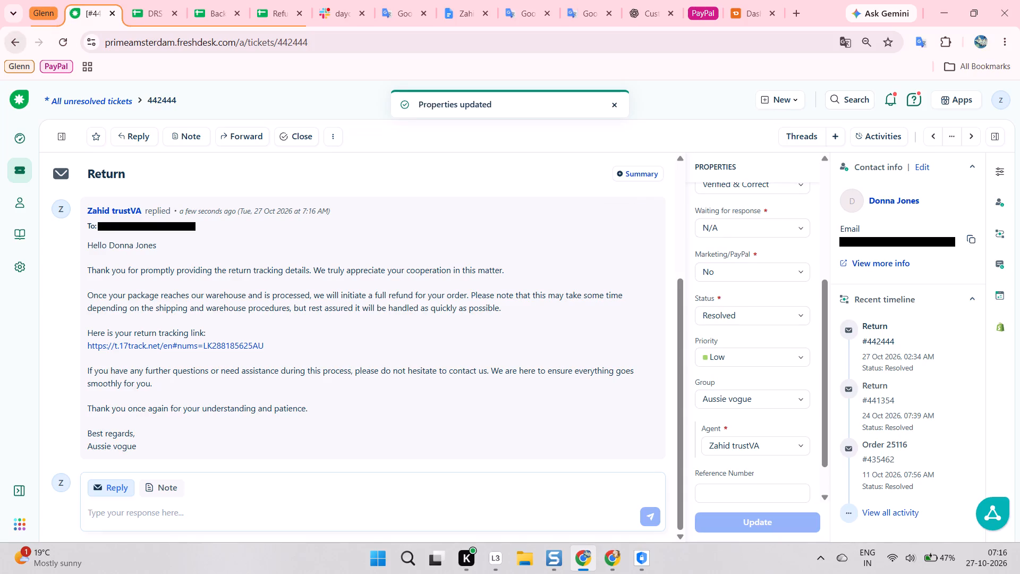
{"action": "double_click", "coordinate": [158, 98]}
{"action": "key", "text": "ctrl+c"}
{"action": "key", "text": "ctrl+c"}
{"action": "left_click", "coordinate": [149, 0]}
{"action": "key", "text": "ctrl+v"}
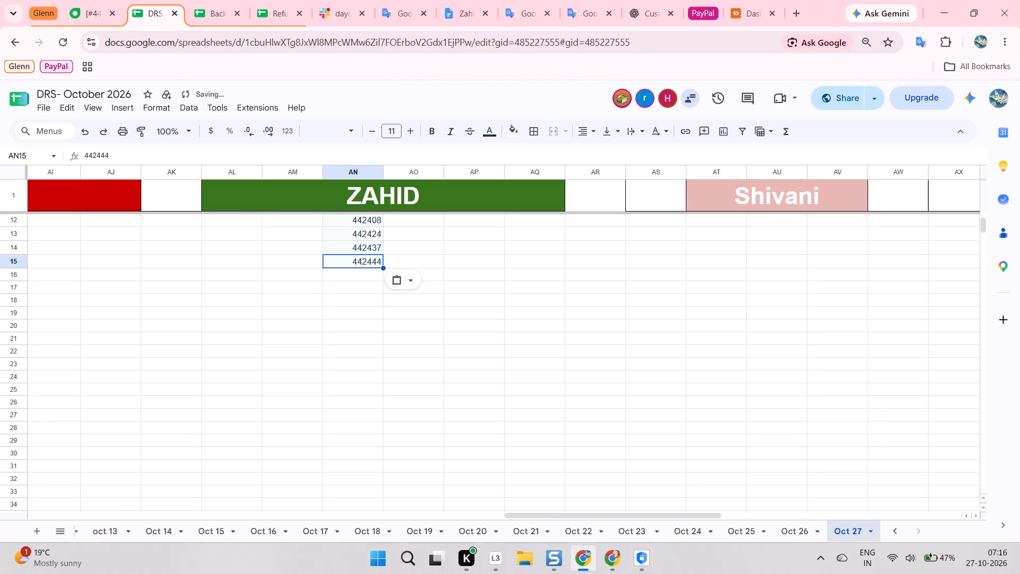
{"action": "left_click", "coordinate": [362, 273]}
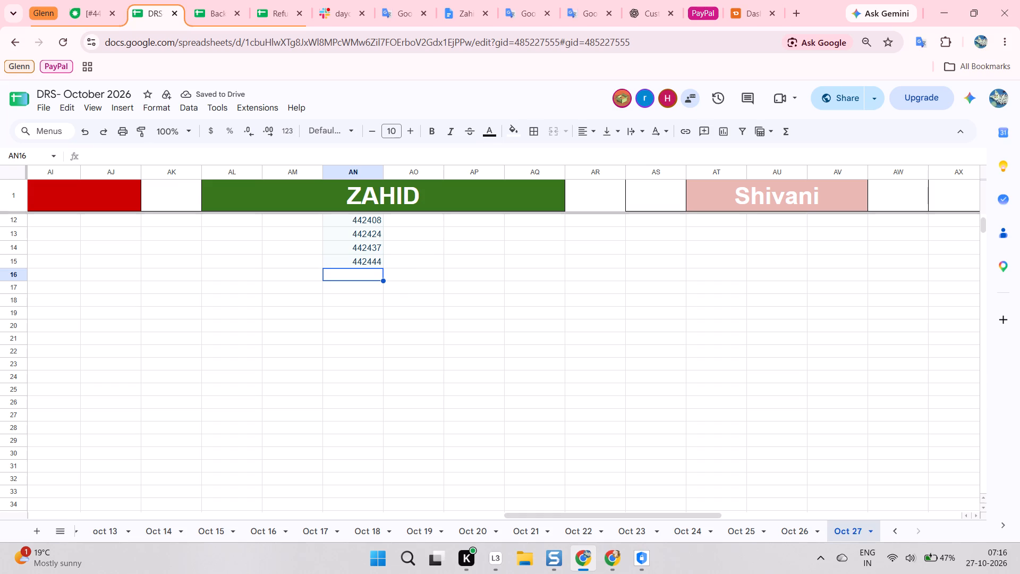
{"action": "left_click", "coordinate": [90, 0]}
{"action": "left_click", "coordinate": [399, 312]}
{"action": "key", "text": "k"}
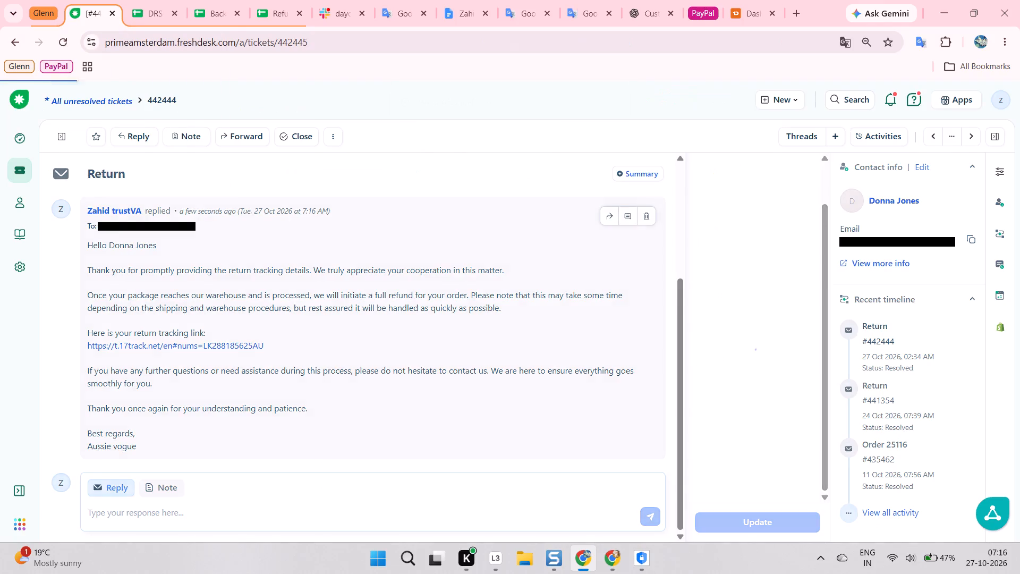
{"action": "scroll", "coordinate": [399, 312], "scroll_direction": "down", "scroll_amount": 3}
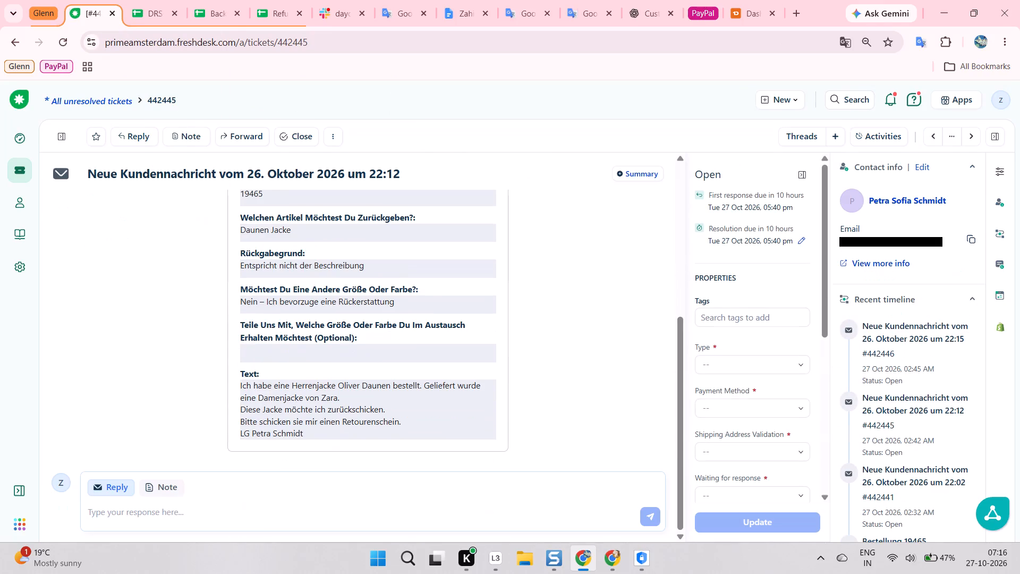
{"action": "scroll", "coordinate": [399, 312], "scroll_direction": "down", "scroll_amount": 1}
{"action": "left_click", "coordinate": [407, 308]}
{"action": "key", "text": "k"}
{"action": "scroll", "coordinate": [407, 308], "scroll_direction": "down", "scroll_amount": 2}
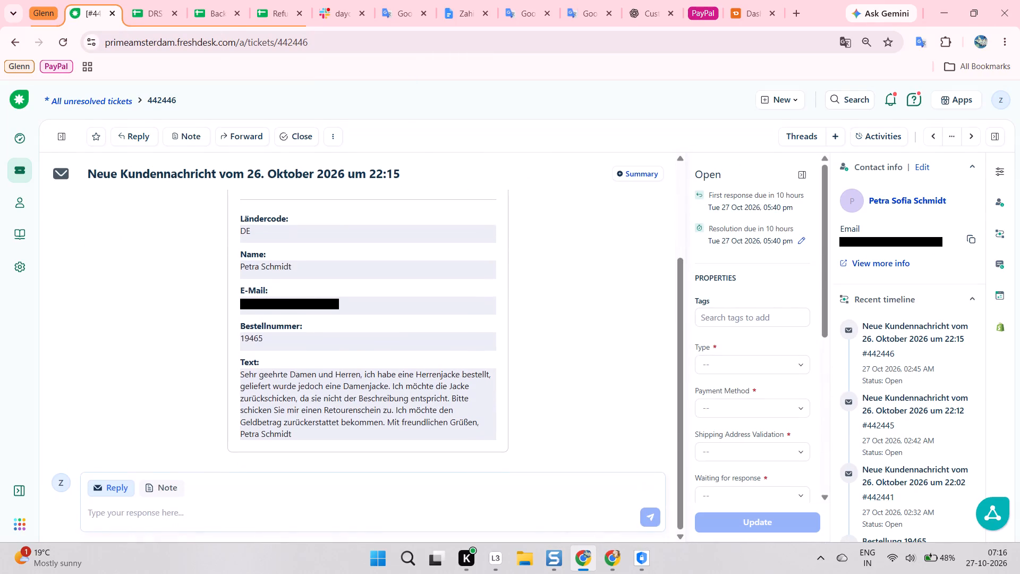
{"action": "scroll", "coordinate": [407, 308], "scroll_direction": "down", "scroll_amount": 1}
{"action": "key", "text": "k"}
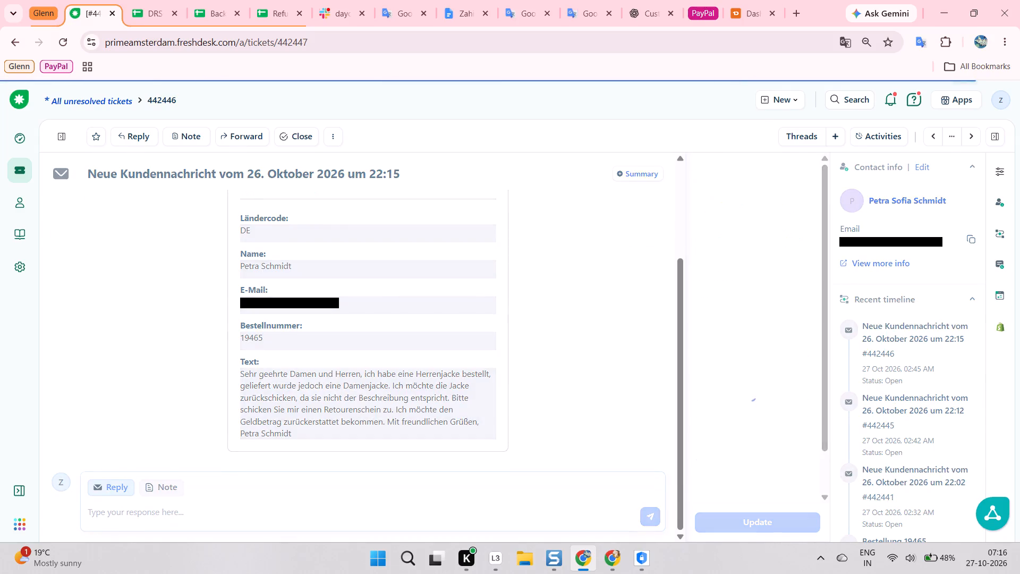
{"action": "scroll", "coordinate": [407, 308], "scroll_direction": "down", "scroll_amount": 2}
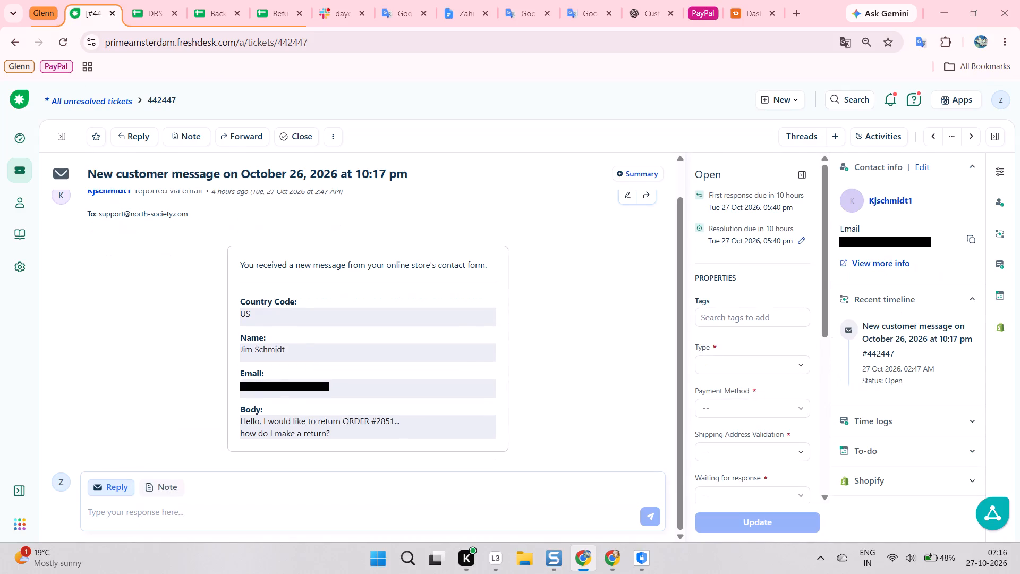
Translate ticket 442447's page to English and read the customer's return request.
{"action": "right_click", "coordinate": [407, 308]}
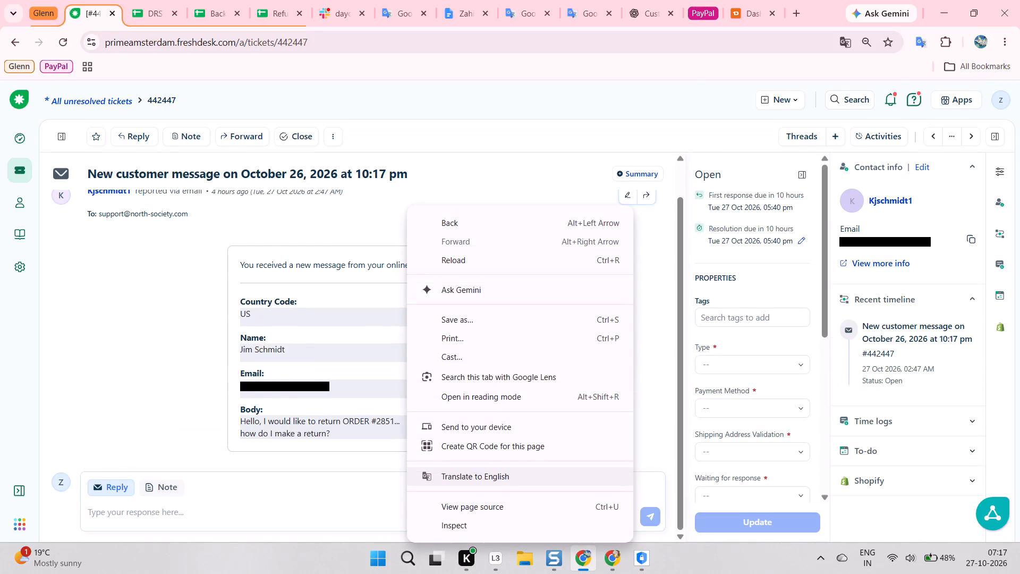
{"action": "left_click", "coordinate": [505, 476]}
{"action": "triple_click", "coordinate": [725, 79]}
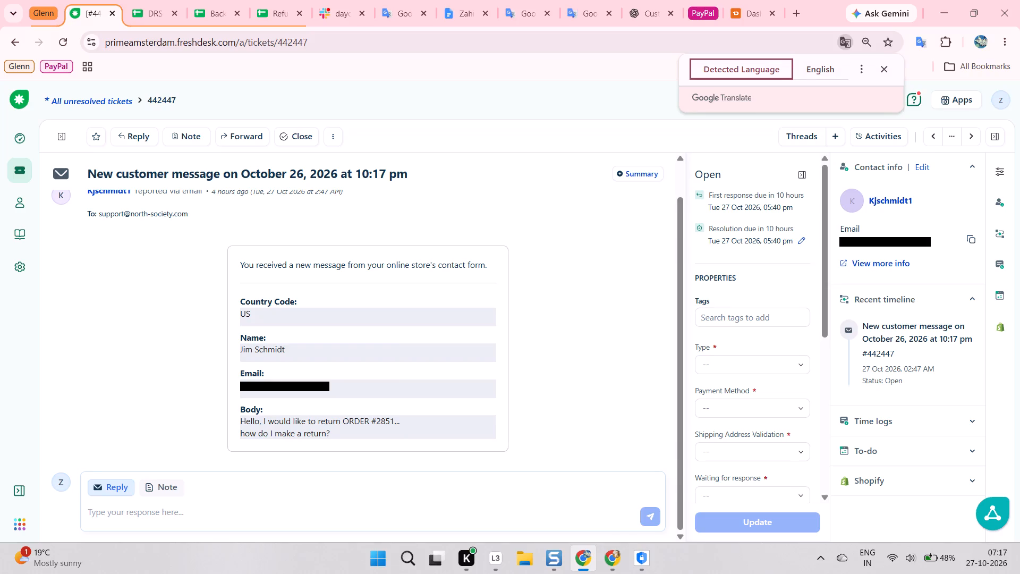
{"action": "left_click_drag", "start_coordinate": [725, 79], "coordinate": [306, 264]}
{"action": "scroll", "coordinate": [306, 264], "scroll_direction": "up", "scroll_amount": 2}
{"action": "left_click", "coordinate": [371, 260]}
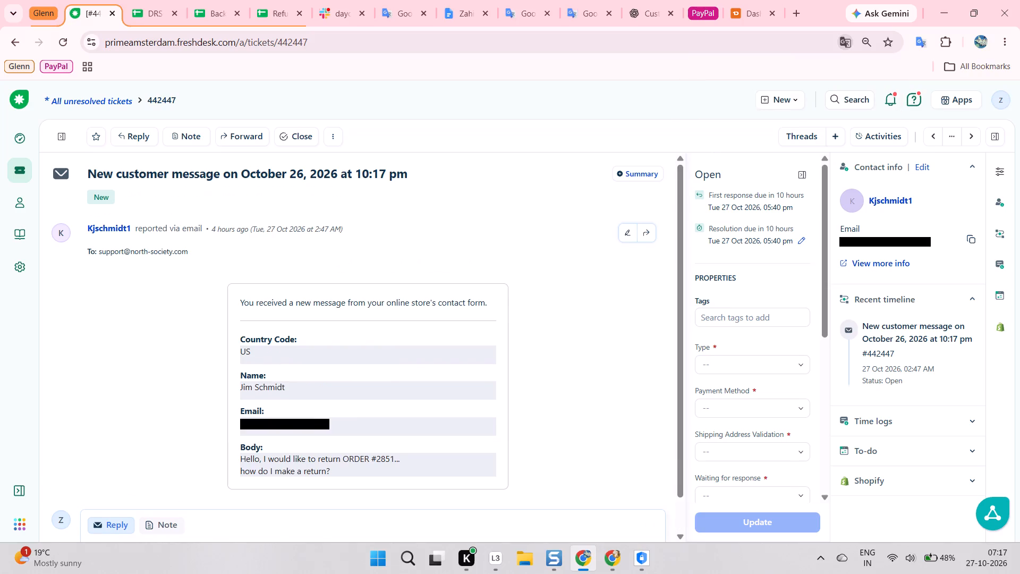
{"action": "left_click", "coordinate": [972, 242]}
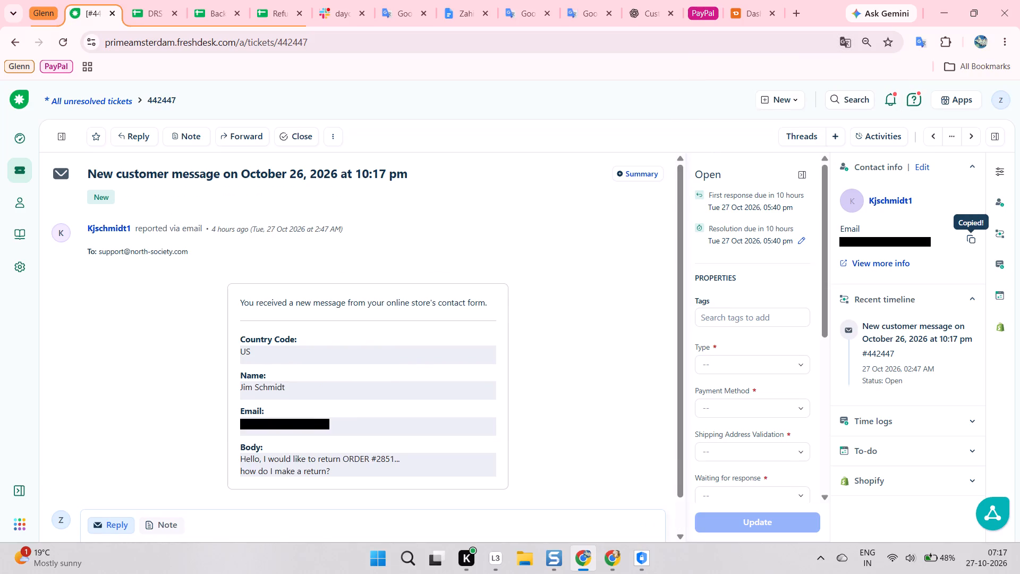
{"action": "key", "text": "alt+Tab"}
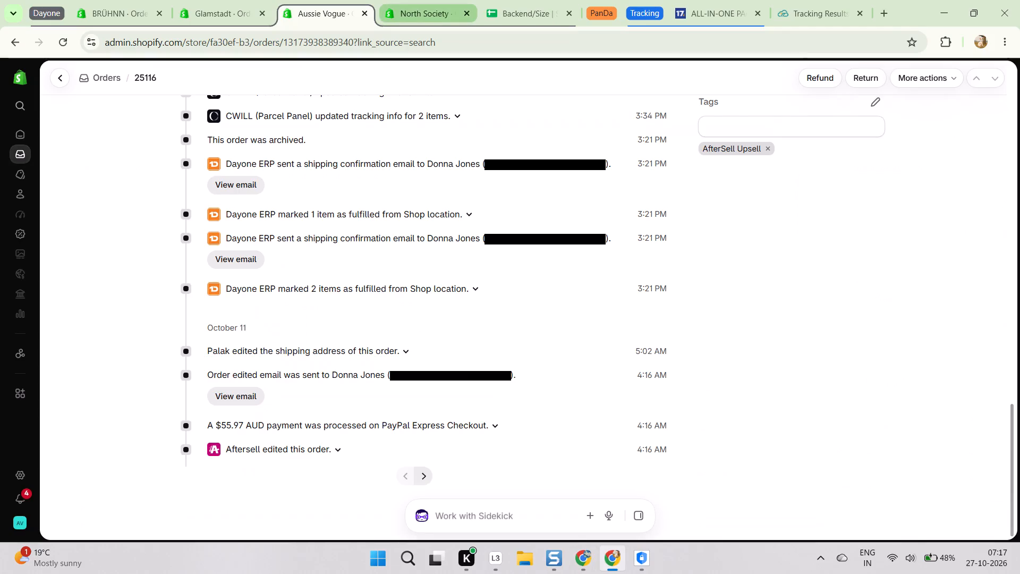
{"action": "left_click", "coordinate": [415, 0]}
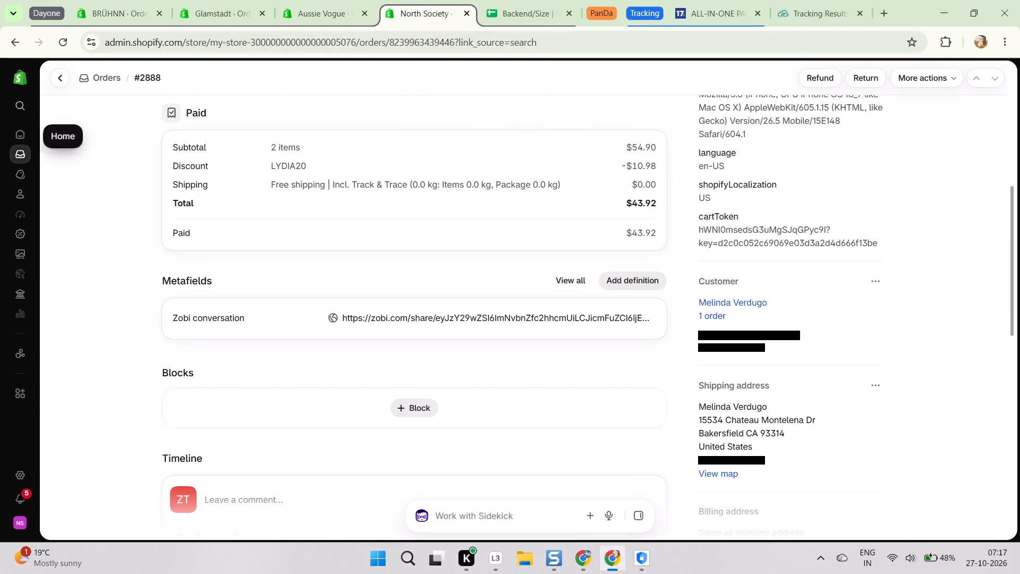
{"action": "left_click", "coordinate": [22, 112]}
{"action": "key", "text": "ctrl+v"}
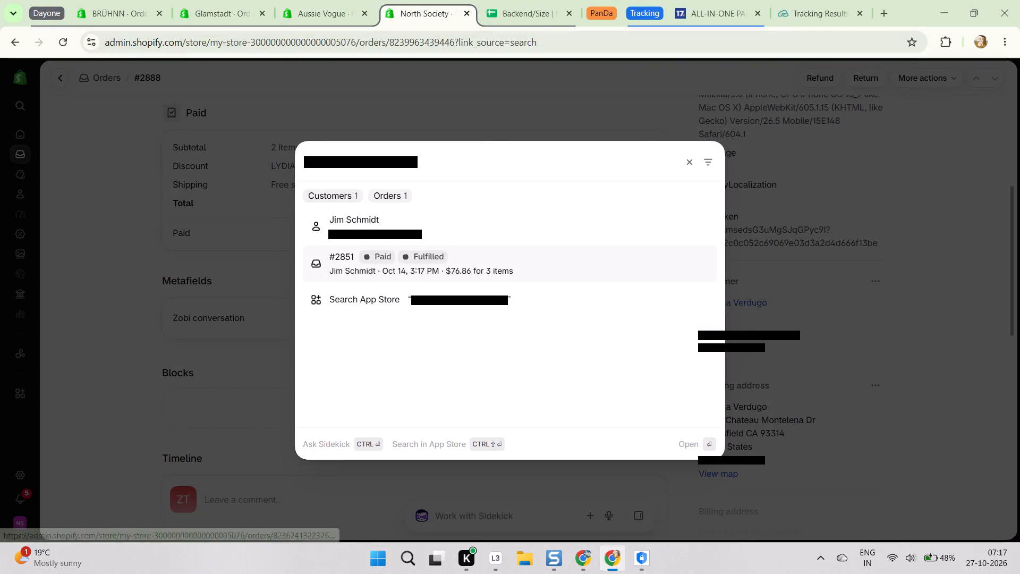
{"action": "left_click", "coordinate": [347, 255]}
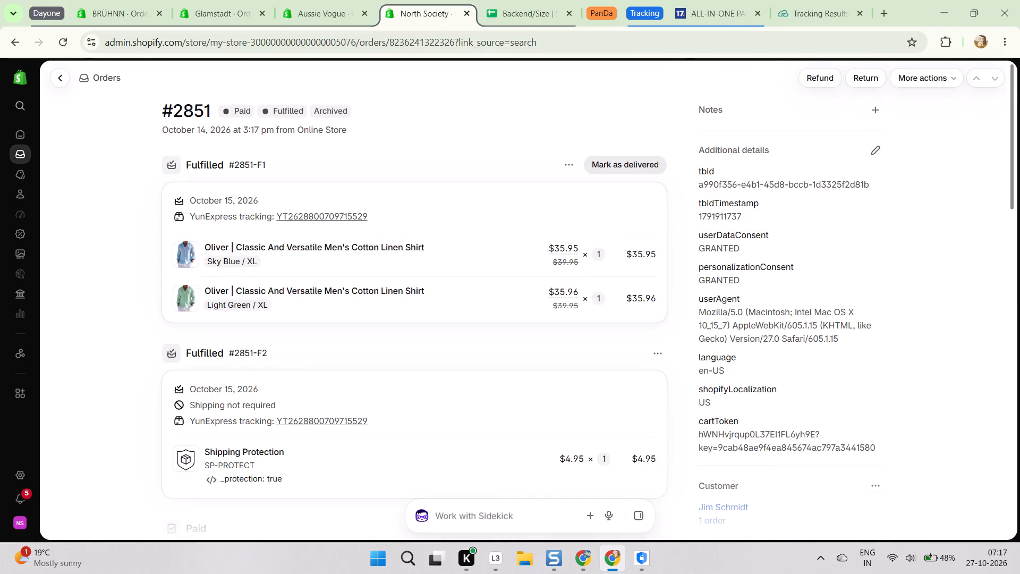
{"action": "key", "text": "alt+Tab"}
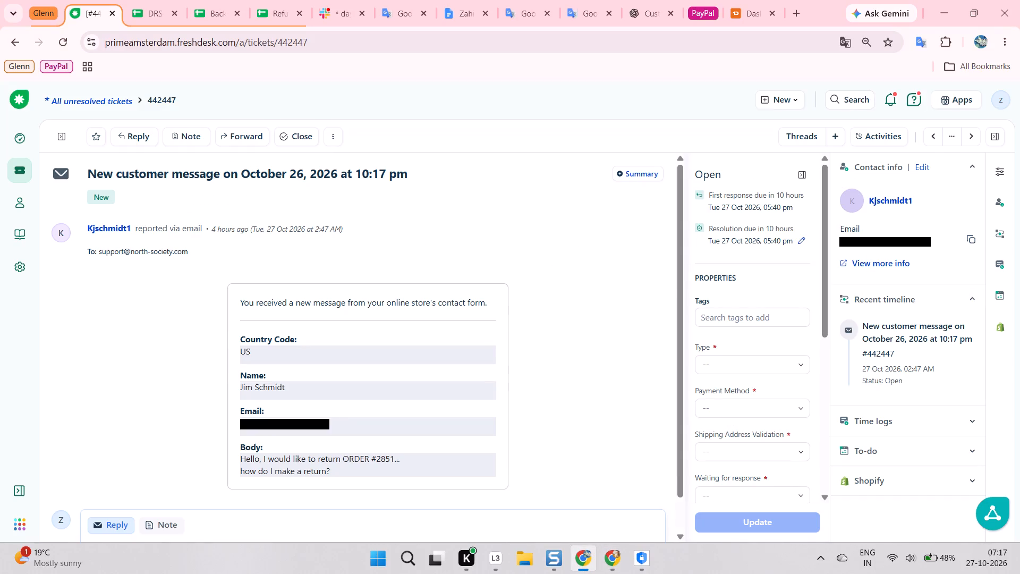
{"action": "left_click", "coordinate": [971, 241]}
{"action": "key", "text": "alt+Tab"}
{"action": "left_click", "coordinate": [472, 179], "text": "ctrl"}
{"action": "key", "text": "ctrl+f"}
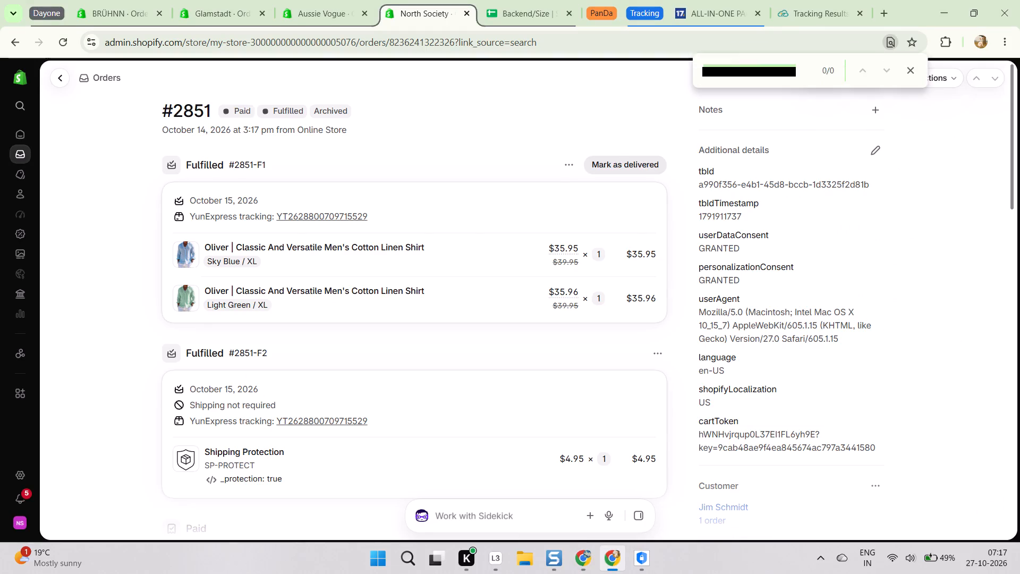
{"action": "key", "text": "ctrl+v"}
{"action": "left_click", "coordinate": [910, 73]}
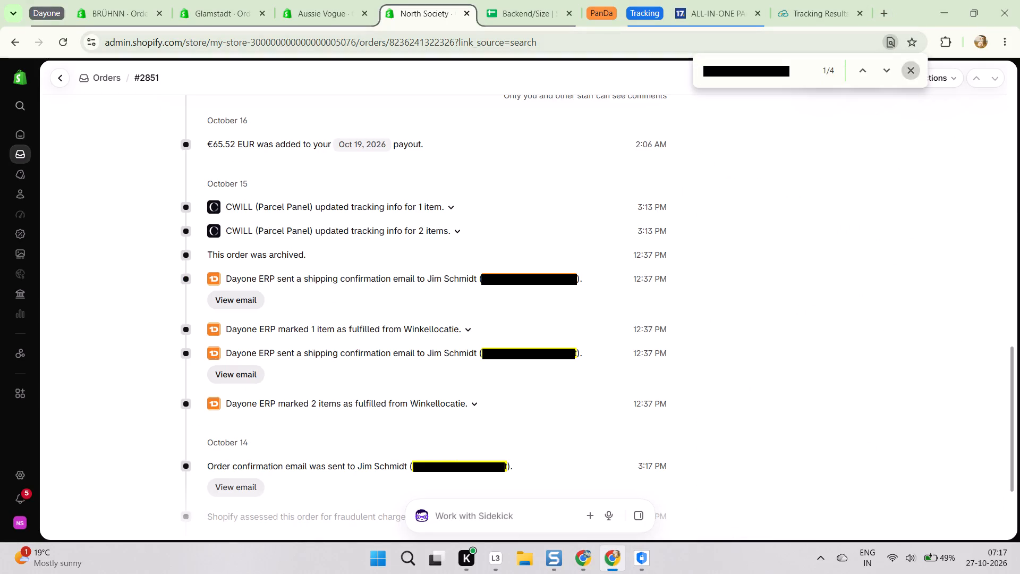
{"action": "scroll", "coordinate": [416, 237], "scroll_direction": "up", "scroll_amount": 13}
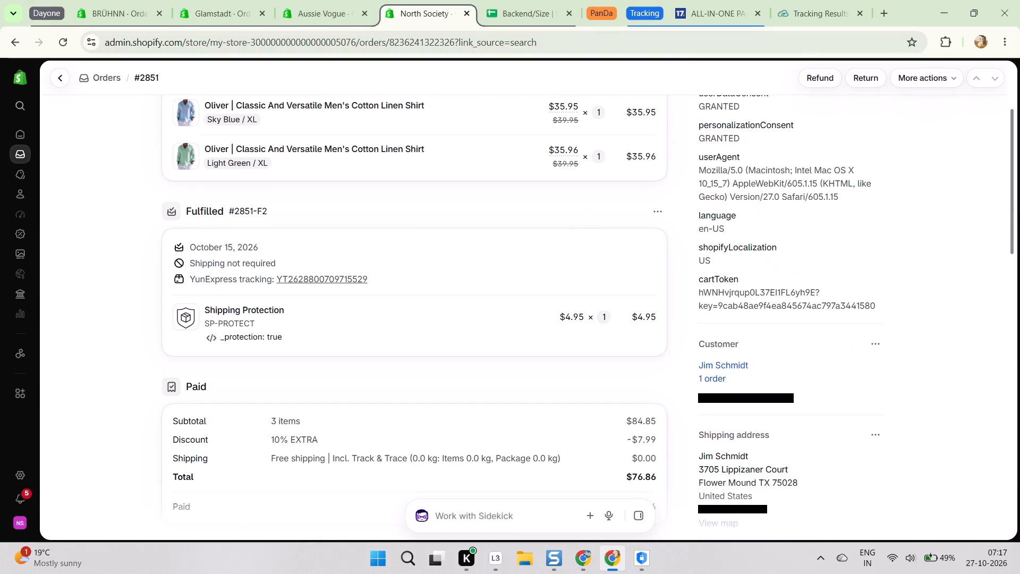
{"action": "triple_click", "coordinate": [335, 228]}
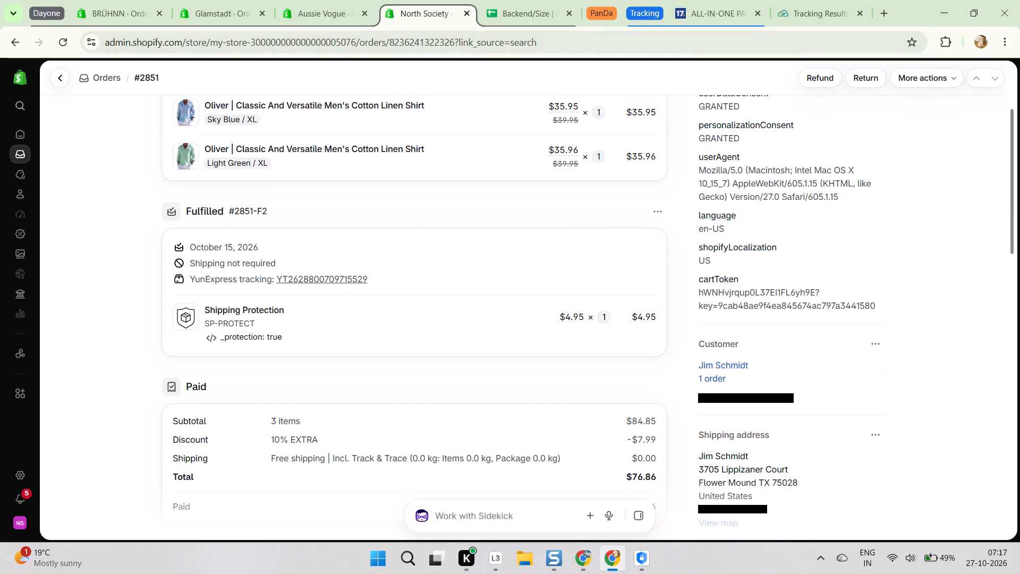
{"action": "key", "text": "ctrl+c"}
{"action": "key", "text": "ctrl+c"}
{"action": "double_click", "coordinate": [335, 228]}
{"action": "key", "text": "ctrl+c"}
{"action": "key", "text": "ctrl+c"}
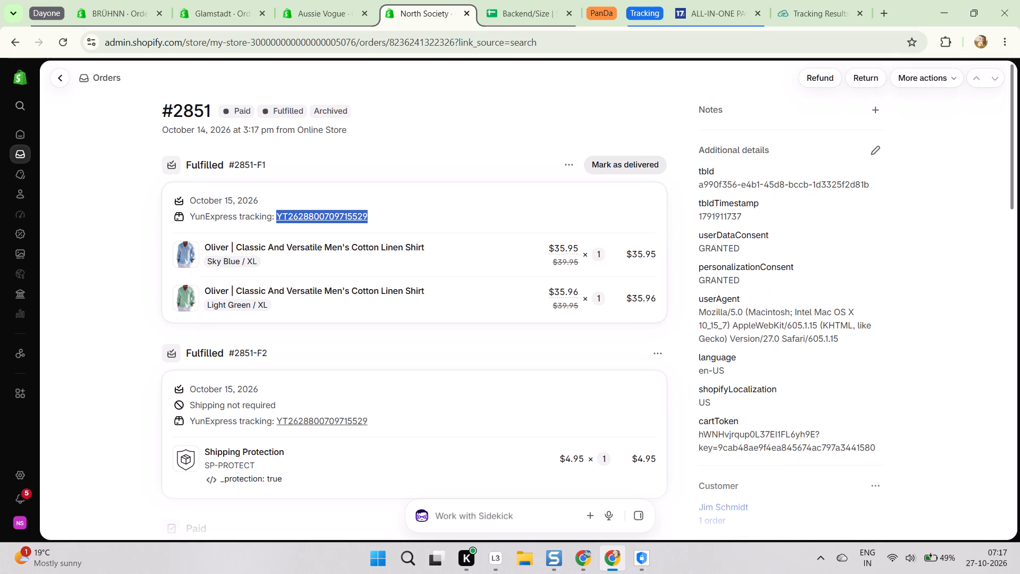
{"action": "left_click", "coordinate": [847, 0]}
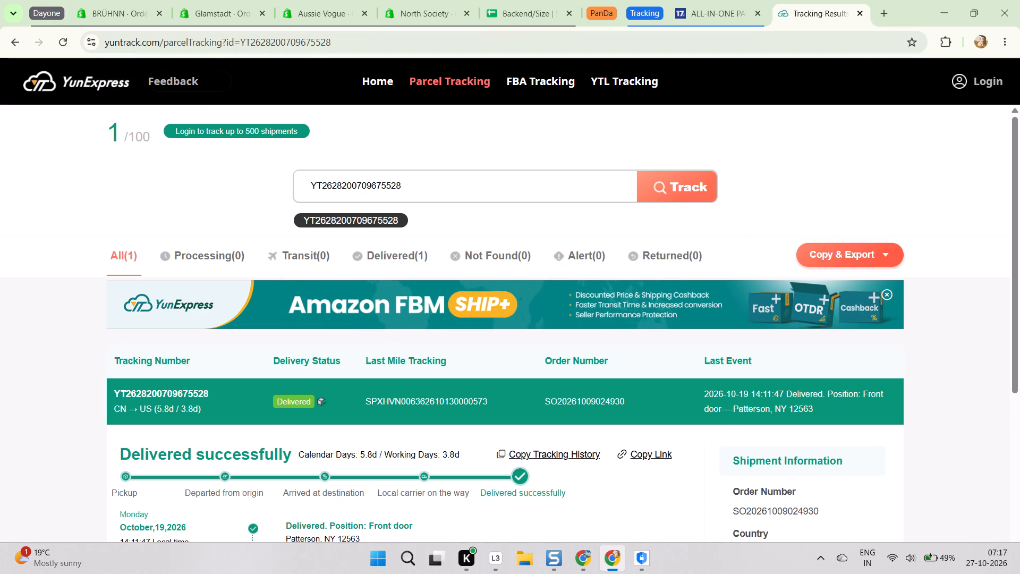
{"action": "left_click", "coordinate": [430, 169]}
{"action": "left_click", "coordinate": [430, 183]}
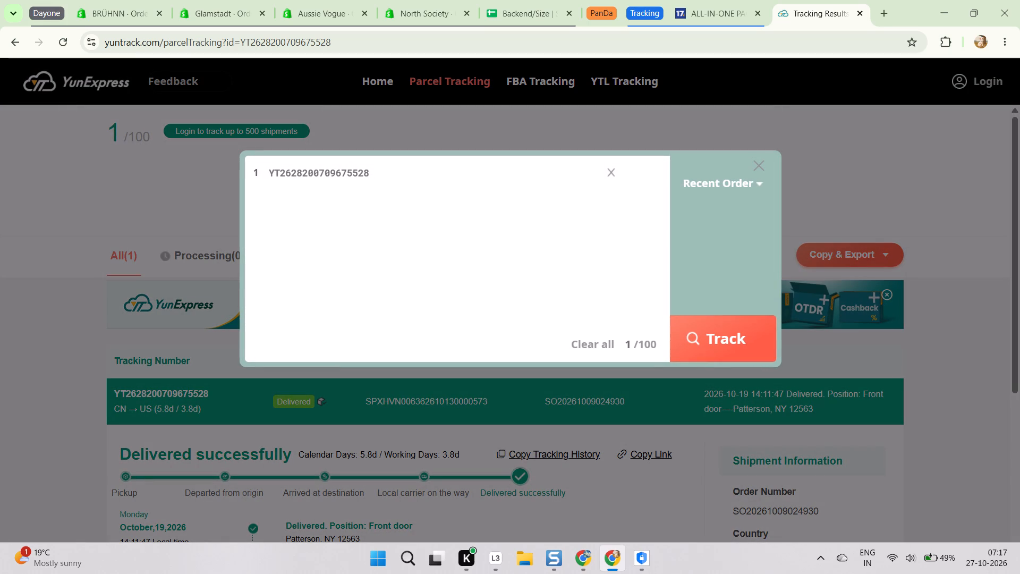
{"action": "left_click", "coordinate": [607, 175]}
{"action": "left_click", "coordinate": [610, 174]}
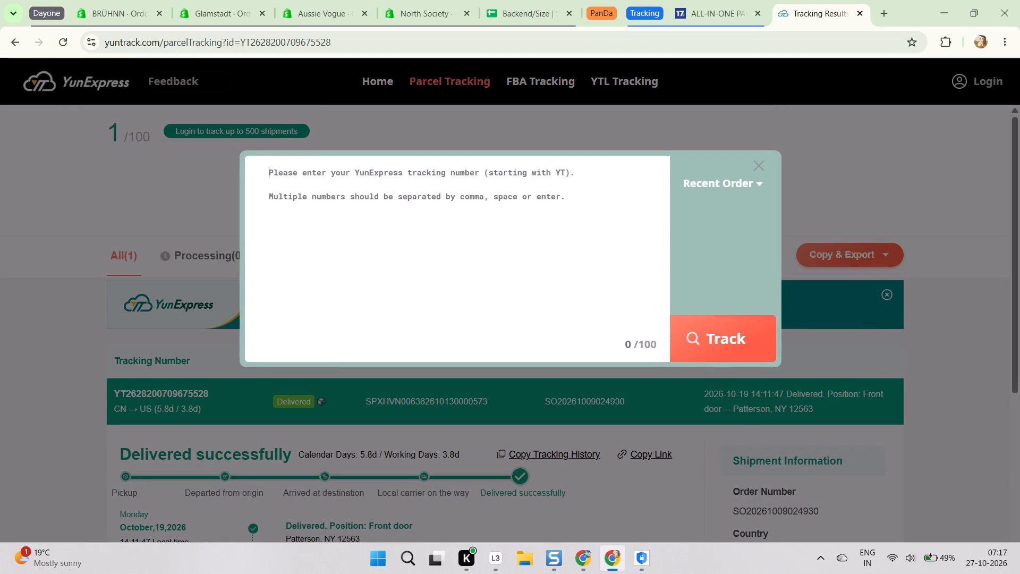
{"action": "key", "text": "ctrl+v"}
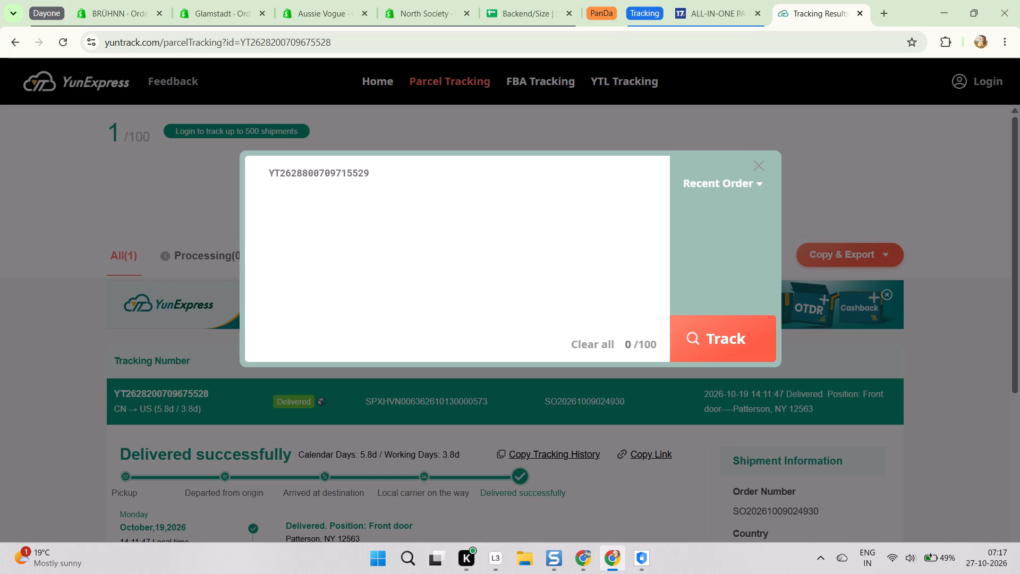
{"action": "left_click_drag", "start_coordinate": [702, 365], "coordinate": [753, 324]}
{"action": "left_click", "coordinate": [753, 324]}
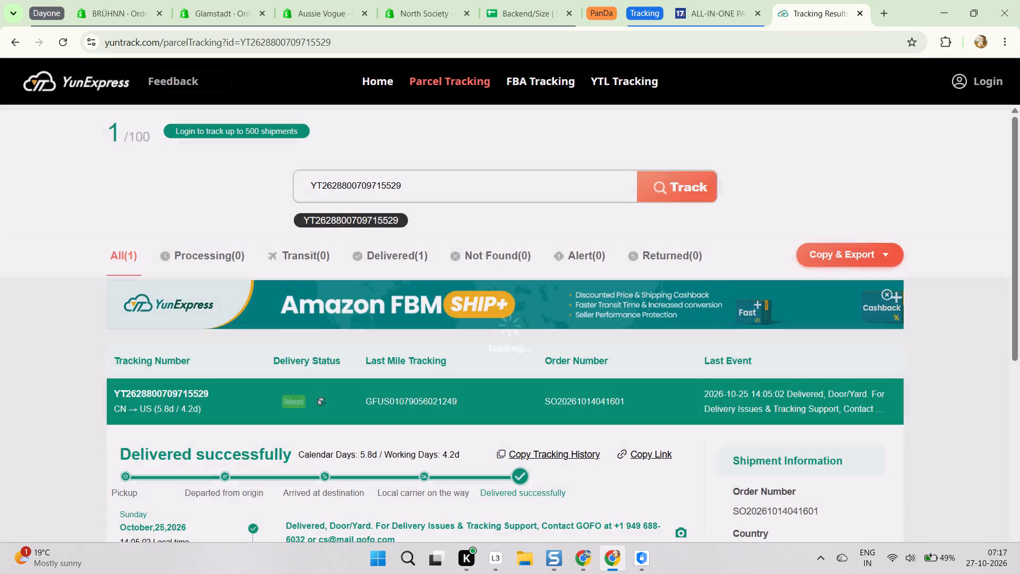
{"action": "scroll", "coordinate": [602, 338], "scroll_direction": "down", "scroll_amount": 3}
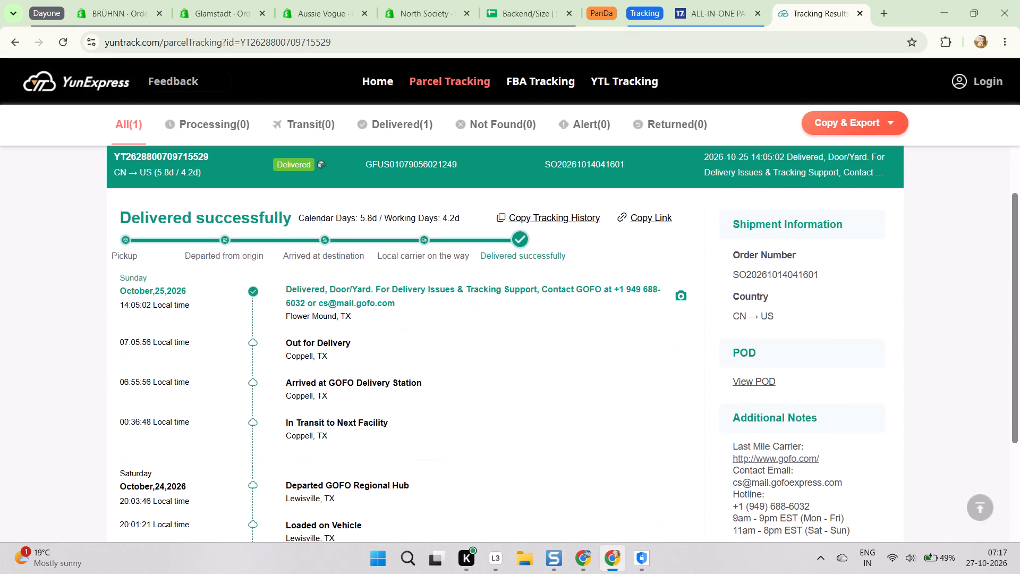
{"action": "scroll", "coordinate": [602, 338], "scroll_direction": "down", "scroll_amount": 1}
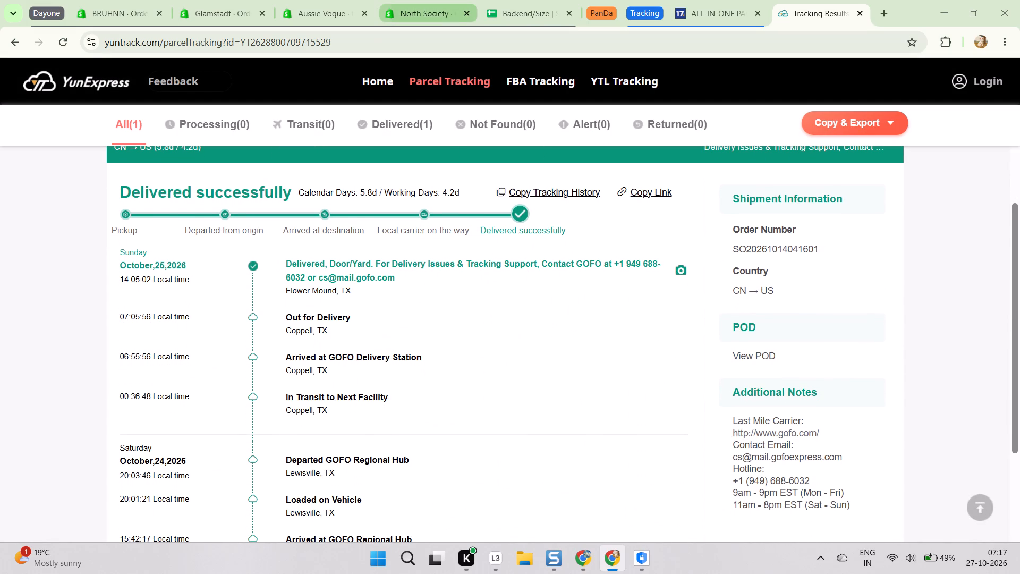
{"action": "left_click", "coordinate": [438, 0]}
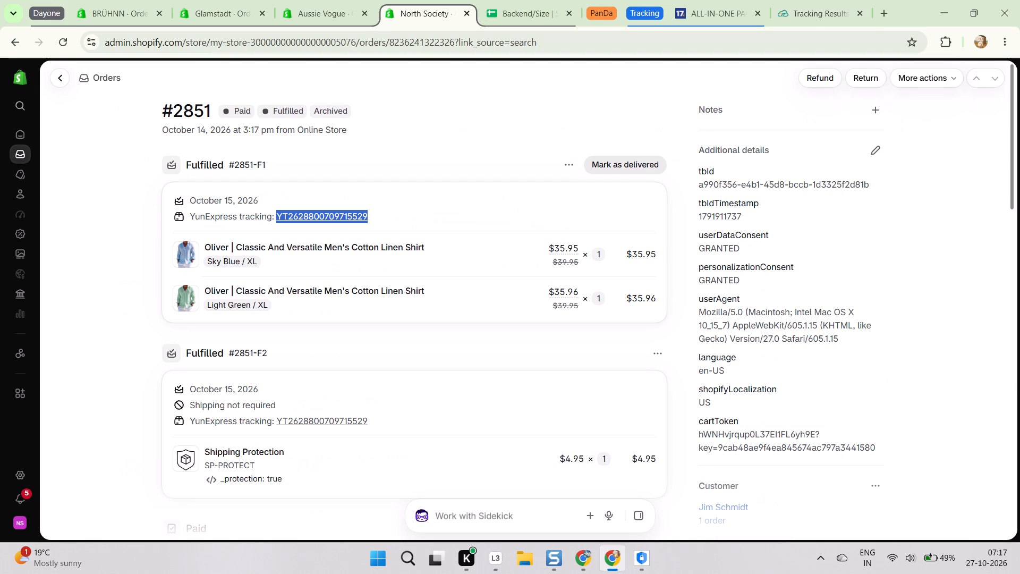
{"action": "key", "text": "alt+Tab"}
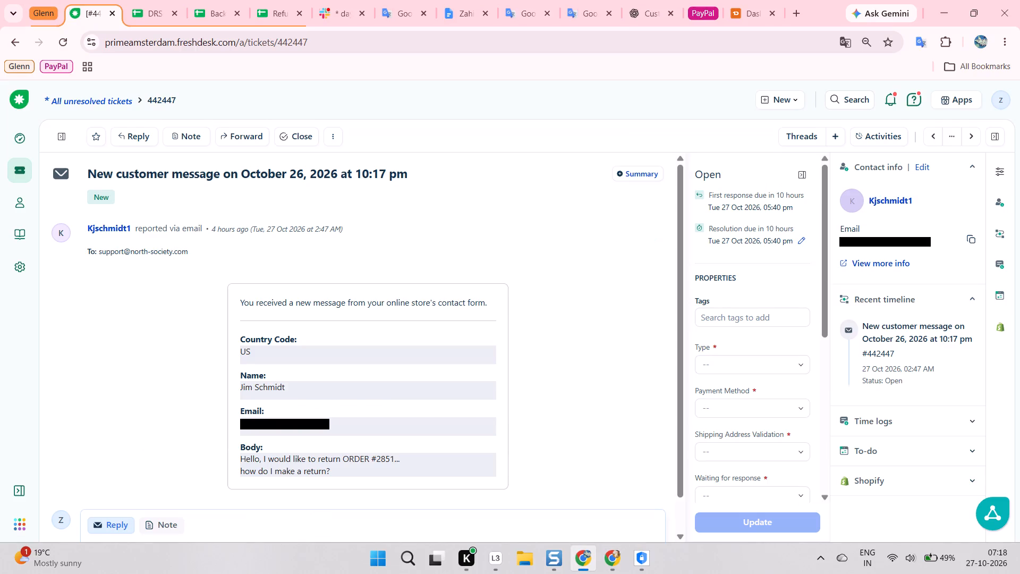
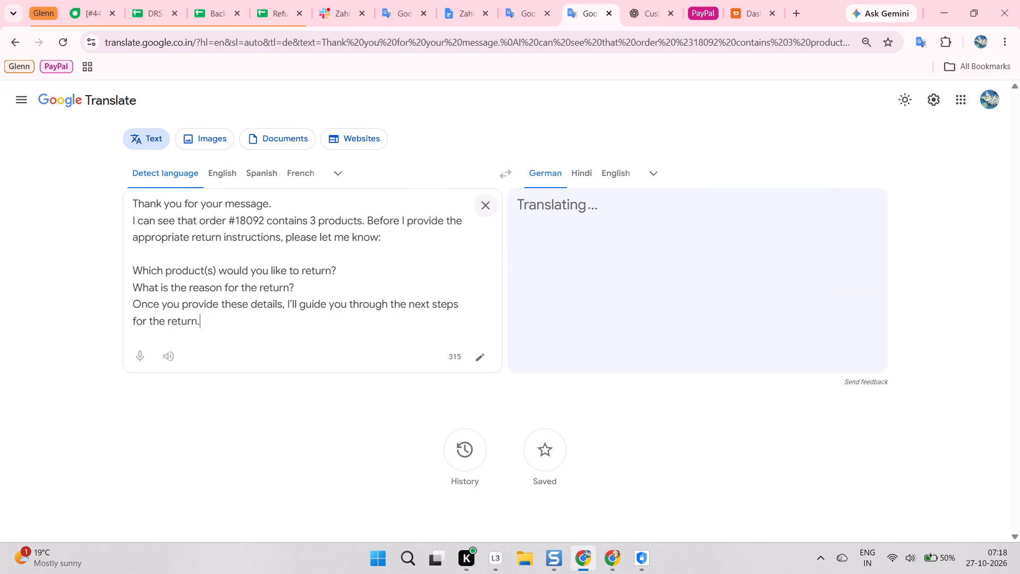
Add blank lines after the thank-you line and before the closing sentence of the English return message in Google Translate.
{"action": "left_click", "coordinate": [305, 281]}
{"action": "key", "text": "Return"}
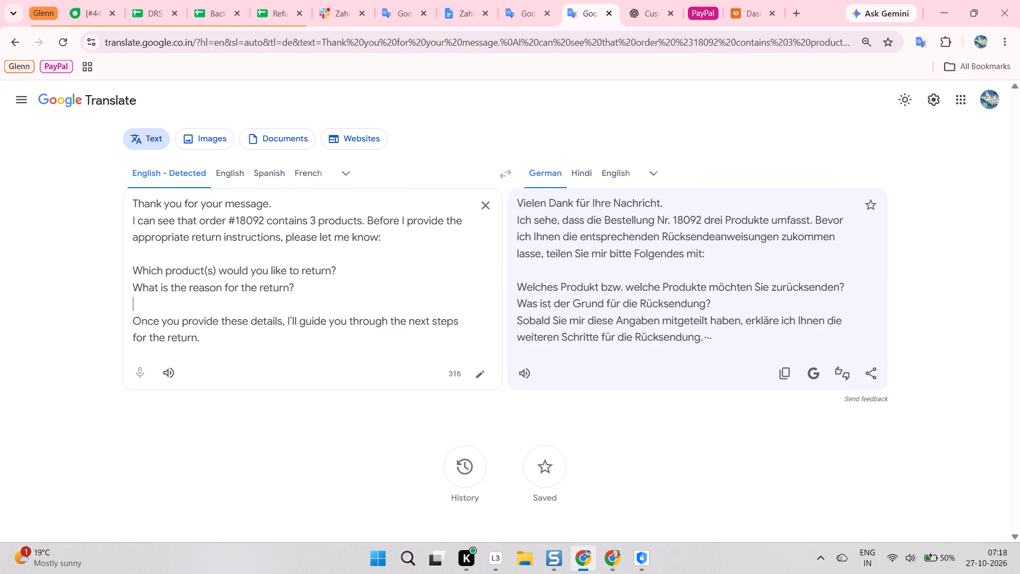
{"action": "left_click", "coordinate": [288, 191]}
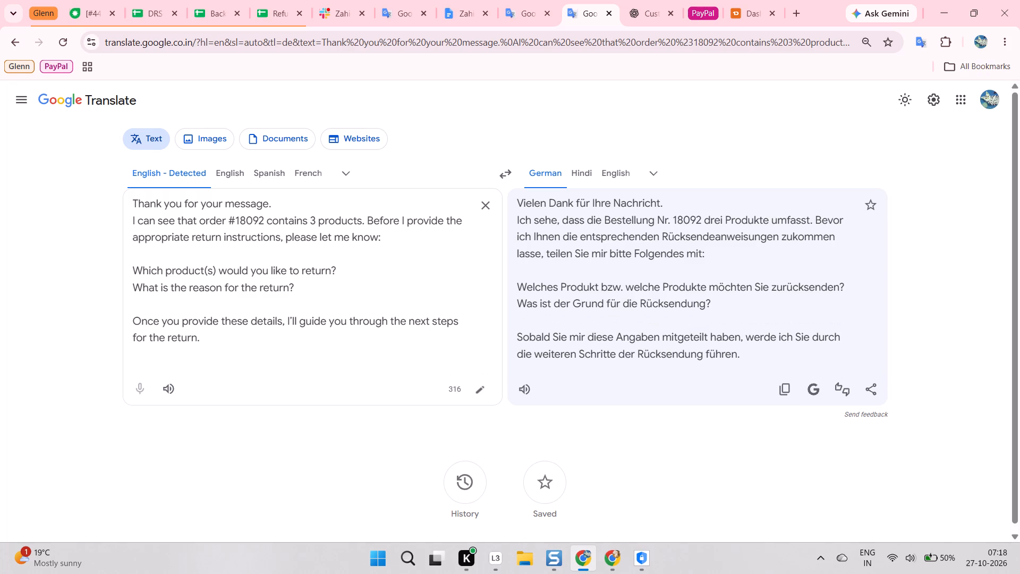
{"action": "left_click", "coordinate": [278, 201]}
{"action": "key", "text": "Return"}
{"action": "key", "text": "alt+Tab"}
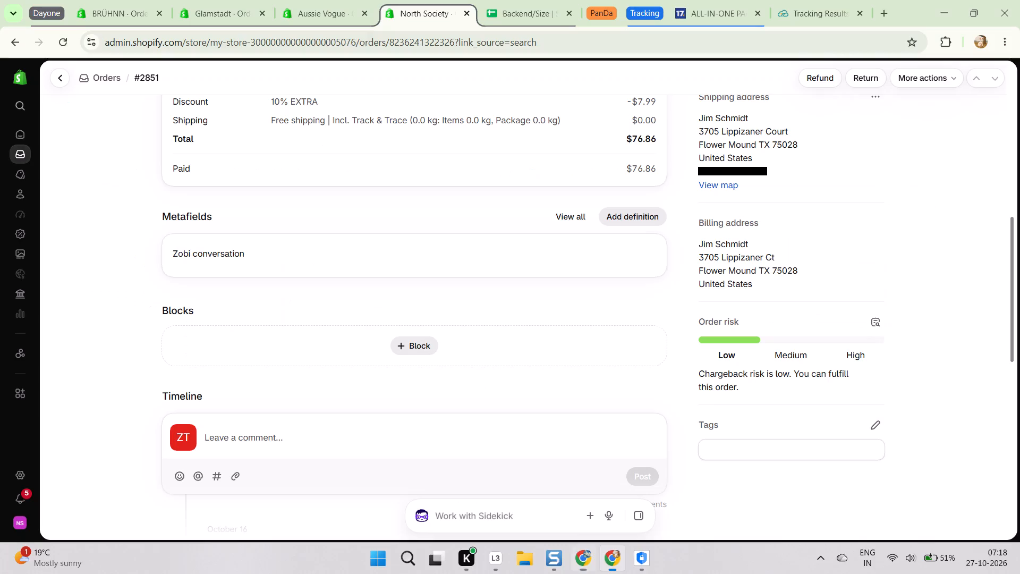
{"action": "scroll", "coordinate": [316, 185], "scroll_direction": "up", "scroll_amount": 10}
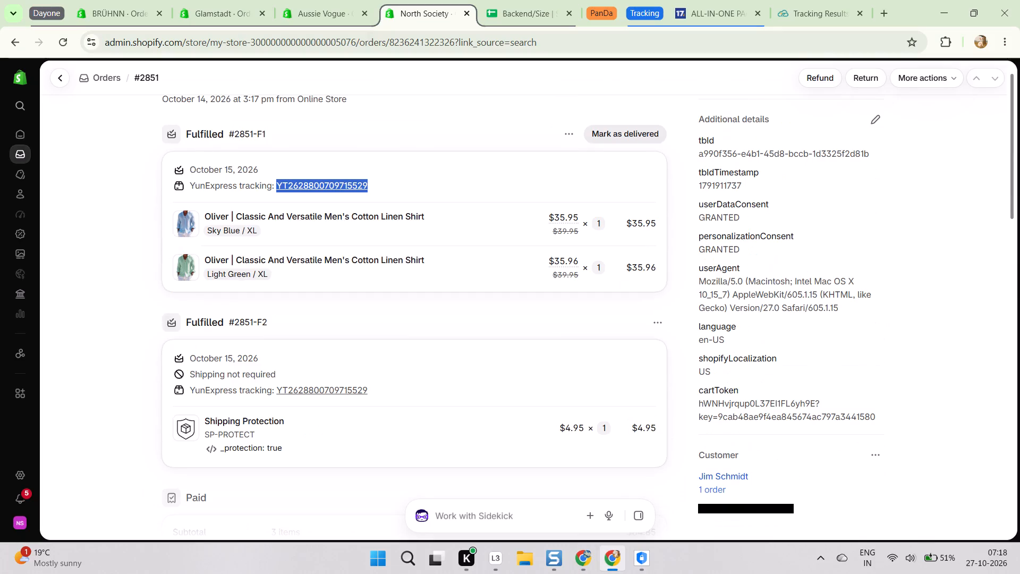
{"action": "double_click", "coordinate": [187, 112]}
{"action": "key", "text": "ctrl+c"}
{"action": "key", "text": "ctrl+c"}
{"action": "key", "text": "alt+Tab"}
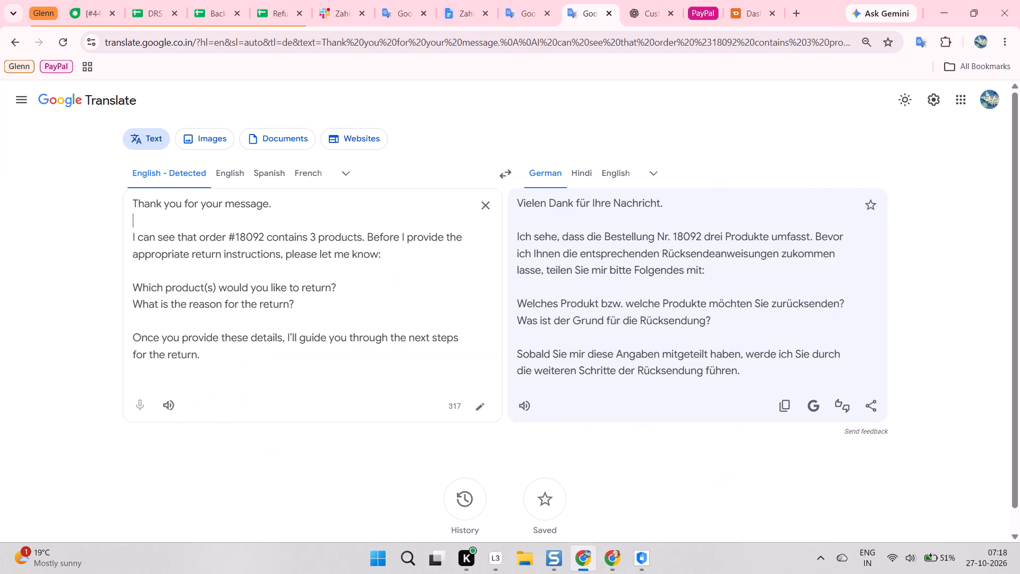
{"action": "double_click", "coordinate": [245, 237]}
{"action": "key", "text": "ctrl+v"}
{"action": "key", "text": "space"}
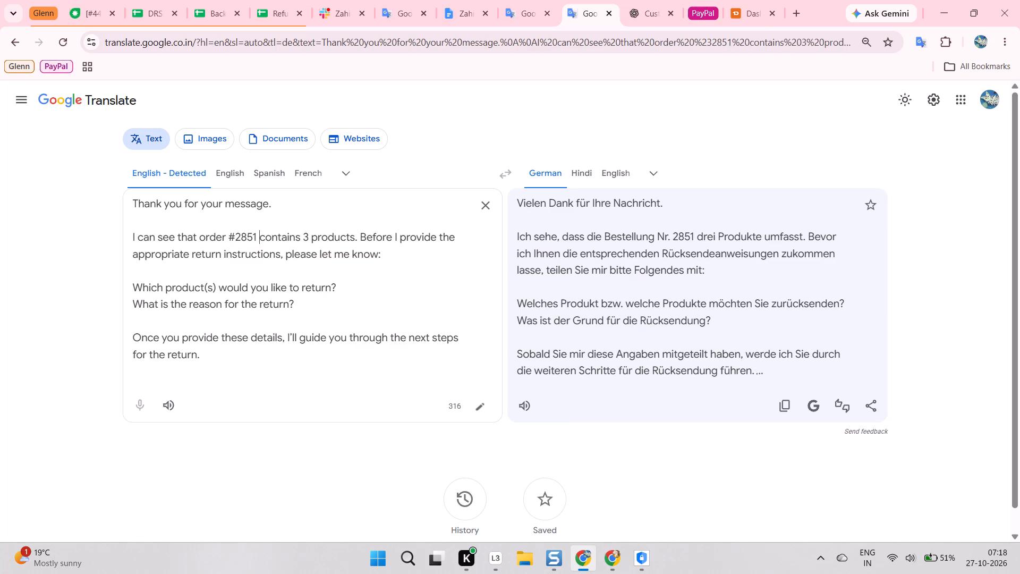
{"action": "left_click", "coordinate": [308, 234]}
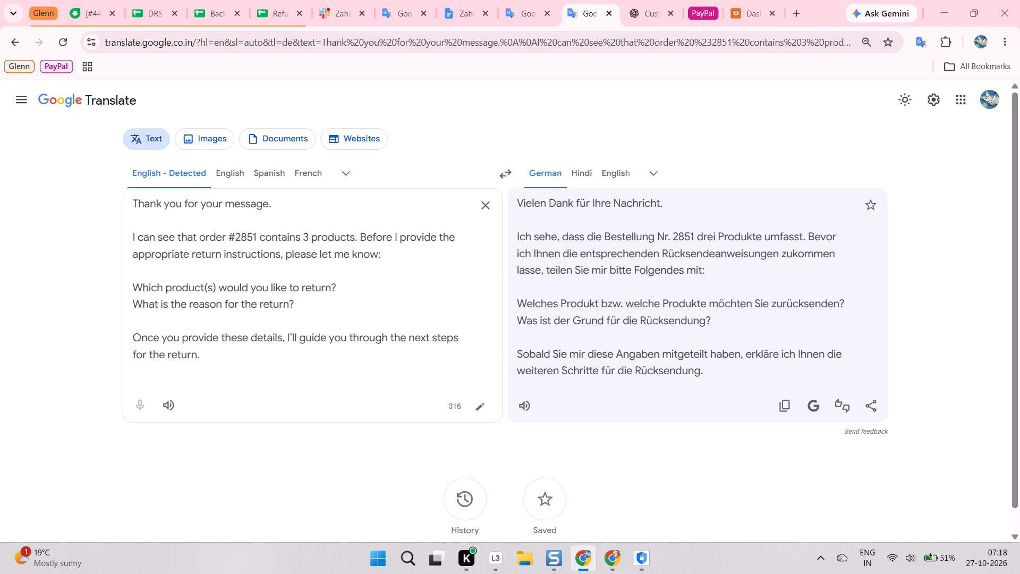
{"action": "key", "text": "BackSpace"}
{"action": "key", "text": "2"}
{"action": "key", "text": "alt+Tab"}
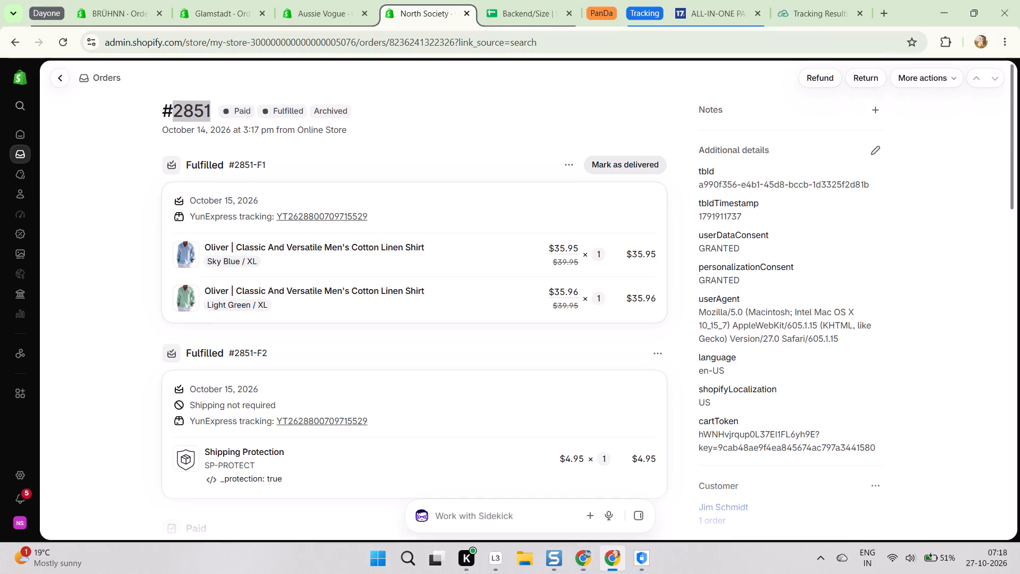
{"action": "scroll", "coordinate": [470, 256], "scroll_direction": "down", "scroll_amount": 4}
{"action": "key", "text": "alt+Tab"}
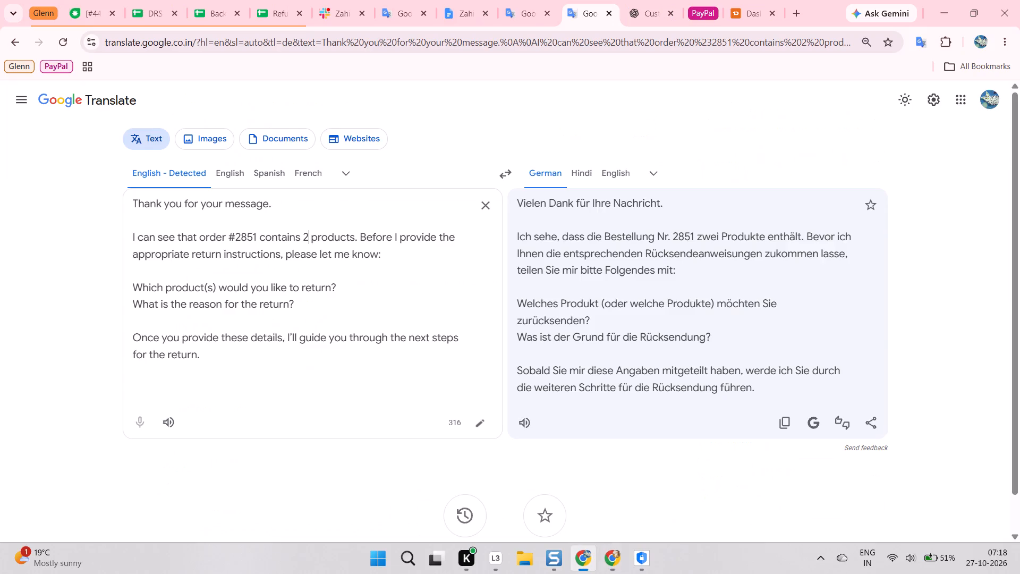
Copy the whole English return message and go back to ticket 442447 in Freshdesk.
{"action": "left_click", "coordinate": [347, 320]}
{"action": "key", "text": "ctrl+a"}
{"action": "key", "text": "ctrl+c"}
{"action": "key", "text": "ctrl+c"}
{"action": "key", "text": "ctrl+c"}
{"action": "key", "text": "ctrl+c"}
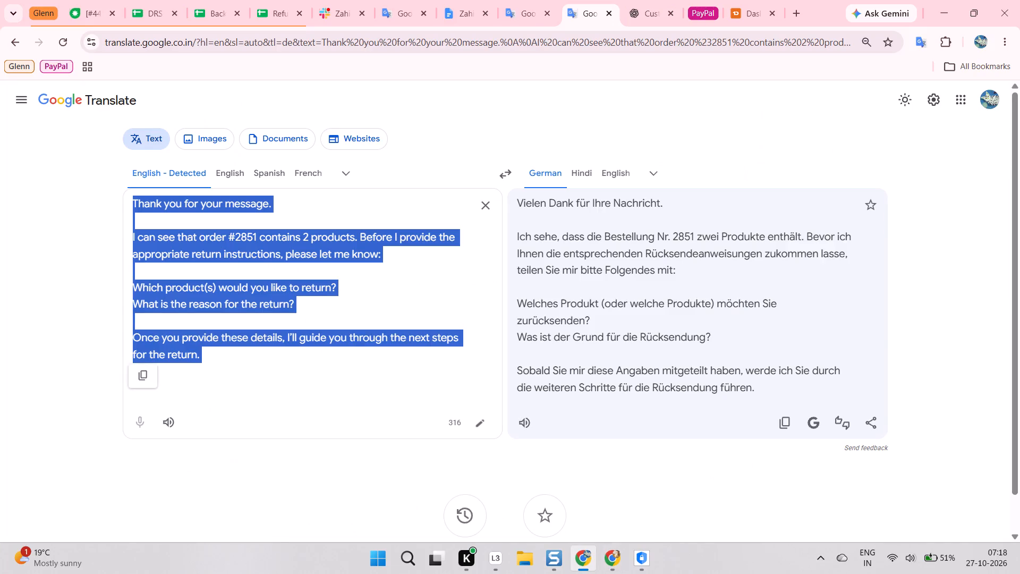
{"action": "left_click", "coordinate": [93, 0]}
{"action": "left_click", "coordinate": [331, 284]}
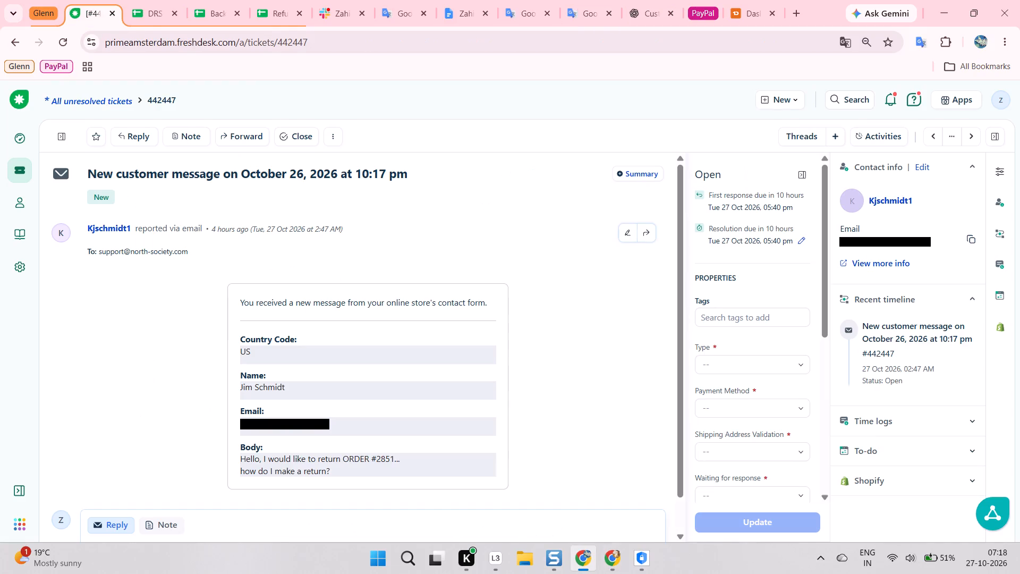
Start a reply to ticket 442447, remove the quoted text and clear the default greeting from the body.
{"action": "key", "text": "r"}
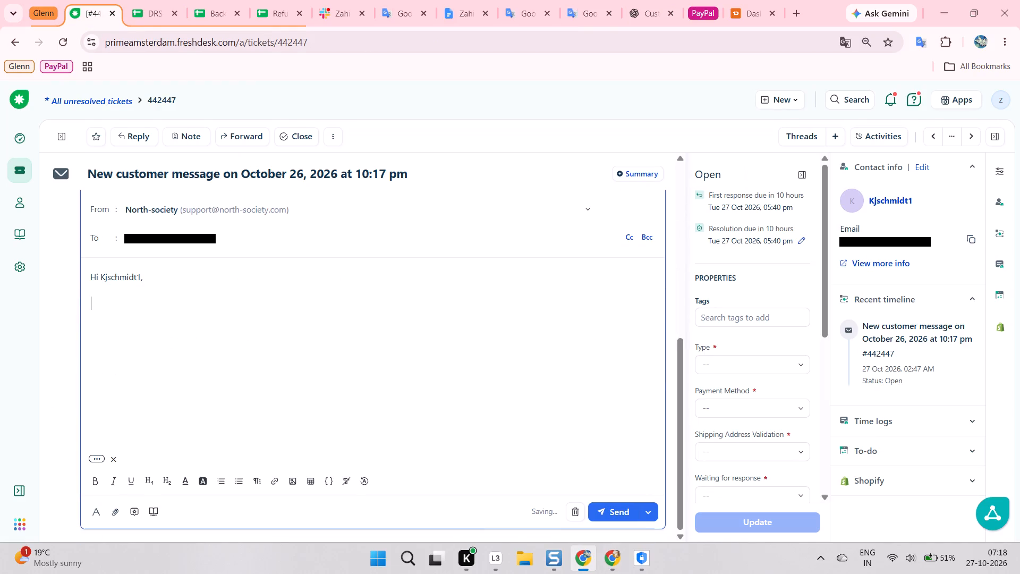
{"action": "left_click", "coordinate": [116, 460]}
{"action": "left_click", "coordinate": [138, 437]}
{"action": "key", "text": "ctrl+a"}
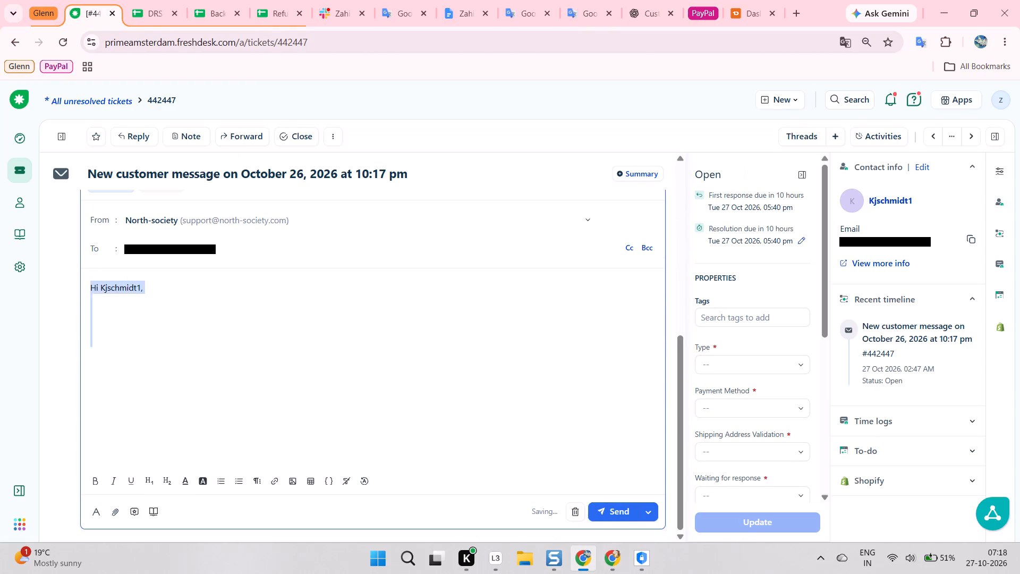
{"action": "key", "text": "BackSpace"}
{"action": "key", "text": "BackSpace"}
{"action": "key", "text": "BackSpace"}
{"action": "key", "text": "BackSpace"}
{"action": "key", "text": "BackSpace"}
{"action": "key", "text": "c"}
{"action": "key", "text": "BackSpace"}
{"action": "key", "text": "BackSpace"}
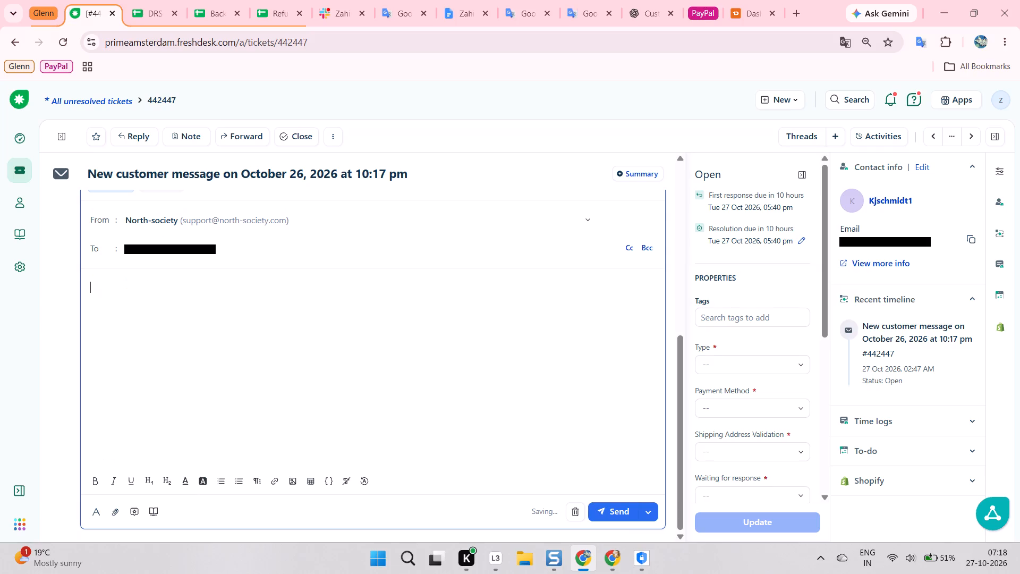
{"action": "key", "text": "BackSpace"}
{"action": "key", "text": "BackSpace"}
{"action": "key", "text": "BackSpace"}
{"action": "key", "text": "BackSpace"}
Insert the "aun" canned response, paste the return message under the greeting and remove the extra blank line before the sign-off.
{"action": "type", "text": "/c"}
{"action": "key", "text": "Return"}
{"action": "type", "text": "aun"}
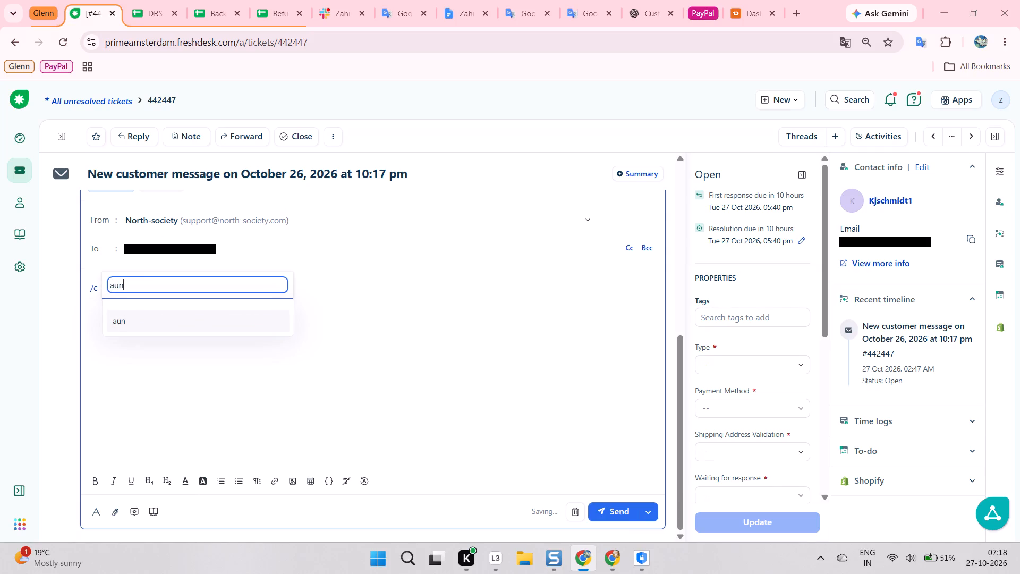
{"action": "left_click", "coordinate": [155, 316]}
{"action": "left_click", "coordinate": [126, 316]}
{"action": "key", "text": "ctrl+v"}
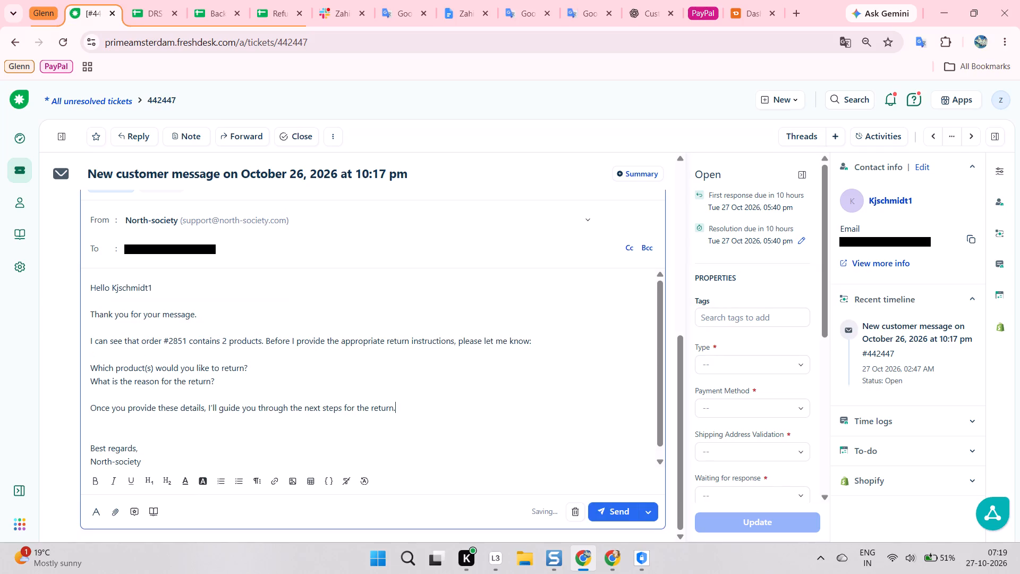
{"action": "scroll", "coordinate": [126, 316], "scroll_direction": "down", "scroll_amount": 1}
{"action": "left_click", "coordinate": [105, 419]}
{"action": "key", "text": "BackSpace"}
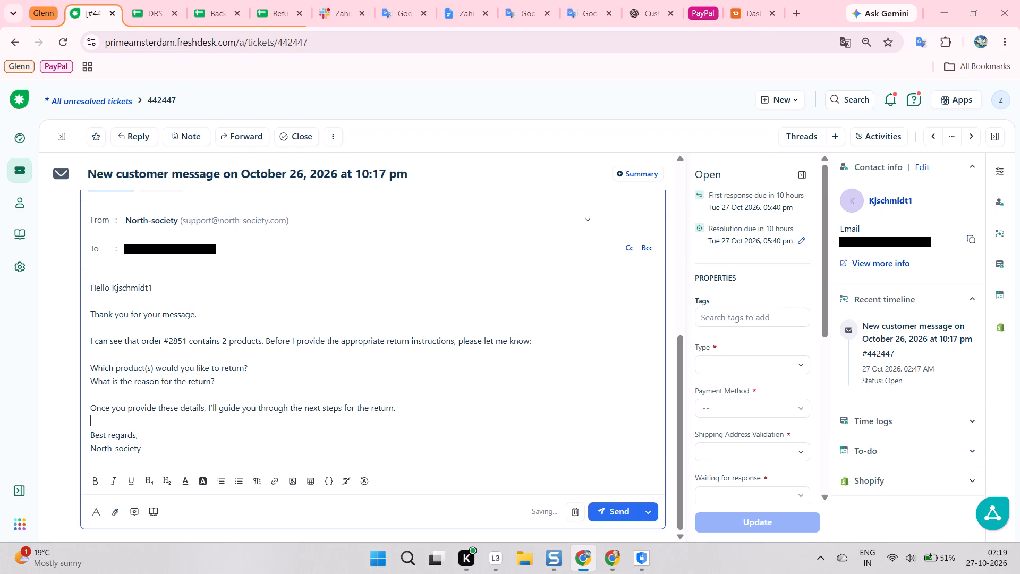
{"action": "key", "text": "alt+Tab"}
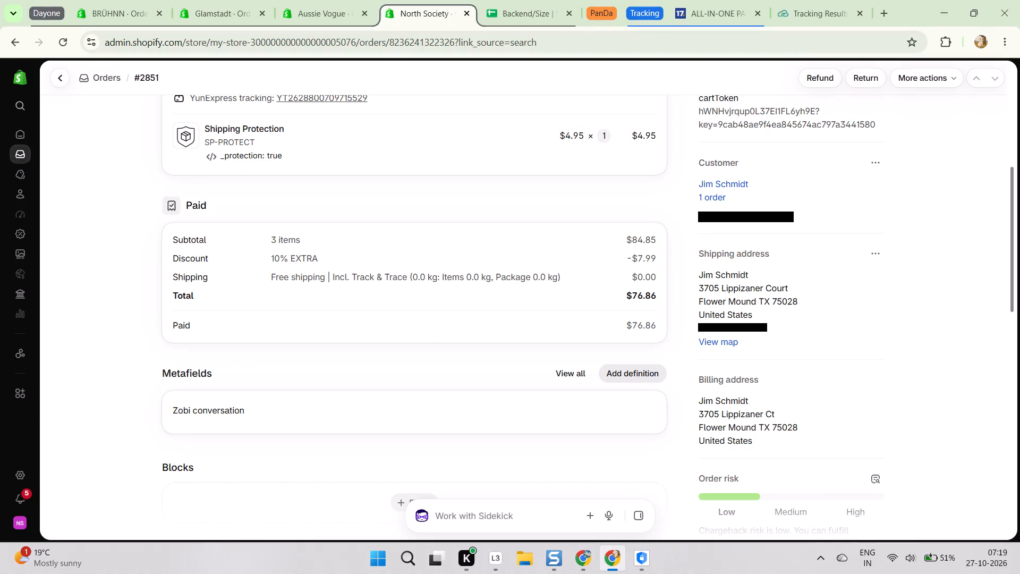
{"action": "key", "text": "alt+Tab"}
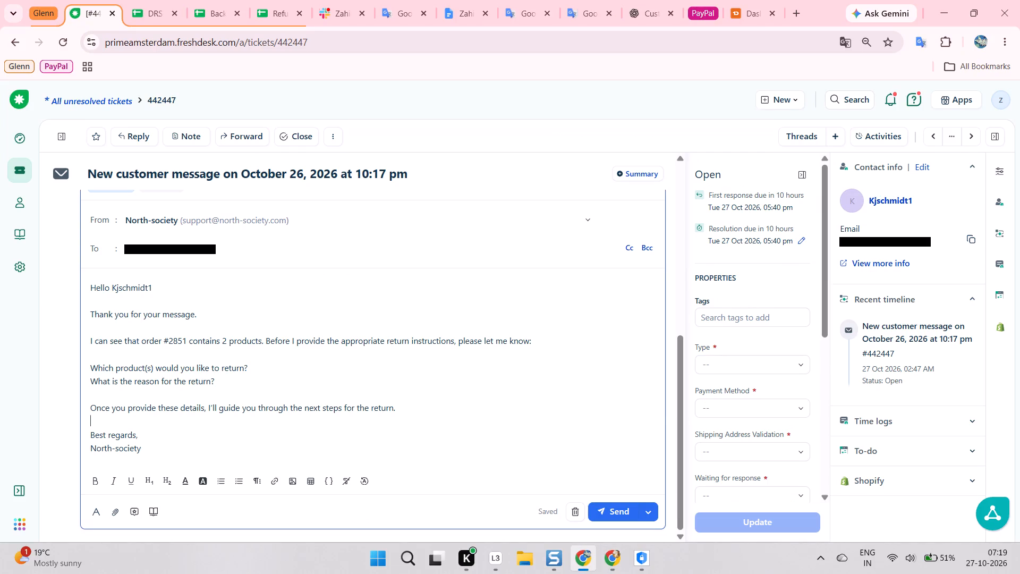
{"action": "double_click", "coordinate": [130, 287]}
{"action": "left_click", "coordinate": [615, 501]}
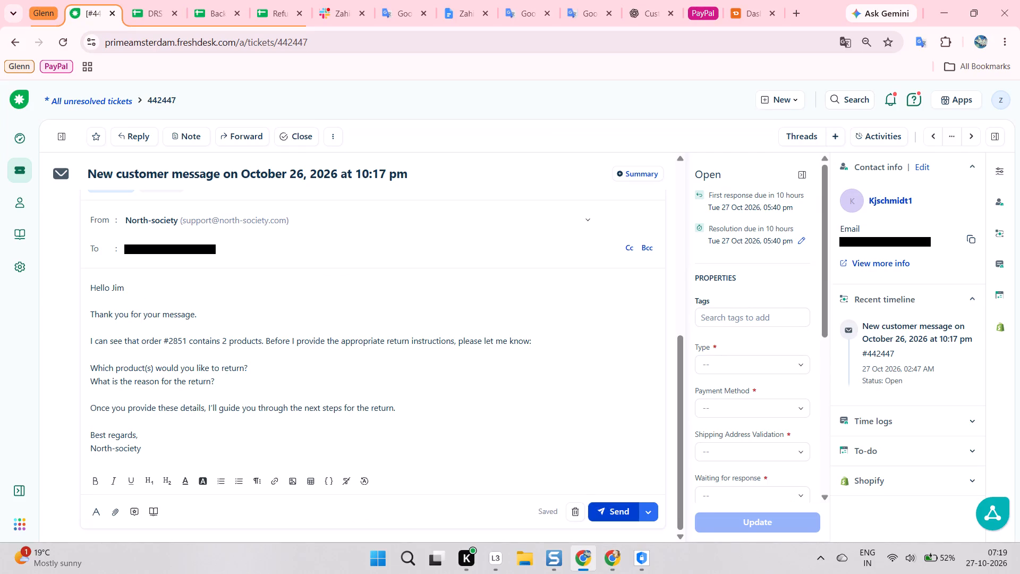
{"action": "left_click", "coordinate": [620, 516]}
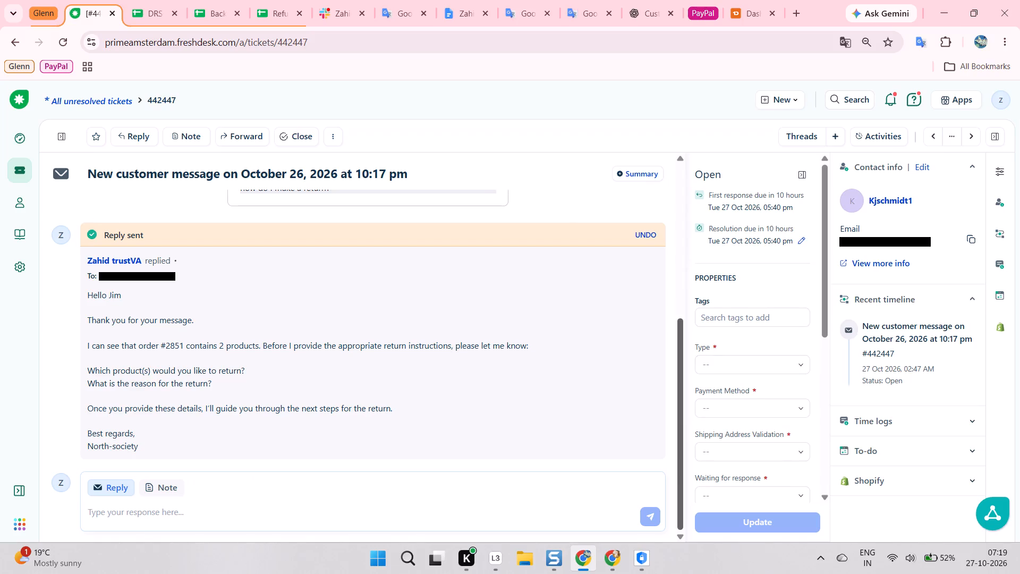
Set the Type of ticket 442447 to Return.
{"action": "left_click", "coordinate": [725, 362]}
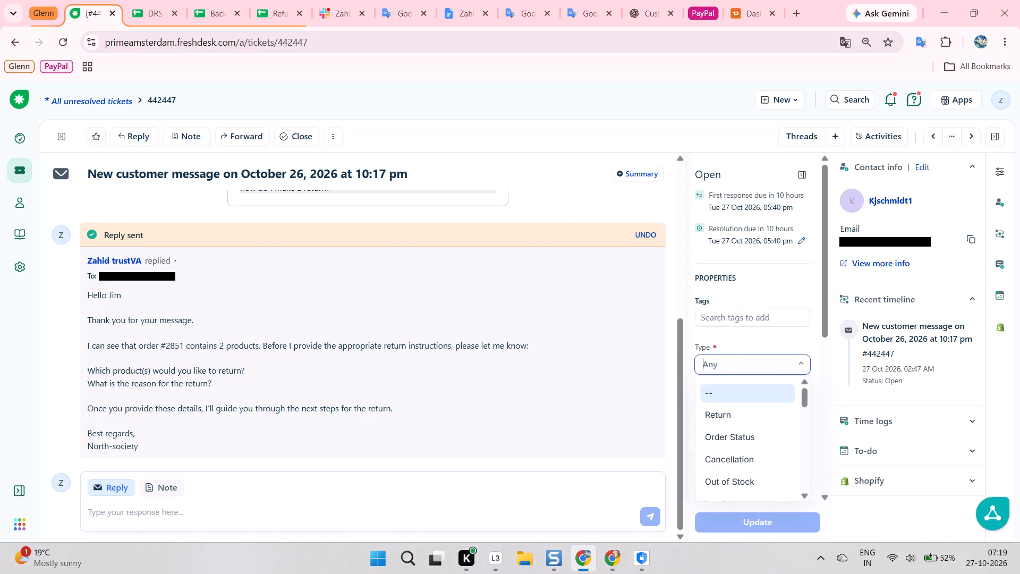
{"action": "left_click", "coordinate": [739, 411]}
{"action": "key", "text": "Tab"}
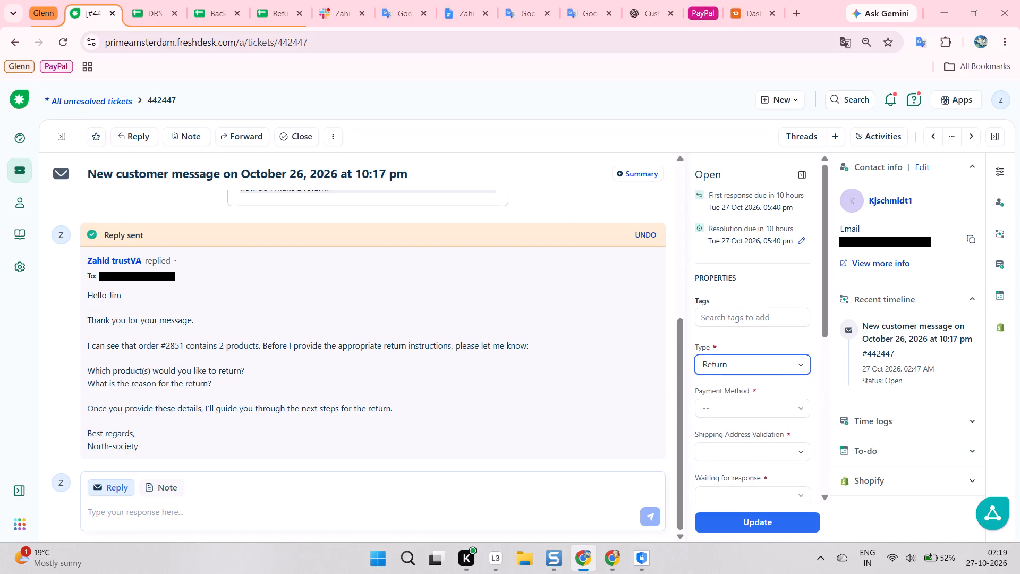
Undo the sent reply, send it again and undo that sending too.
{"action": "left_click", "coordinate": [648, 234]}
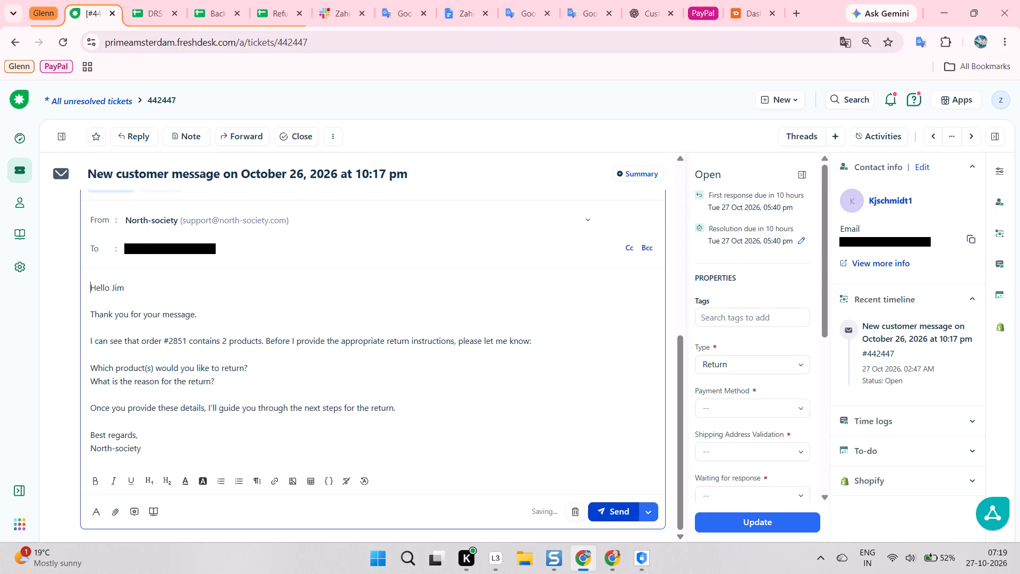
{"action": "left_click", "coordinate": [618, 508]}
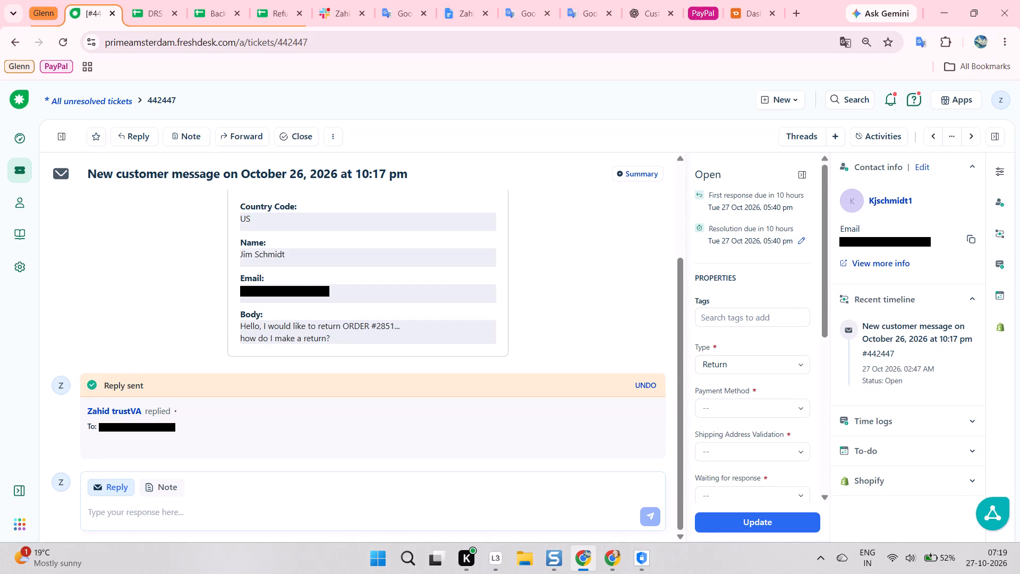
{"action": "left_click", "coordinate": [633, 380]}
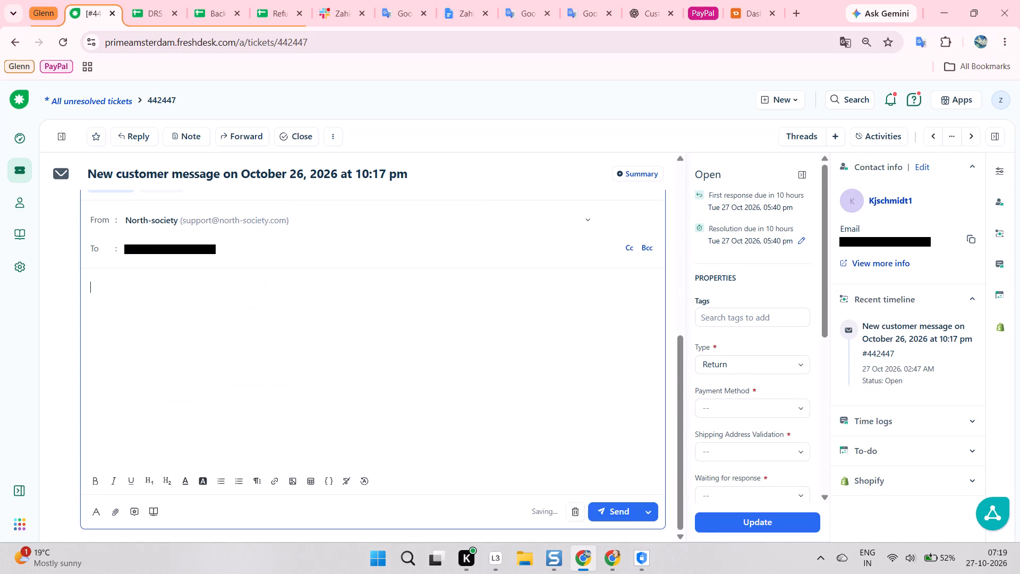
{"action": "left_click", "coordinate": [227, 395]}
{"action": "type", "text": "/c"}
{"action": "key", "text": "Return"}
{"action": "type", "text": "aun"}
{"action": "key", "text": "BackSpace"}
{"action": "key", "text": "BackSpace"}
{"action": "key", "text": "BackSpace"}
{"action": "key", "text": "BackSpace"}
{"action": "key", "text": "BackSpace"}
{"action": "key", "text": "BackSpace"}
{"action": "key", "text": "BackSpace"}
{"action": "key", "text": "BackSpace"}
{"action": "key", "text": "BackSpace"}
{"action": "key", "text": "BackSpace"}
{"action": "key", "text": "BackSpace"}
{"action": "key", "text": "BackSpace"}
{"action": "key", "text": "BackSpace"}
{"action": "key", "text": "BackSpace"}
Insert the "aun" canned response in the empty reply, paste the return message below the greeting and remove the extra blank line.
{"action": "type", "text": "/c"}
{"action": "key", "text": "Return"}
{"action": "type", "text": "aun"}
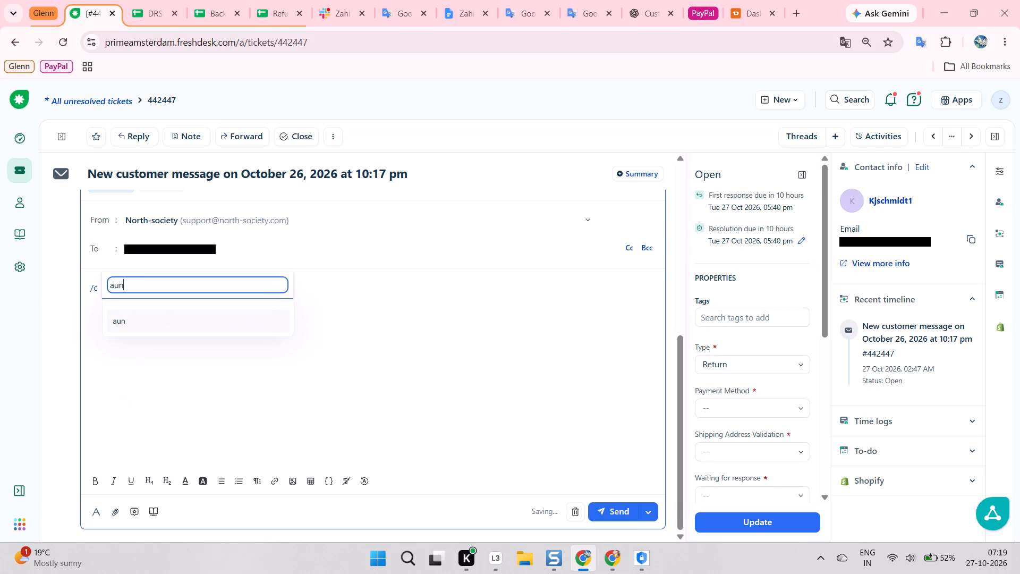
{"action": "left_click", "coordinate": [175, 327]}
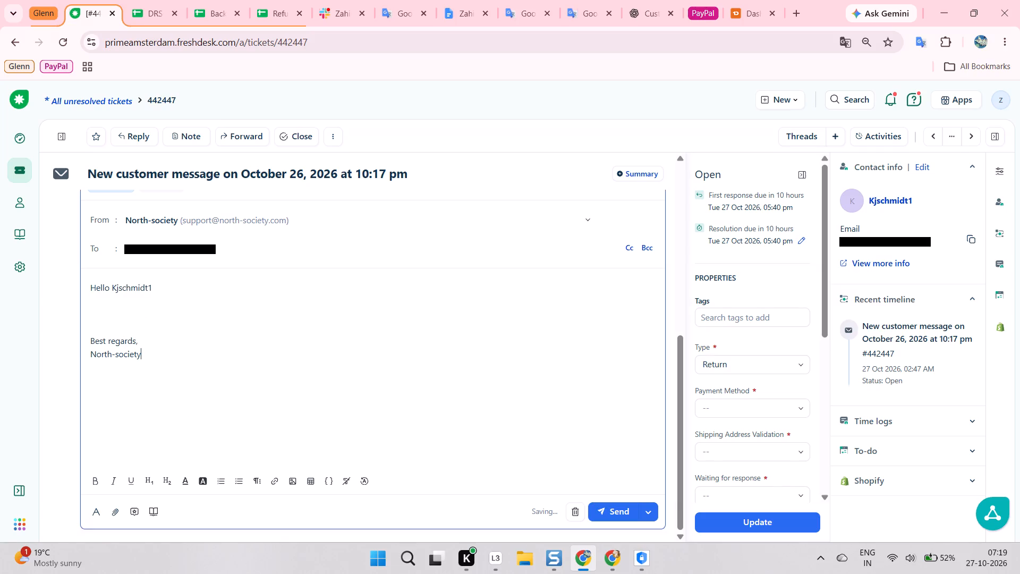
{"action": "left_click", "coordinate": [127, 311]}
{"action": "key", "text": "ctrl+v"}
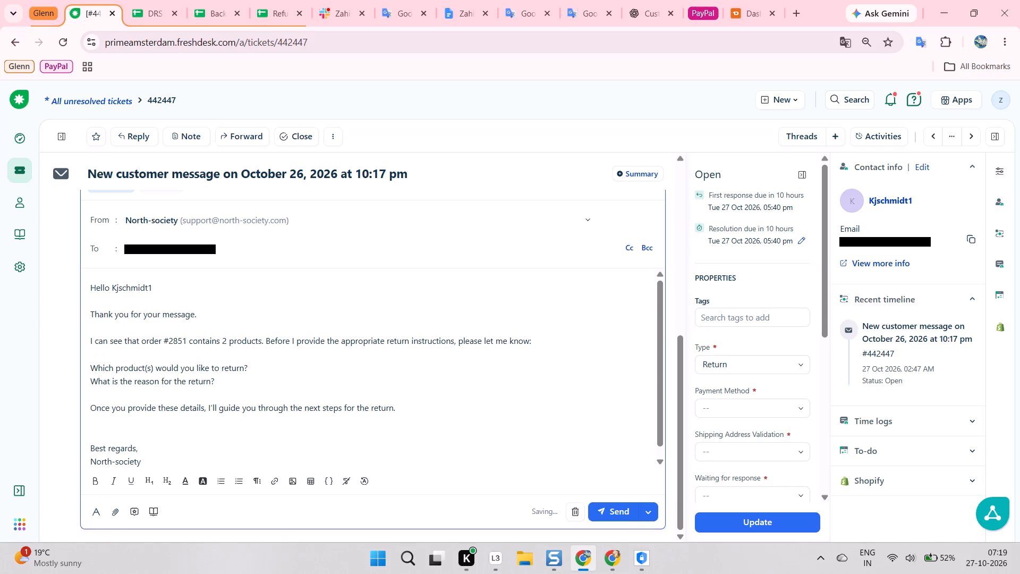
{"action": "left_click", "coordinate": [117, 423]}
{"action": "key", "text": "BackSpace"}
{"action": "key", "text": "alt+Tab"}
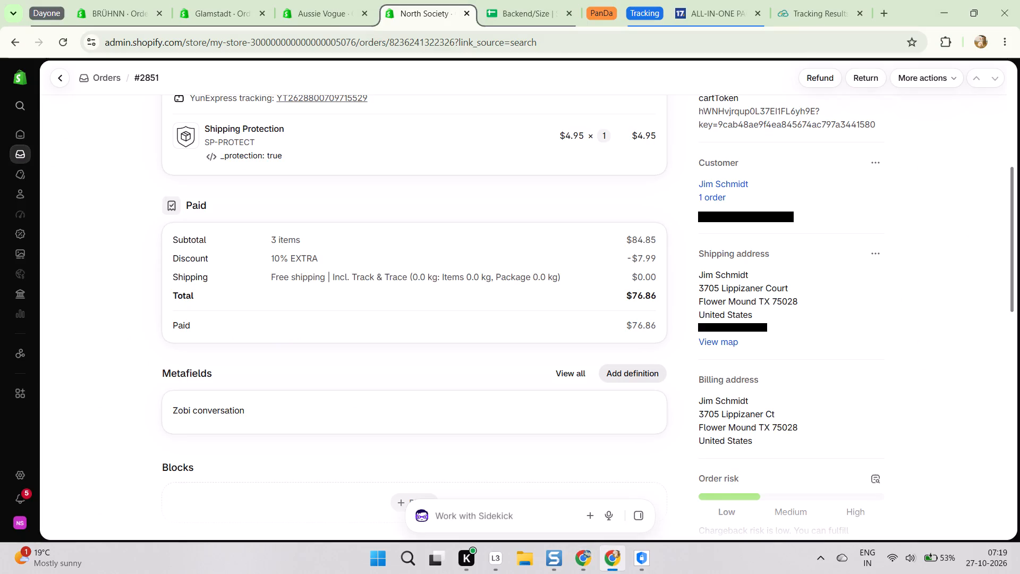
{"action": "key", "text": "alt+Tab"}
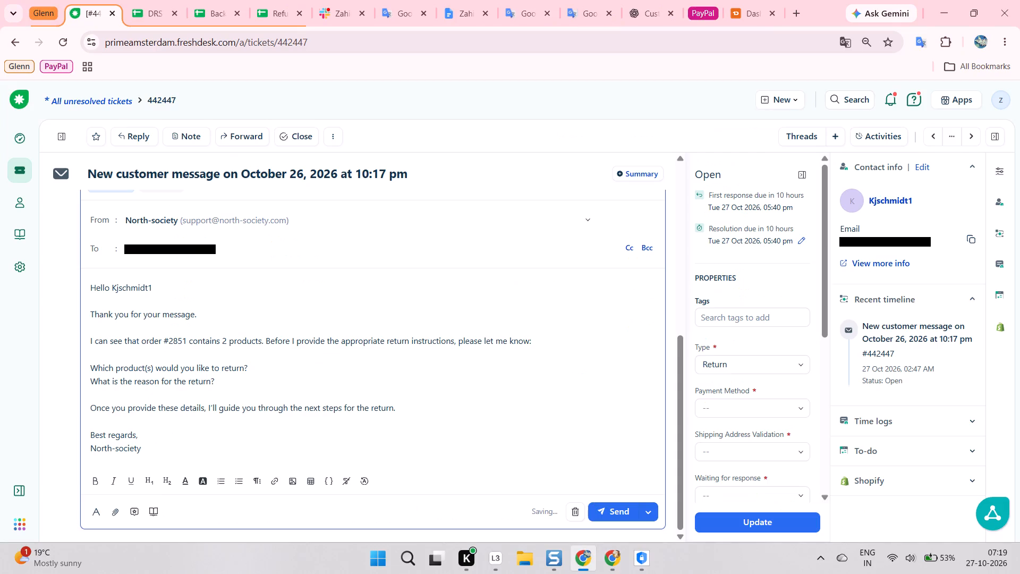
{"action": "double_click", "coordinate": [122, 292]}
{"action": "left_click", "coordinate": [599, 514]}
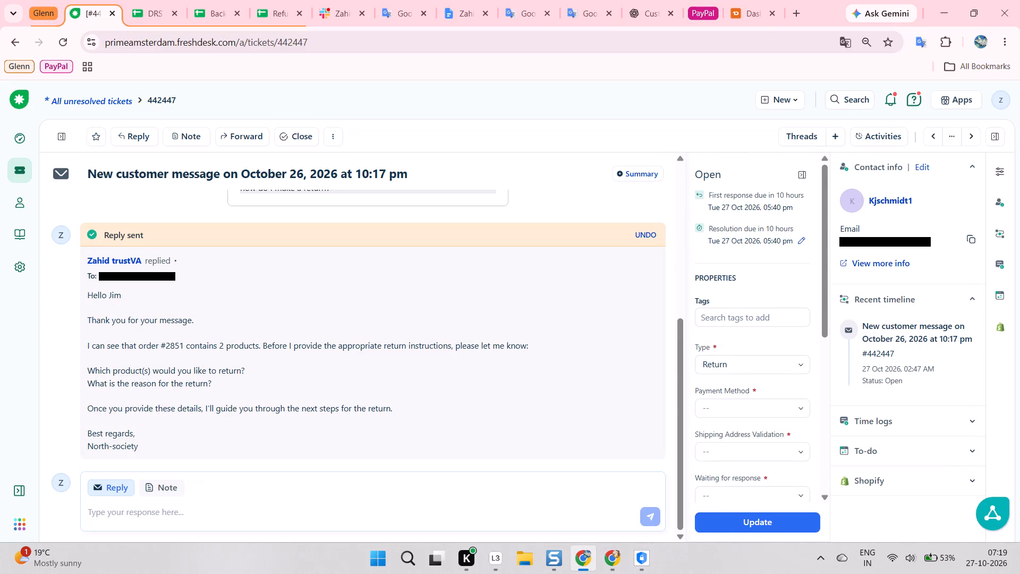
{"action": "left_click", "coordinate": [749, 415]}
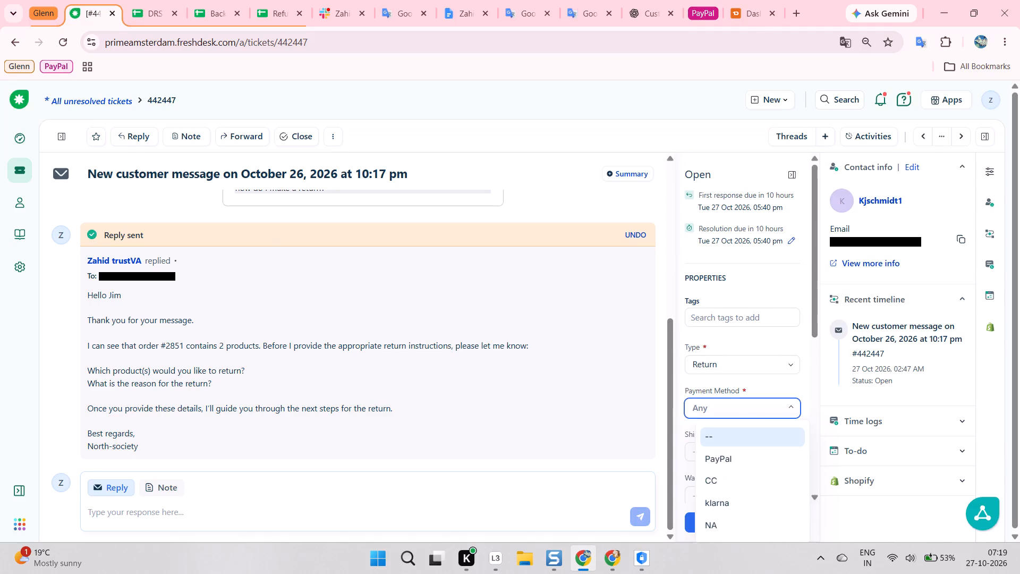
{"action": "key", "text": "alt+Tab"}
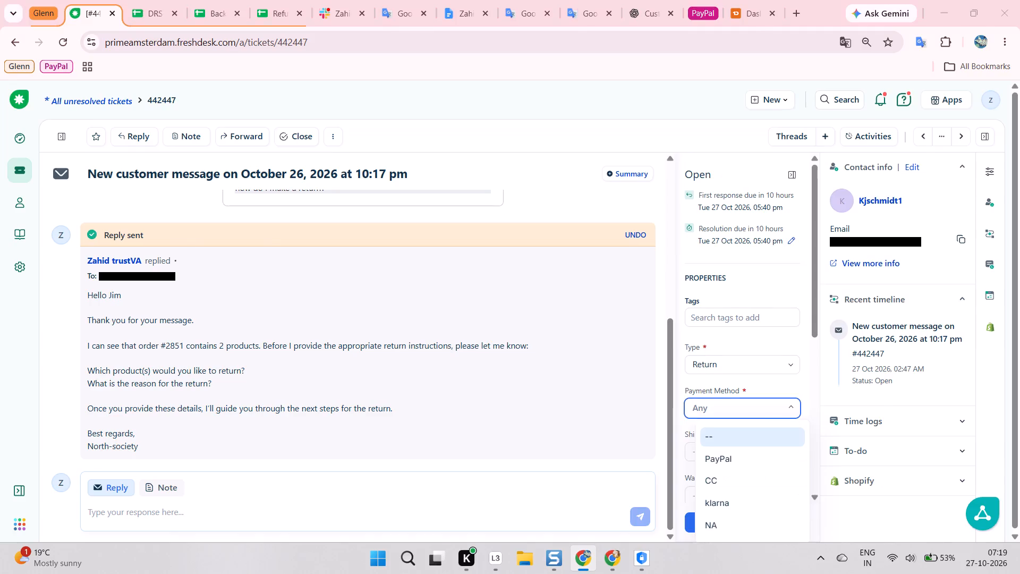
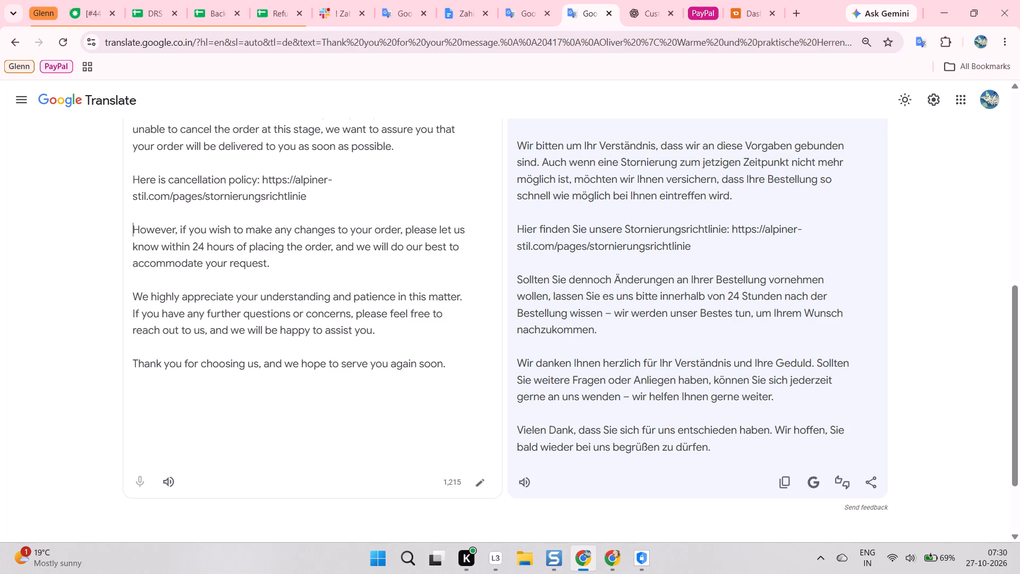
Set the order-change window in the English cancellation message to 2-4 hours.
{"action": "double_click", "coordinate": [198, 247]}
{"action": "type", "text": "2-4"}
{"action": "key", "text": "space"}
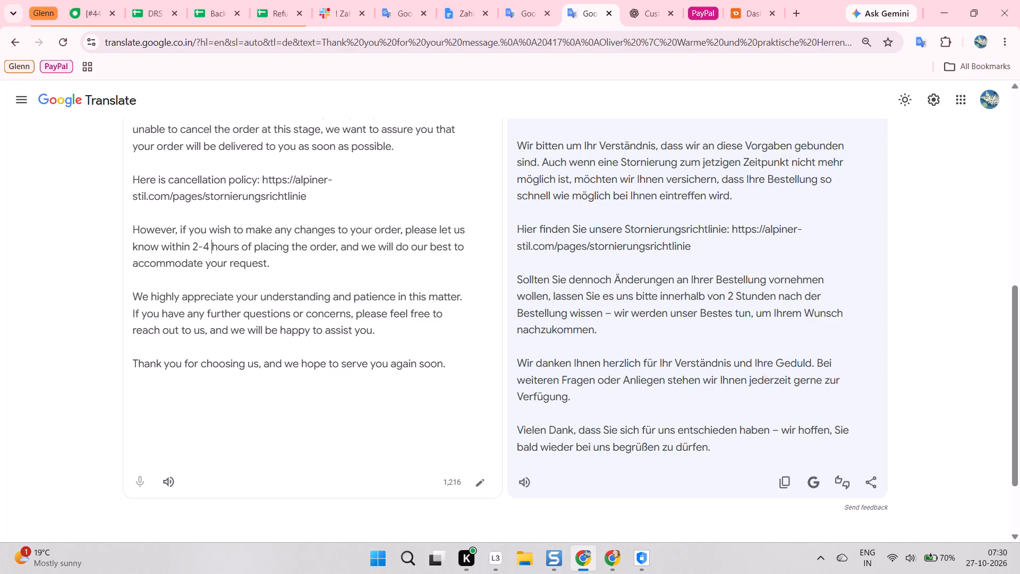
{"action": "scroll", "coordinate": [277, 271], "scroll_direction": "up", "scroll_amount": 2}
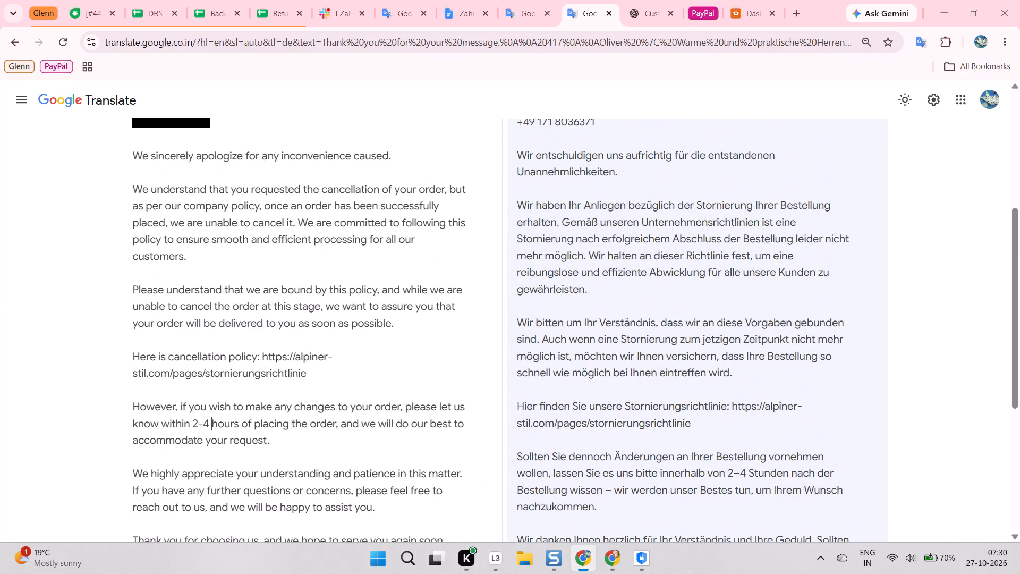
{"action": "key", "text": "alt+Tab"}
{"action": "scroll", "coordinate": [316, 234], "scroll_direction": "up", "scroll_amount": 13}
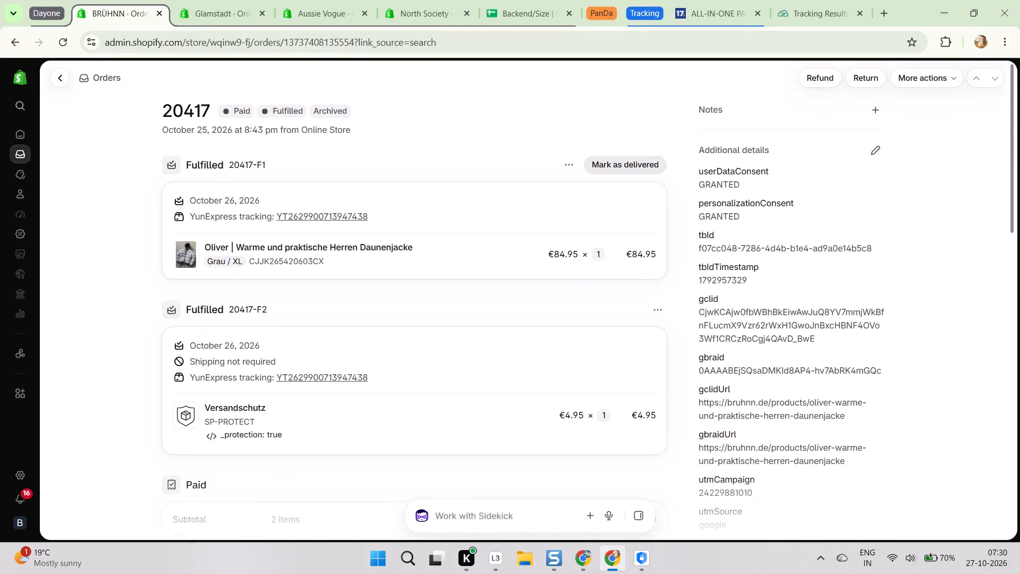
{"action": "left_click", "coordinate": [321, 217]}
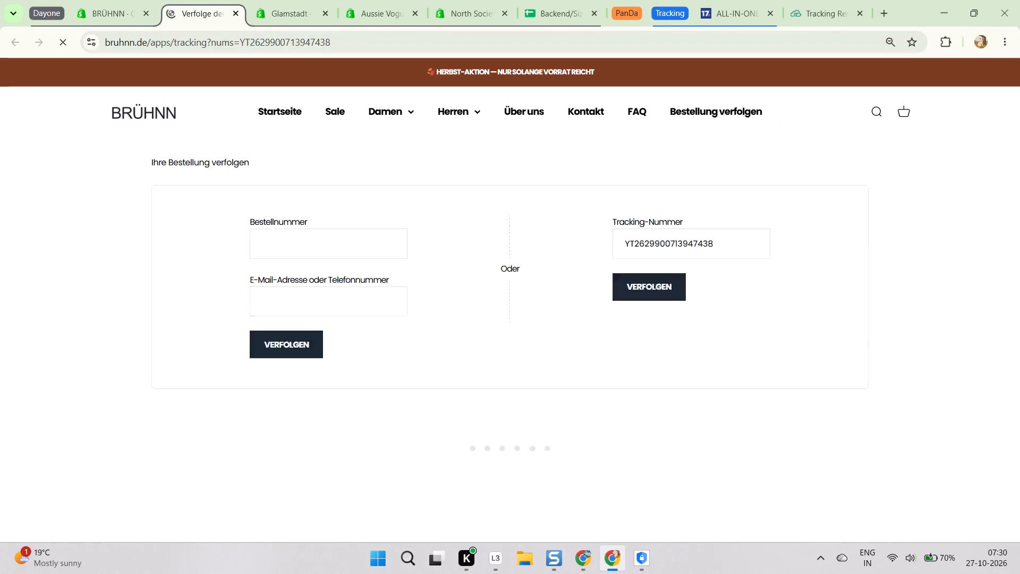
{"action": "scroll", "coordinate": [376, 213], "scroll_direction": "down", "scroll_amount": 20}
{"action": "scroll", "coordinate": [376, 213], "scroll_direction": "down", "scroll_amount": 2}
{"action": "scroll", "coordinate": [580, 338], "scroll_direction": "down", "scroll_amount": 2}
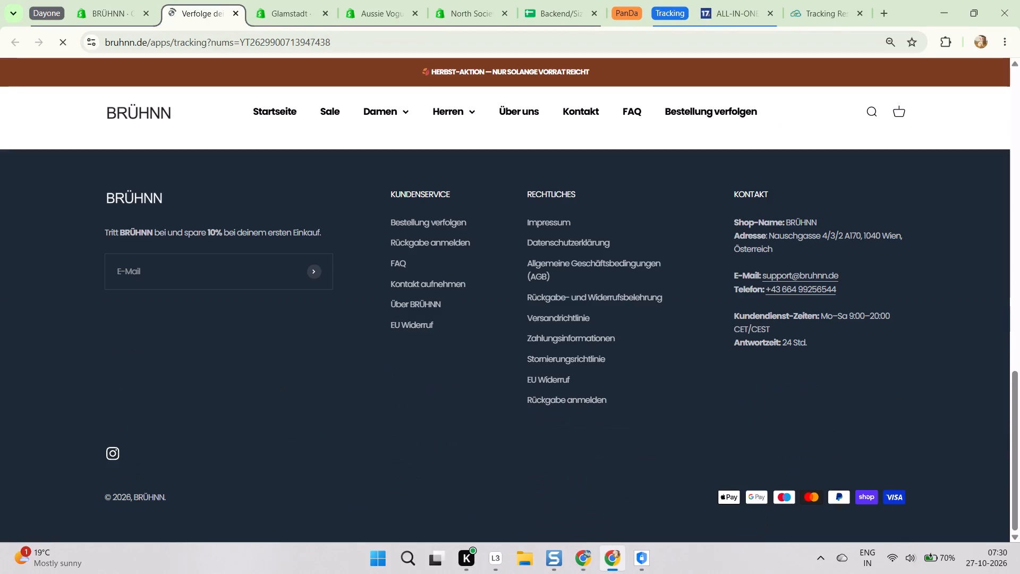
{"action": "scroll", "coordinate": [580, 338], "scroll_direction": "down", "scroll_amount": 11}
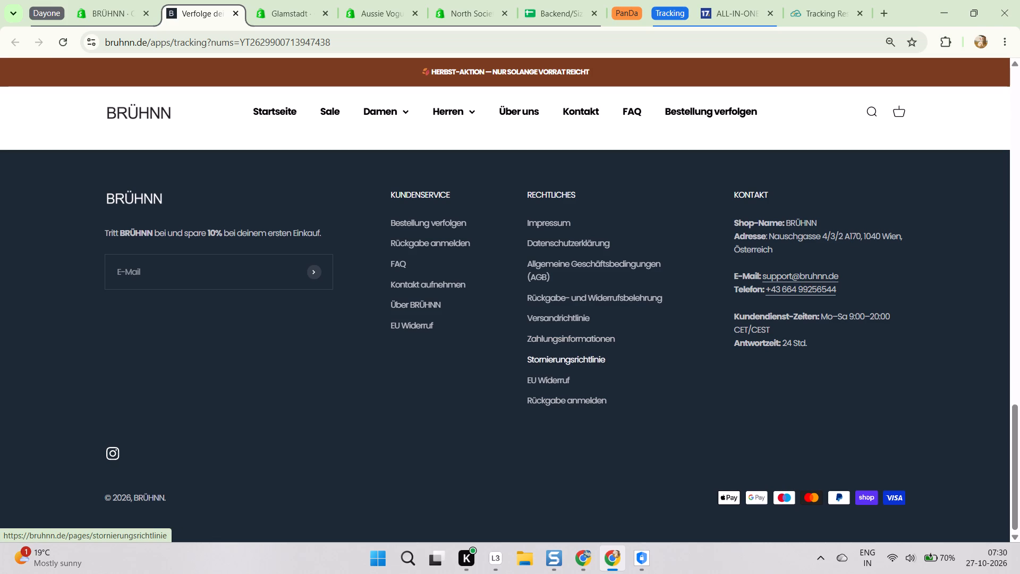
{"action": "left_click", "coordinate": [580, 365]}
{"action": "left_click", "coordinate": [585, 362]}
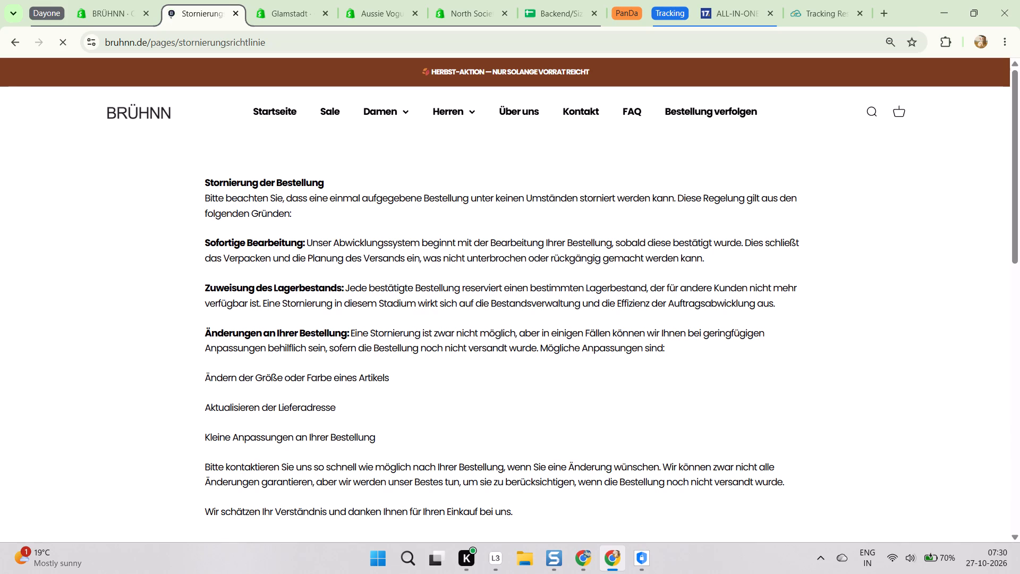
{"action": "left_click", "coordinate": [301, 45]}
{"action": "key", "text": "ctrl+c"}
{"action": "key", "text": "ctrl+c"}
{"action": "key", "text": "alt+Tab"}
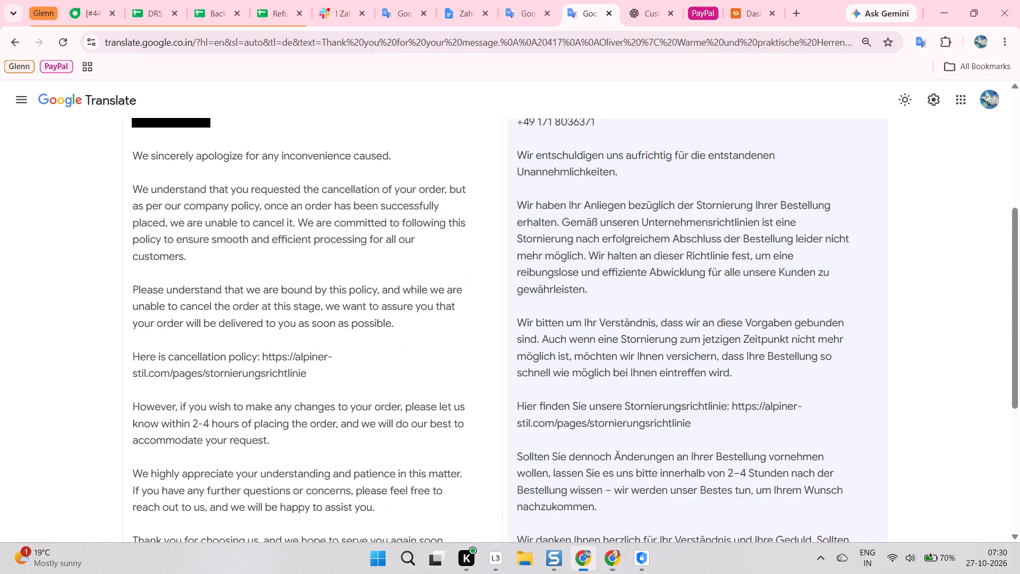
{"action": "scroll", "coordinate": [265, 328], "scroll_direction": "down", "scroll_amount": 3}
{"action": "scroll", "coordinate": [273, 253], "scroll_direction": "up", "scroll_amount": 2}
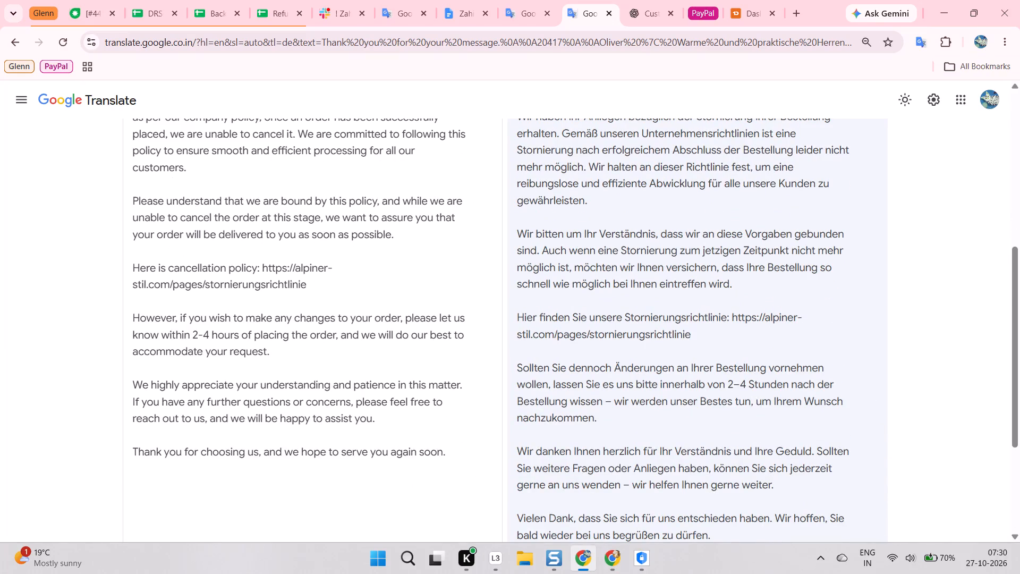
{"action": "left_click_drag", "start_coordinate": [264, 265], "coordinate": [314, 290]}
{"action": "key", "text": "ctrl+v"}
{"action": "scroll", "coordinate": [302, 264], "scroll_direction": "up", "scroll_amount": 6}
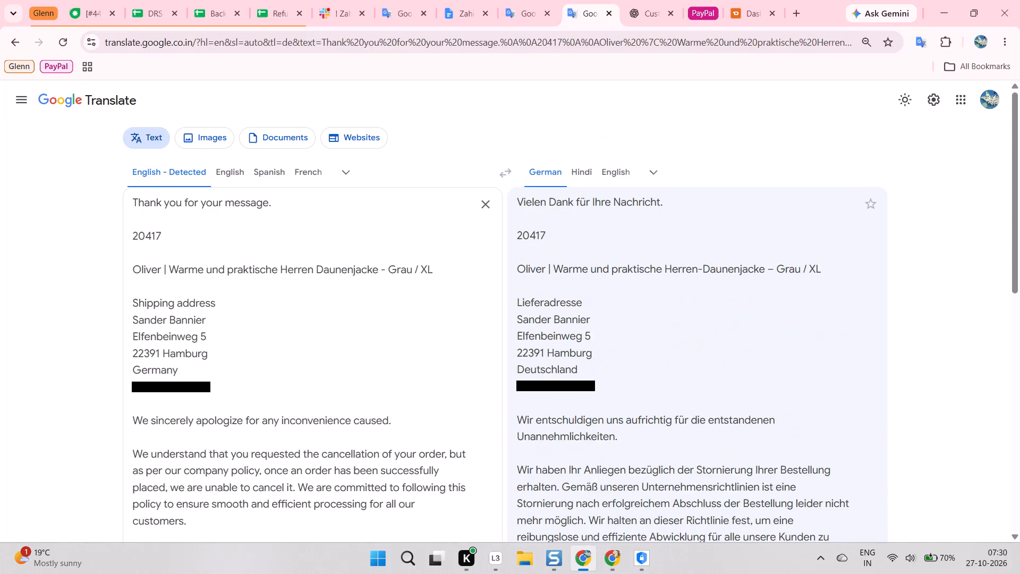
{"action": "scroll", "coordinate": [314, 253], "scroll_direction": "up", "scroll_amount": 2}
{"action": "scroll", "coordinate": [538, 289], "scroll_direction": "down", "scroll_amount": 12}
{"action": "left_click", "coordinate": [783, 386]}
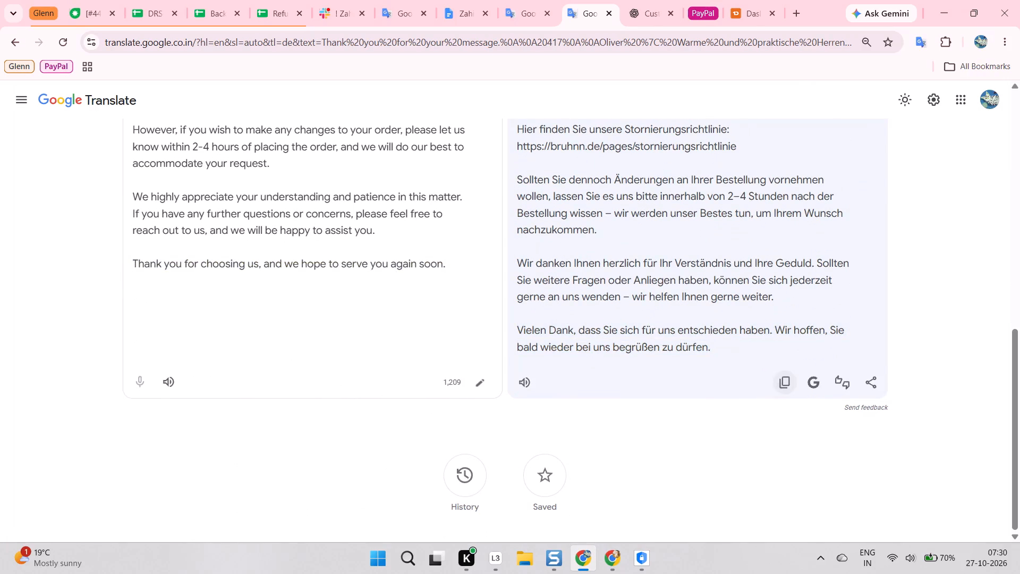
{"action": "left_click", "coordinate": [92, 0]}
{"action": "key", "text": "alt+Tab"}
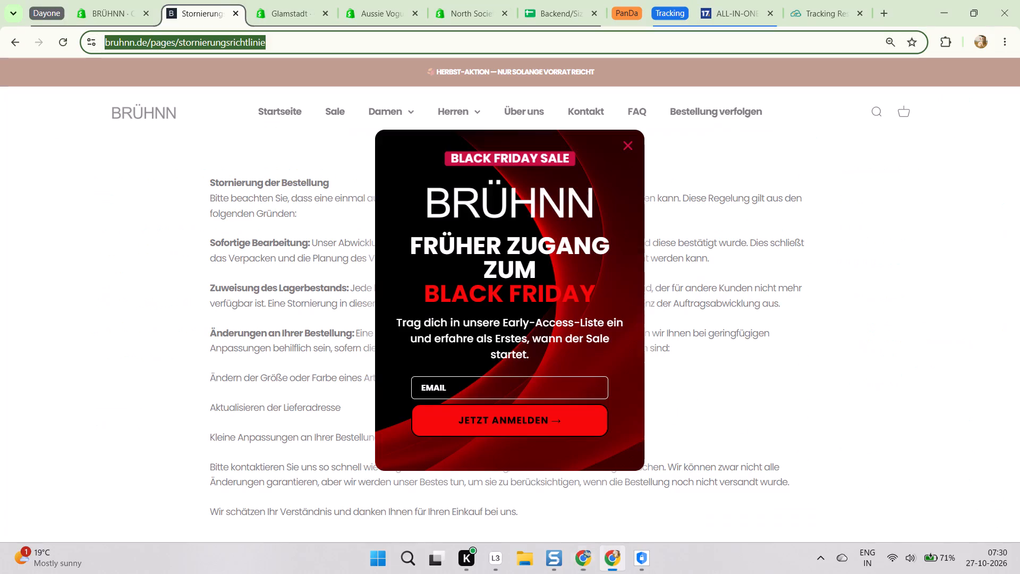
{"action": "scroll", "coordinate": [501, 258], "scroll_direction": "down", "scroll_amount": 5}
{"action": "left_click", "coordinate": [111, 7]}
{"action": "scroll", "coordinate": [642, 265], "scroll_direction": "down", "scroll_amount": 4}
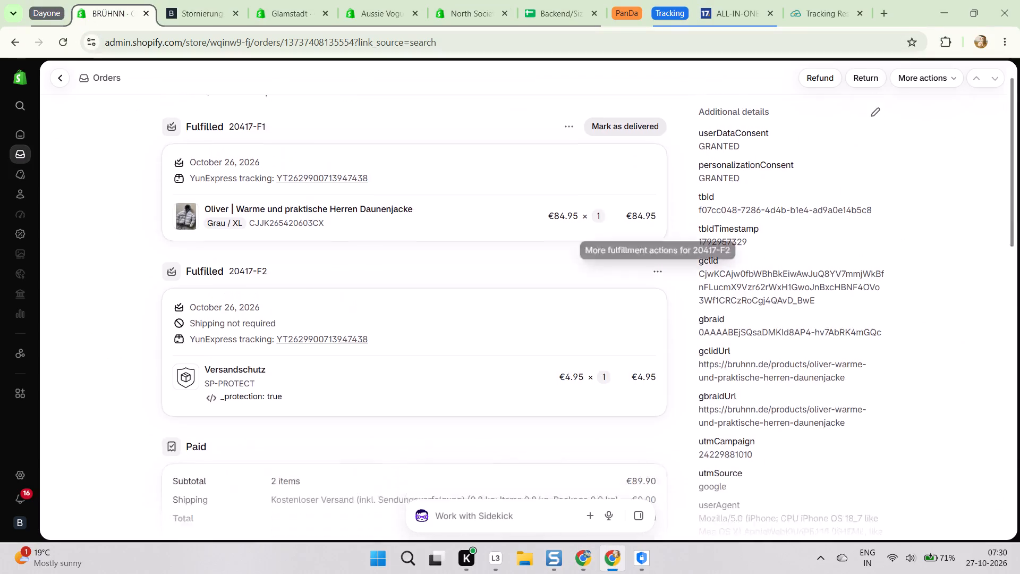
{"action": "scroll", "coordinate": [652, 287], "scroll_direction": "down", "scroll_amount": 9}
{"action": "key", "text": "alt+Tab"}
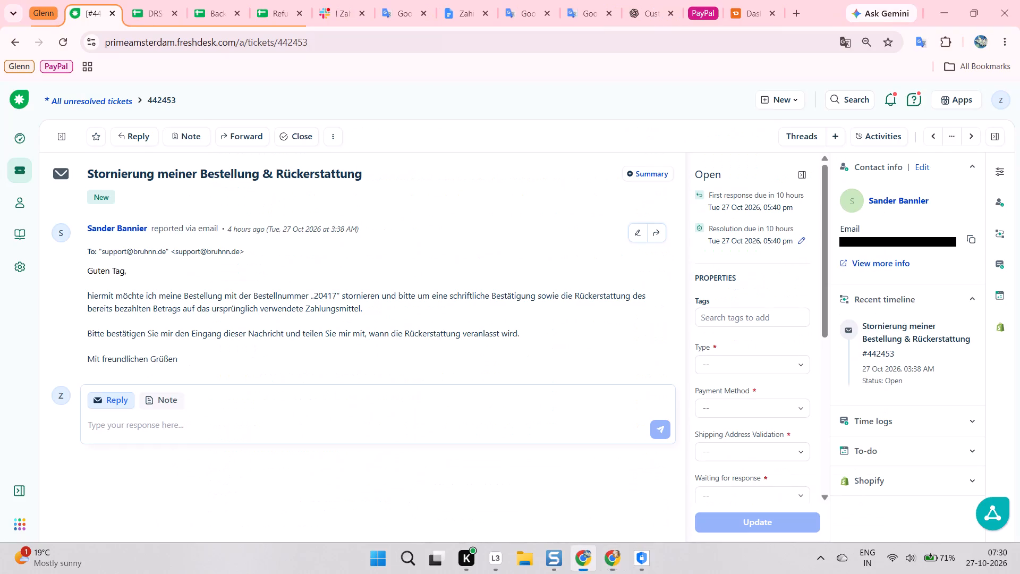
{"action": "left_click", "coordinate": [396, 304]}
{"action": "key", "text": "r"}
{"action": "scroll", "coordinate": [123, 339], "scroll_direction": "down", "scroll_amount": 5}
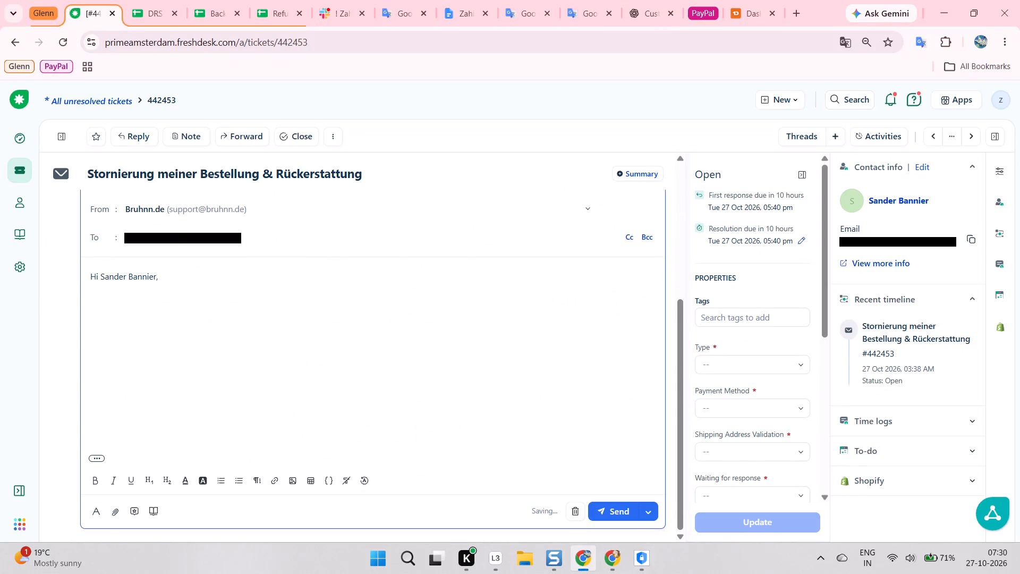
{"action": "double_click", "coordinate": [114, 456]}
{"action": "key", "text": "ctrl+a"}
{"action": "type", "text": "/c"}
{"action": "key", "text": "Return"}
{"action": "type", "text": "asn"}
{"action": "left_click", "coordinate": [166, 323]}
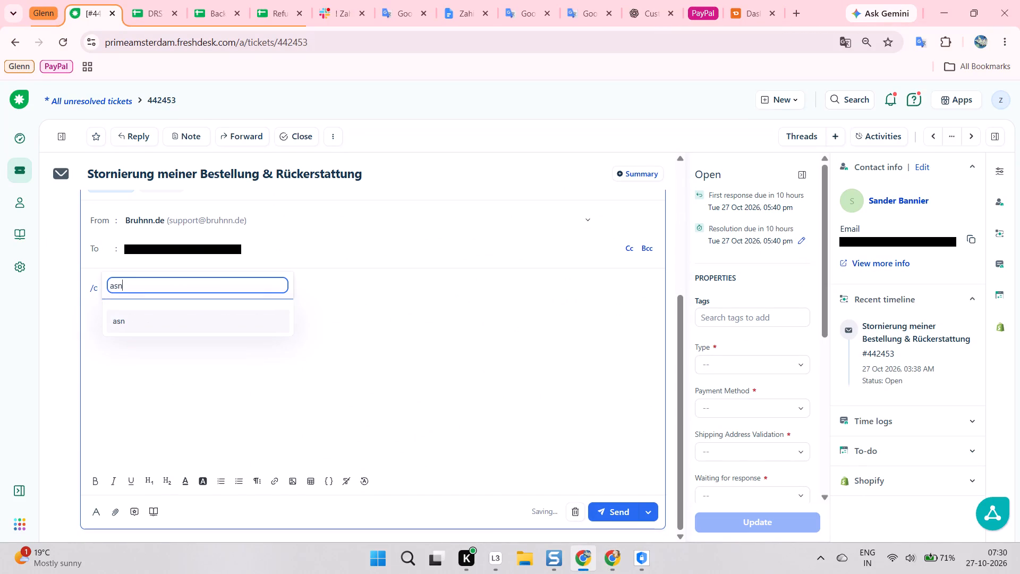
{"action": "left_click", "coordinate": [120, 308]}
{"action": "key", "text": "ctrl+v"}
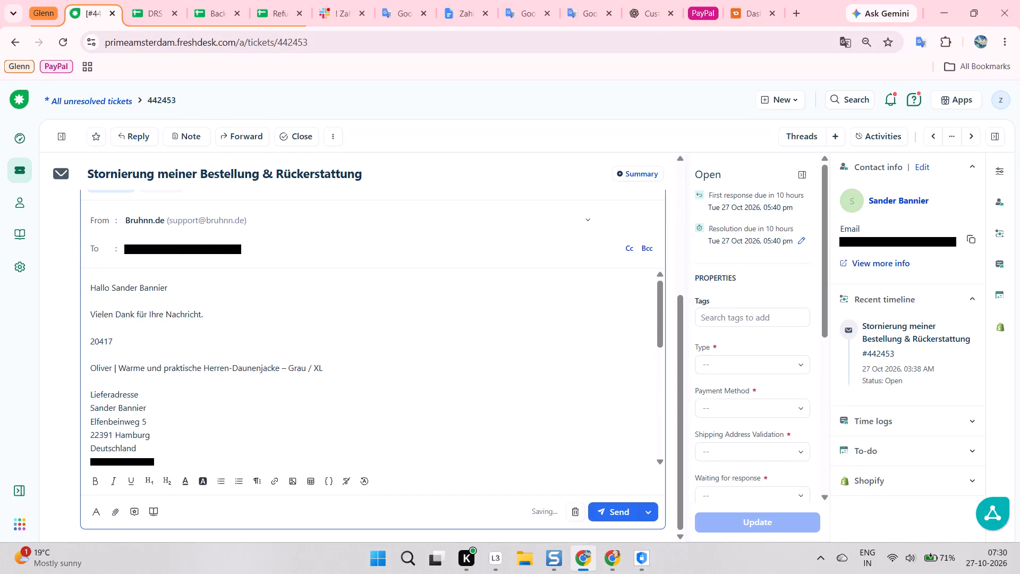
Remove the extra blank line above the closing "Mit freundlichen Grüßen" in the reply.
{"action": "scroll", "coordinate": [122, 316], "scroll_direction": "down", "scroll_amount": 7}
{"action": "scroll", "coordinate": [159, 351], "scroll_direction": "down", "scroll_amount": 1}
{"action": "scroll", "coordinate": [161, 342], "scroll_direction": "up", "scroll_amount": 3}
{"action": "scroll", "coordinate": [149, 343], "scroll_direction": "down", "scroll_amount": 7}
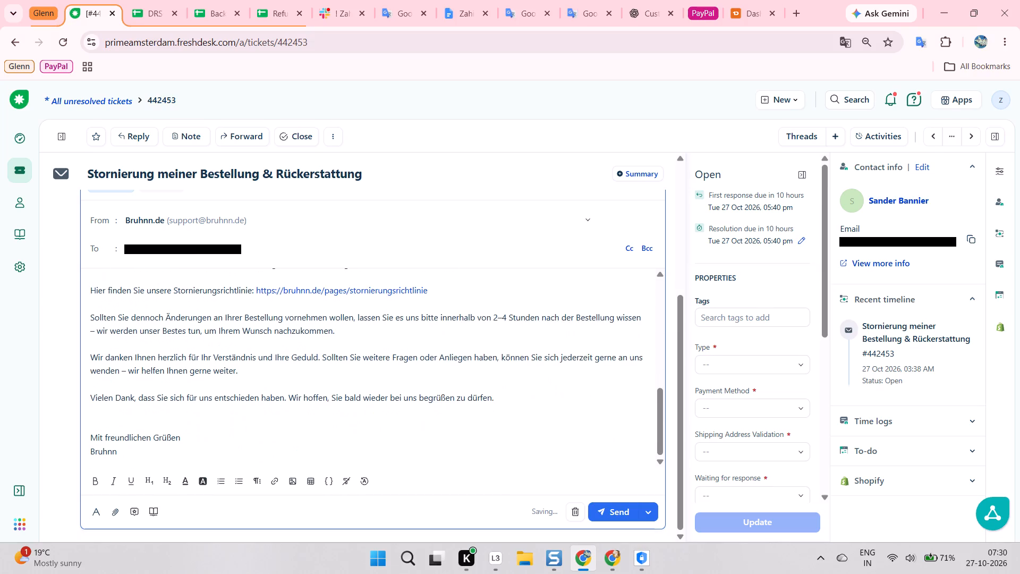
{"action": "left_click", "coordinate": [141, 417]}
{"action": "key", "text": "BackSpace"}
{"action": "scroll", "coordinate": [168, 385], "scroll_direction": "up", "scroll_amount": 5}
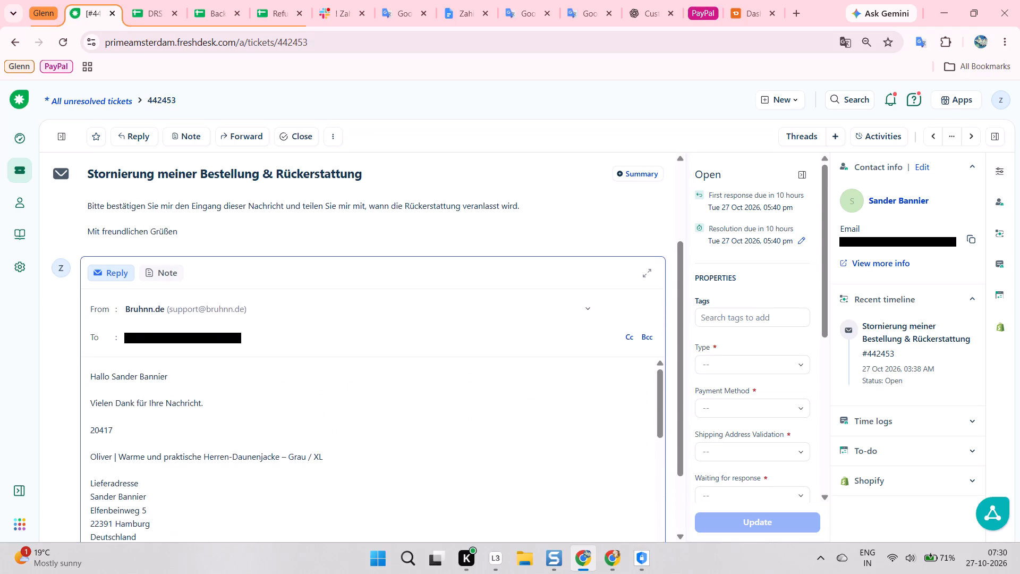
{"action": "left_click_drag", "start_coordinate": [151, 486], "coordinate": [80, 434]}
{"action": "key", "text": "ctrl+b"}
Bold the paragraph about requesting changes within 2–4 hours and send the reply on ticket 442453.
{"action": "scroll", "coordinate": [167, 407], "scroll_direction": "down", "scroll_amount": 2}
{"action": "scroll", "coordinate": [268, 403], "scroll_direction": "down", "scroll_amount": 1}
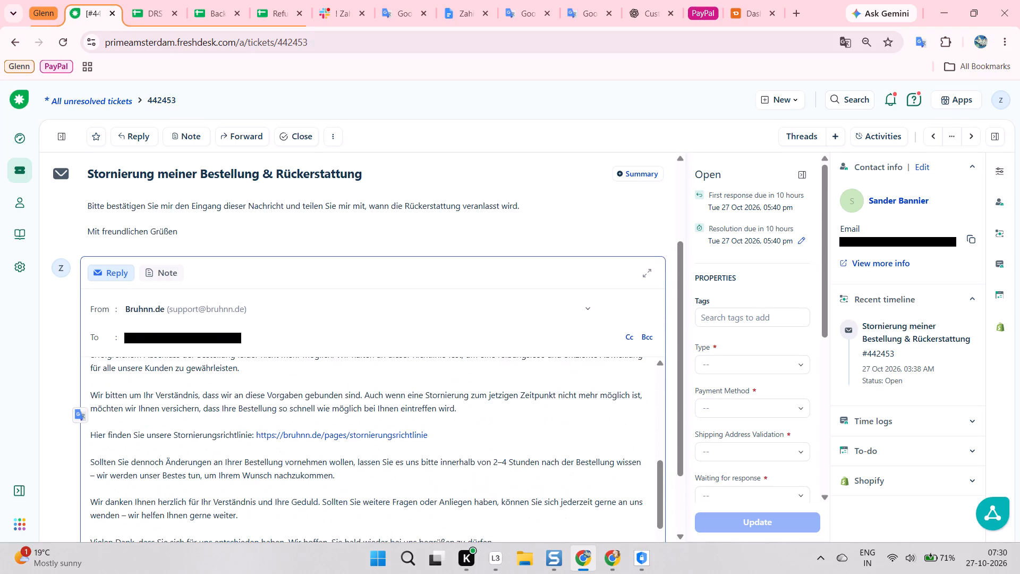
{"action": "scroll", "coordinate": [293, 400], "scroll_direction": "down", "scroll_amount": 2}
{"action": "scroll", "coordinate": [373, 428], "scroll_direction": "down", "scroll_amount": 1}
{"action": "triple_click", "coordinate": [489, 330]}
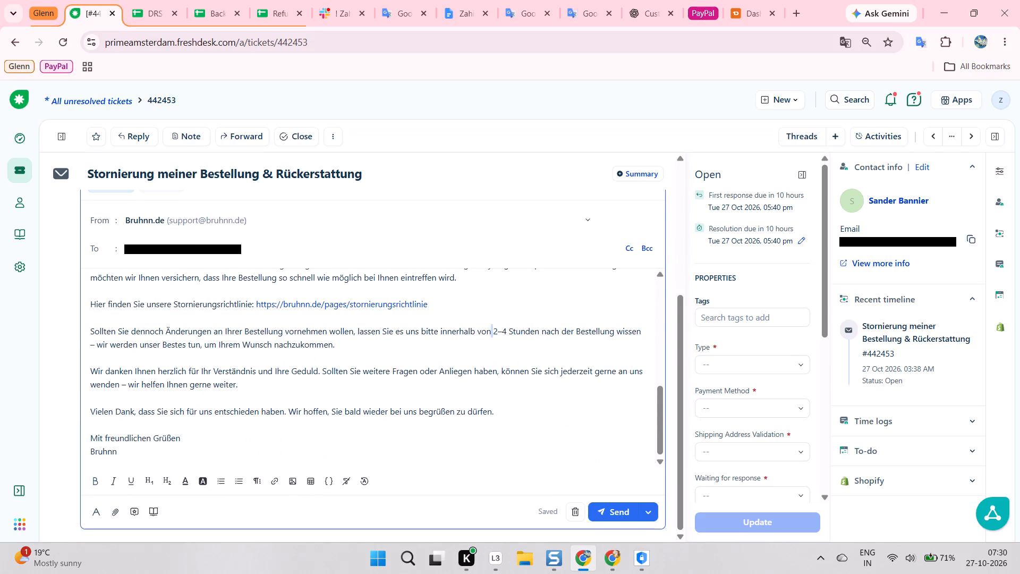
{"action": "key", "text": "ctrl+b"}
{"action": "scroll", "coordinate": [532, 478], "scroll_direction": "down", "scroll_amount": 4}
{"action": "left_click", "coordinate": [631, 511]}
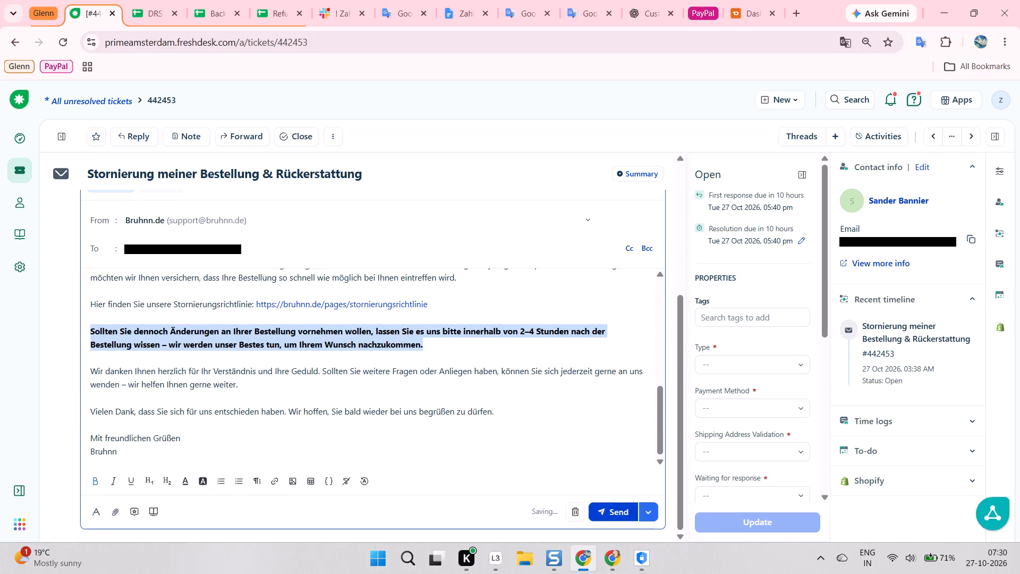
{"action": "left_click", "coordinate": [735, 359]}
{"action": "type", "text": "ca"}
{"action": "left_click", "coordinate": [730, 392]}
{"action": "key", "text": "Tab"}
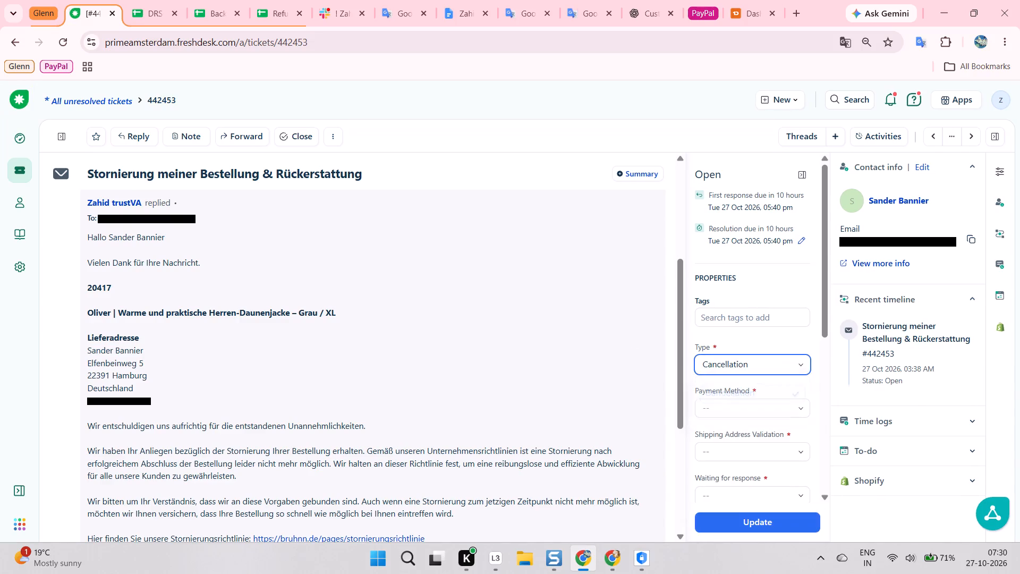
{"action": "key", "text": "alt+Tab"}
{"action": "scroll", "coordinate": [772, 345], "scroll_direction": "down", "scroll_amount": 4}
{"action": "key", "text": "alt+Tab"}
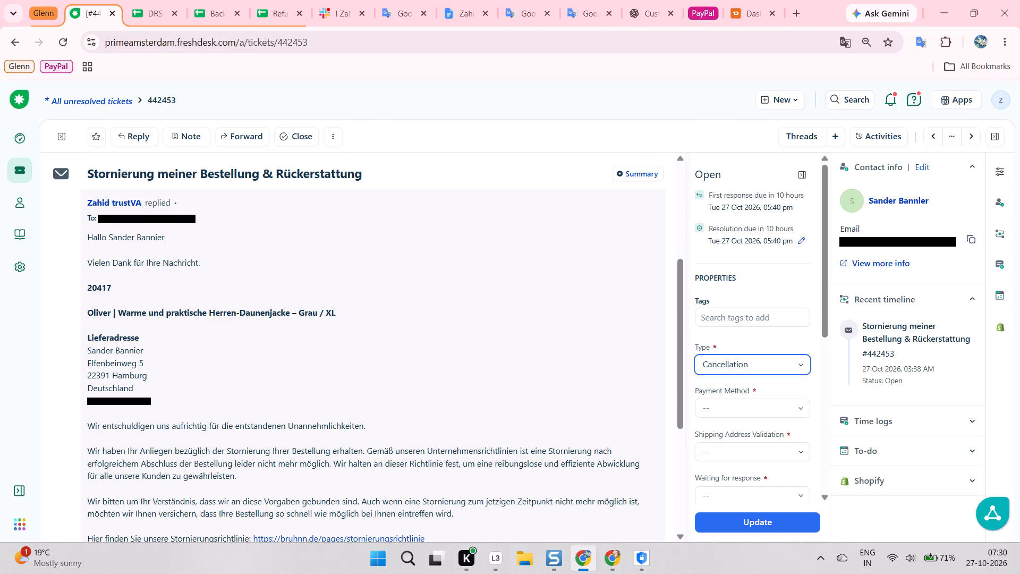
{"action": "key", "text": "Tab"}
{"action": "key", "text": "c"}
{"action": "key", "text": "Tab"}
{"action": "key", "text": "v"}
{"action": "key", "text": "Tab"}
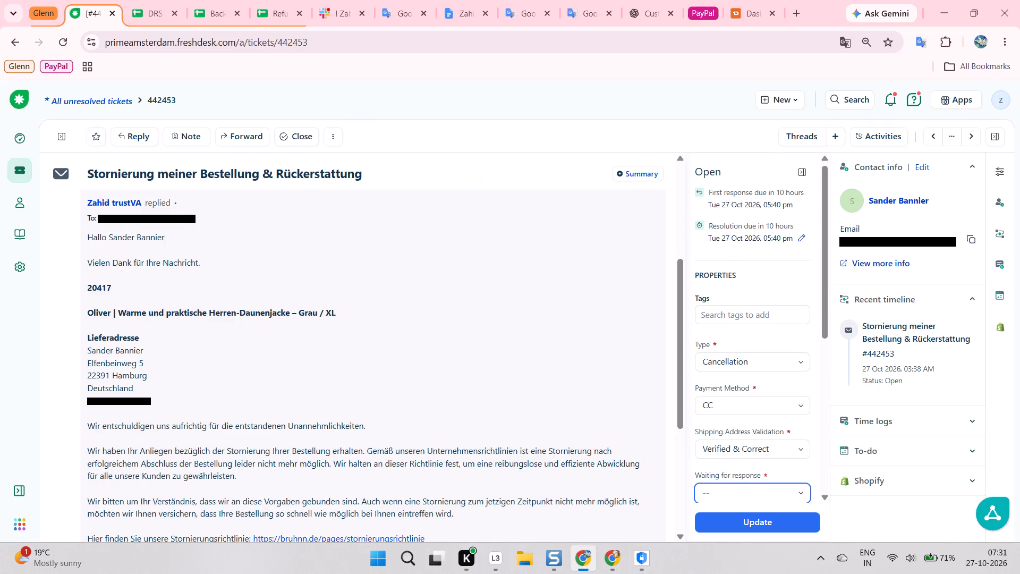
Set Waiting for response to N/A, Marketing/PayPal to No and status to Resolved, assign your own agent and update ticket 442453.
{"action": "key", "text": "n"}
{"action": "key", "text": "Tab"}
{"action": "key", "text": "n"}
{"action": "key", "text": "Tab"}
{"action": "key", "text": "n"}
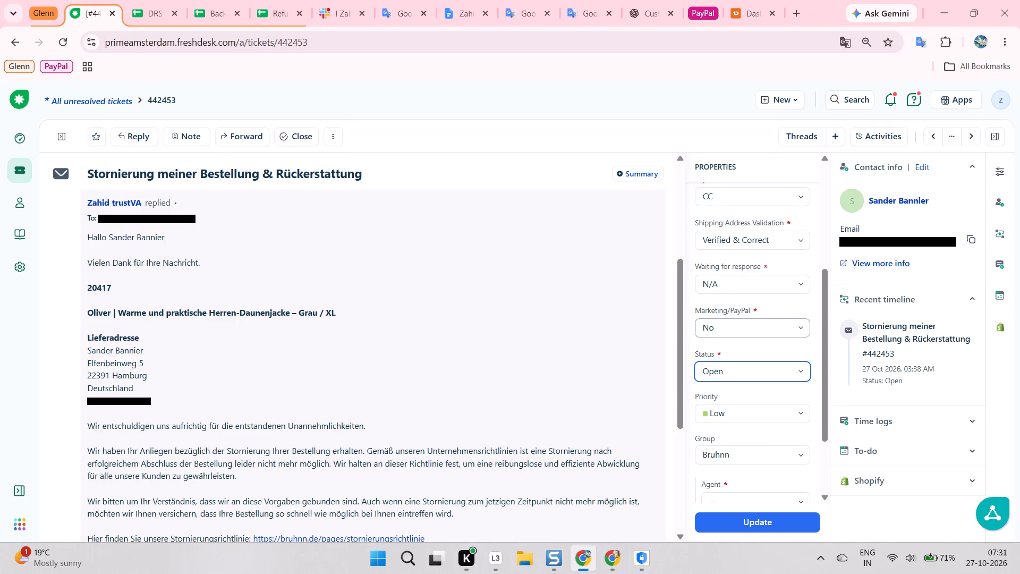
{"action": "left_click", "coordinate": [741, 371]}
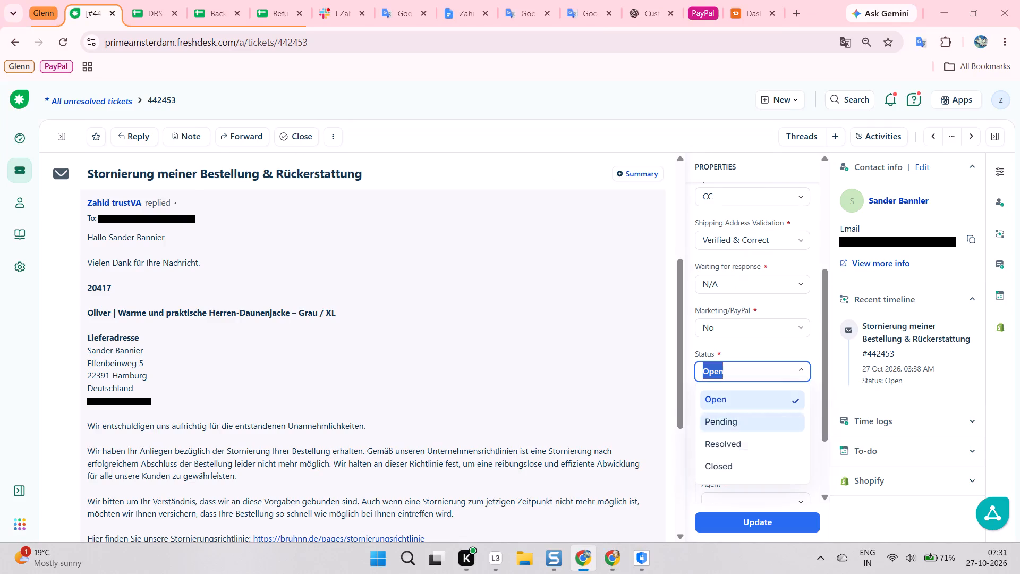
{"action": "left_click", "coordinate": [732, 442]}
{"action": "key", "text": "Tab"}
{"action": "key", "text": "Tab"}
{"action": "key", "text": "Tab"}
{"action": "key", "text": "z"}
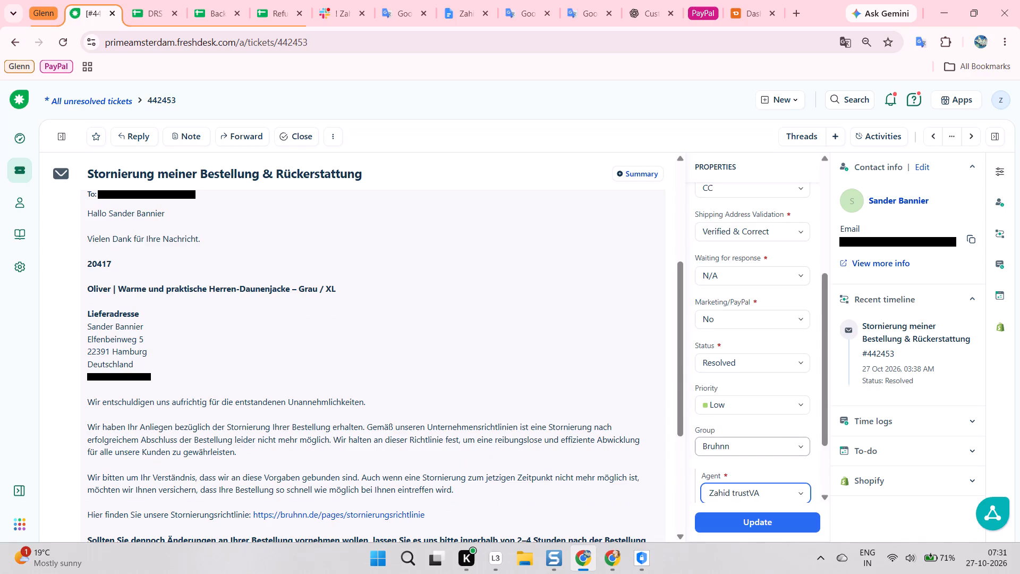
{"action": "key", "text": "Tab"}
{"action": "key", "text": "Tab"}
{"action": "key", "text": "Return"}
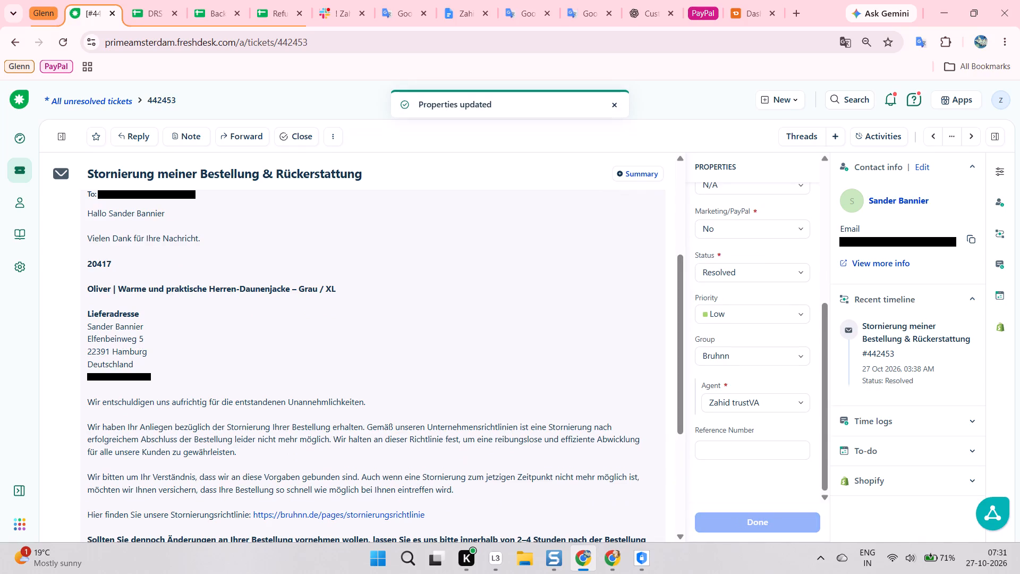
Log the resolved ticket number 442453 in cell AN17 of the ZAHID column on the Oct 27 sheet of DRS- October 2026.
{"action": "double_click", "coordinate": [143, 94]}
{"action": "key", "text": "ctrl+c"}
{"action": "key", "text": "ctrl+c"}
{"action": "left_click", "coordinate": [160, 0]}
{"action": "key", "text": "ctrl+v"}
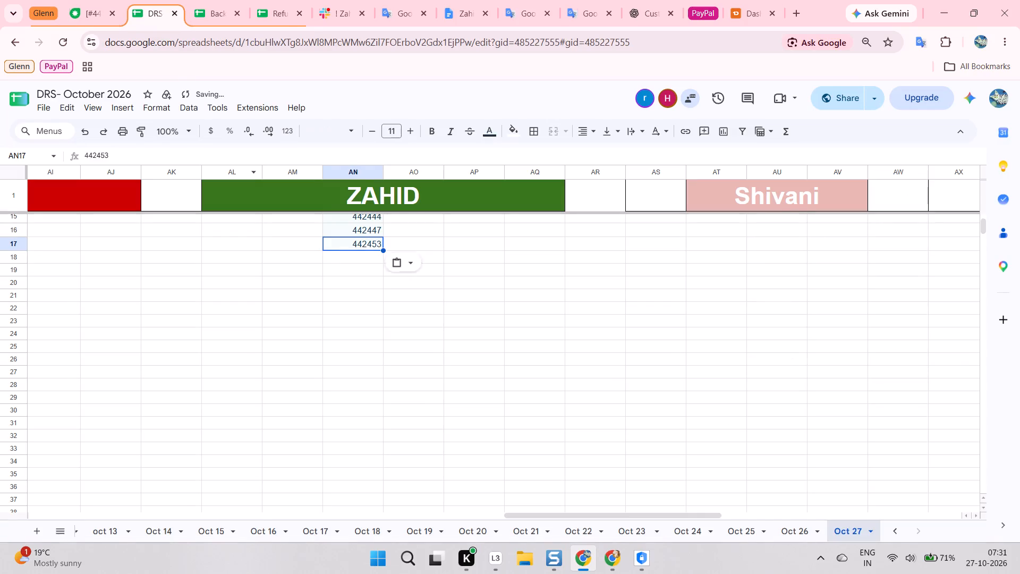
{"action": "left_click", "coordinate": [360, 259]}
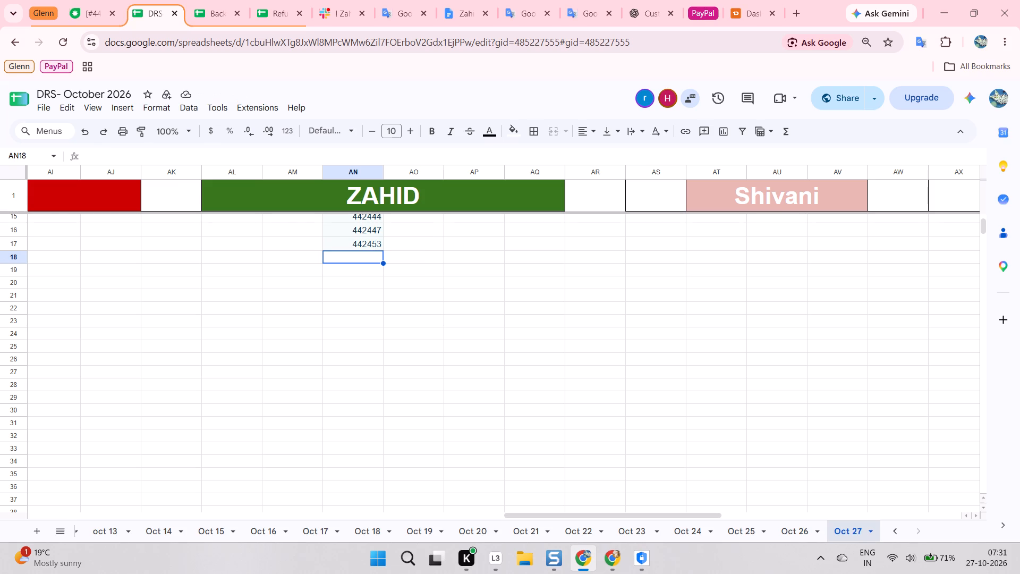
Return to Freshdesk and open the next unresolved ticket, 442456, an Instagram digest sent to Madison Wear, and skim its content.
{"action": "left_click", "coordinate": [103, 0]}
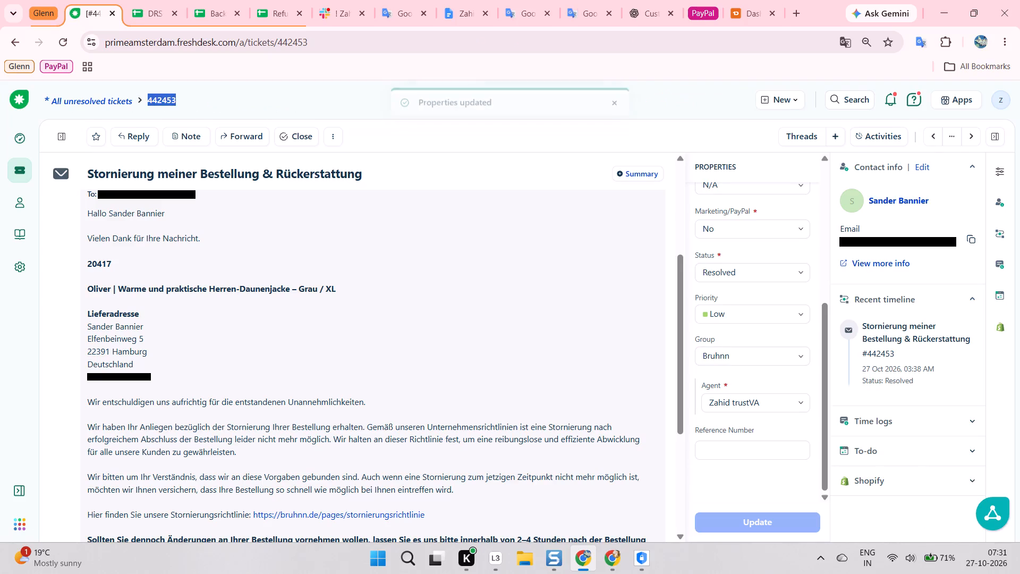
{"action": "left_click", "coordinate": [365, 305]}
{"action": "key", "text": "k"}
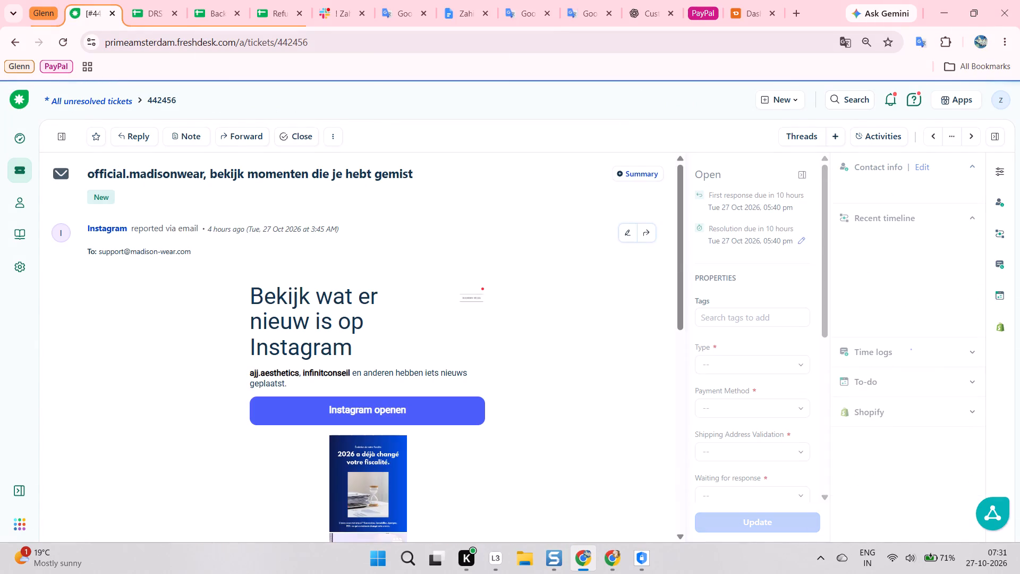
{"action": "scroll", "coordinate": [380, 300], "scroll_direction": "up", "scroll_amount": 3}
{"action": "scroll", "coordinate": [445, 316], "scroll_direction": "down", "scroll_amount": 3}
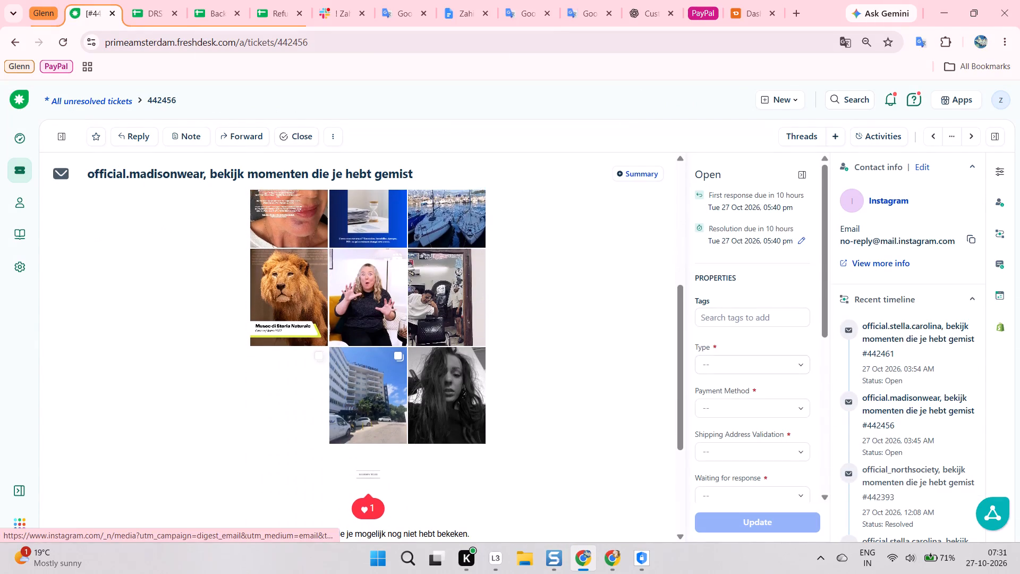
Set Type, Payment Method and Shipping Address Validation to NA on ticket 442456.
{"action": "left_click", "coordinate": [747, 369]}
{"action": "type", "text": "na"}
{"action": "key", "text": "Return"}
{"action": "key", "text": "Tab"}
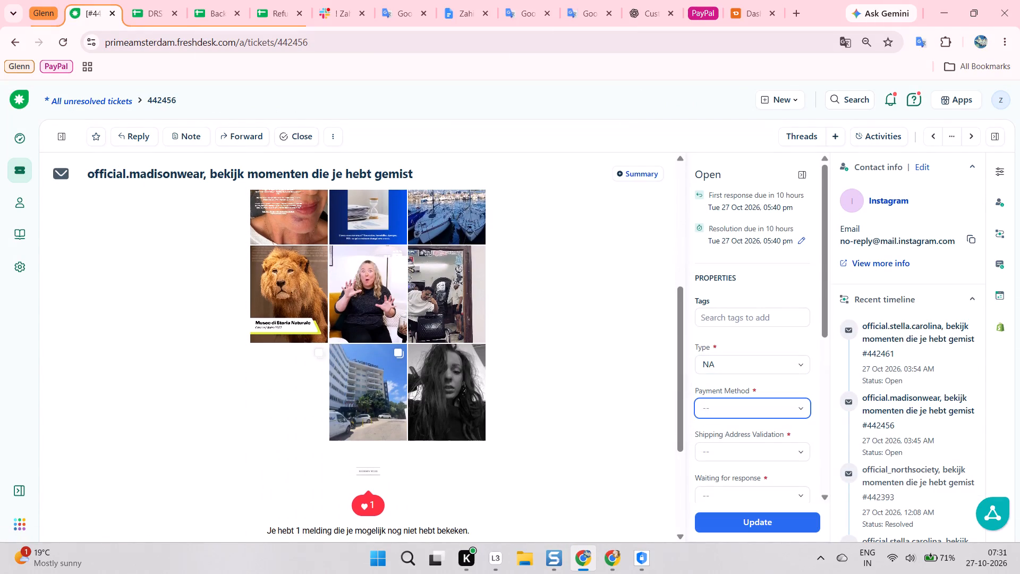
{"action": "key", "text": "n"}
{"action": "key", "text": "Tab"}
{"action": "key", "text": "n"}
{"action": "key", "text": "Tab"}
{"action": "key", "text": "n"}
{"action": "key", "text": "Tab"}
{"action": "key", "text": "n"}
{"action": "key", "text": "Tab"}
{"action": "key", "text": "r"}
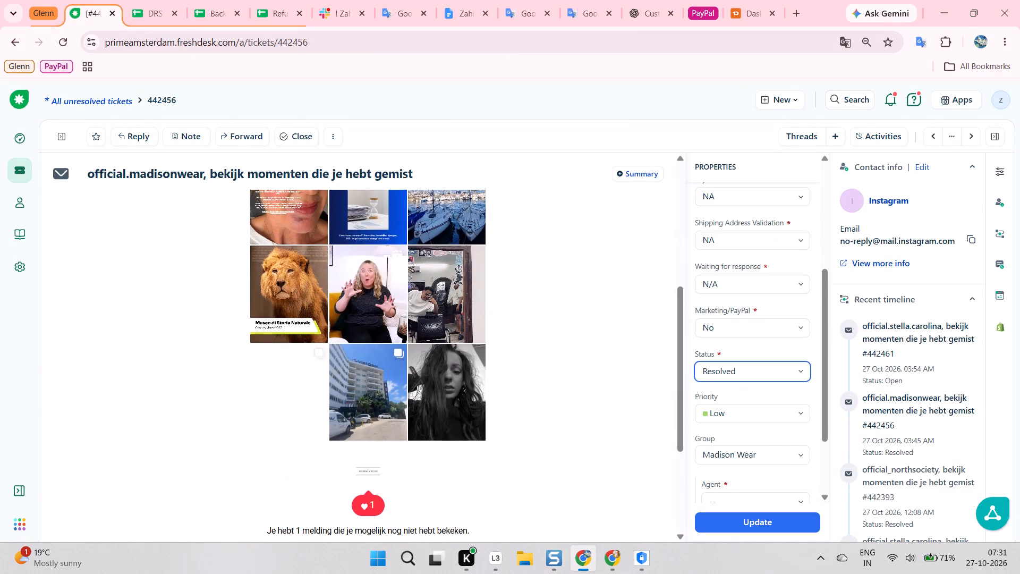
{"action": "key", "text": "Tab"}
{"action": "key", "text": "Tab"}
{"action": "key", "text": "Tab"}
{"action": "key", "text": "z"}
{"action": "scroll", "coordinate": [761, 436], "scroll_direction": "down", "scroll_amount": 4}
{"action": "left_click", "coordinate": [743, 529]}
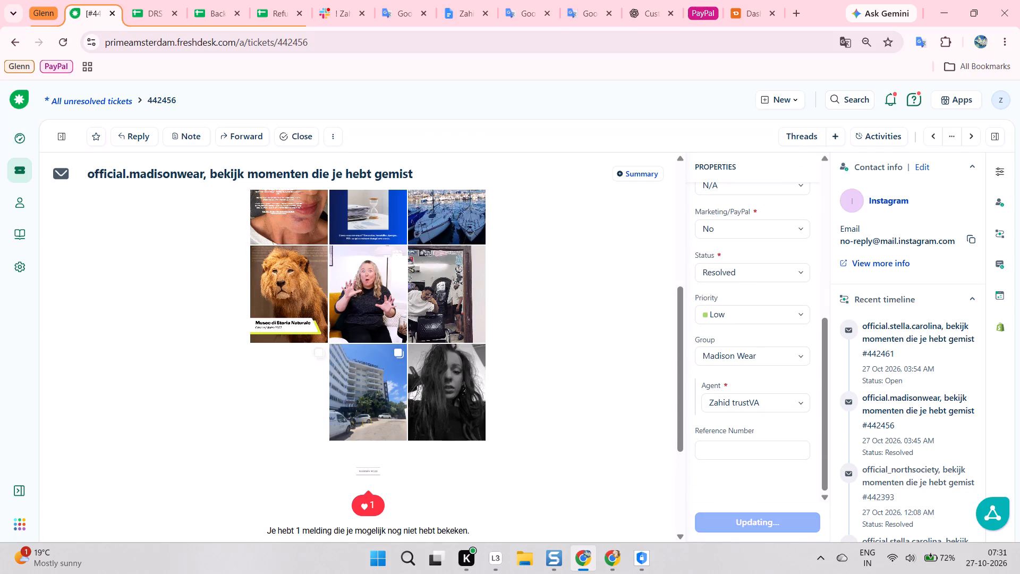
Read and pass over tickets 442458 and 442460, and open ticket 442461, the Instagram digest sent to Alora-studio.
{"action": "scroll", "coordinate": [525, 392], "scroll_direction": "up", "scroll_amount": 13}
{"action": "left_click", "coordinate": [442, 226]}
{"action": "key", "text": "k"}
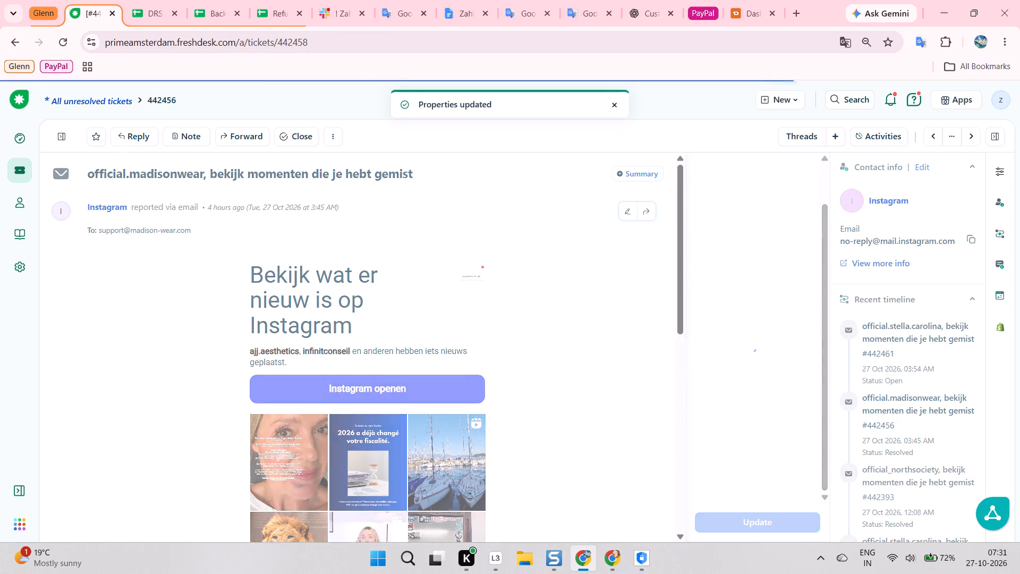
{"action": "scroll", "coordinate": [446, 234], "scroll_direction": "up", "scroll_amount": 3}
{"action": "left_click", "coordinate": [445, 240]}
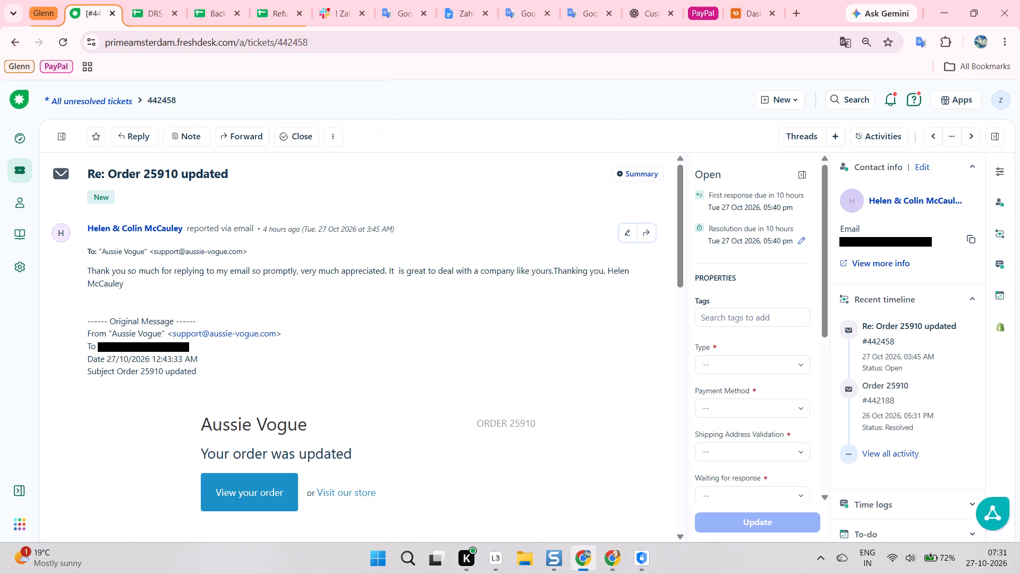
{"action": "left_click", "coordinate": [931, 137]}
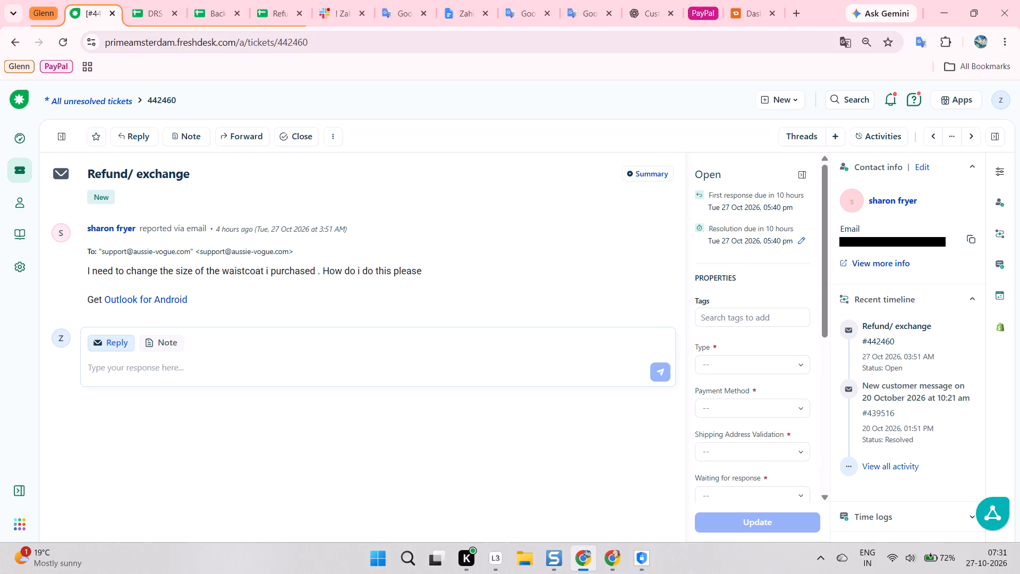
{"action": "left_click", "coordinate": [934, 132]}
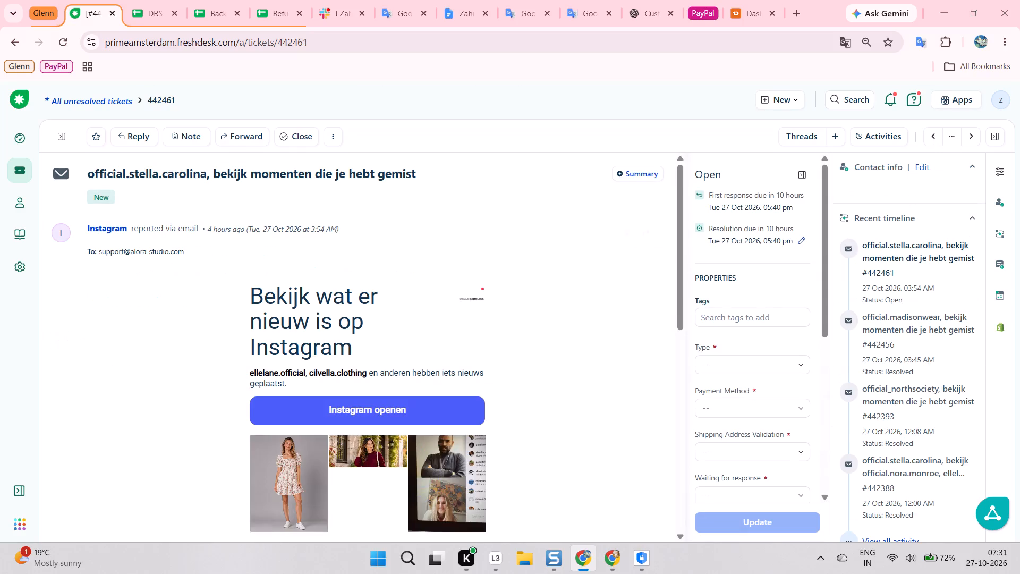
{"action": "scroll", "coordinate": [211, 260], "scroll_direction": "down", "scroll_amount": 3}
{"action": "scroll", "coordinate": [743, 365], "scroll_direction": "down", "scroll_amount": 2}
{"action": "left_click", "coordinate": [750, 357]}
{"action": "scroll", "coordinate": [747, 341], "scroll_direction": "up", "scroll_amount": 3}
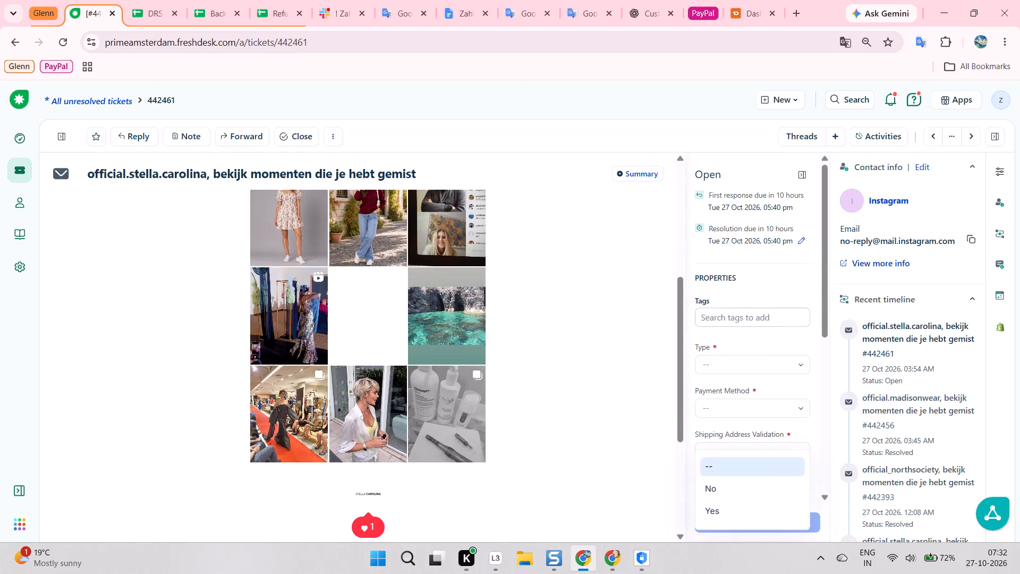
{"action": "scroll", "coordinate": [733, 319], "scroll_direction": "up", "scroll_amount": 11}
{"action": "left_click", "coordinate": [726, 359]}
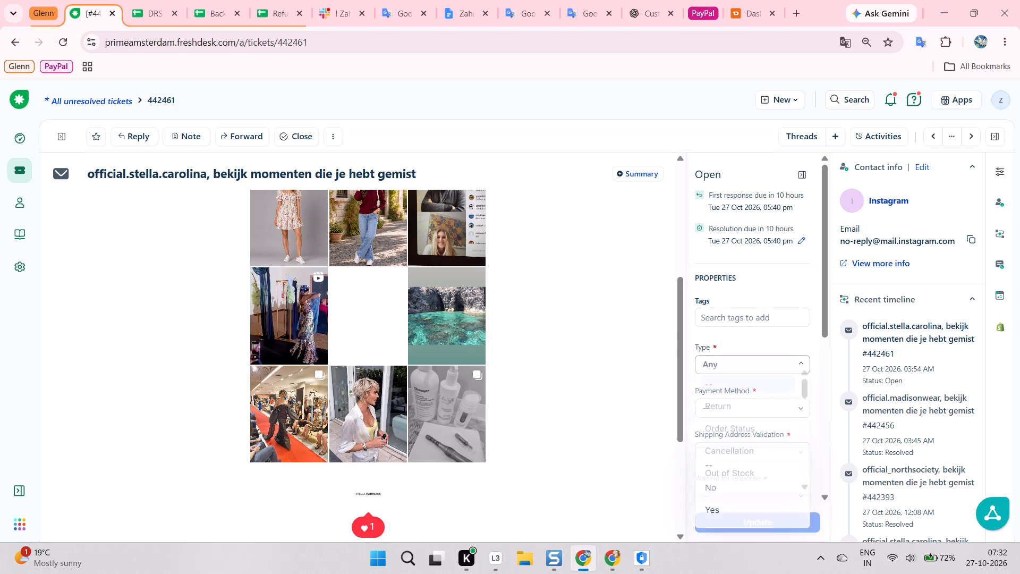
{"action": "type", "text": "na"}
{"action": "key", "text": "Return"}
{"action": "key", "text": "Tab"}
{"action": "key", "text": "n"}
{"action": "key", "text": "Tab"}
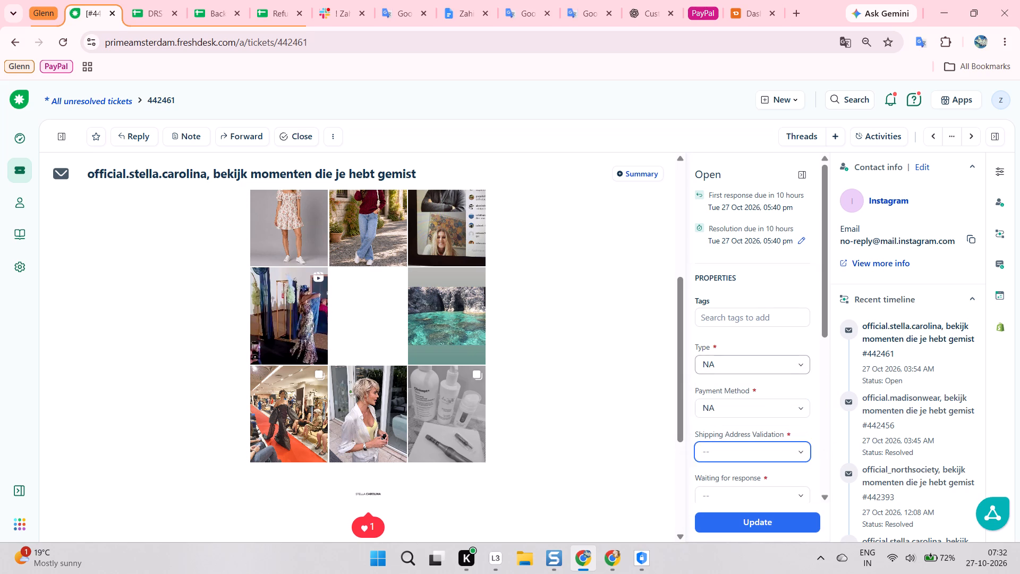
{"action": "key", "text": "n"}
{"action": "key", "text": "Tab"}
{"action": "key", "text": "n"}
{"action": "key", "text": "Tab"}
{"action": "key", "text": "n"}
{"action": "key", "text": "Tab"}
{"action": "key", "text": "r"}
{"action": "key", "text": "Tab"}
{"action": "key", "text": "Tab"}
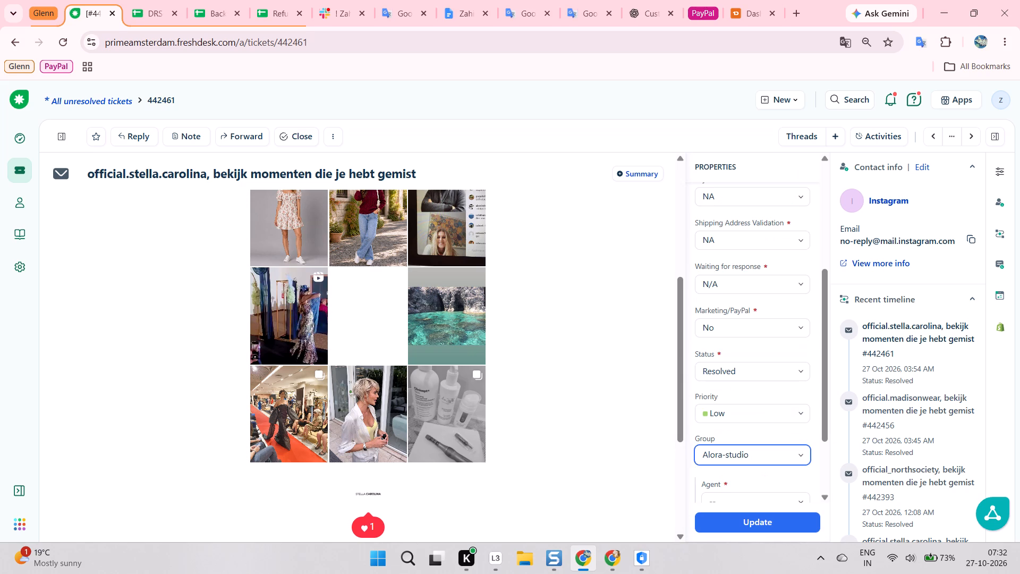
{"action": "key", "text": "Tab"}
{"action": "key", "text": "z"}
{"action": "scroll", "coordinate": [720, 443], "scroll_direction": "down", "scroll_amount": 3}
{"action": "left_click", "coordinate": [728, 519]}
Read through the customer requests in the next unresolved tickets, 442450, 442451 and 442452.
{"action": "scroll", "coordinate": [624, 443], "scroll_direction": "up", "scroll_amount": 7}
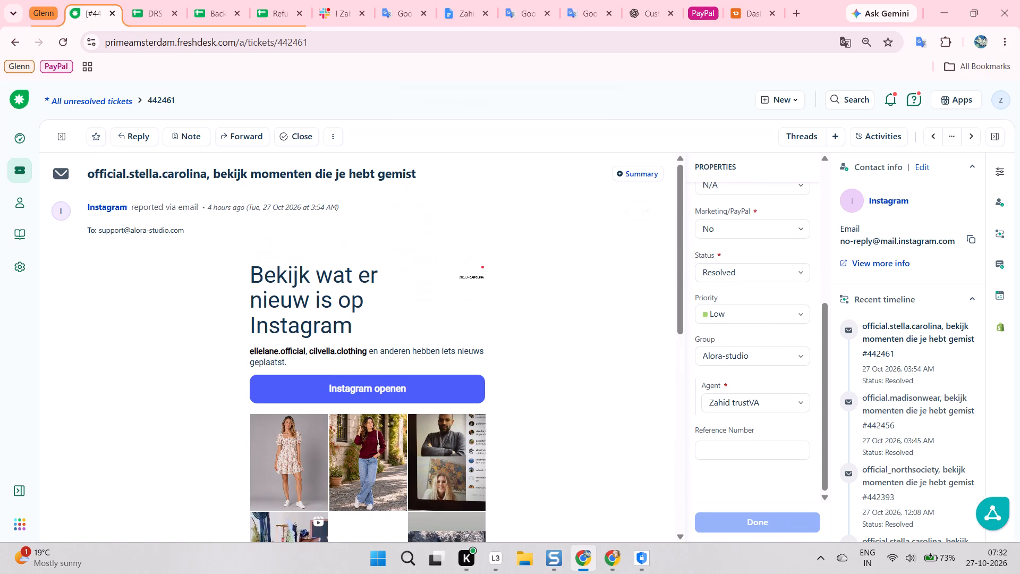
{"action": "scroll", "coordinate": [502, 374], "scroll_direction": "up", "scroll_amount": 4}
{"action": "left_click", "coordinate": [461, 222]}
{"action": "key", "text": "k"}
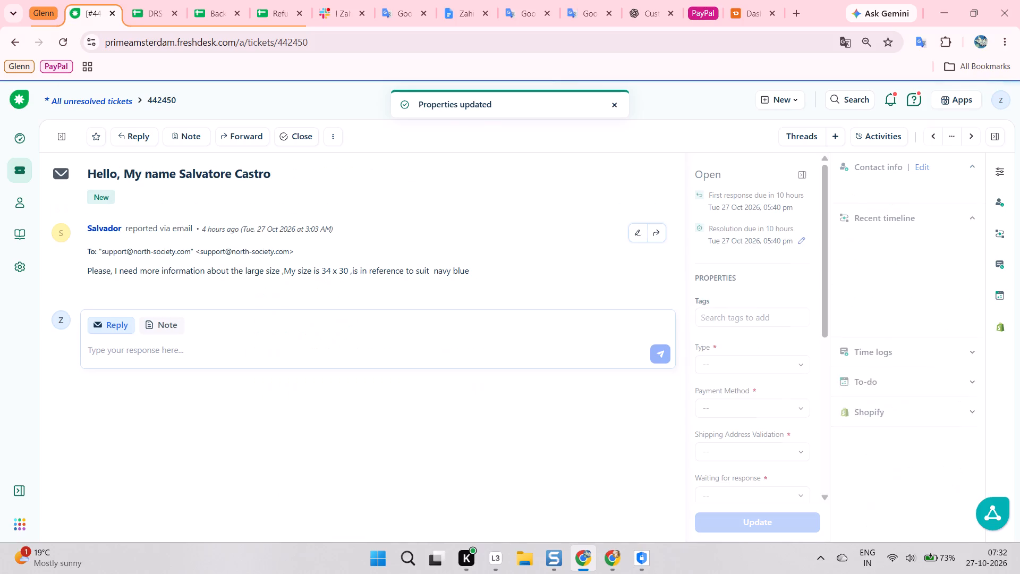
{"action": "scroll", "coordinate": [397, 268], "scroll_direction": "up", "scroll_amount": 2}
{"action": "left_click", "coordinate": [386, 237]}
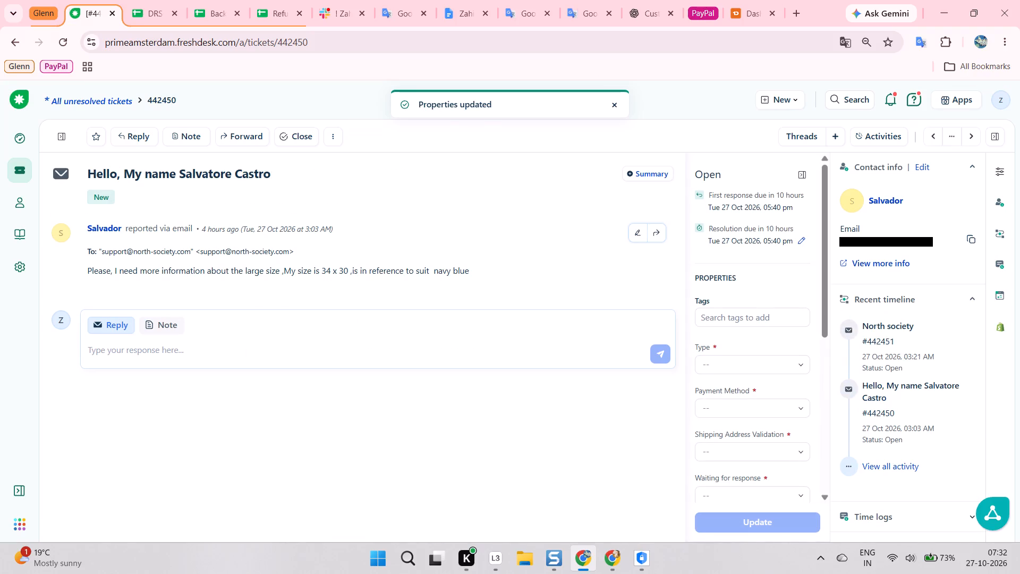
{"action": "left_click", "coordinate": [403, 224]}
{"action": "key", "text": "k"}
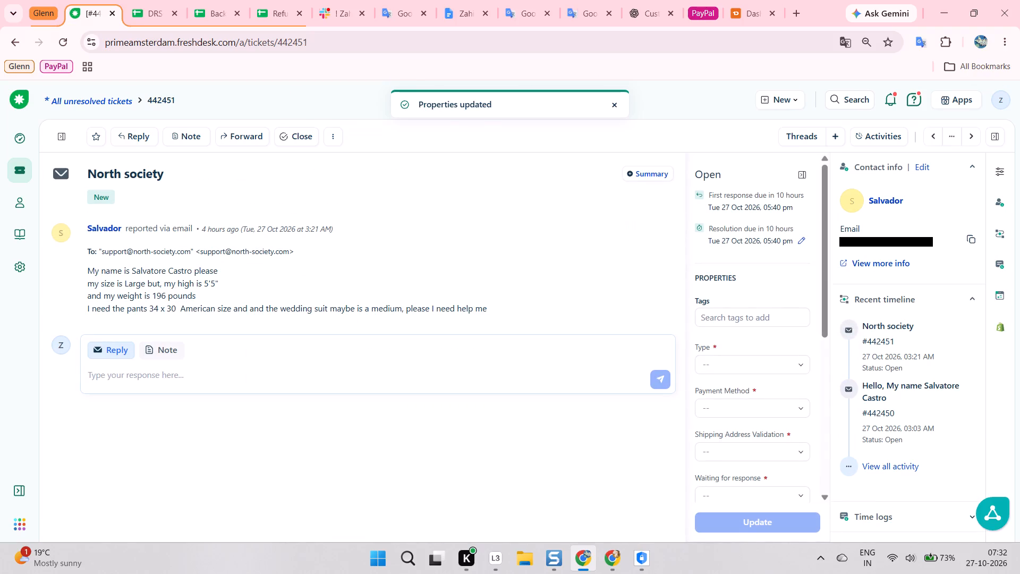
{"action": "left_click", "coordinate": [932, 137]}
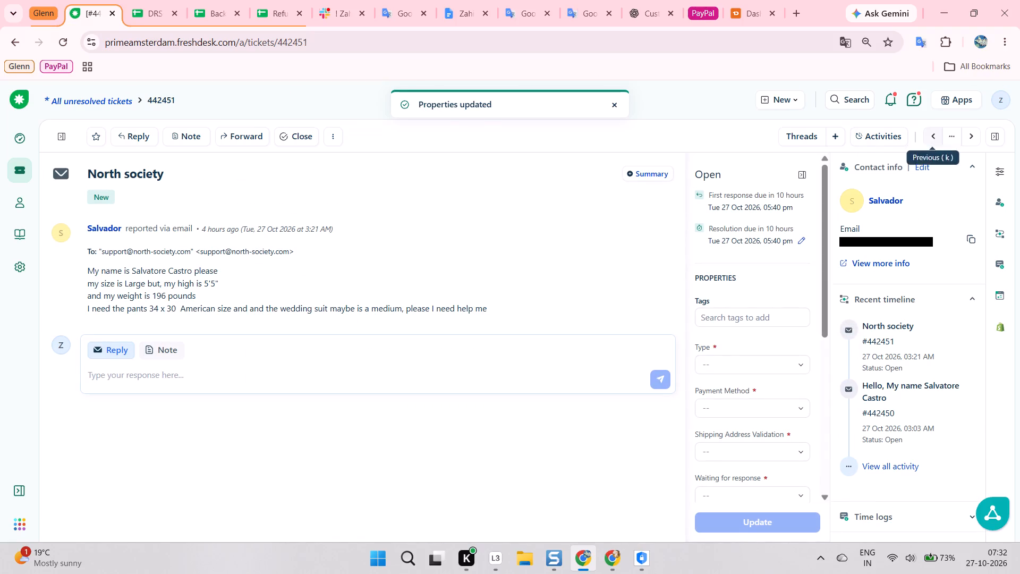
{"action": "scroll", "coordinate": [369, 241], "scroll_direction": "down", "scroll_amount": 2}
{"action": "scroll", "coordinate": [369, 240], "scroll_direction": "up", "scroll_amount": 2}
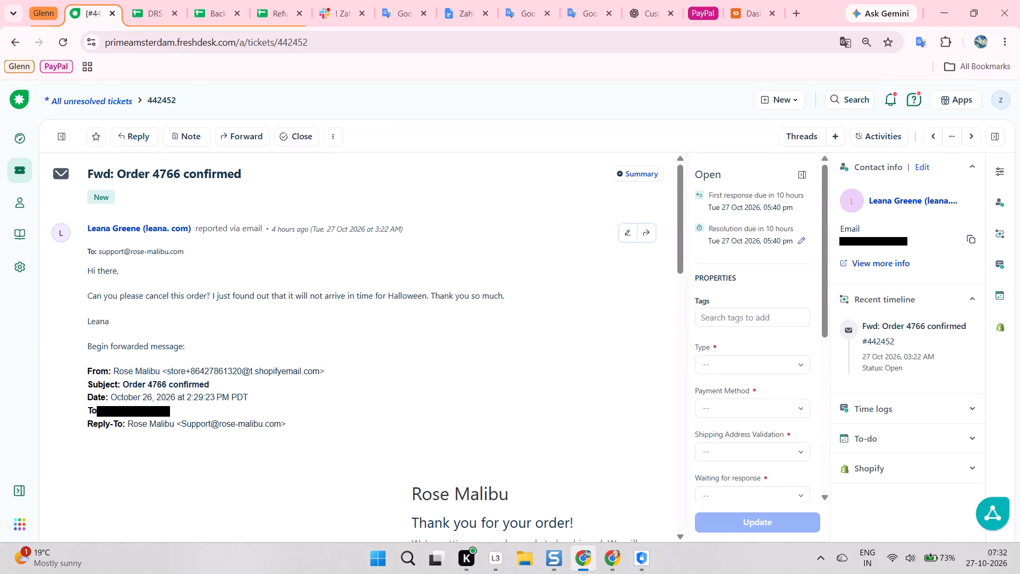
Look at tickets 442458 and 442460, and scan the list of all unresolved tickets.
{"action": "left_click", "coordinate": [936, 140]}
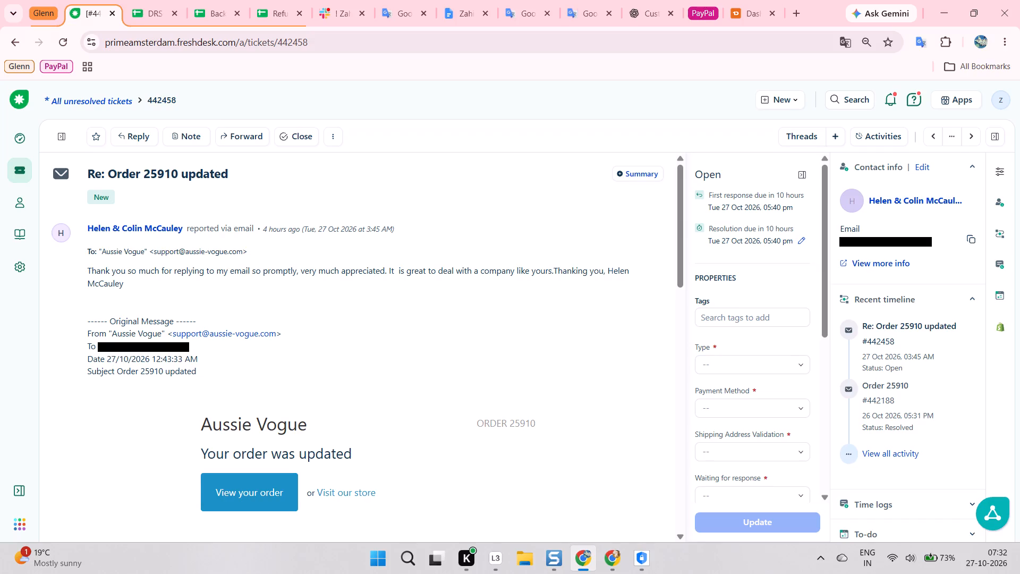
{"action": "left_click", "coordinate": [929, 134]}
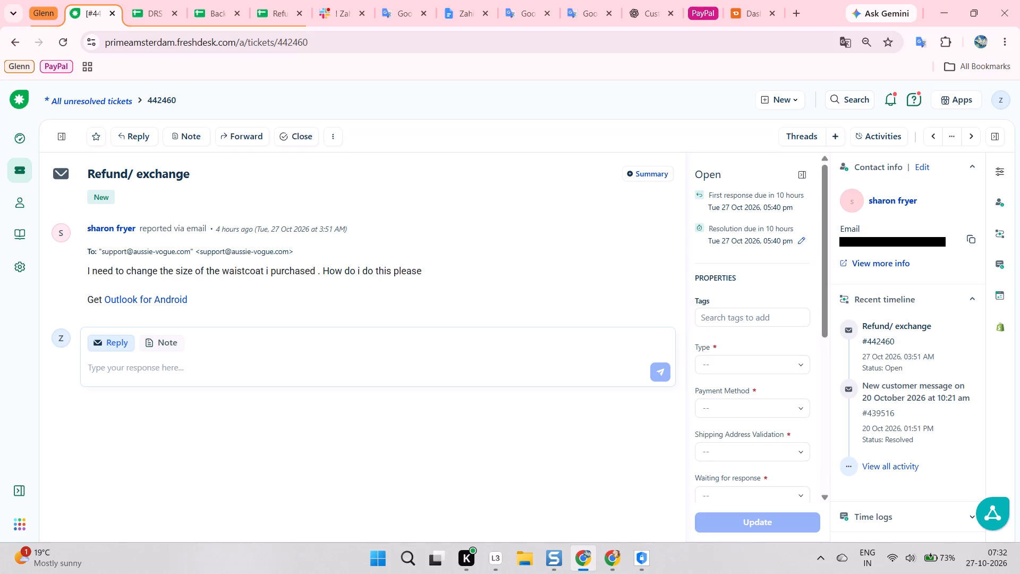
{"action": "left_click", "coordinate": [25, 167]}
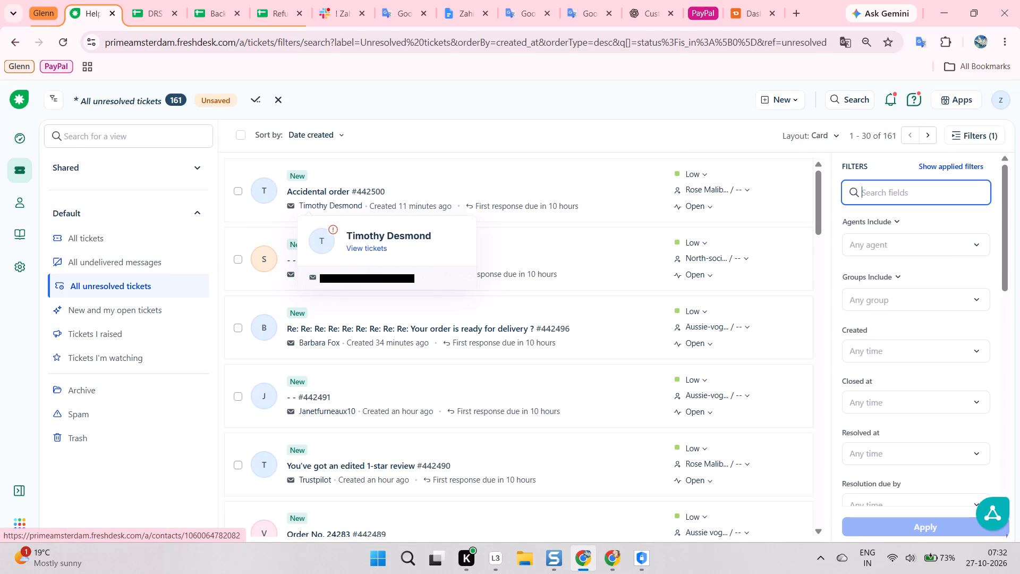
{"action": "scroll", "coordinate": [389, 274], "scroll_direction": "down", "scroll_amount": 16}
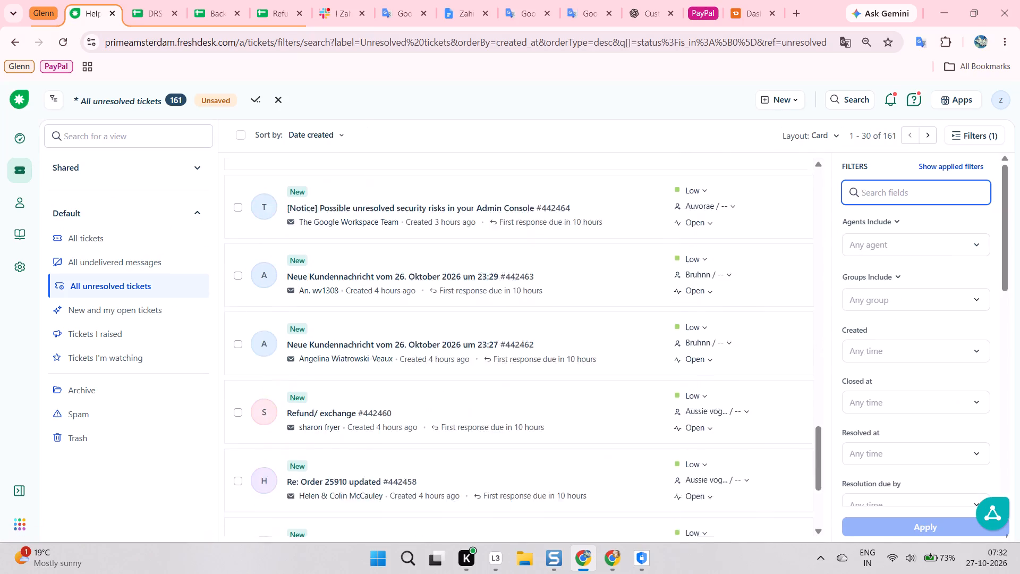
{"action": "scroll", "coordinate": [388, 423], "scroll_direction": "down", "scroll_amount": 13}
{"action": "scroll", "coordinate": [361, 258], "scroll_direction": "up", "scroll_amount": 20}
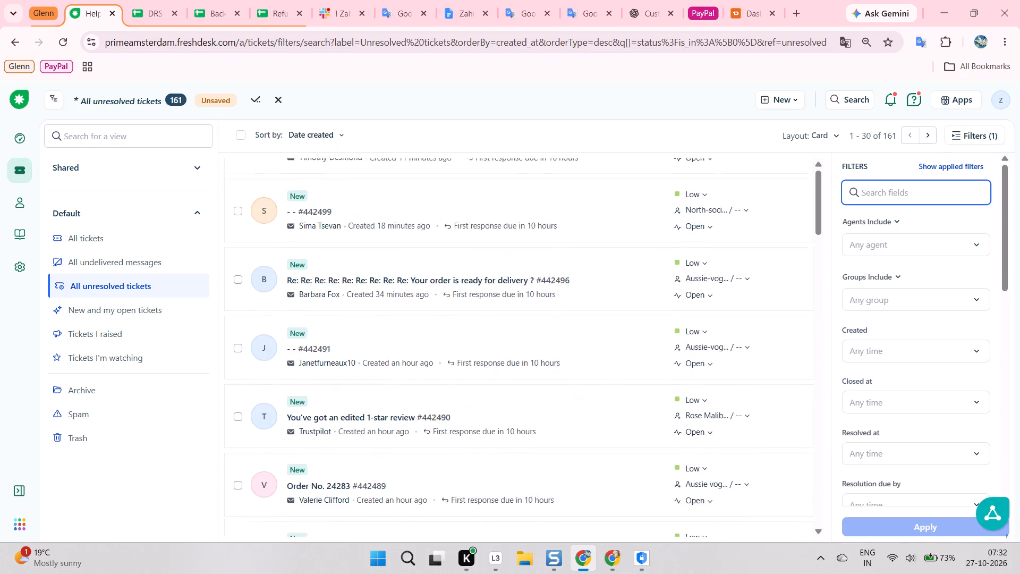
{"action": "scroll", "coordinate": [343, 217], "scroll_direction": "up", "scroll_amount": 14}
{"action": "left_click", "coordinate": [344, 189]}
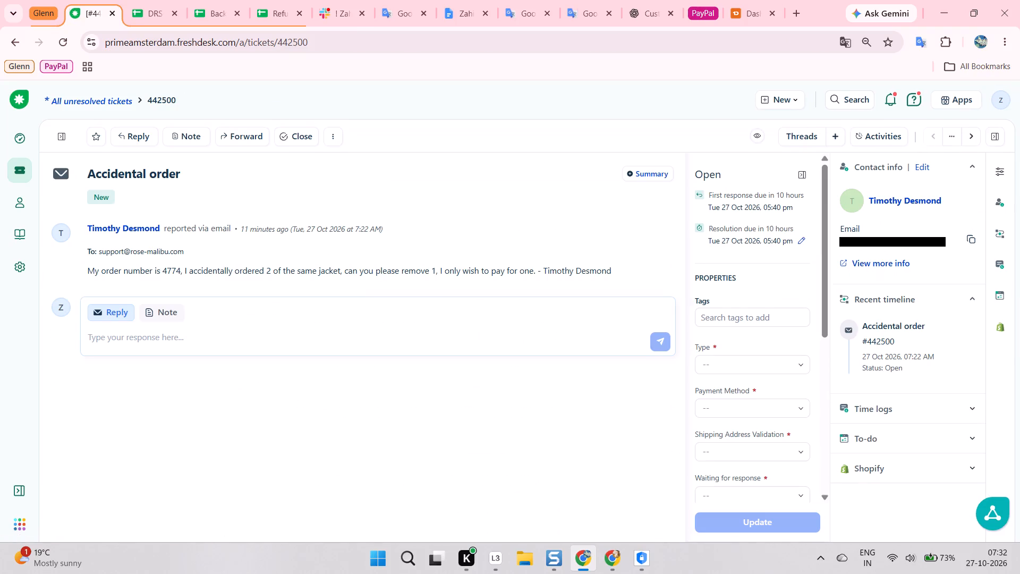
{"action": "left_click", "coordinate": [433, 217]}
{"action": "key", "text": "j"}
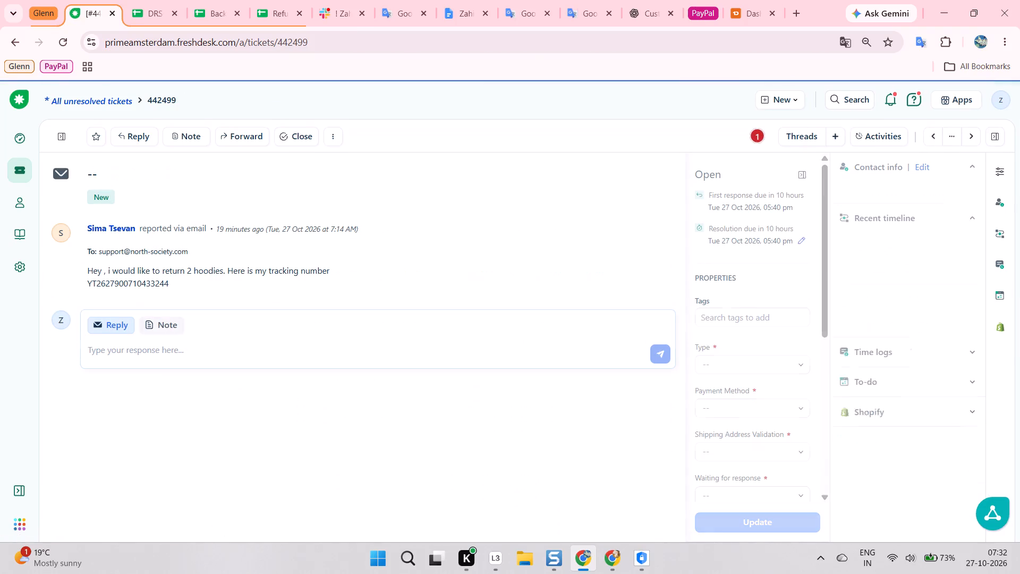
{"action": "scroll", "coordinate": [380, 241], "scroll_direction": "up", "scroll_amount": 3}
{"action": "left_click", "coordinate": [367, 248]}
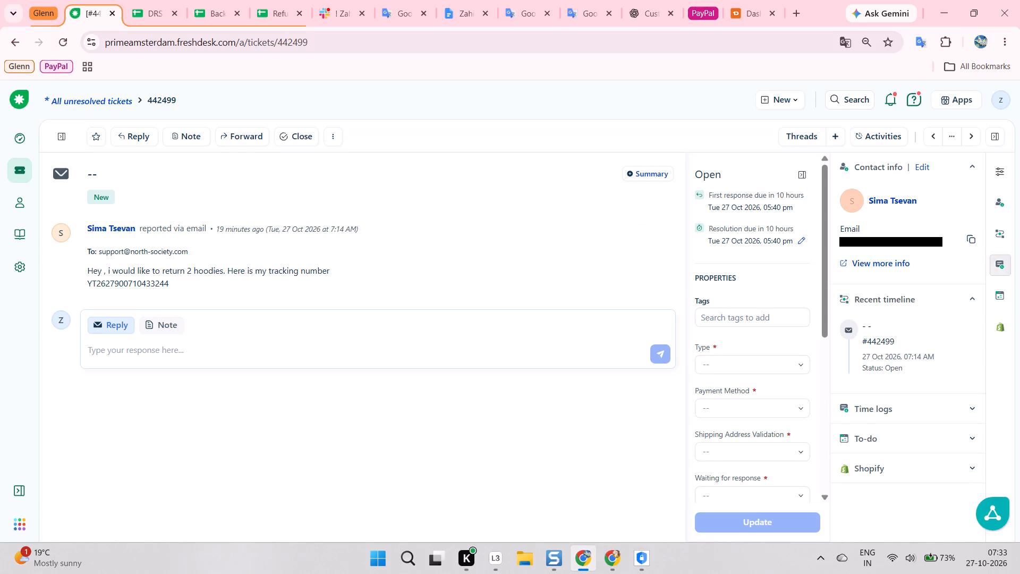
{"action": "left_click", "coordinate": [972, 241]}
{"action": "key", "text": "alt+Tab"}
{"action": "left_click", "coordinate": [479, 0]}
{"action": "left_click", "coordinate": [190, 0]}
{"action": "left_click", "coordinate": [232, 12]}
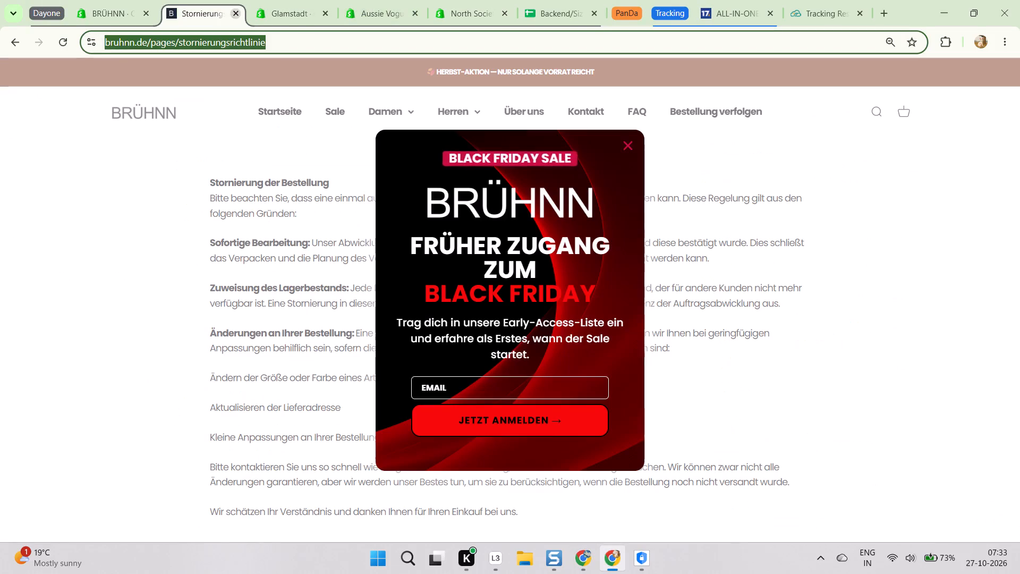
{"action": "left_click", "coordinate": [412, 0]}
{"action": "left_click", "coordinate": [455, 0]}
{"action": "left_click", "coordinate": [410, 0]}
{"action": "scroll", "coordinate": [344, 60], "scroll_direction": "up", "scroll_amount": 2}
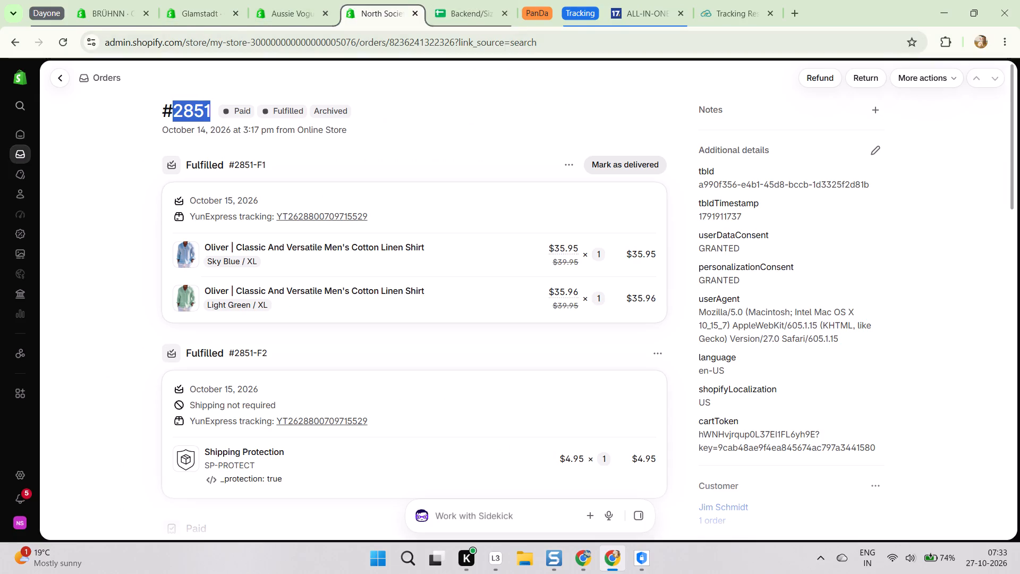
{"action": "scroll", "coordinate": [341, 62], "scroll_direction": "up", "scroll_amount": 1}
{"action": "left_click", "coordinate": [21, 103]}
{"action": "key", "text": "ctrl+v"}
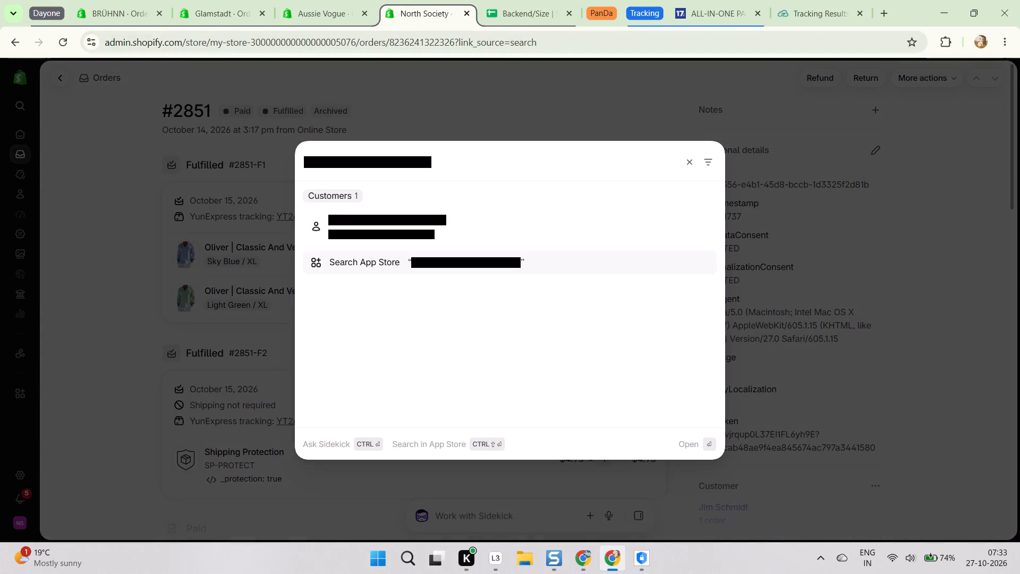
{"action": "key", "text": "alt+Tab"}
{"action": "scroll", "coordinate": [104, 229], "scroll_direction": "up", "scroll_amount": 3}
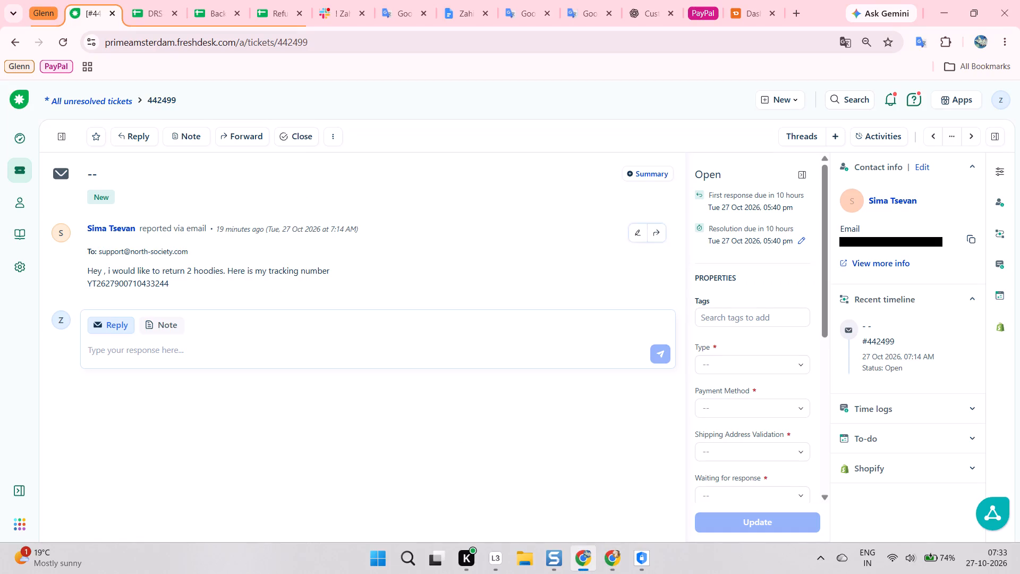
{"action": "triple_click", "coordinate": [82, 227]}
{"action": "key", "text": "ctrl+c"}
{"action": "key", "text": "ctrl+c"}
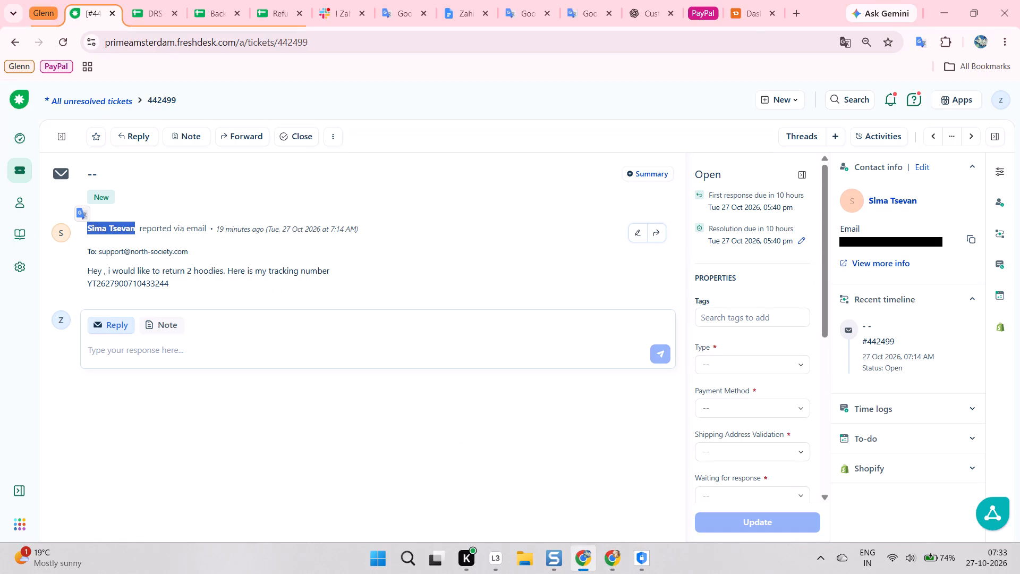
{"action": "key", "text": "alt+Tab"}
{"action": "scroll", "coordinate": [290, 218], "scroll_direction": "up", "scroll_amount": 4}
{"action": "left_click", "coordinate": [101, 152]}
{"action": "left_click", "coordinate": [22, 115]}
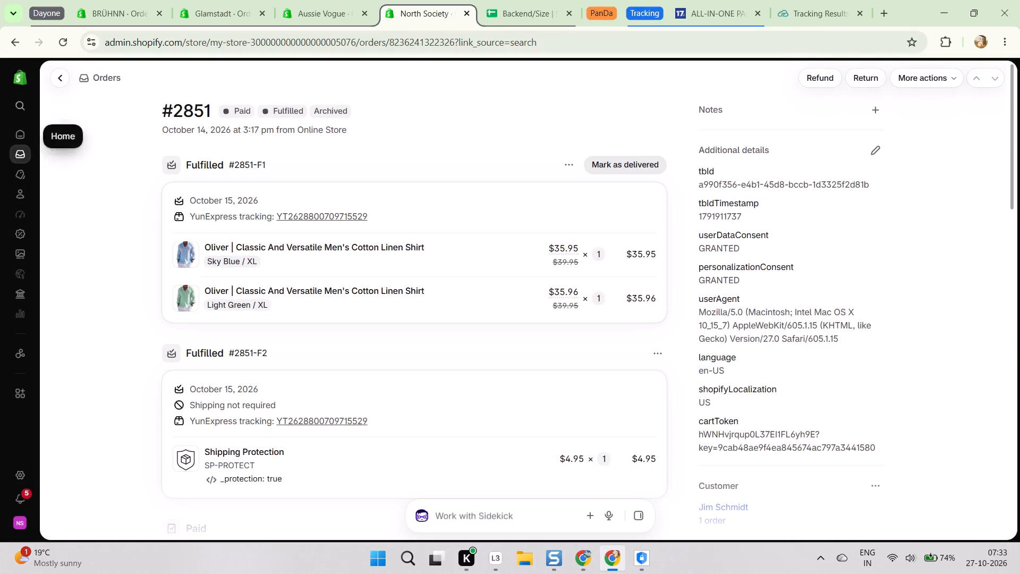
{"action": "key", "text": "ctrl+v"}
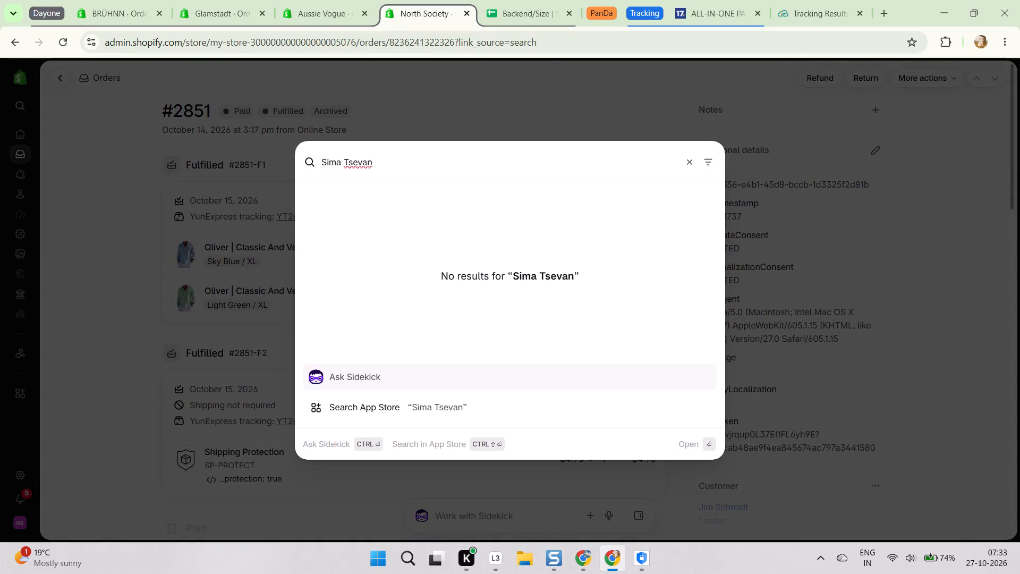
{"action": "left_click", "coordinate": [235, 199]}
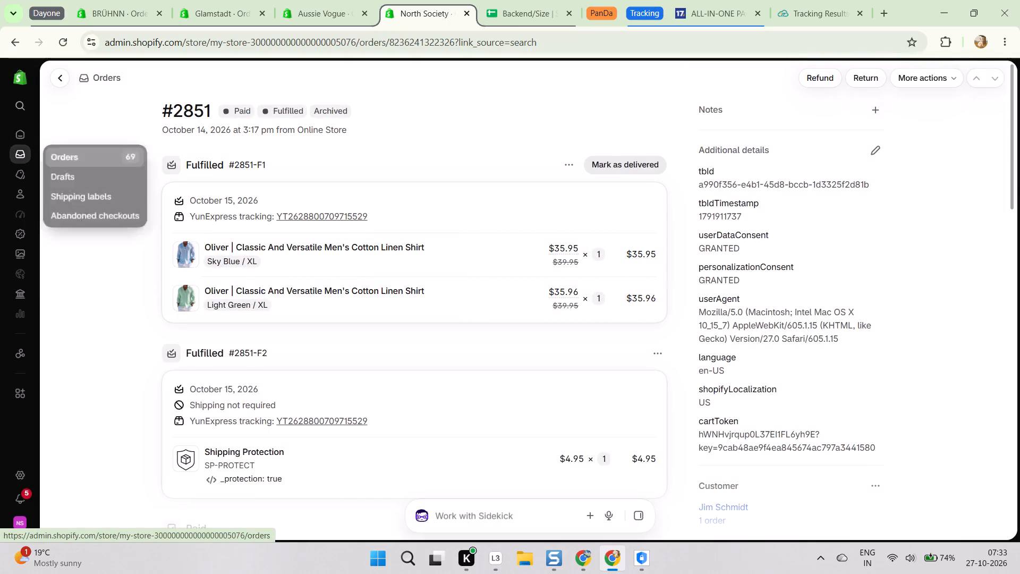
{"action": "left_click", "coordinate": [69, 159]}
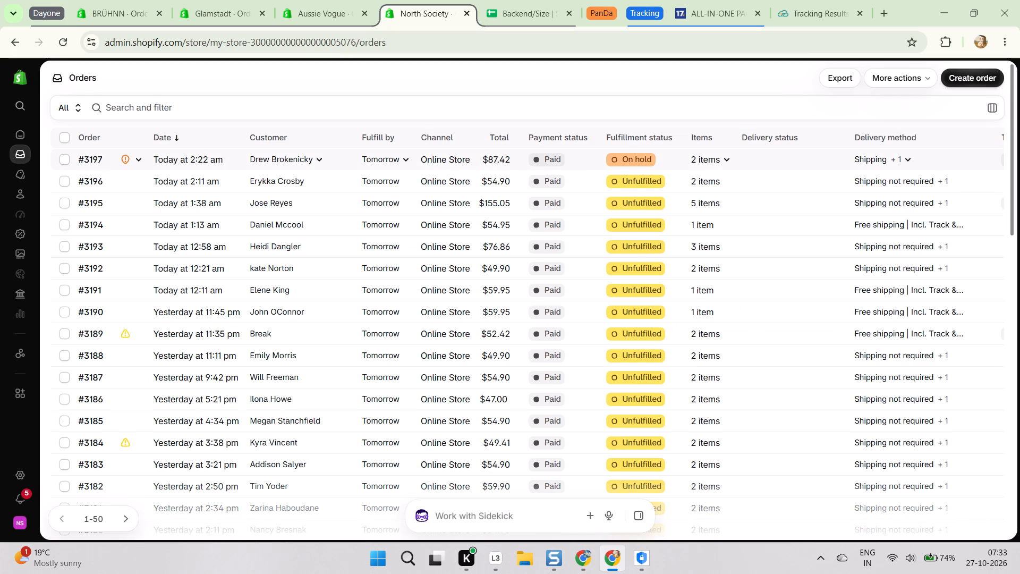
{"action": "key", "text": "alt+Tab"}
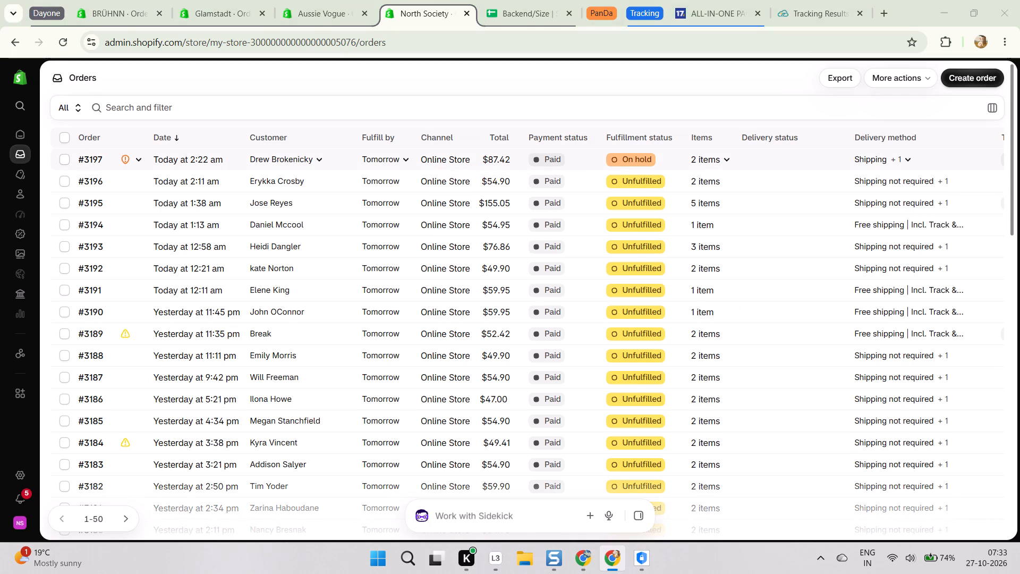
{"action": "double_click", "coordinate": [123, 279]}
{"action": "key", "text": "ctrl+c"}
{"action": "key", "text": "ctrl+c"}
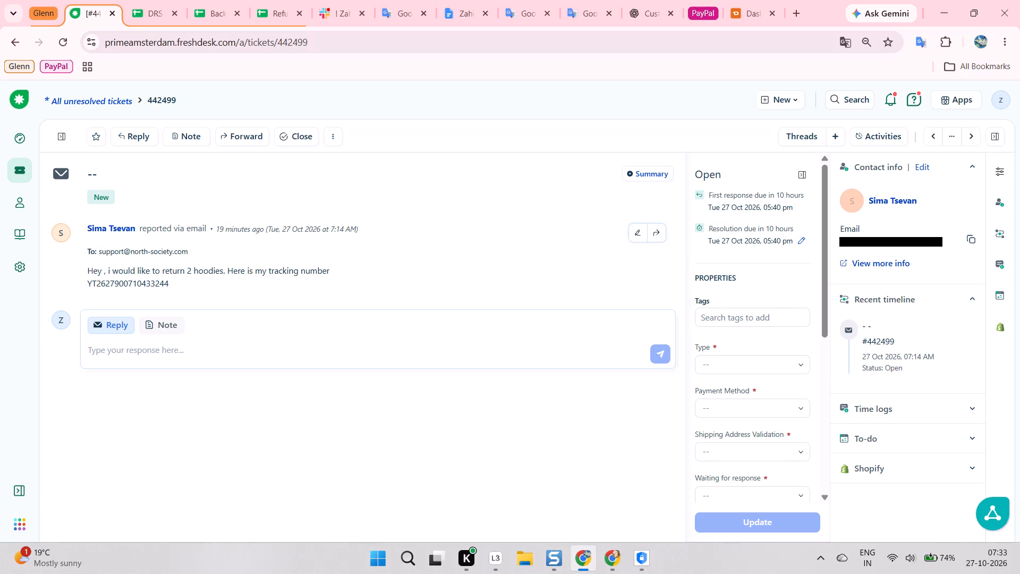
{"action": "key", "text": "ctrl+c"}
{"action": "key", "text": "alt+Tab"}
{"action": "left_click", "coordinate": [234, 112]}
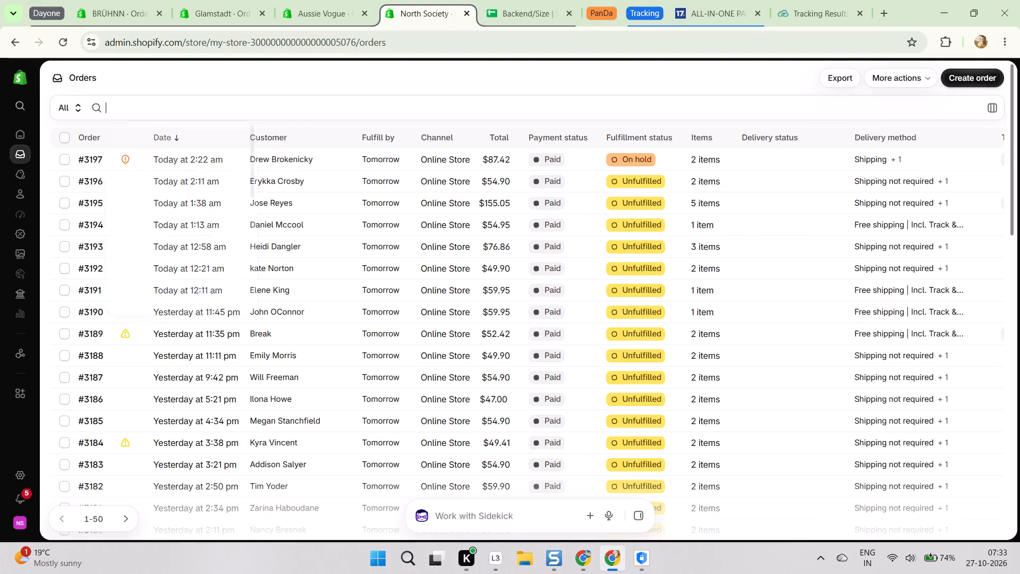
{"action": "key", "text": "ctrl+v"}
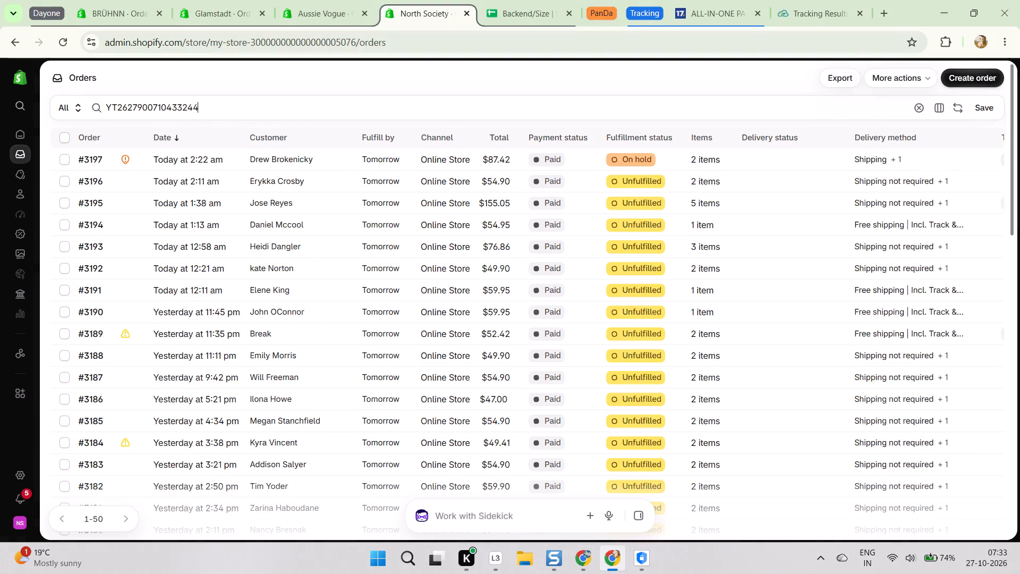
{"action": "key", "text": "Return"}
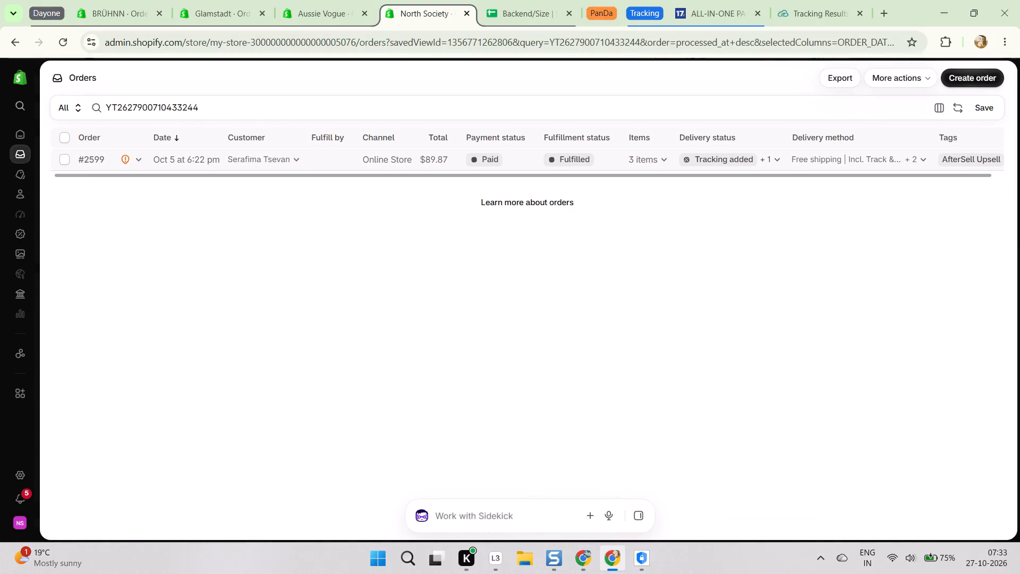
{"action": "left_click", "coordinate": [92, 158]}
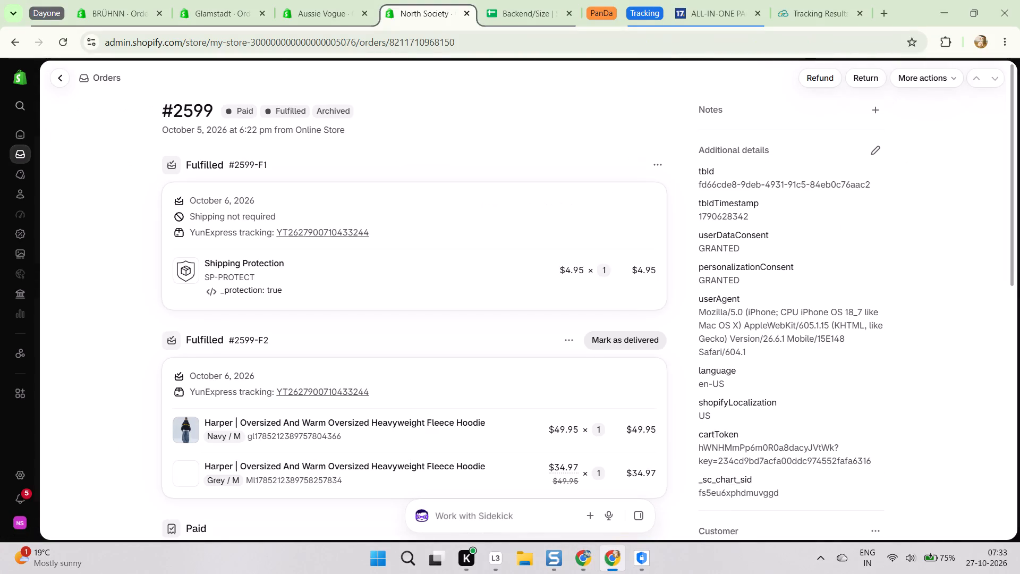
{"action": "key", "text": "ctrl+f"}
{"action": "key", "text": "ctrl+v"}
{"action": "scroll", "coordinate": [642, 110], "scroll_direction": "up", "scroll_amount": 4}
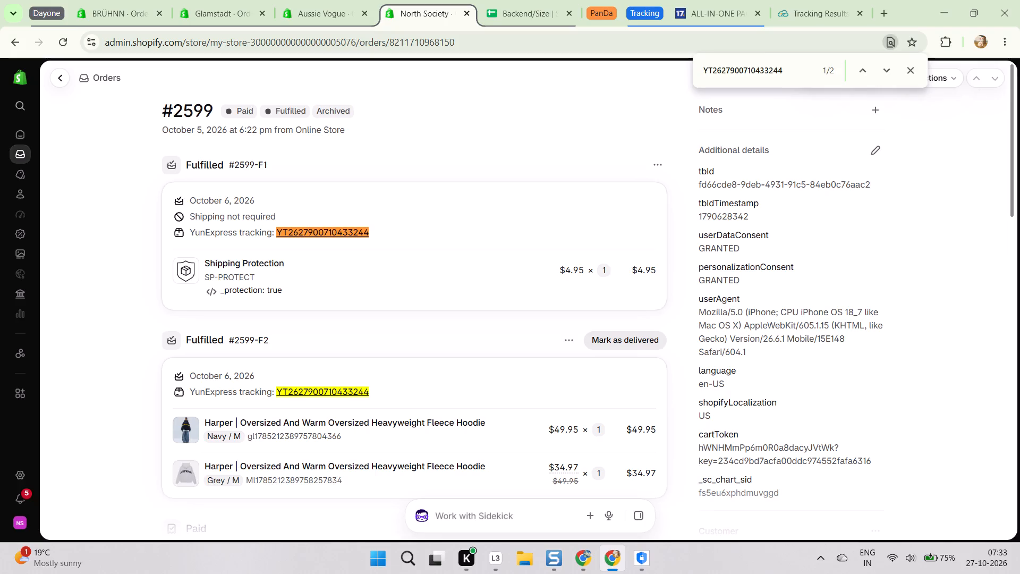
{"action": "left_click", "coordinate": [908, 69]}
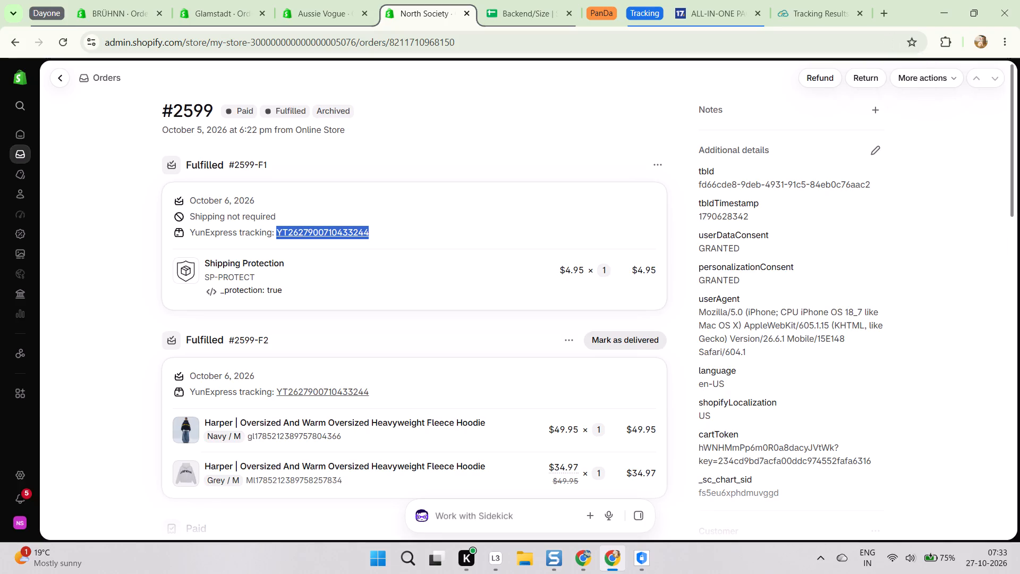
{"action": "key", "text": "alt+Tab"}
{"action": "left_click", "coordinate": [412, 197]}
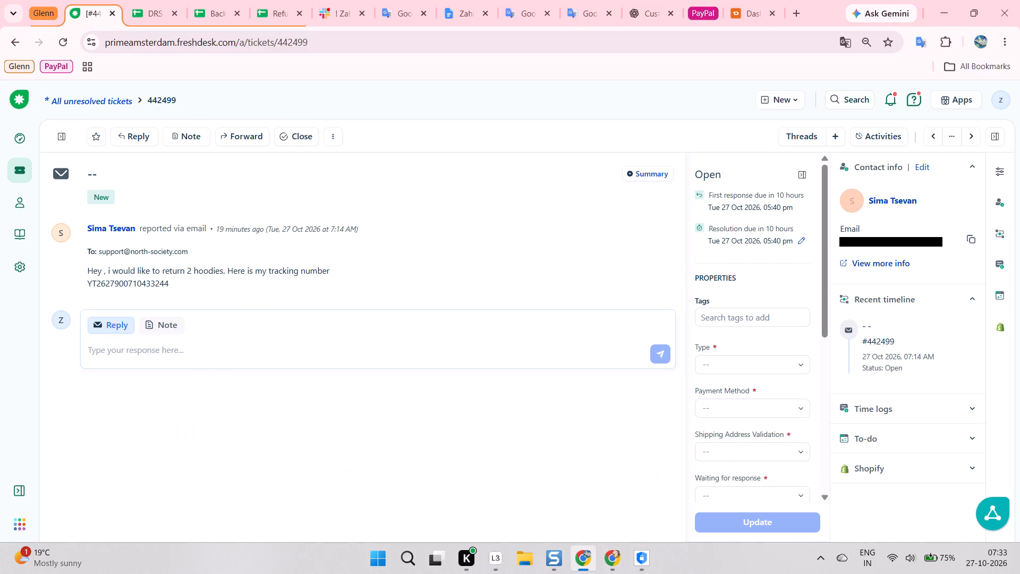
{"action": "key", "text": "alt+Tab"}
{"action": "scroll", "coordinate": [373, 261], "scroll_direction": "down", "scroll_amount": 4}
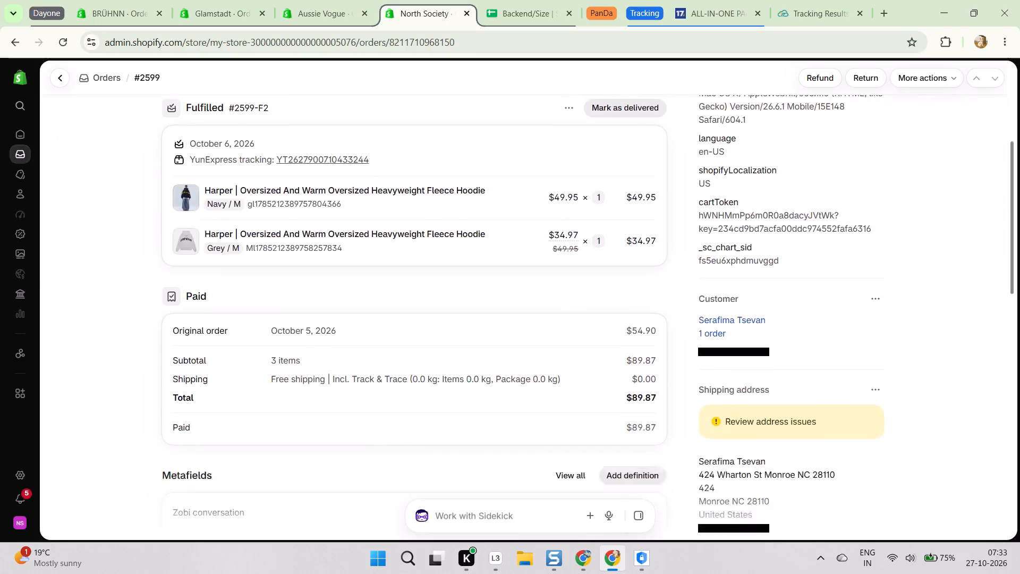
{"action": "scroll", "coordinate": [387, 263], "scroll_direction": "up", "scroll_amount": 2}
{"action": "scroll", "coordinate": [388, 257], "scroll_direction": "down", "scroll_amount": 7}
{"action": "scroll", "coordinate": [439, 257], "scroll_direction": "up", "scroll_amount": 8}
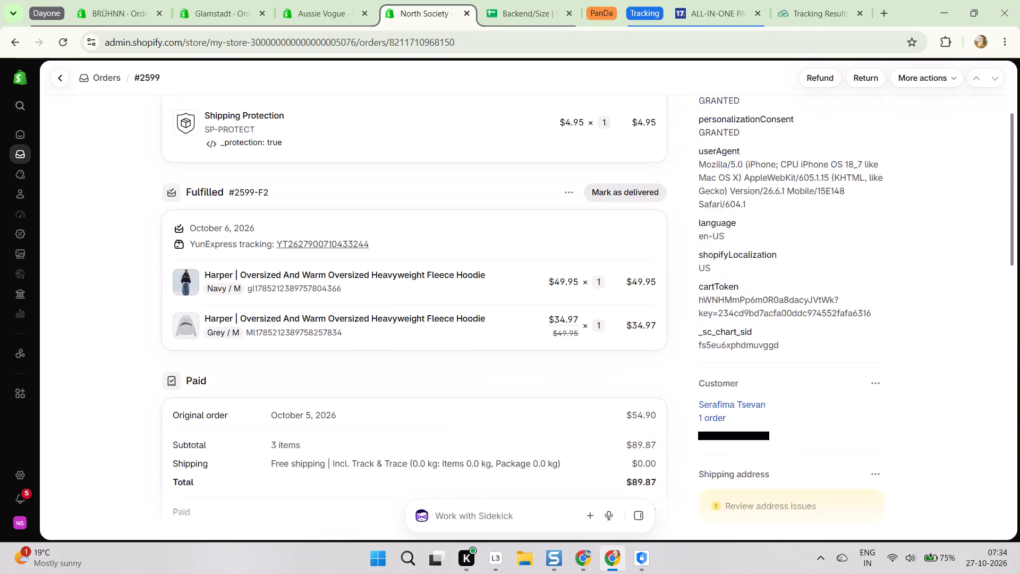
{"action": "scroll", "coordinate": [343, 192], "scroll_direction": "up", "scroll_amount": 2}
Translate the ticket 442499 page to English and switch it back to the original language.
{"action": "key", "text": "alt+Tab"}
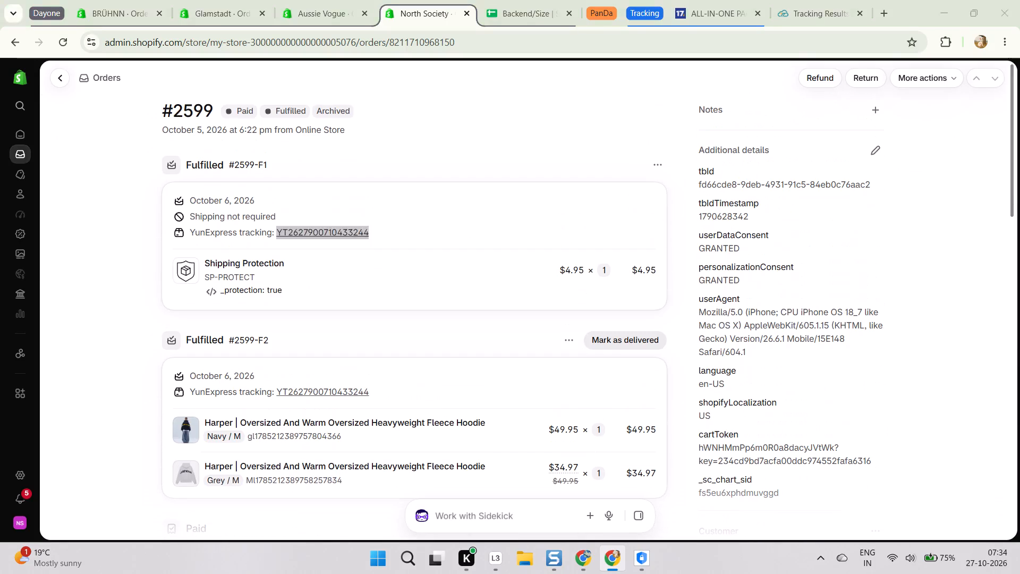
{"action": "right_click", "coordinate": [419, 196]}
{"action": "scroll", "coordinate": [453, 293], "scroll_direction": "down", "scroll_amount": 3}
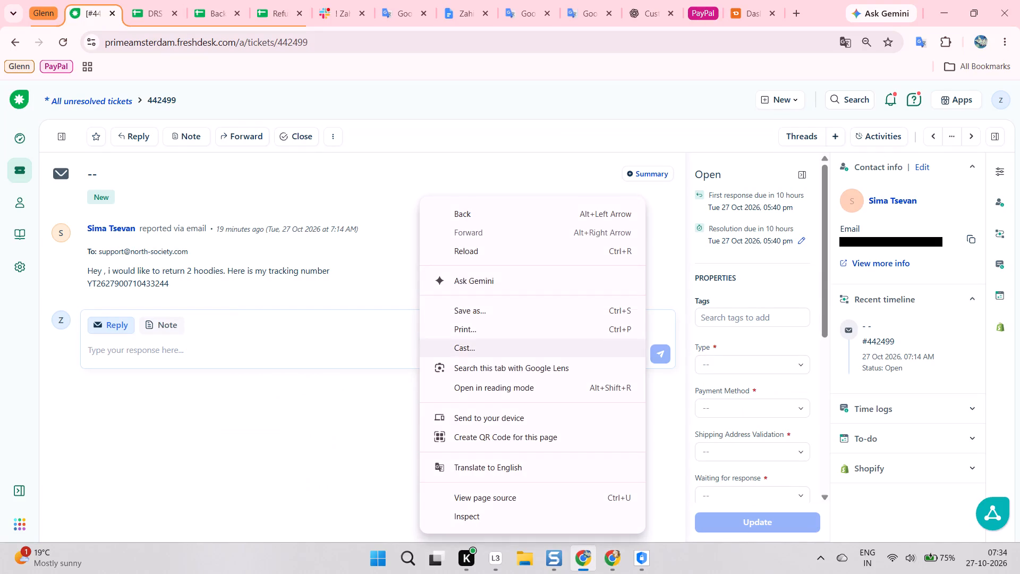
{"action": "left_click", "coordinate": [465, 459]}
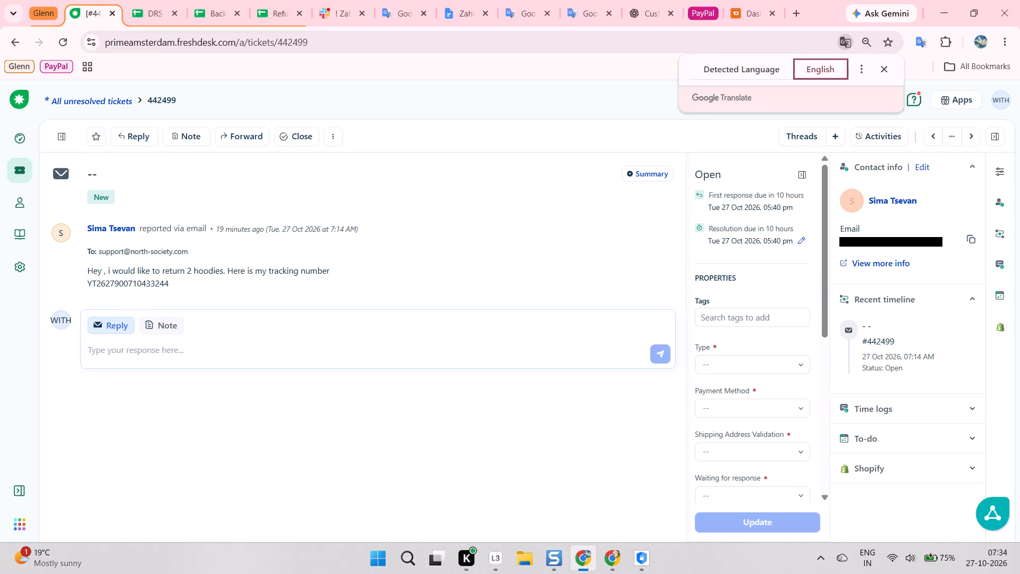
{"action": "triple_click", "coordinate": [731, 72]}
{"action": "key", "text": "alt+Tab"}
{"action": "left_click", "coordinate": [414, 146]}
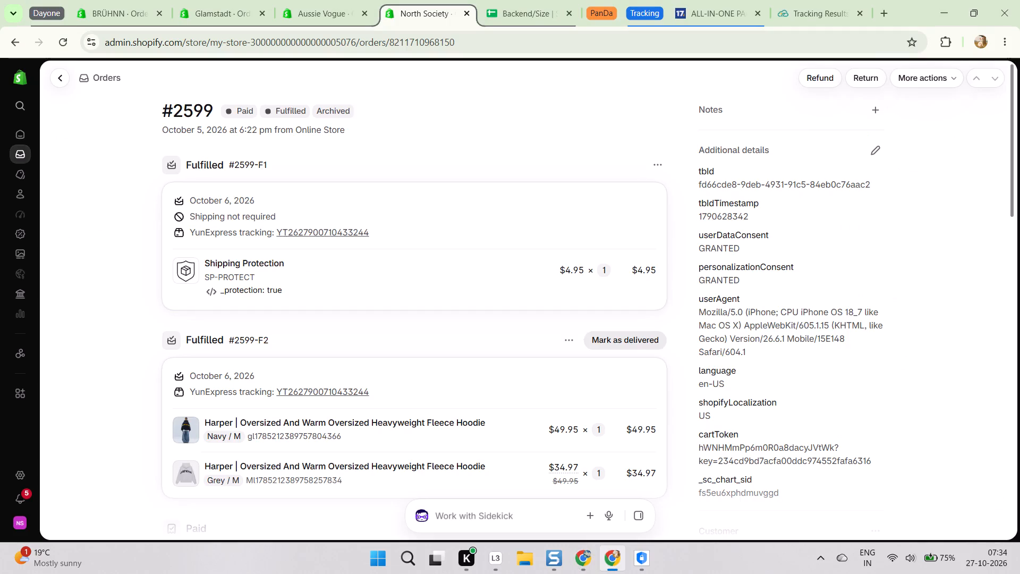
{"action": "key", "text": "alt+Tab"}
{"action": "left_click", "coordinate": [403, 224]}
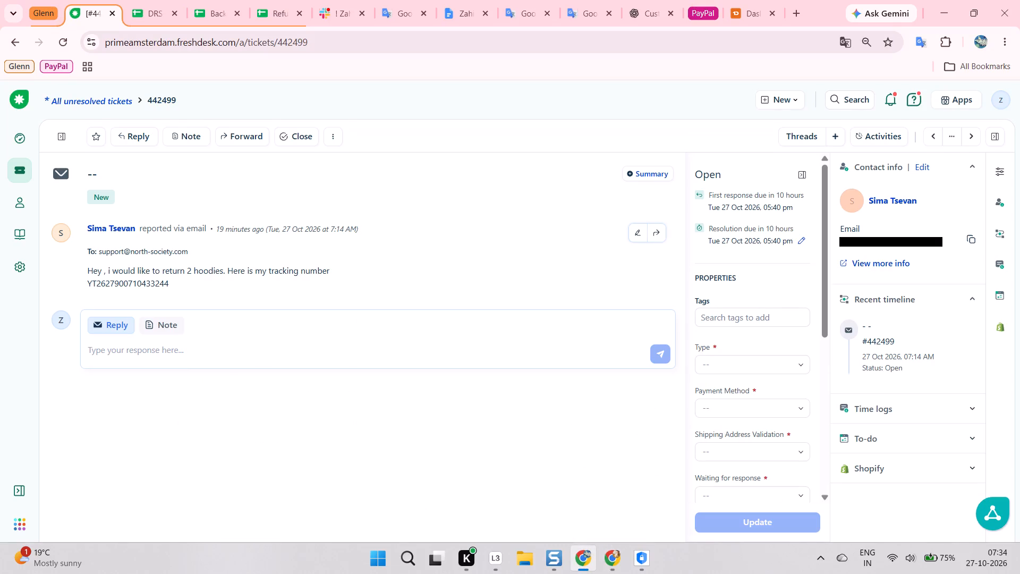
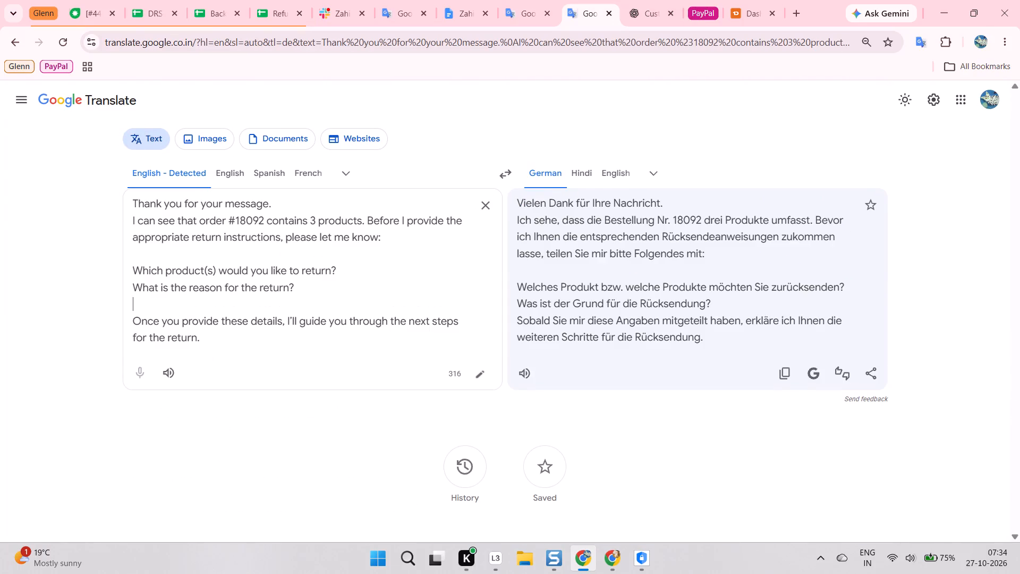
Insert a blank line after "Thank you for your message." in the draft reply.
{"action": "left_click", "coordinate": [284, 209]}
{"action": "key", "text": "Return"}
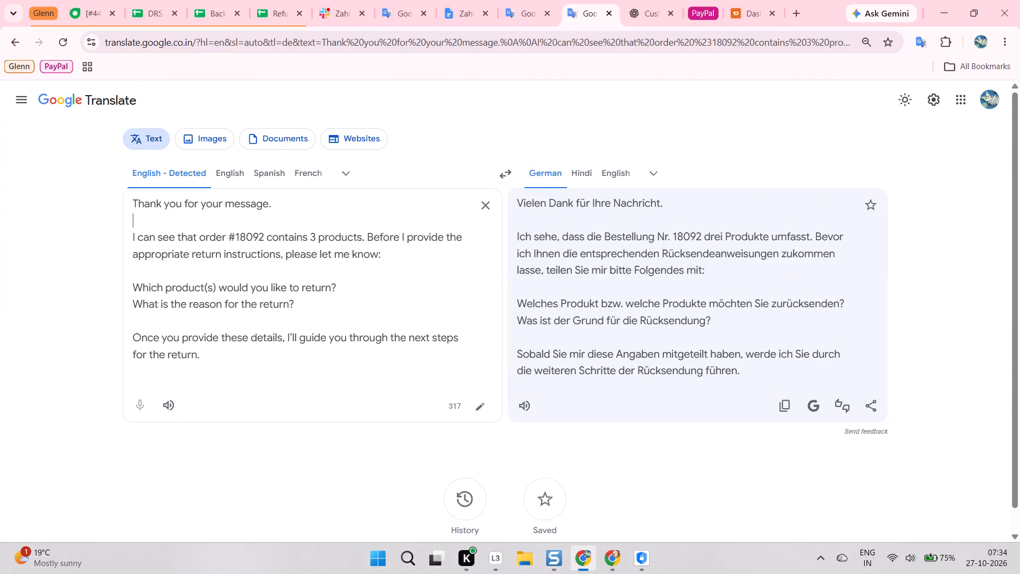
Update the draft reply to refer to order #2599, copied from the North Society order page, with 2 products.
{"action": "key", "text": "alt+Tab"}
{"action": "scroll", "coordinate": [201, 107], "scroll_direction": "up", "scroll_amount": 4}
{"action": "double_click", "coordinate": [183, 110]}
{"action": "key", "text": "ctrl+c"}
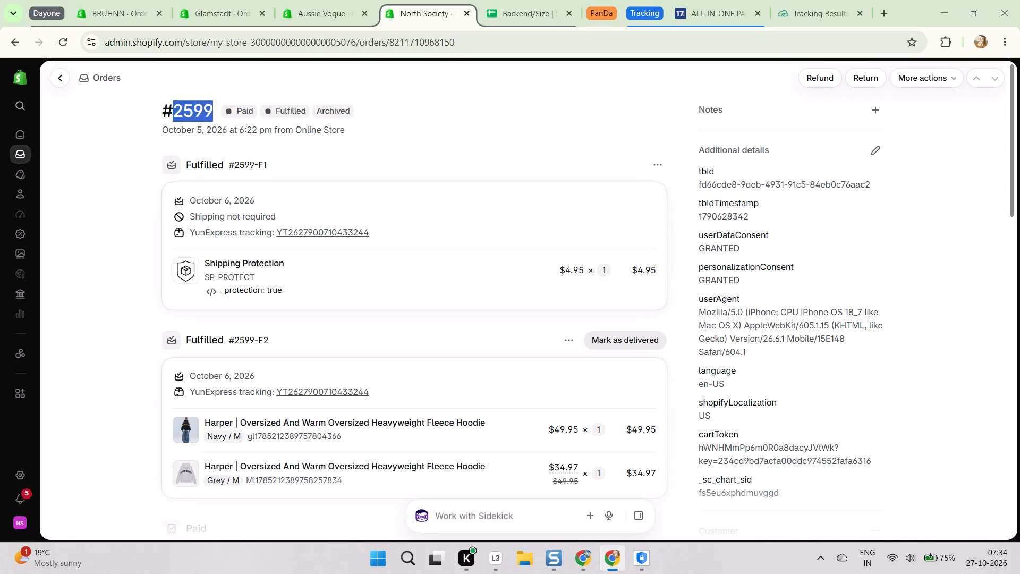
{"action": "key", "text": "ctrl+c"}
{"action": "key", "text": "alt+Tab"}
{"action": "double_click", "coordinate": [242, 238]}
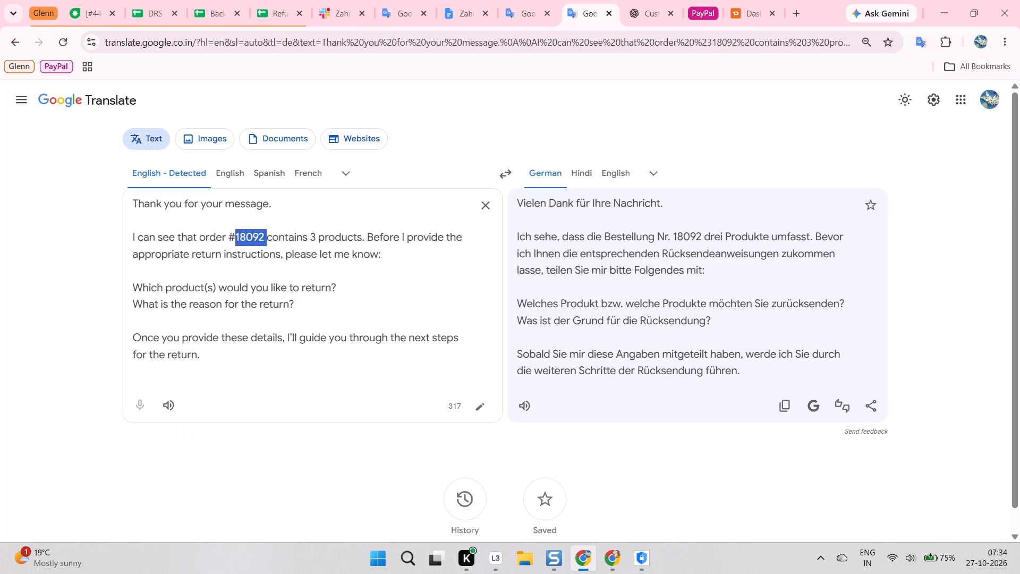
{"action": "key", "text": "ctrl+v"}
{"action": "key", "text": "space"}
{"action": "left_click", "coordinate": [310, 238]}
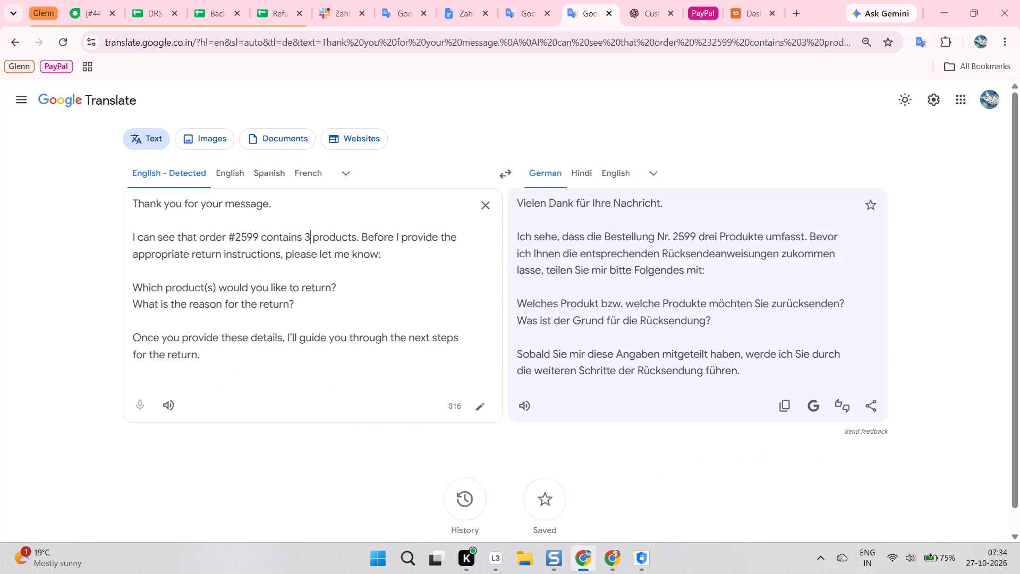
{"action": "key", "text": "BackSpace"}
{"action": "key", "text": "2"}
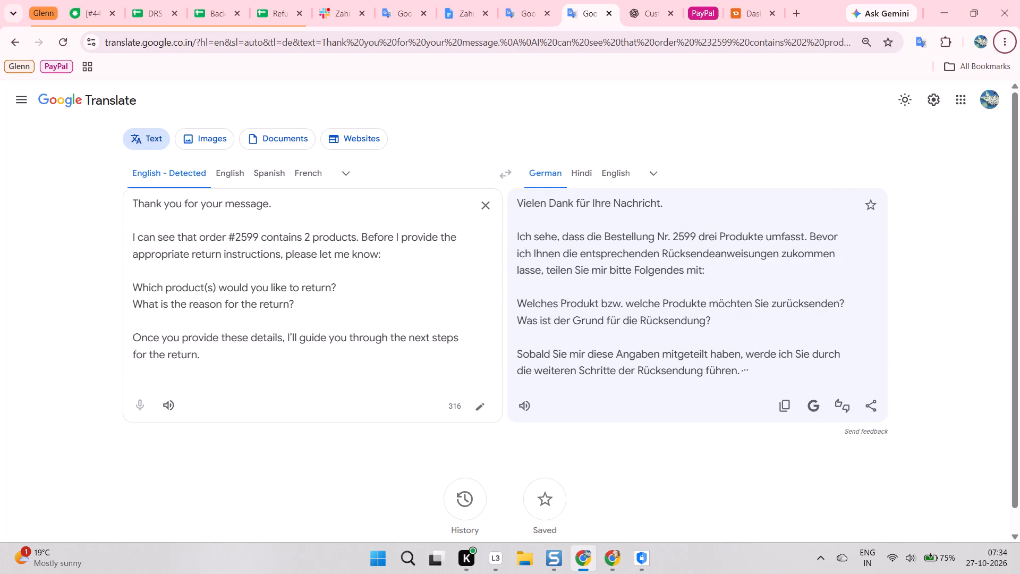
Delete the question "Which product(s) would you like to return?" from the draft reply.
{"action": "triple_click", "coordinate": [221, 304]}
{"action": "triple_click", "coordinate": [234, 287]}
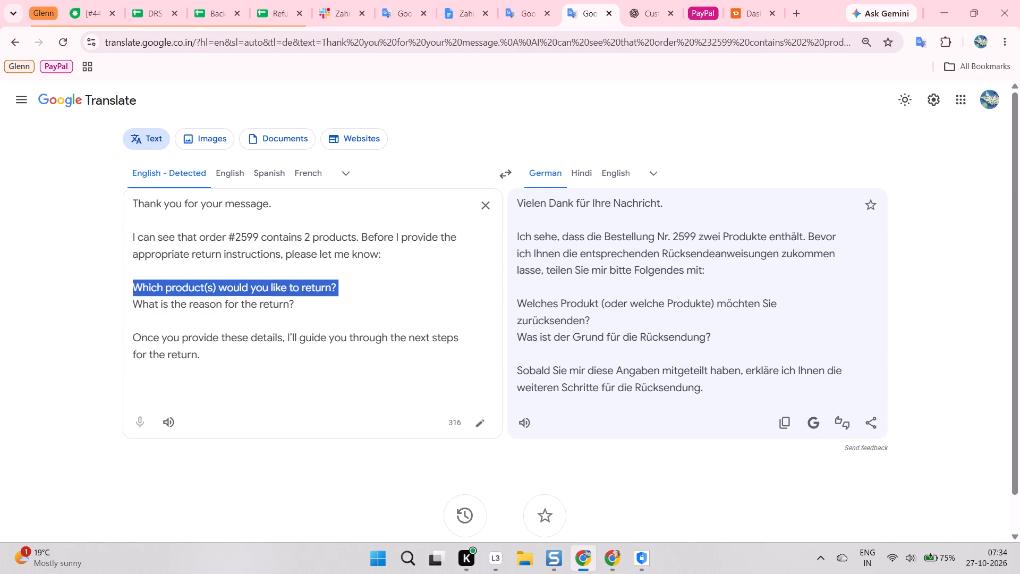
{"action": "key", "text": "BackSpace"}
{"action": "key", "text": "alt+Tab"}
{"action": "scroll", "coordinate": [543, 335], "scroll_direction": "down", "scroll_amount": 4}
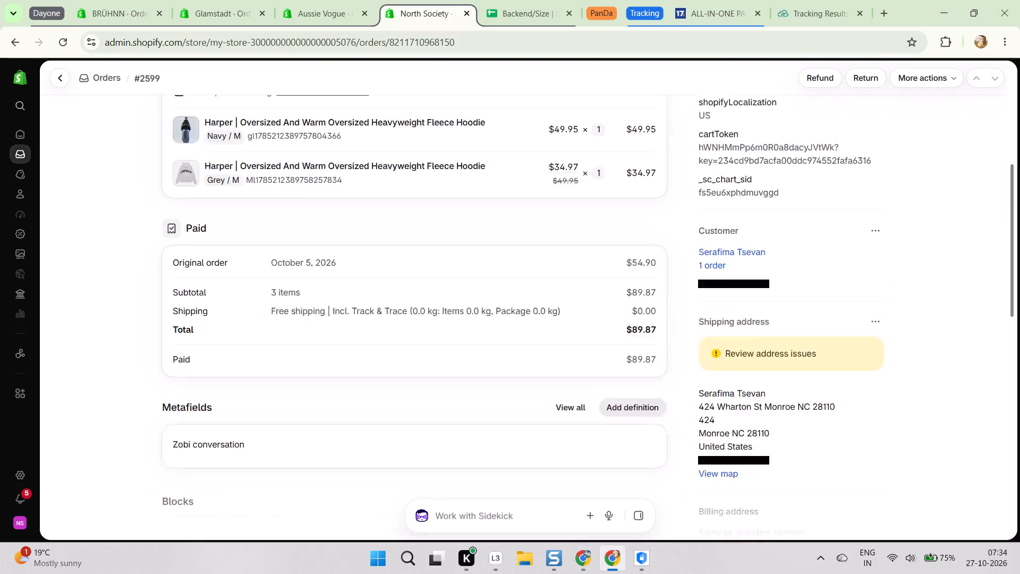